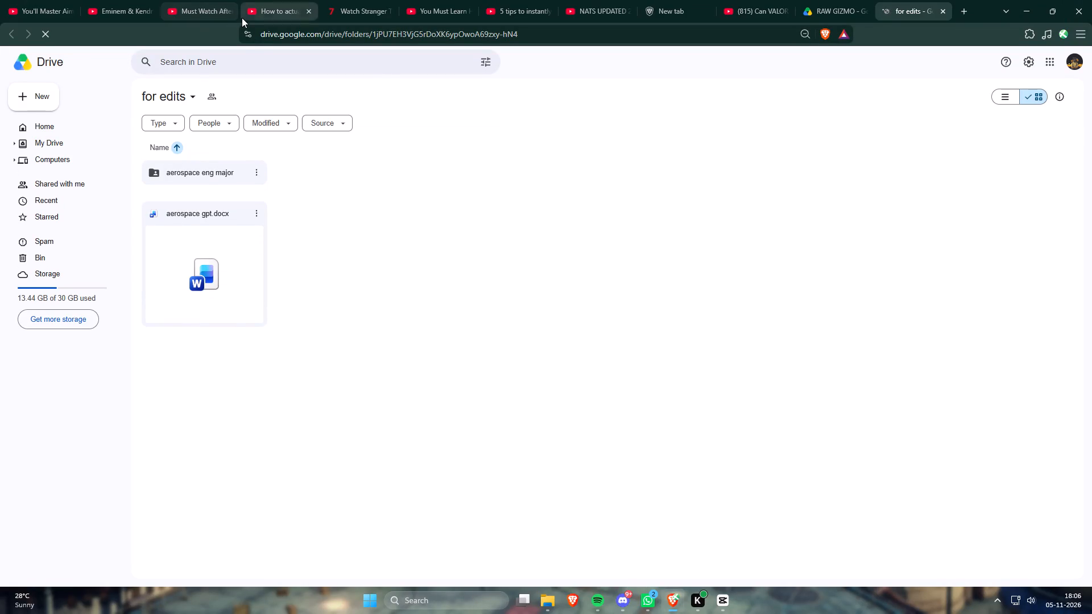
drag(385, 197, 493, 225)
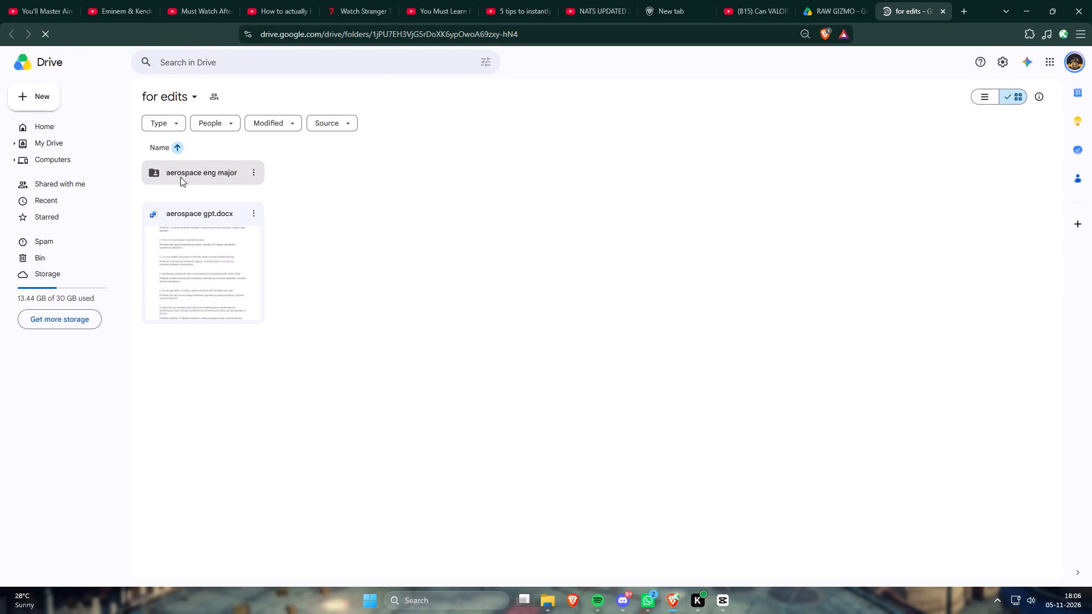
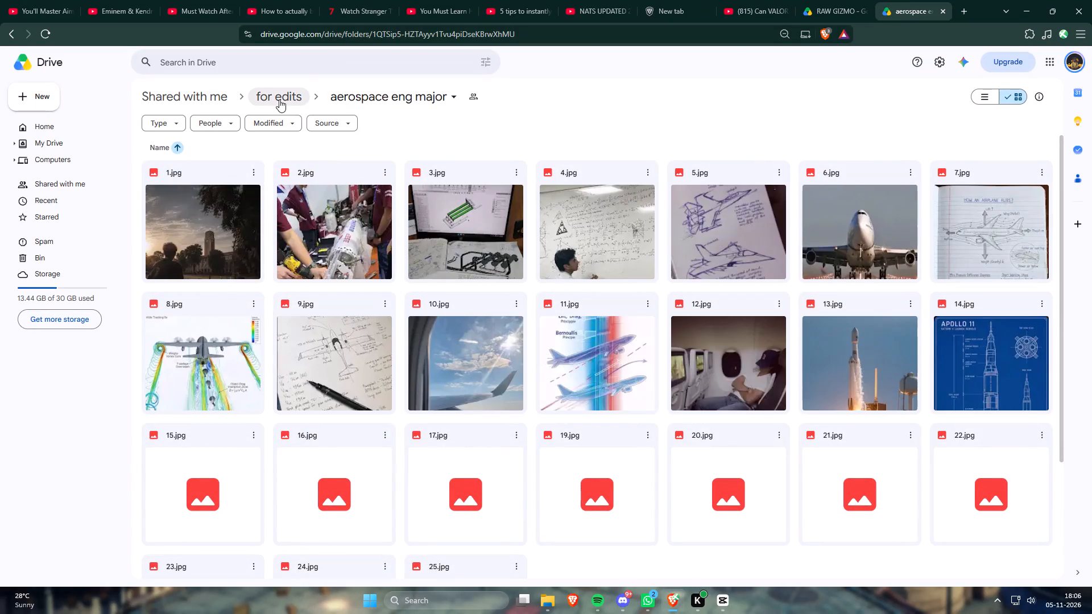
Go back from the aerospace eng major folder to its parent folder, for edits.
click(279, 99)
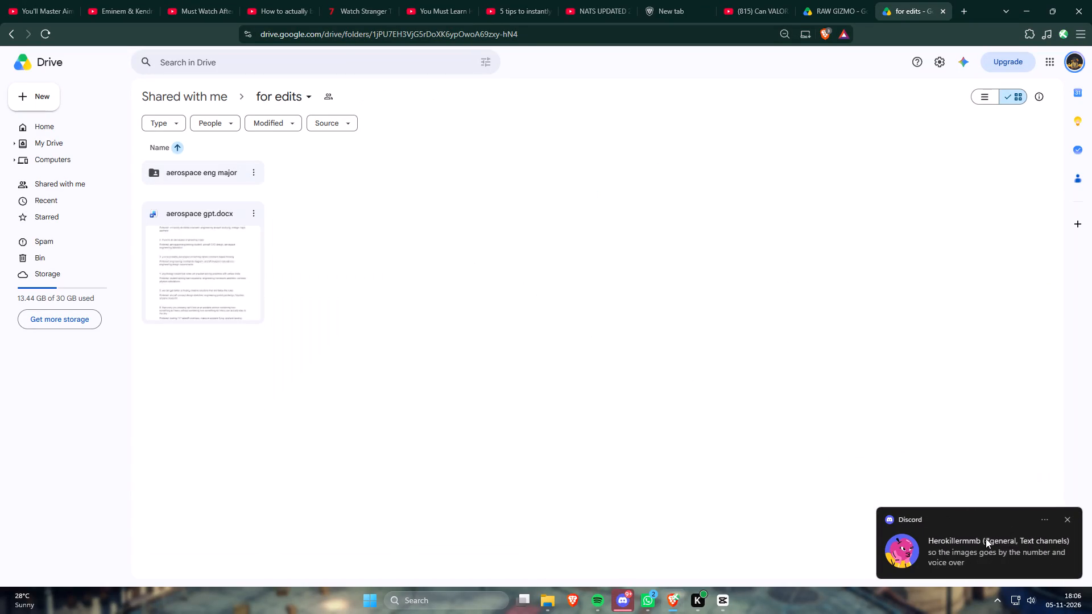
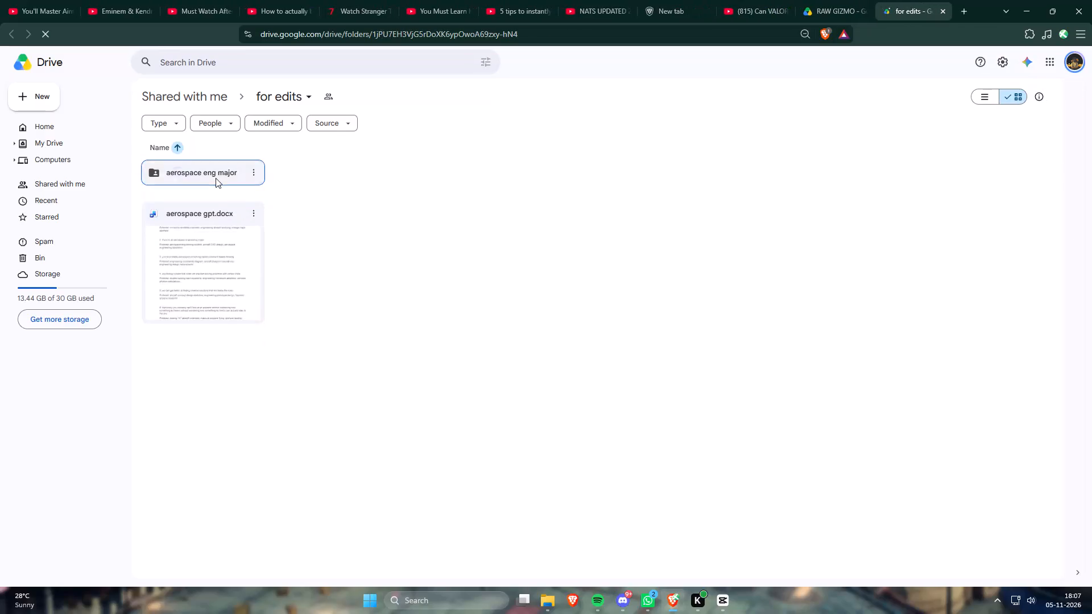
Request a download of the aerospace eng major folder from the shared for edits folder.
click(189, 176)
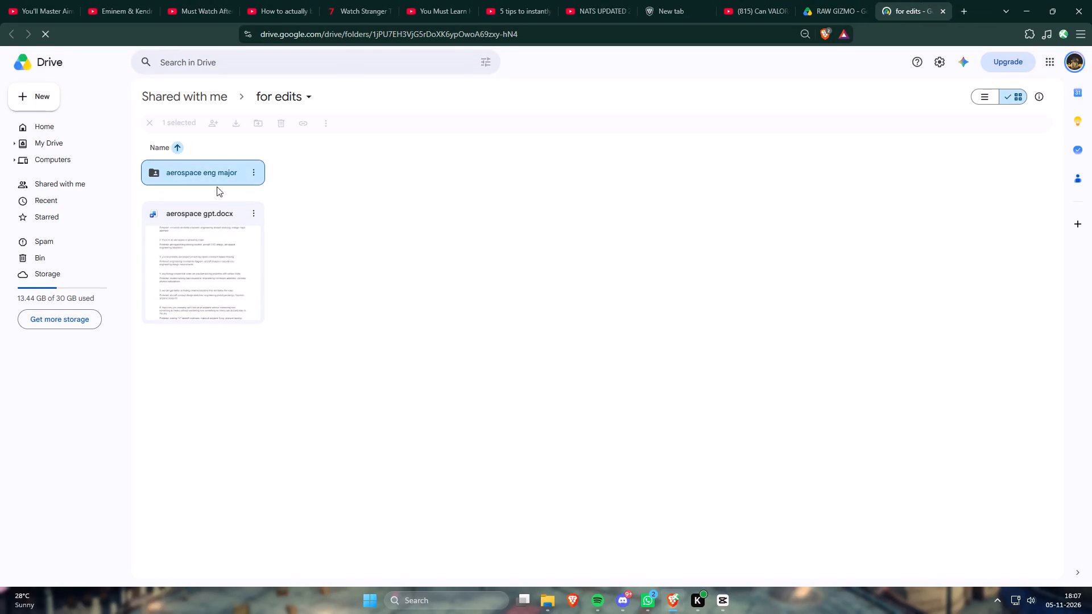
click(239, 128)
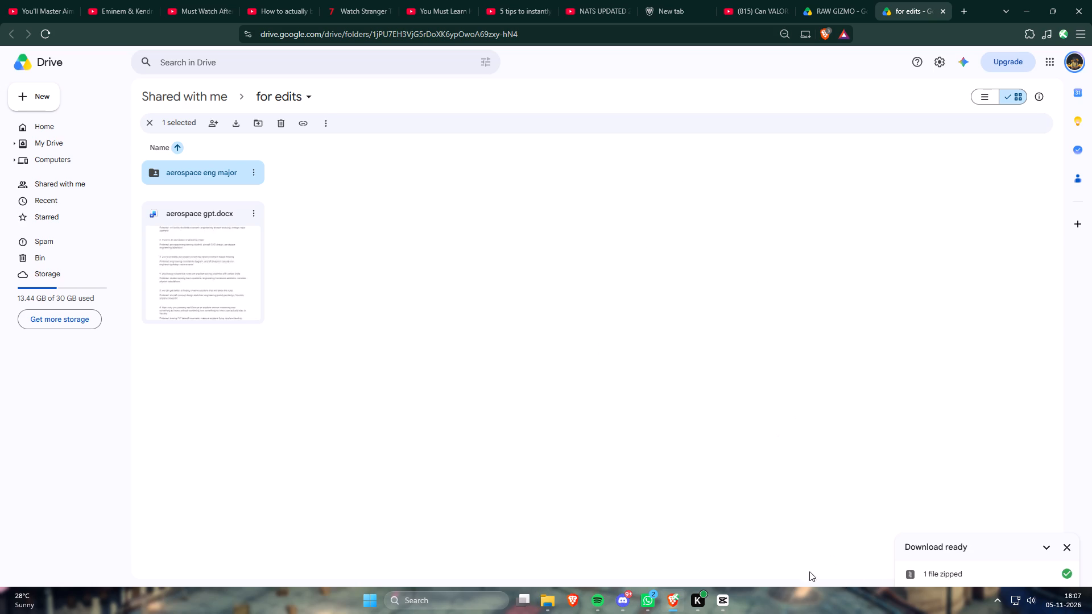
Set the zip's save location to the 05-11 folder in Premiere Projects\ContentHaus on drive F: and start the download.
click(638, 283)
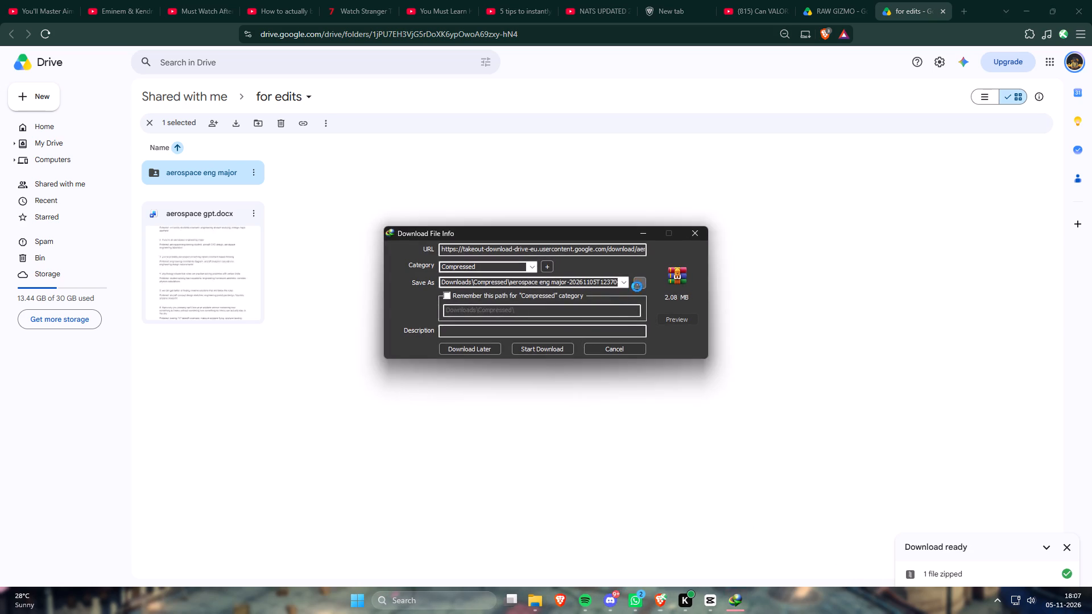
click(396, 276)
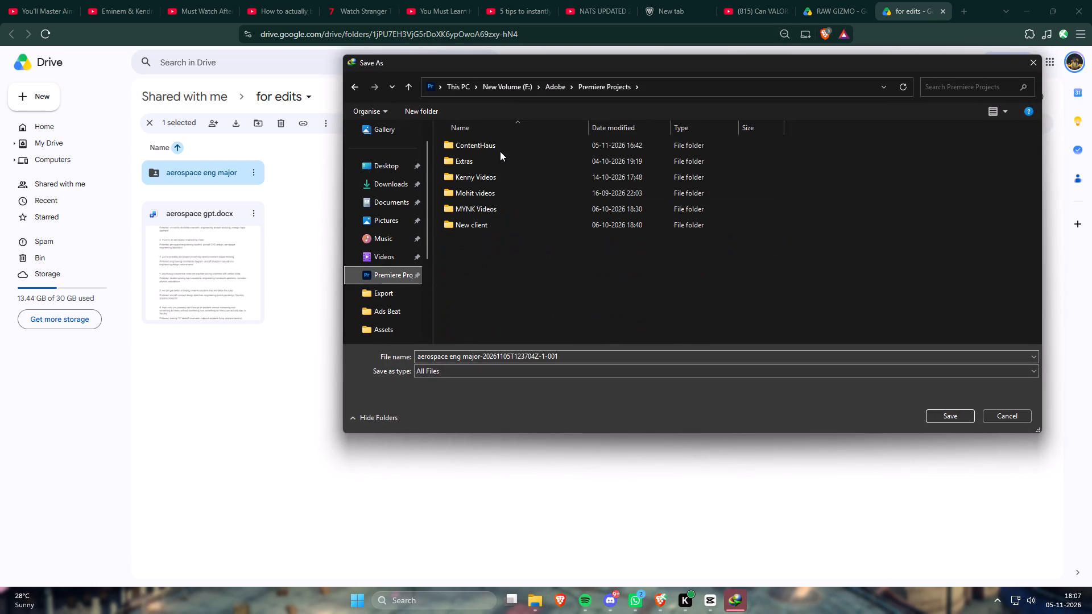
double_click(501, 143)
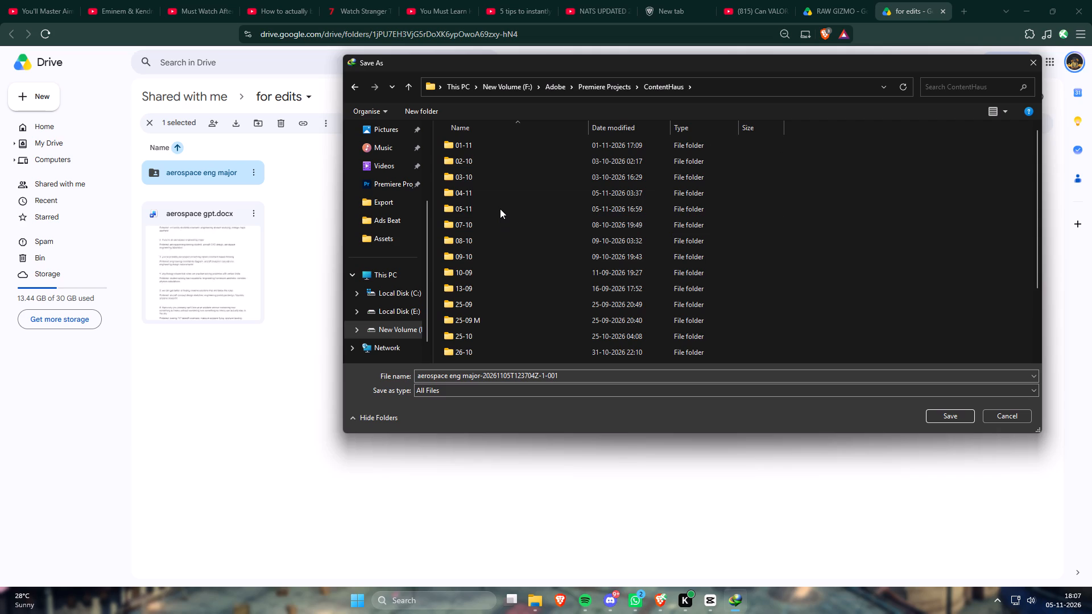
double_click(500, 209)
double_click(496, 148)
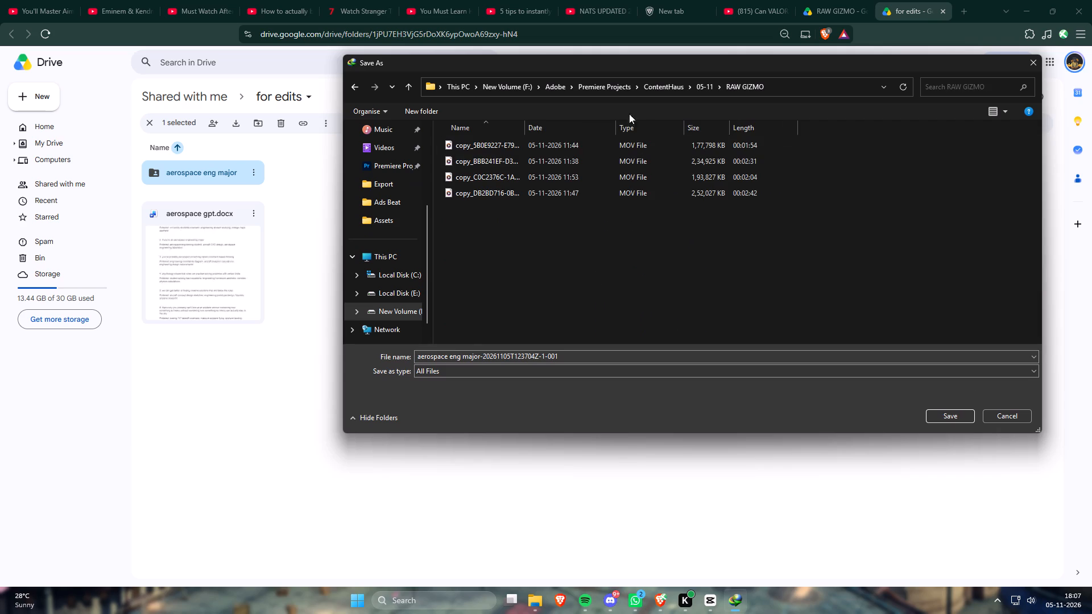
click(708, 86)
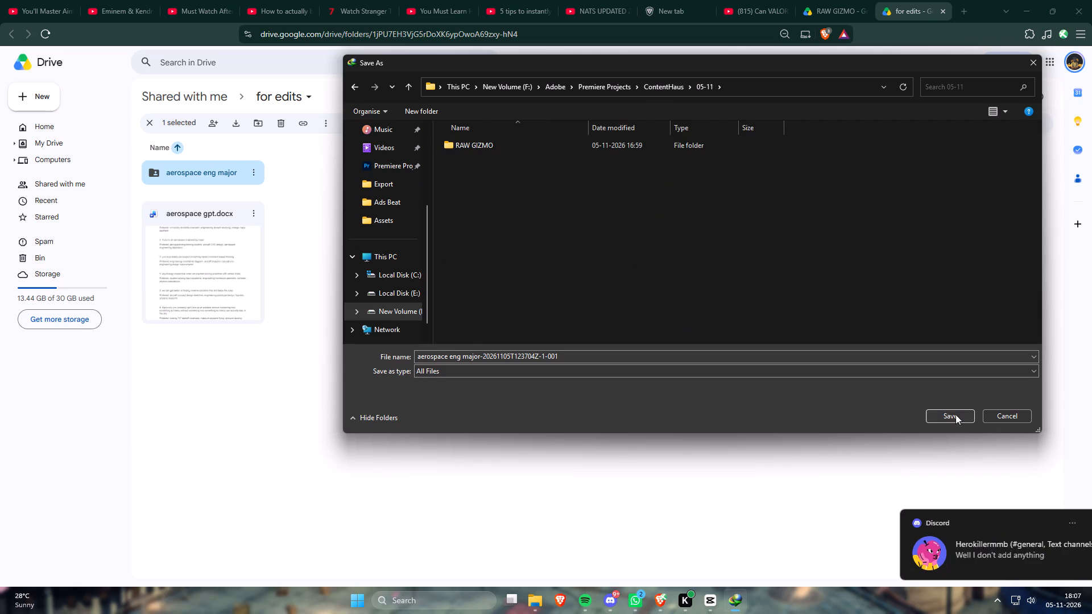
click(950, 413)
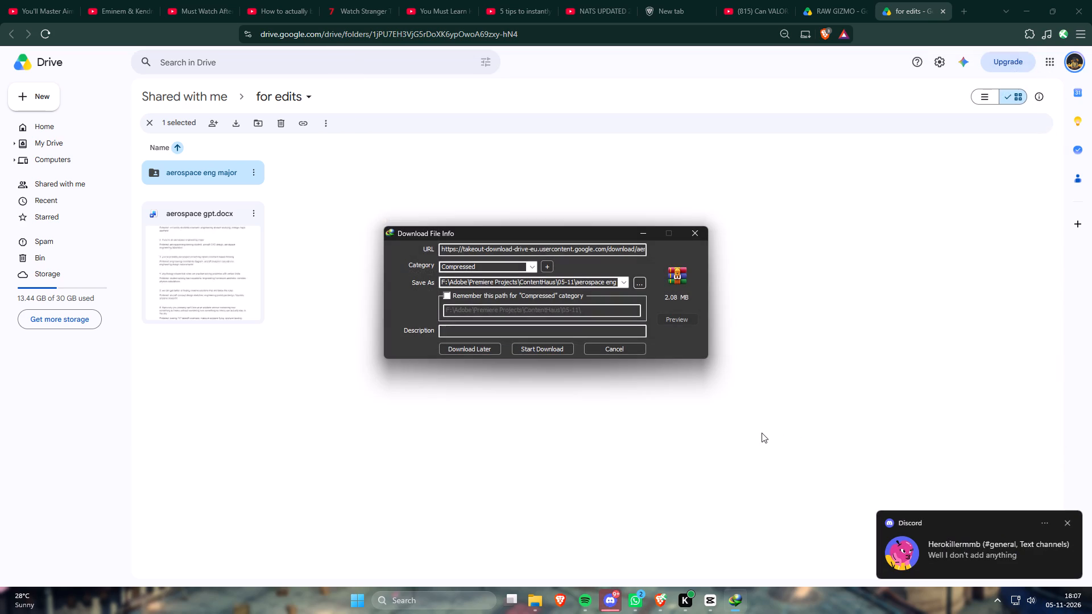
click(543, 346)
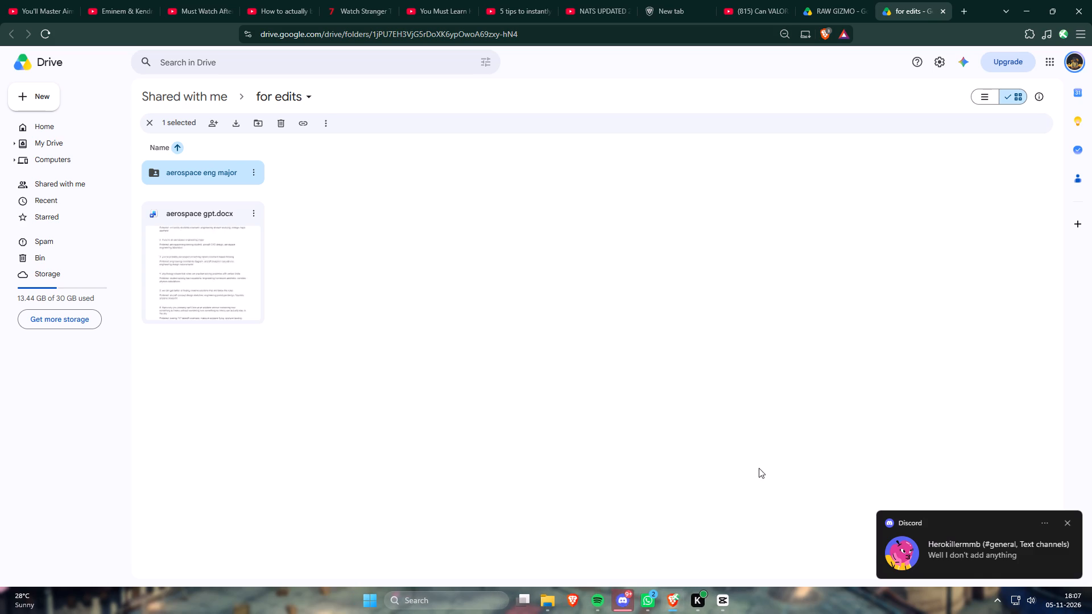
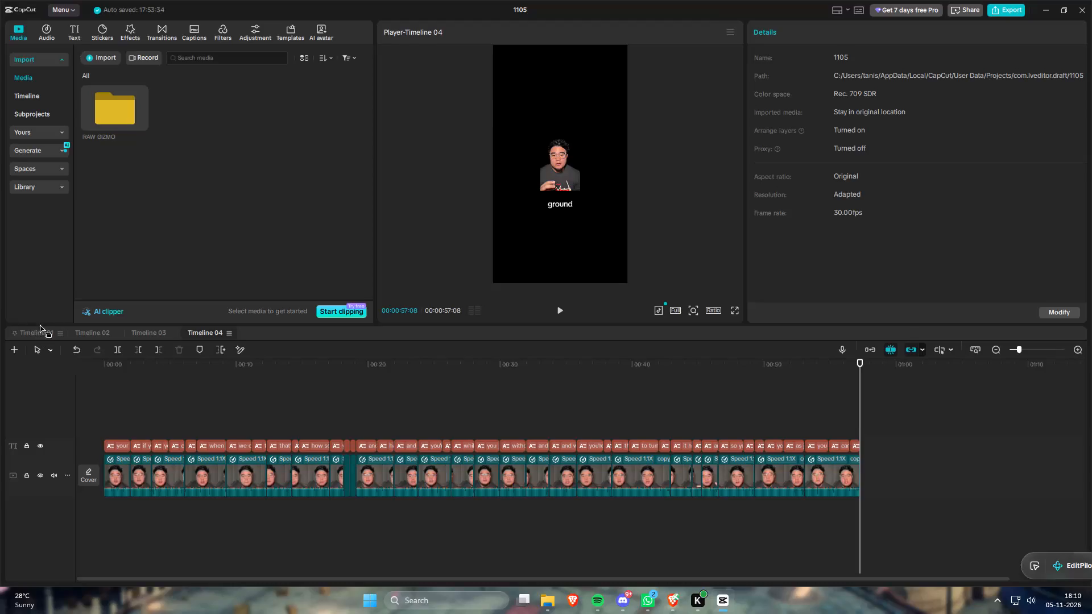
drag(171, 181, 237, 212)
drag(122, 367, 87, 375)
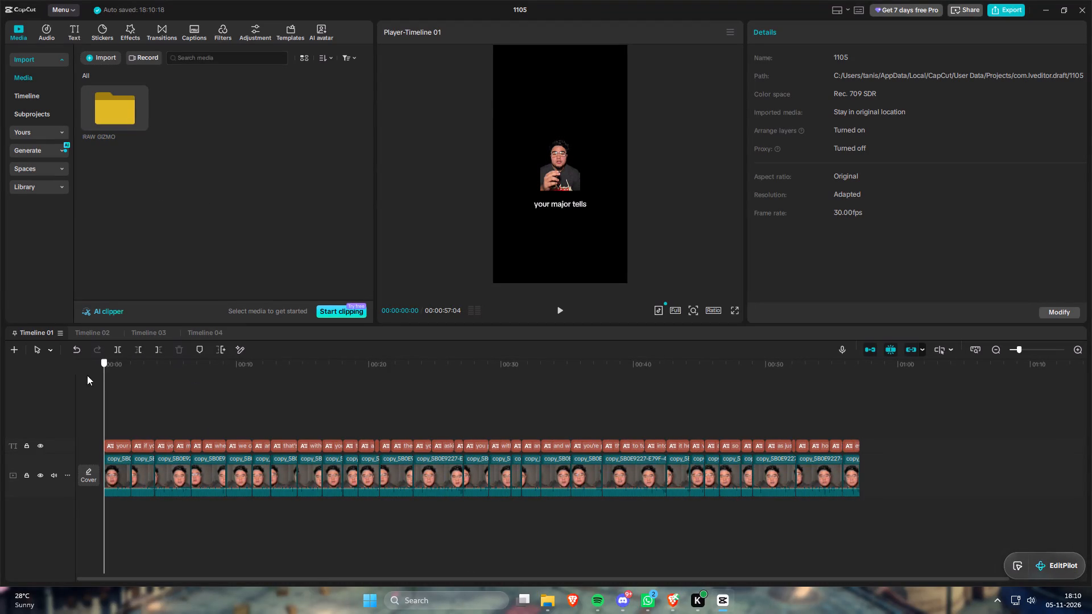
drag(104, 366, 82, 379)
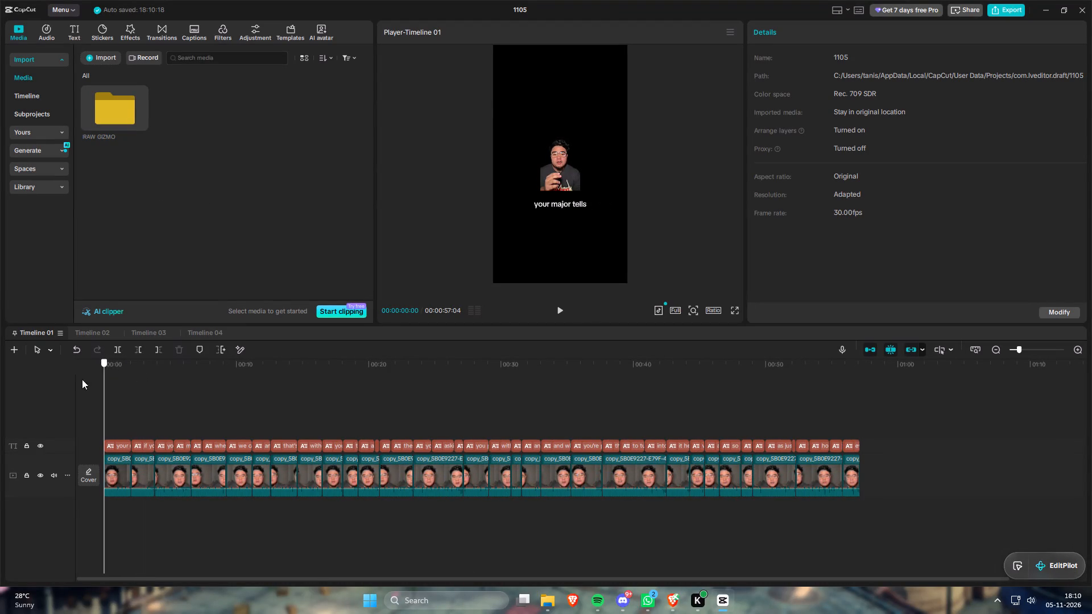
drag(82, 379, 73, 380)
Switch to File Explorer, go to the 05-11 folder and extract the aerospace eng major zip there.
click(550, 607)
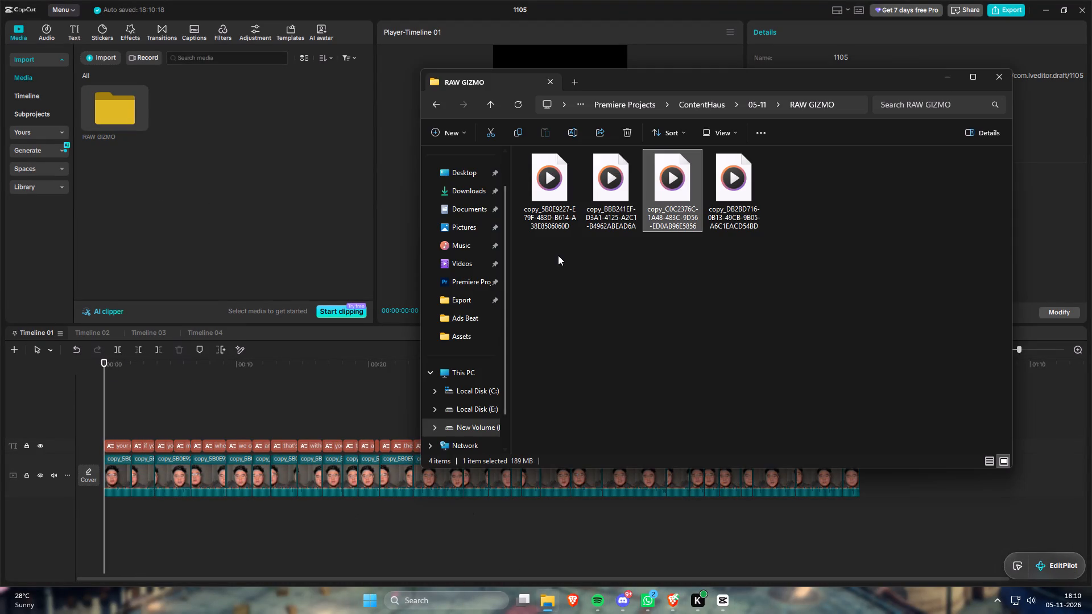
click(762, 106)
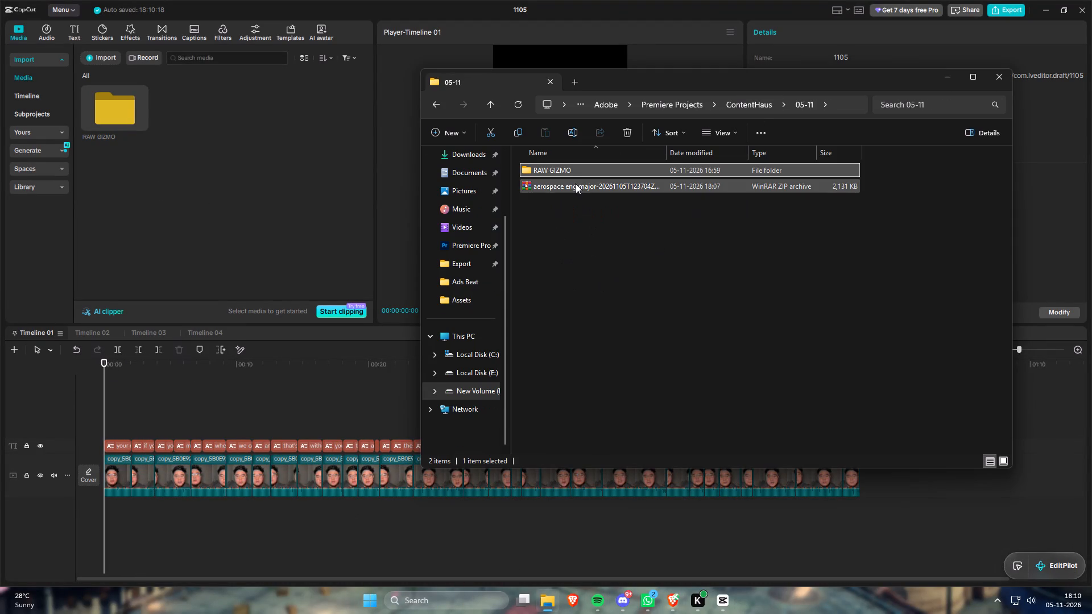
right_click(576, 184)
right_click(576, 184)
click(661, 405)
click(821, 459)
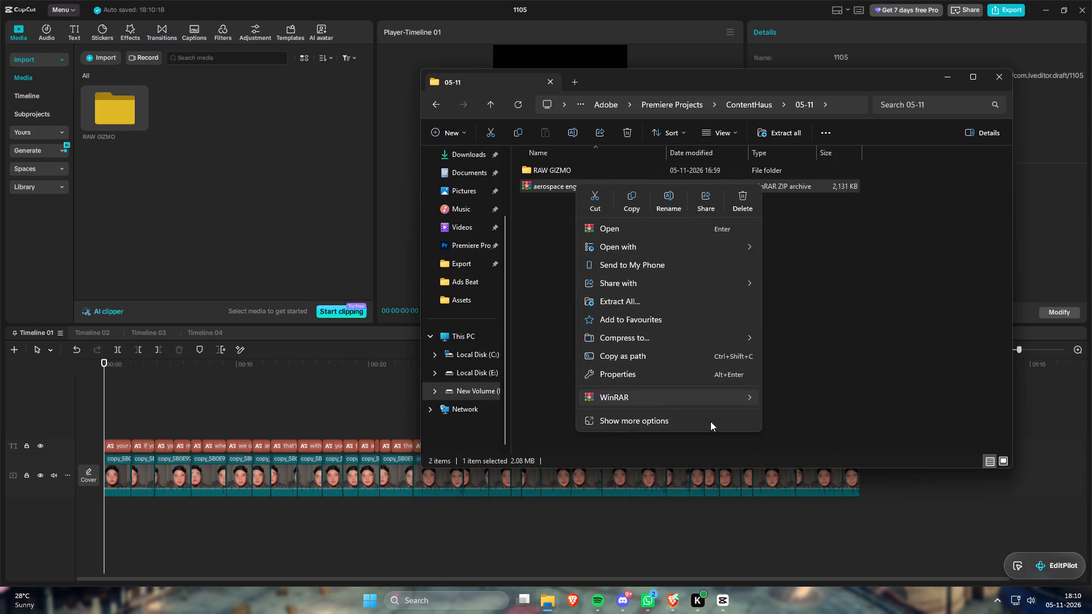
drag(566, 241, 629, 272)
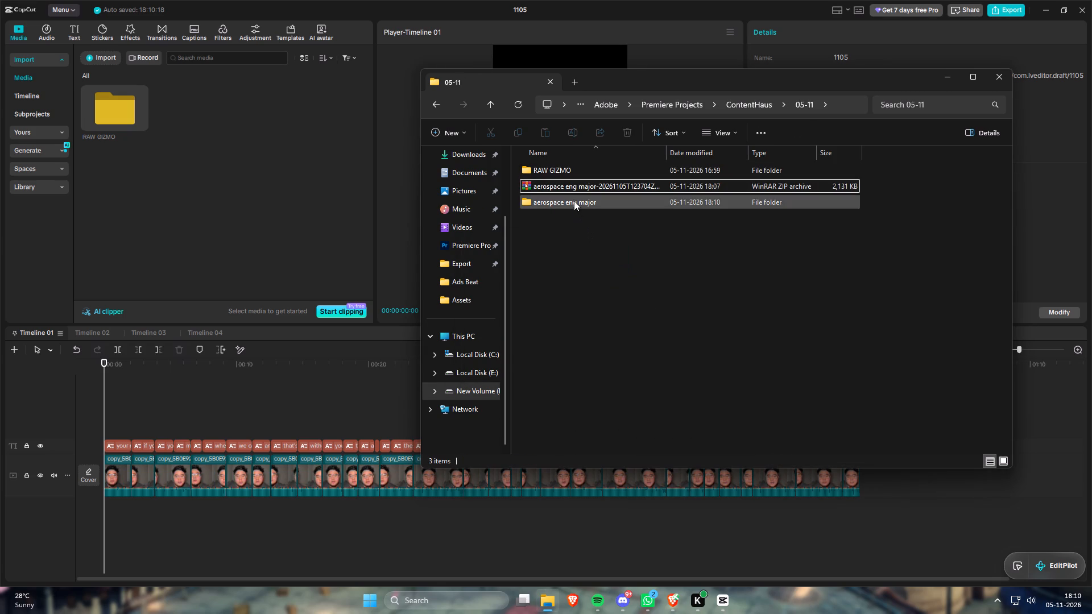
Import the extracted aerospace eng major folder into the CapCut project's media.
drag(572, 198, 226, 165)
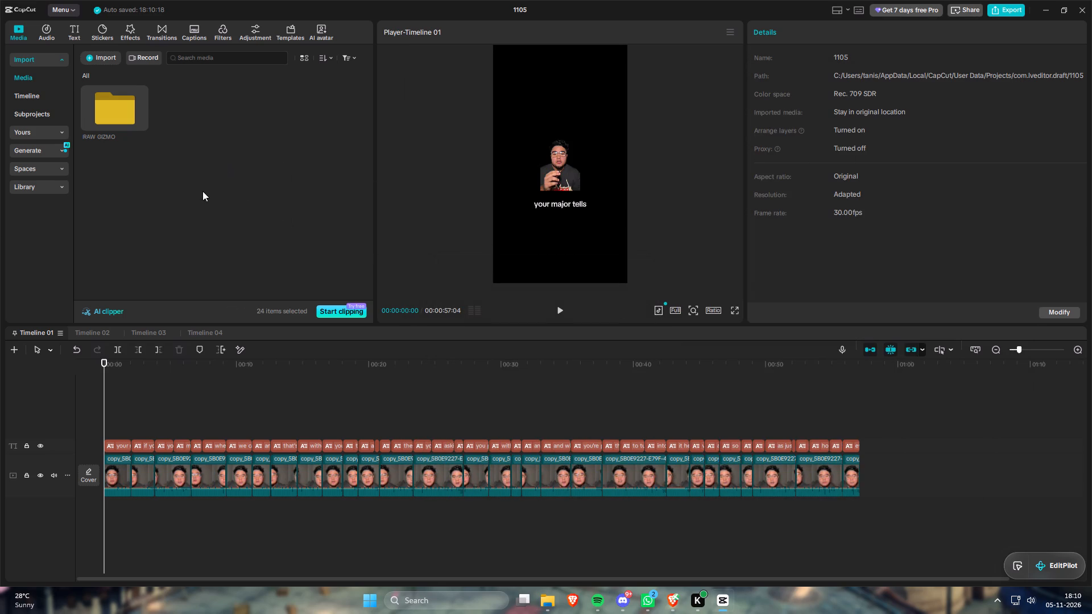
Check the opening captions of Timeline 01, Timeline 02 and Timeline 04 to see which engineering major each one covers.
drag(119, 366, 145, 369)
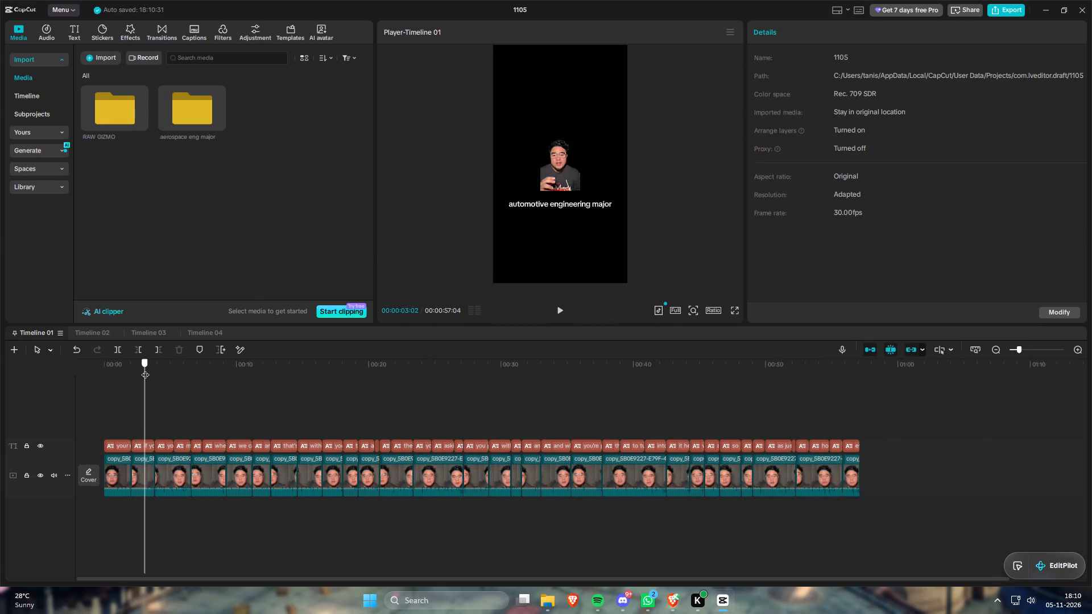
drag(145, 369, 146, 369)
click(86, 333)
drag(118, 360, 117, 362)
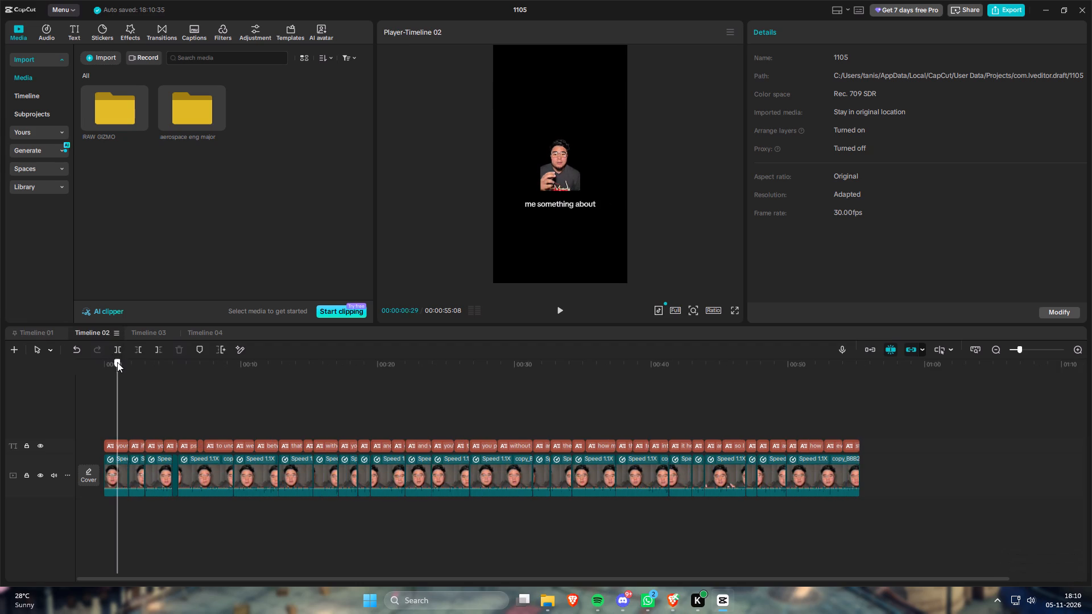
drag(117, 362, 78, 371)
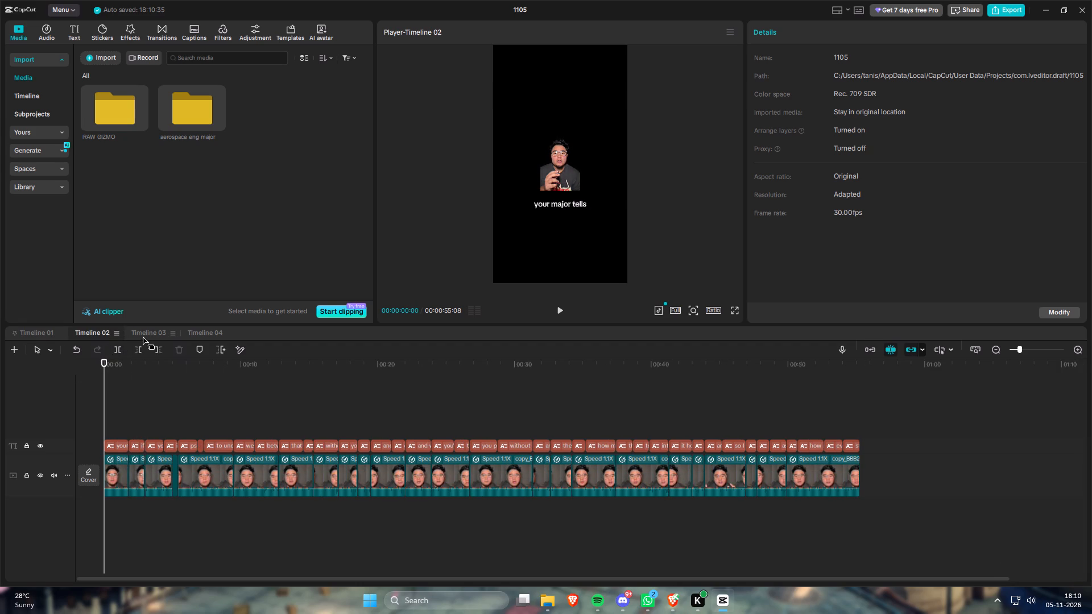
click(212, 331)
drag(127, 363, 131, 365)
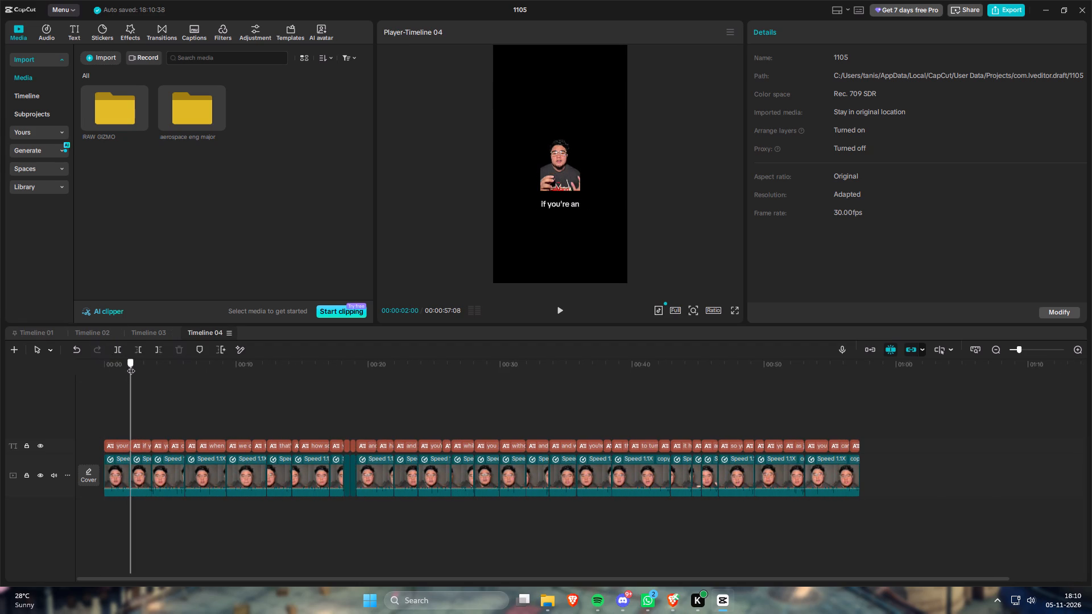
drag(131, 365, 46, 372)
Move all of Timeline 04's video clips and captions together up one track, leaving the main track empty.
drag(154, 406, 206, 412)
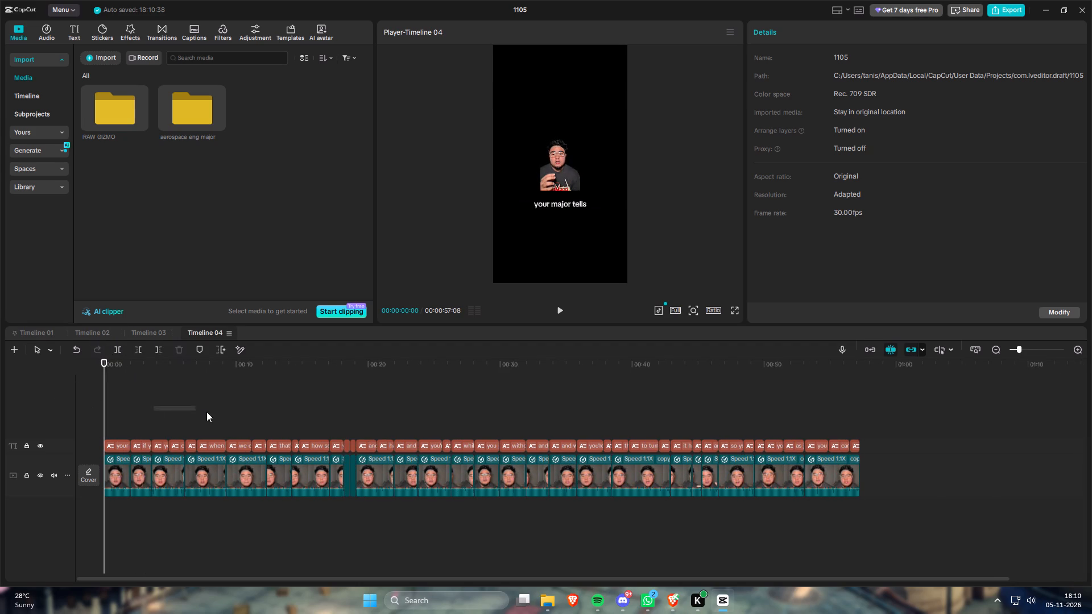
drag(206, 412, 207, 412)
drag(910, 530, 88, 438)
drag(117, 470, 113, 414)
drag(123, 480, 189, 497)
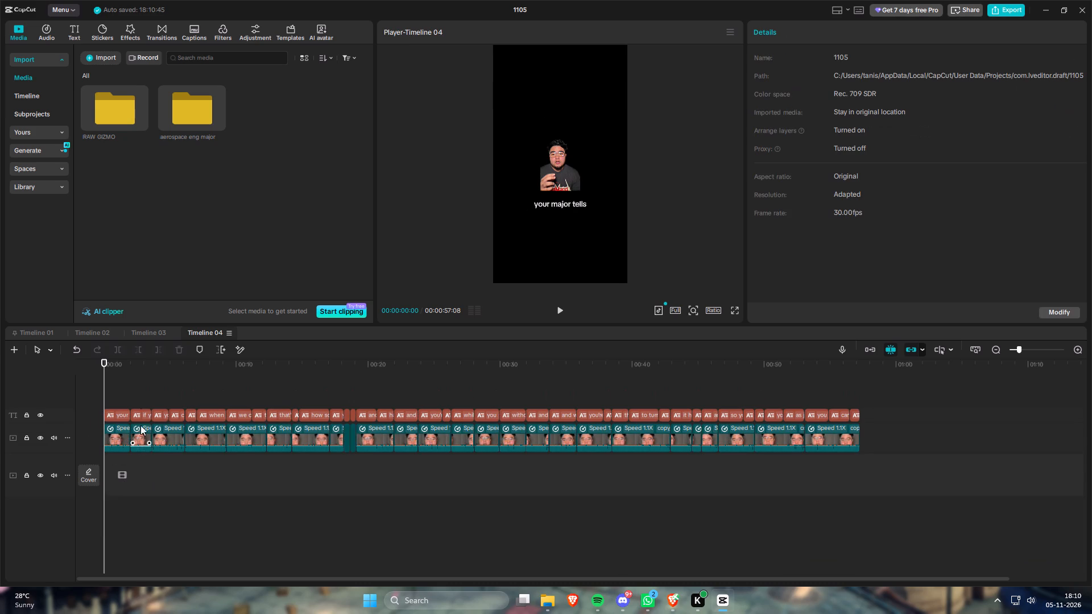
Return Timeline 04's playhead to the start and open the imported aerospace eng major media folder.
drag(113, 363, 57, 366)
double_click(175, 111)
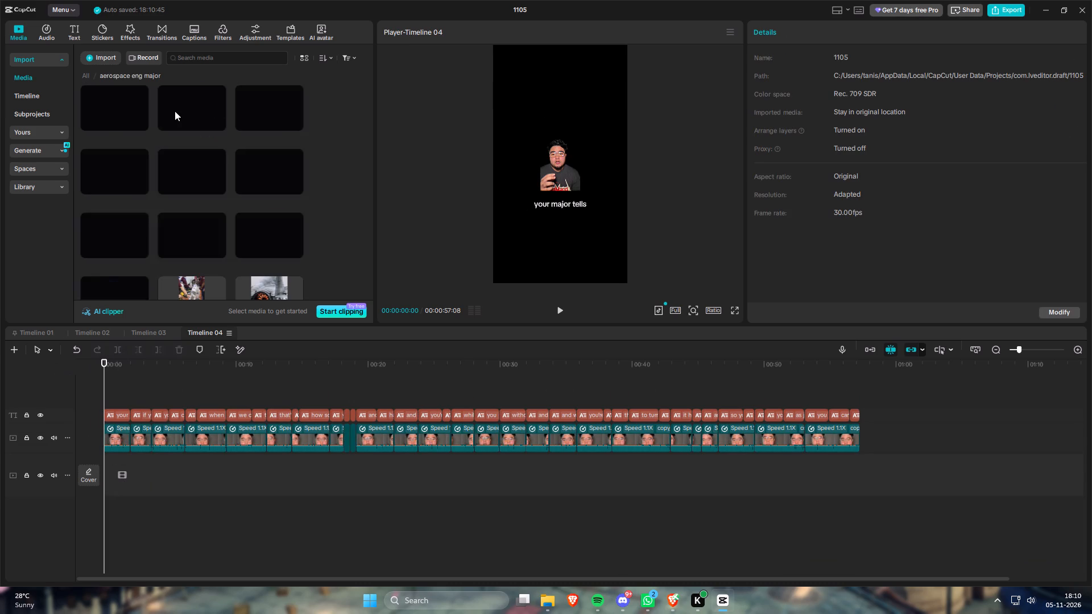
Open Timeline 03 and play its first few seconds to hear which major it covers.
click(151, 338)
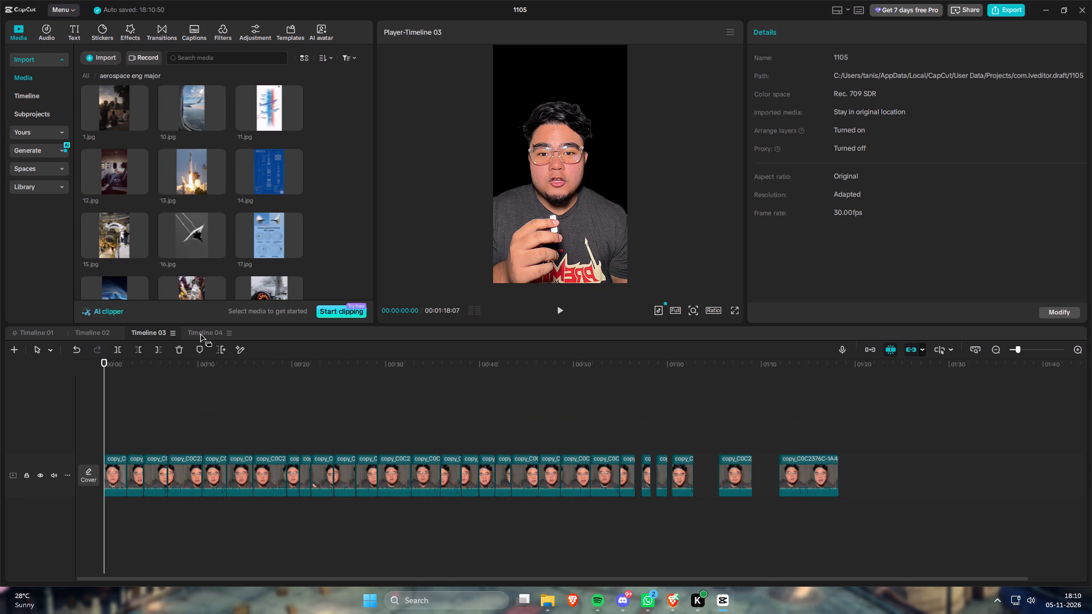
drag(119, 366, 92, 365)
key(space)
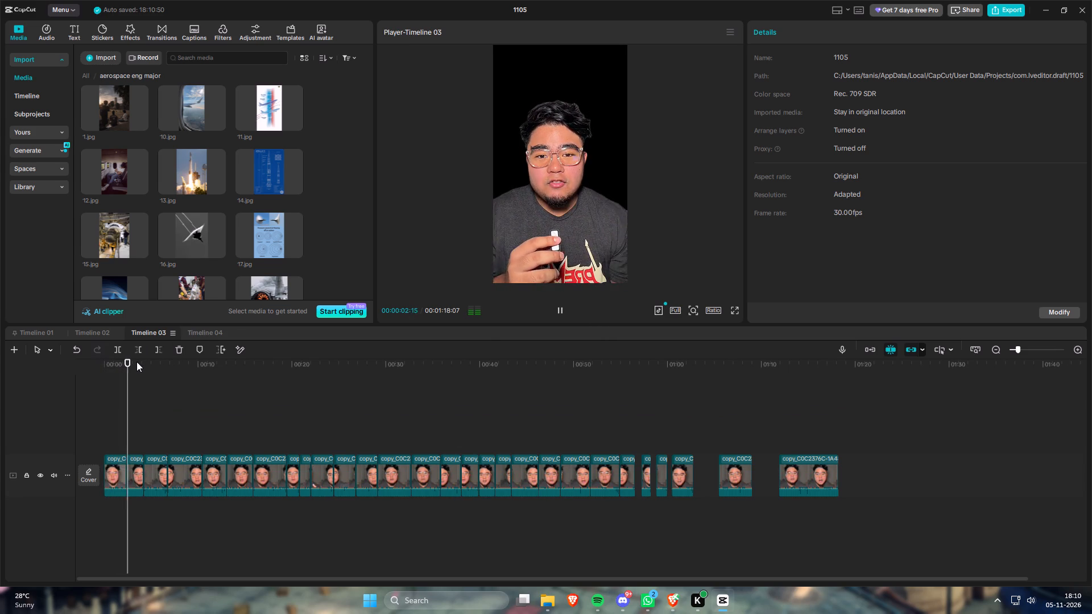
key(space)
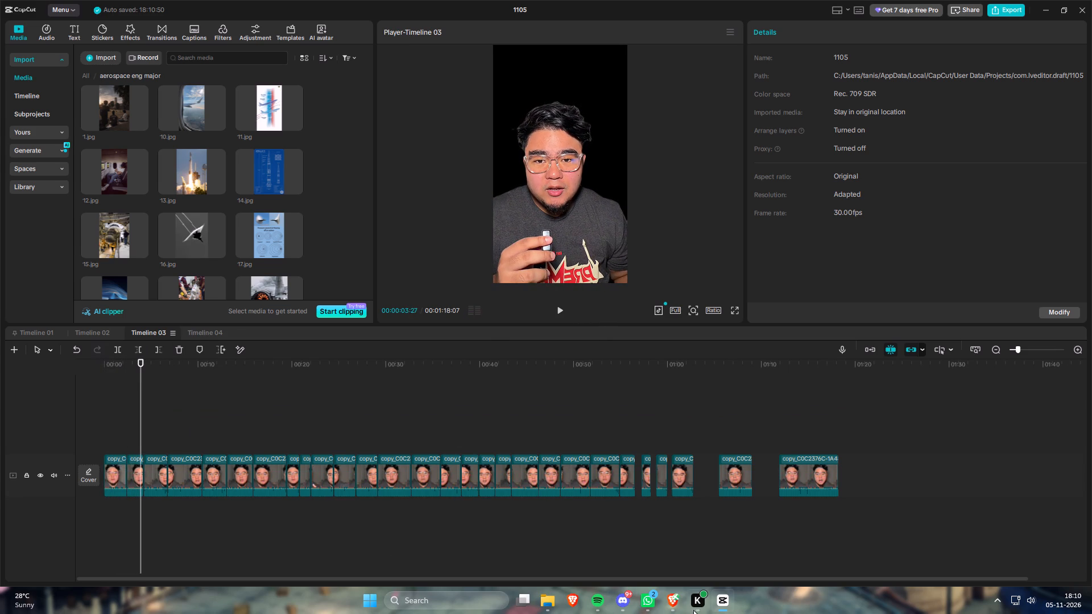
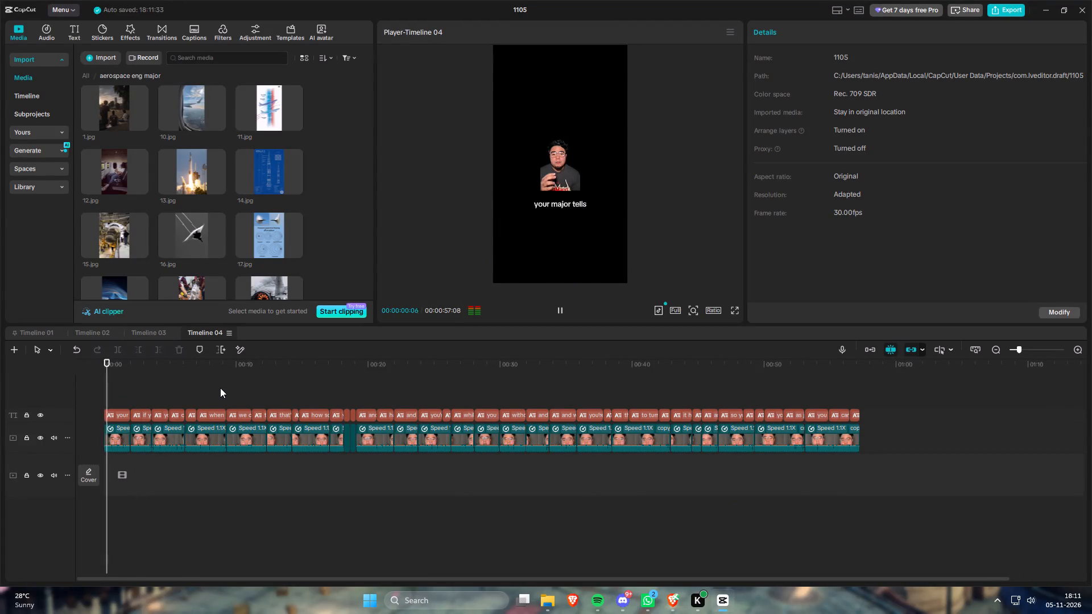
Play Timeline 04's first few seconds, return its playhead to the start and enlarge the timeline scale around the opening clips.
drag(193, 495, 257, 517)
key(space)
key(space)
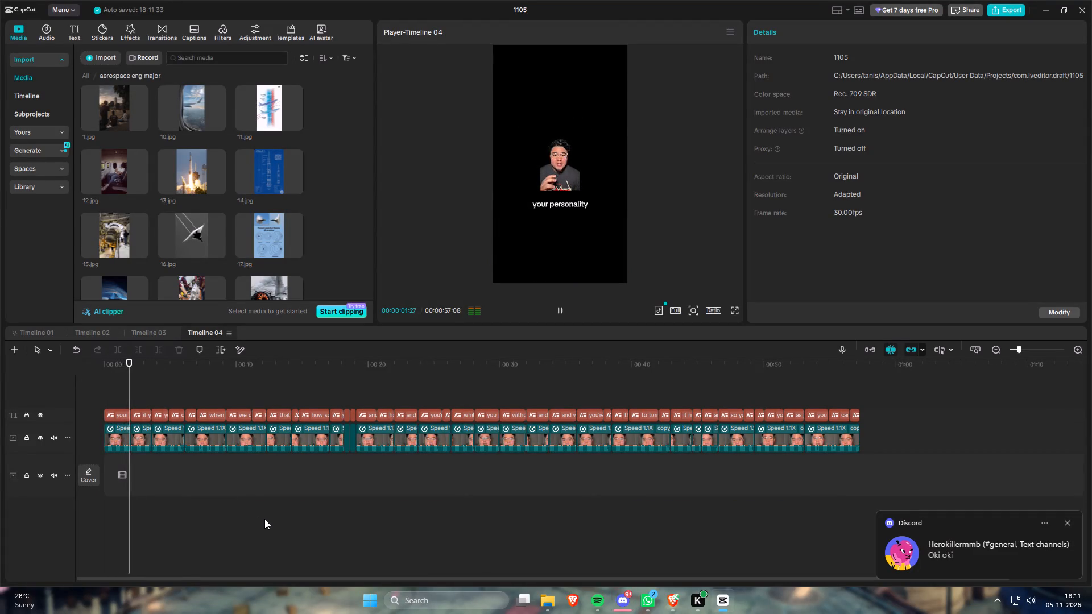
drag(202, 507, 243, 515)
key(space)
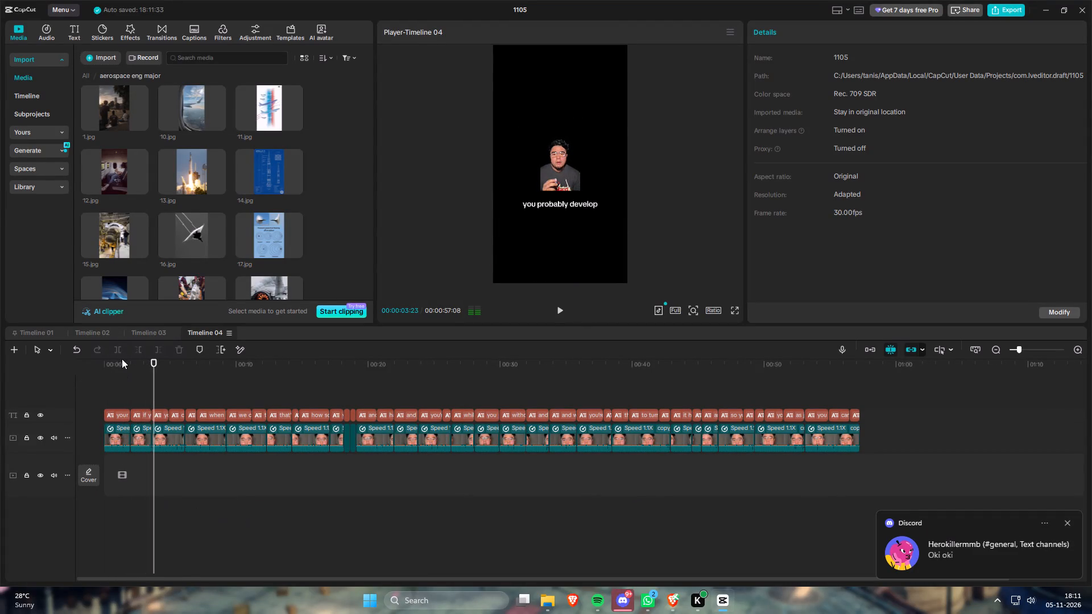
drag(119, 372, 48, 375)
drag(280, 528, 372, 550)
text(==)
key(equal)
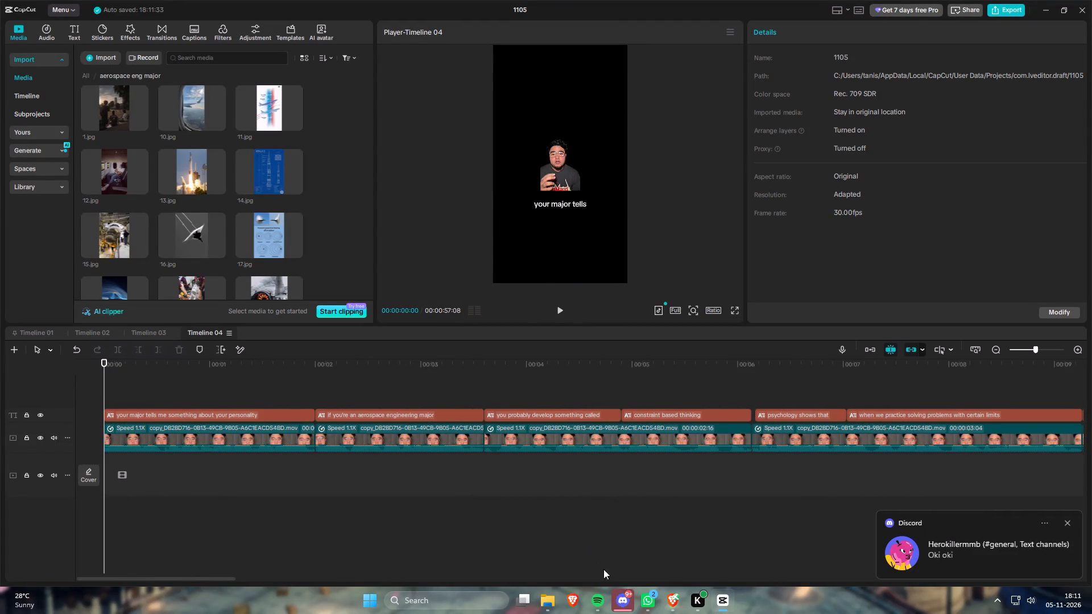
Switch to Brave, pop the Red Bull Gaming VALORANT video out into a picture-in-picture window, and return to CapCut.
click(671, 596)
click(752, 0)
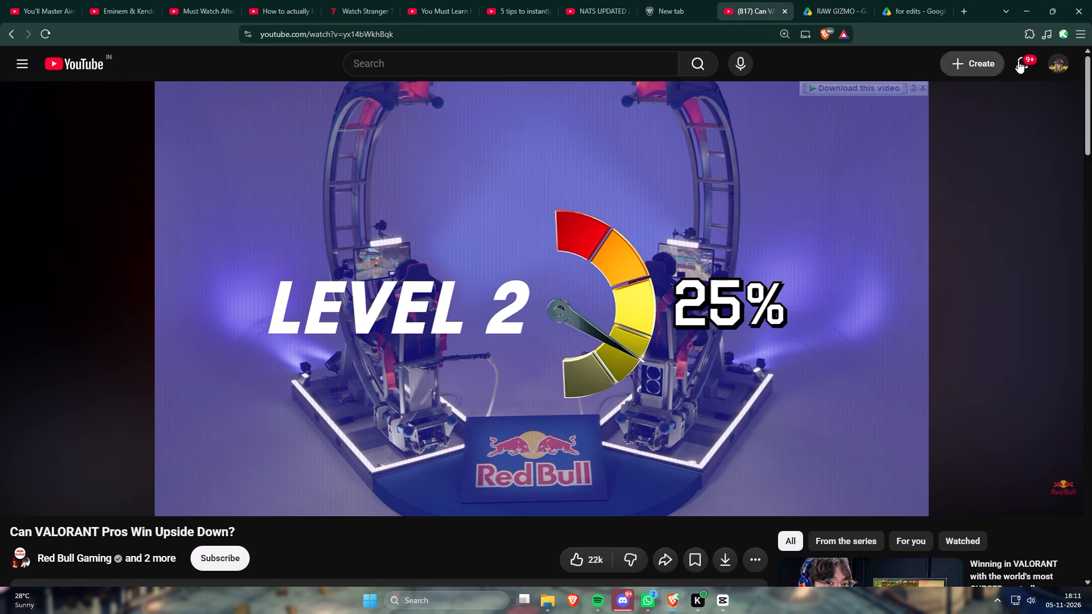
key(space)
click(1050, 34)
click(1034, 62)
click(1018, 4)
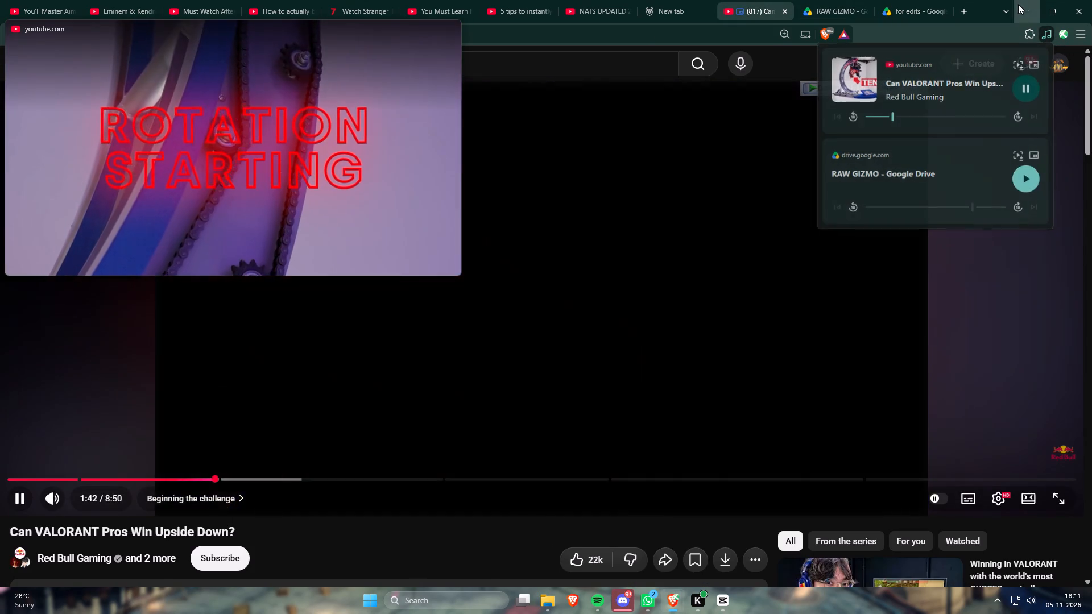
drag(250, 518, 315, 547)
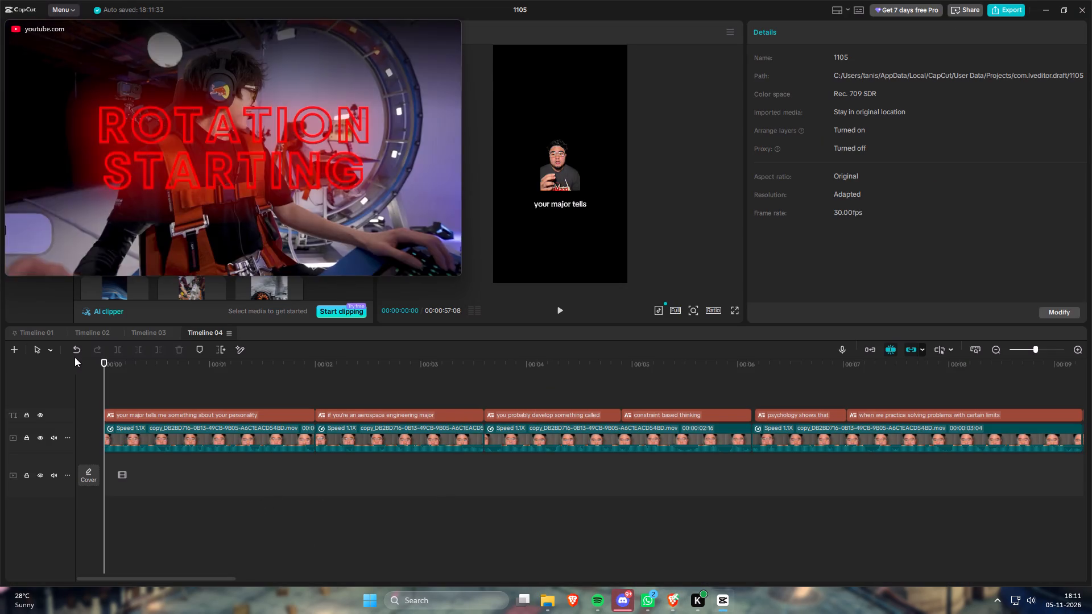
Shrink the floating video window and park it over the project details, clear of the imported media and the player preview.
drag(332, 129, 881, 142)
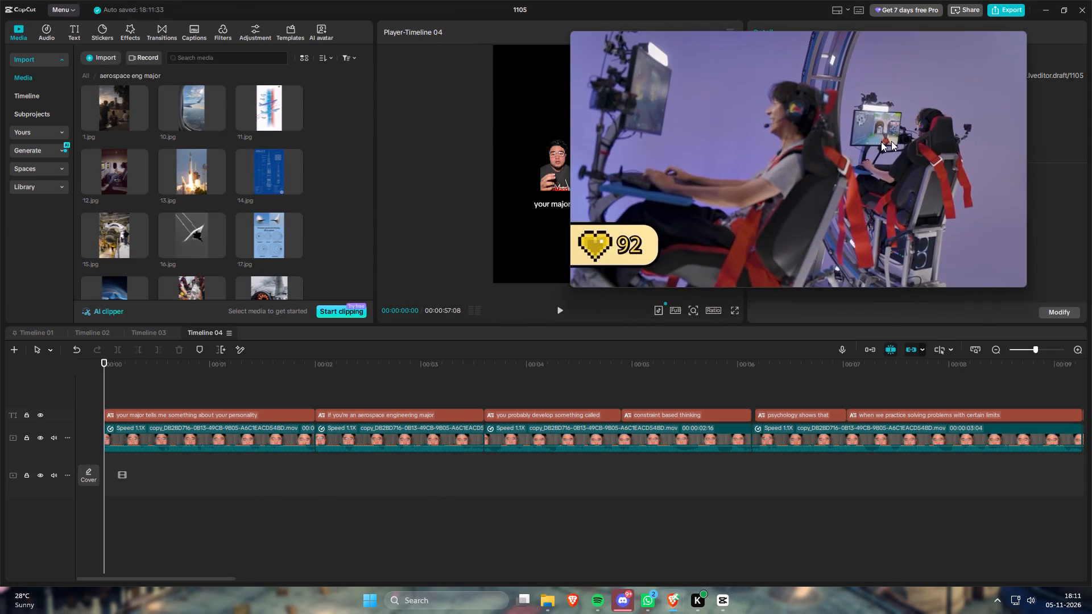
drag(881, 142, 937, 146)
drag(609, 290, 757, 235)
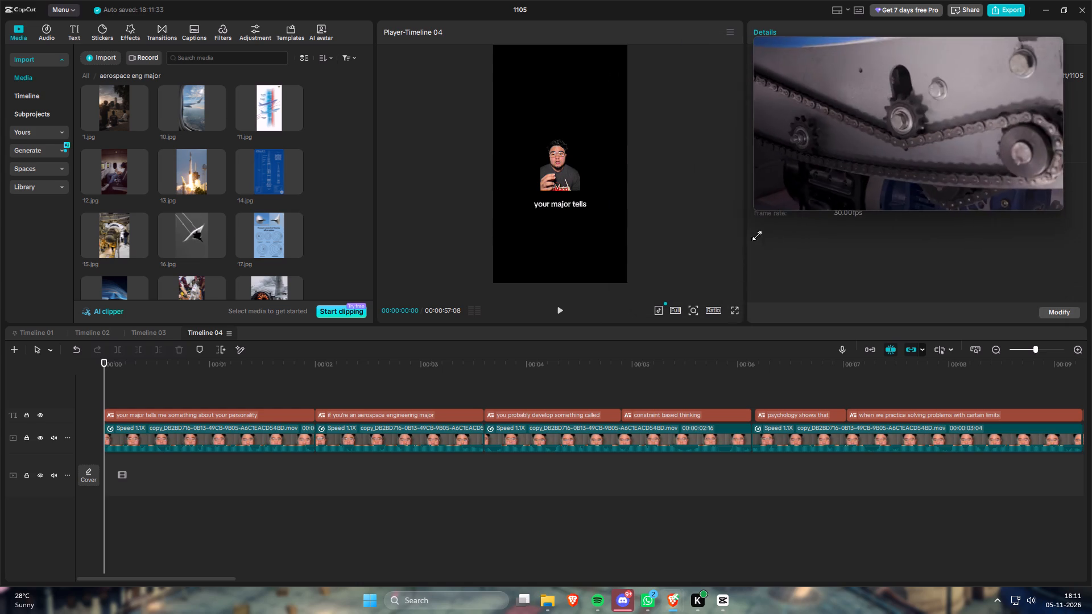
drag(757, 235, 783, 217)
drag(967, 125, 635, 260)
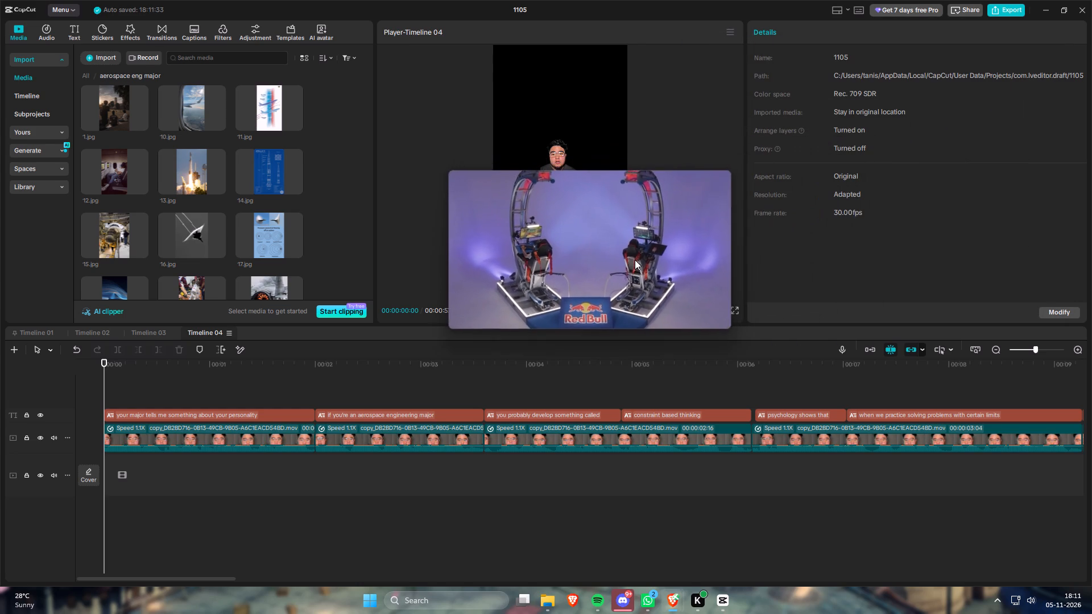
drag(635, 260, 640, 264)
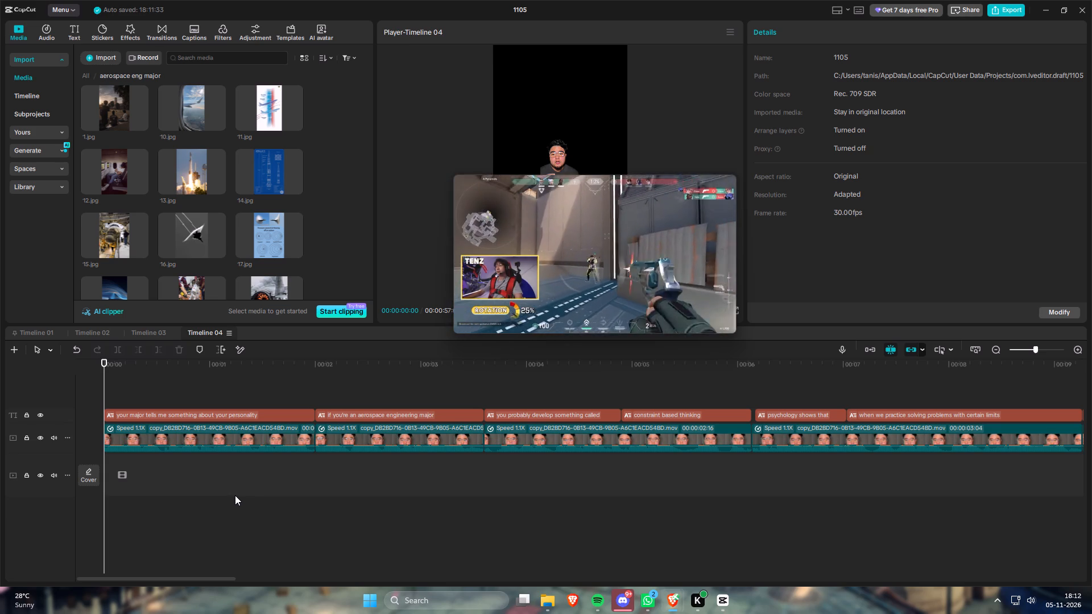
drag(206, 494, 304, 523)
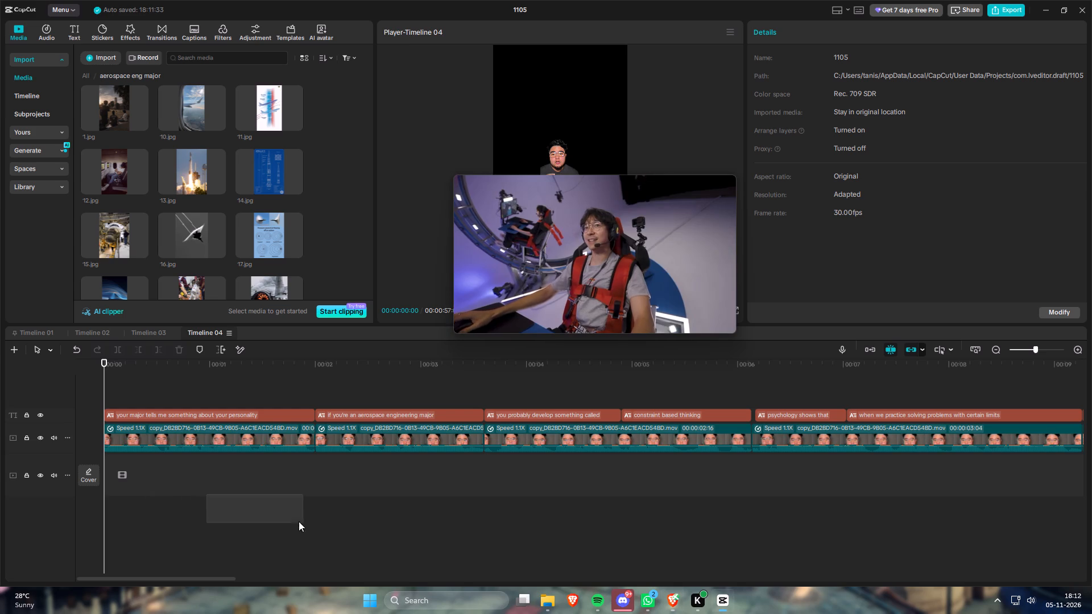
drag(114, 371, 74, 369)
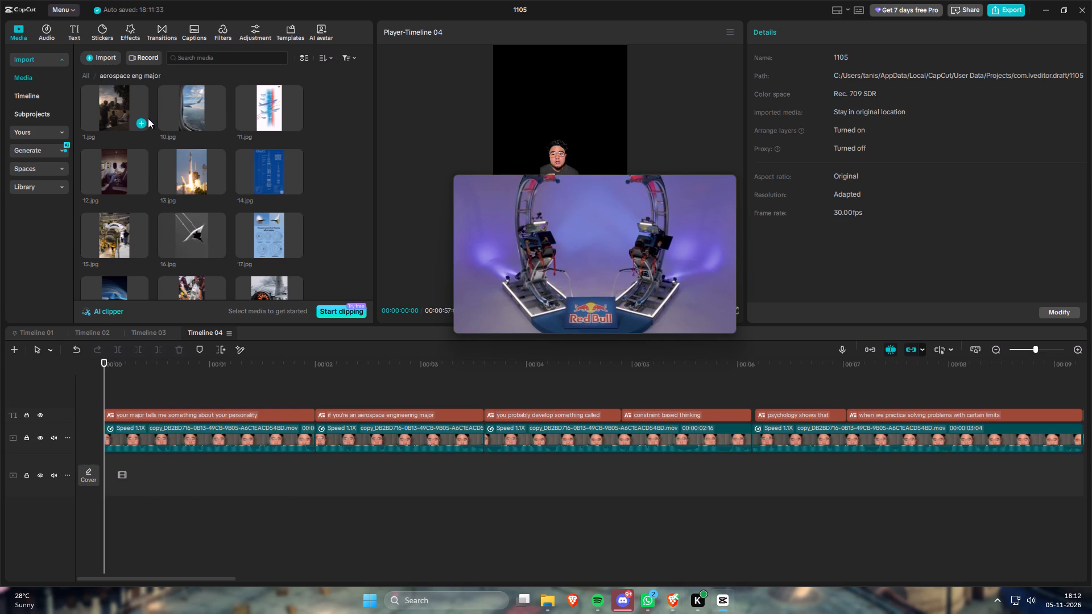
drag(532, 222, 777, 175)
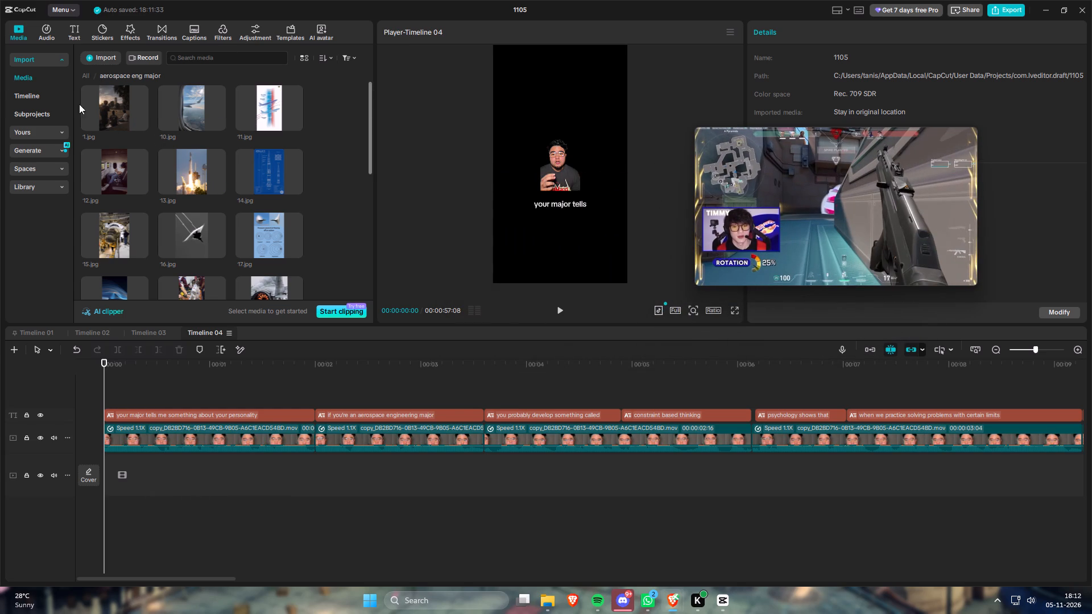
Place 10.jpg at the start of Timeline 04 on a new track beneath the talking-head clips and trim it to 2 seconds.
click(109, 111)
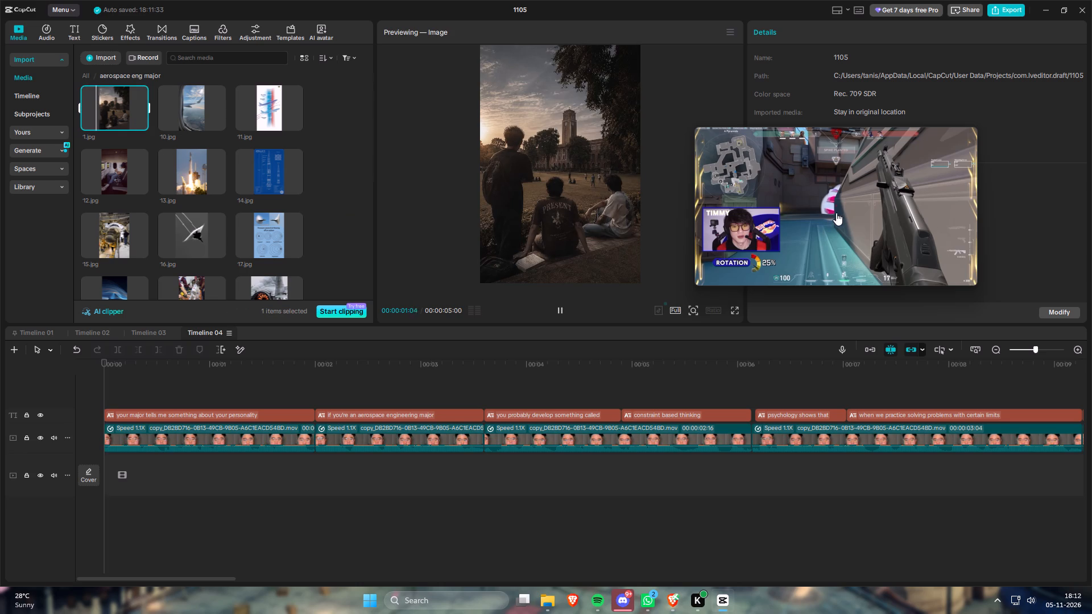
click(179, 99)
drag(197, 120, 121, 457)
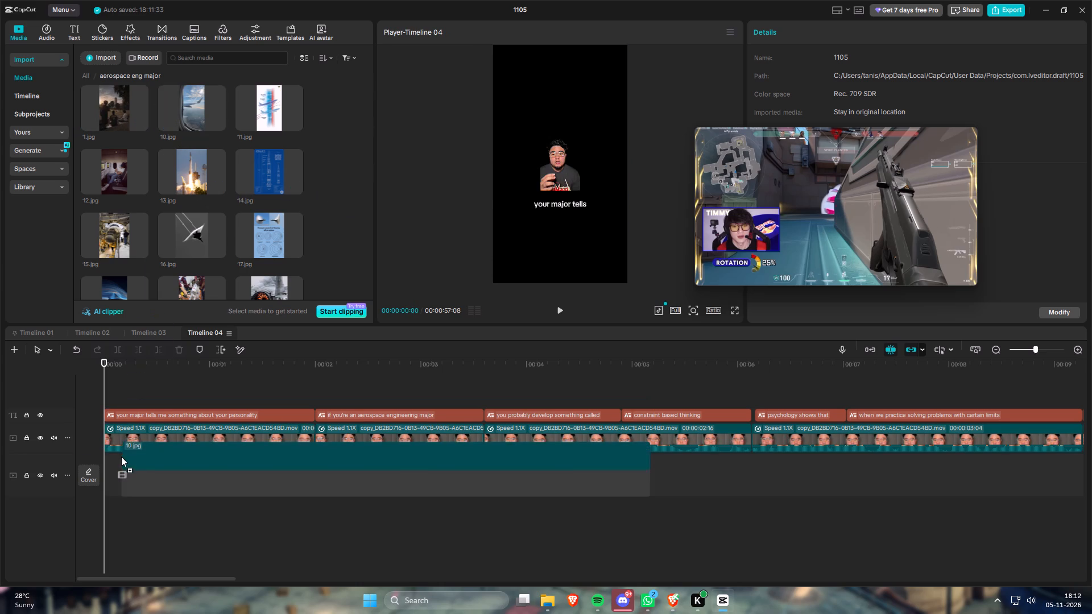
drag(121, 457, 97, 452)
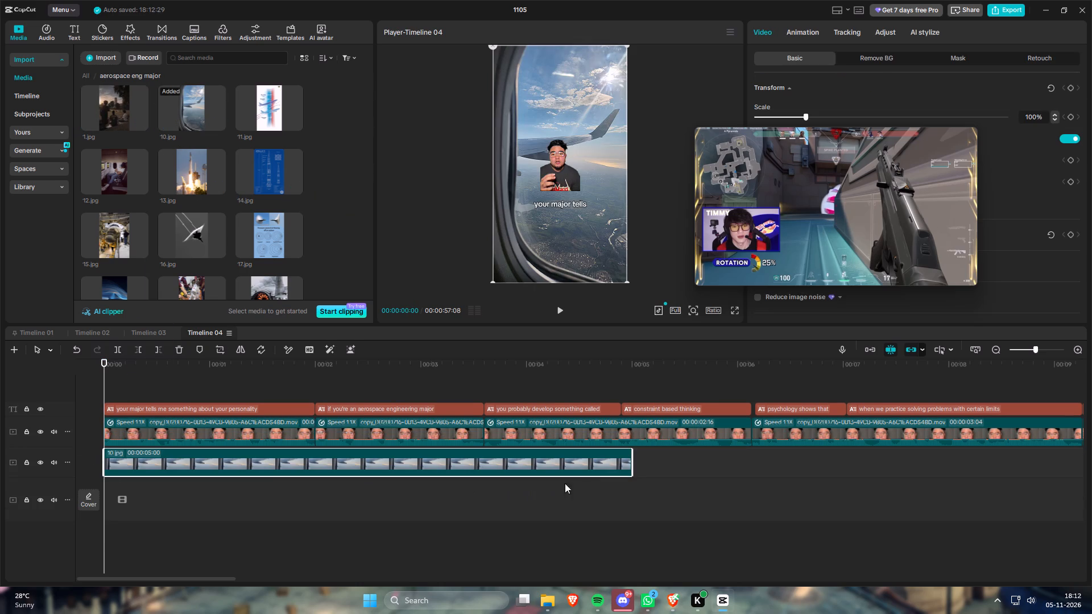
drag(631, 459, 316, 449)
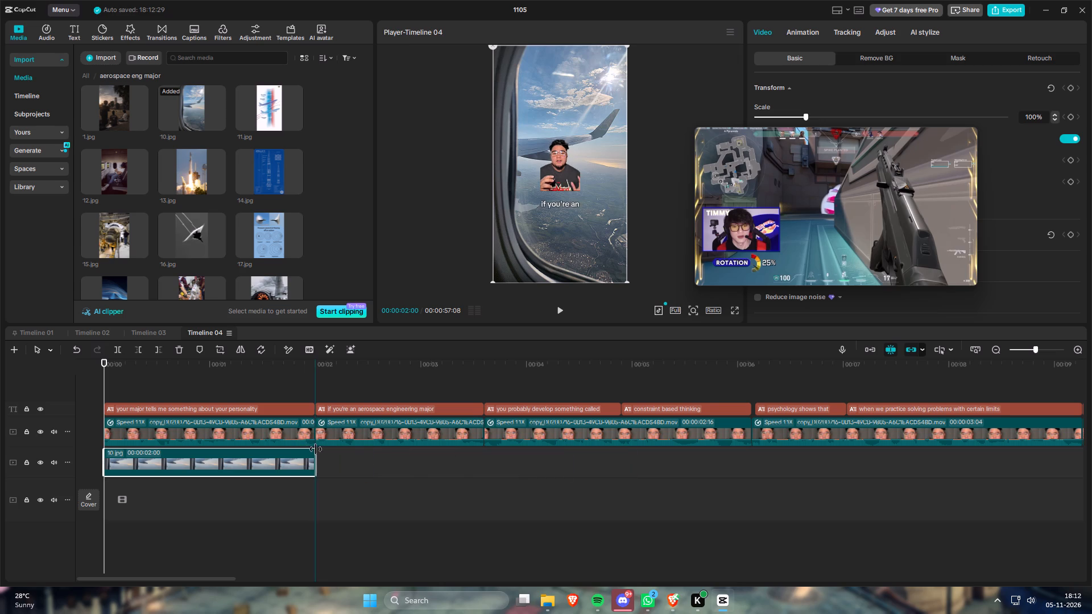
drag(316, 449, 316, 450)
drag(371, 460, 390, 466)
Add 6.jpg at the start on a new track between the talking-head clips and 10.jpg, trimmed to 2 seconds.
scroll(181, 243, down, 7)
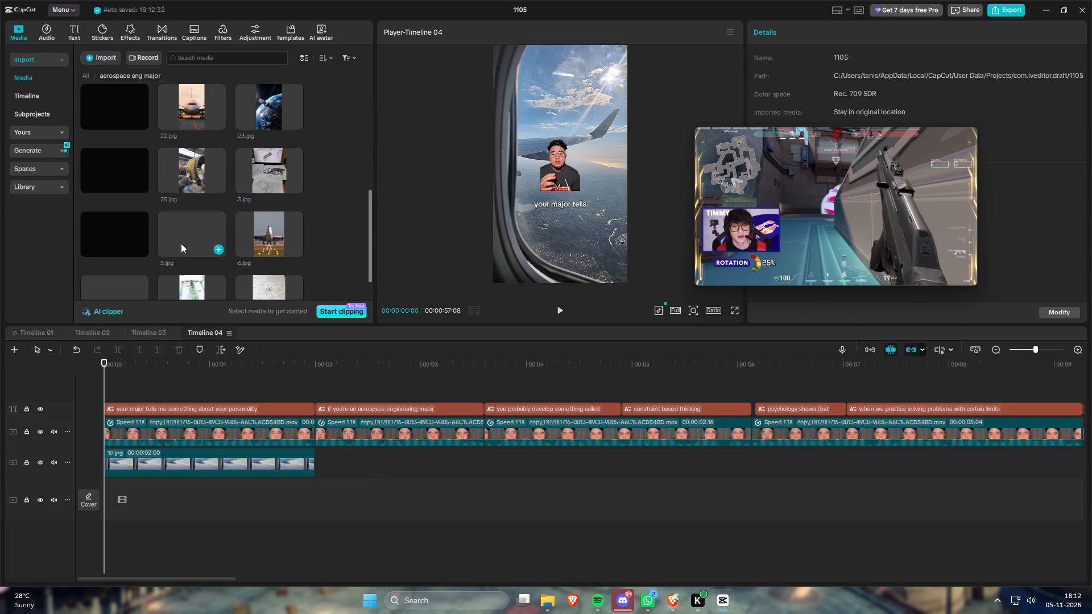
scroll(181, 243, down, 3)
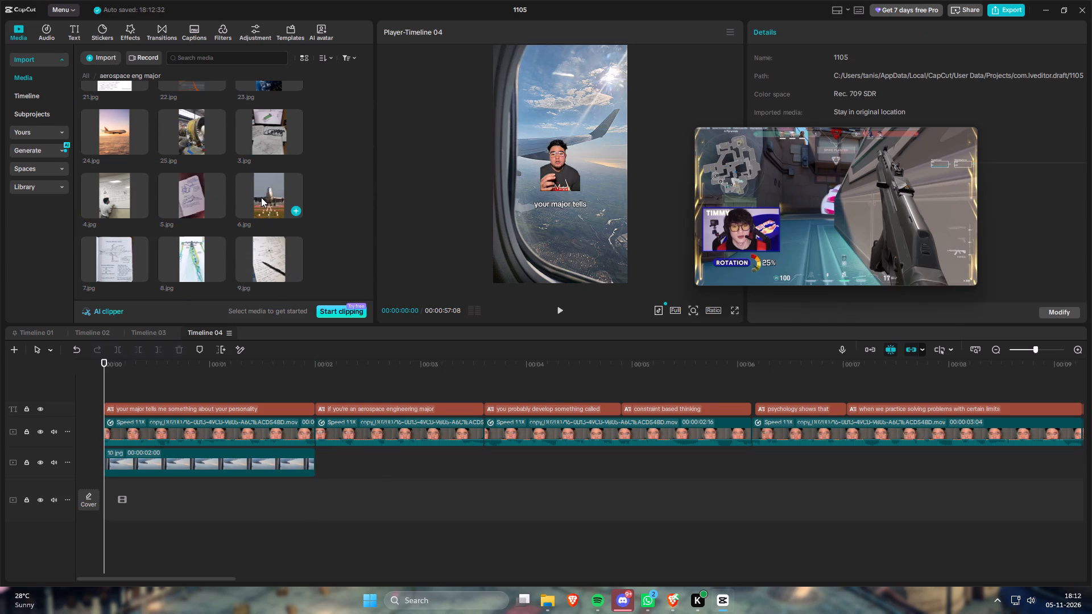
drag(261, 197, 92, 452)
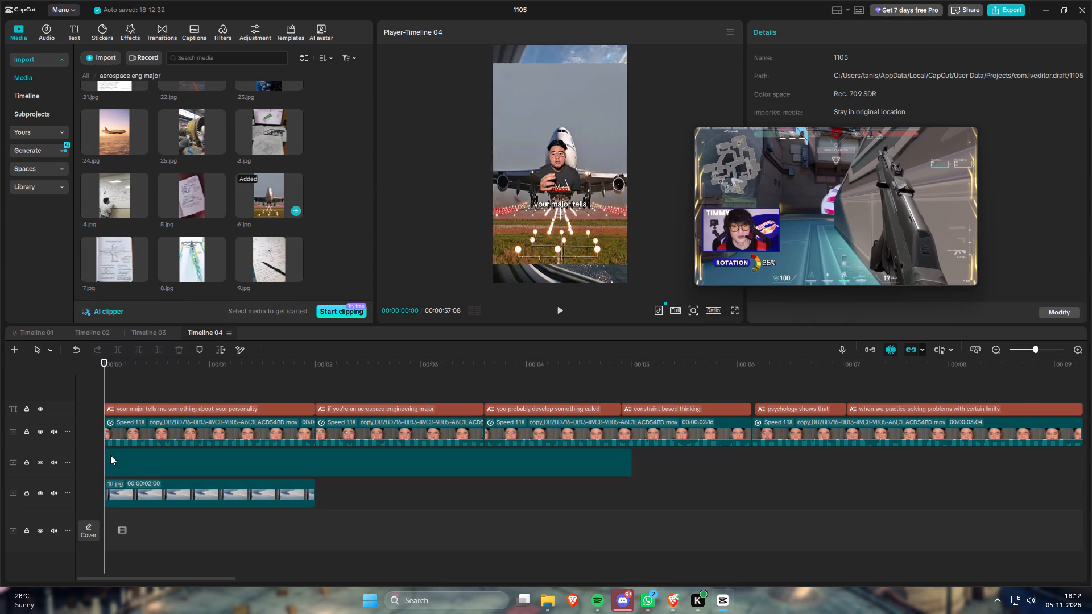
drag(632, 465, 318, 463)
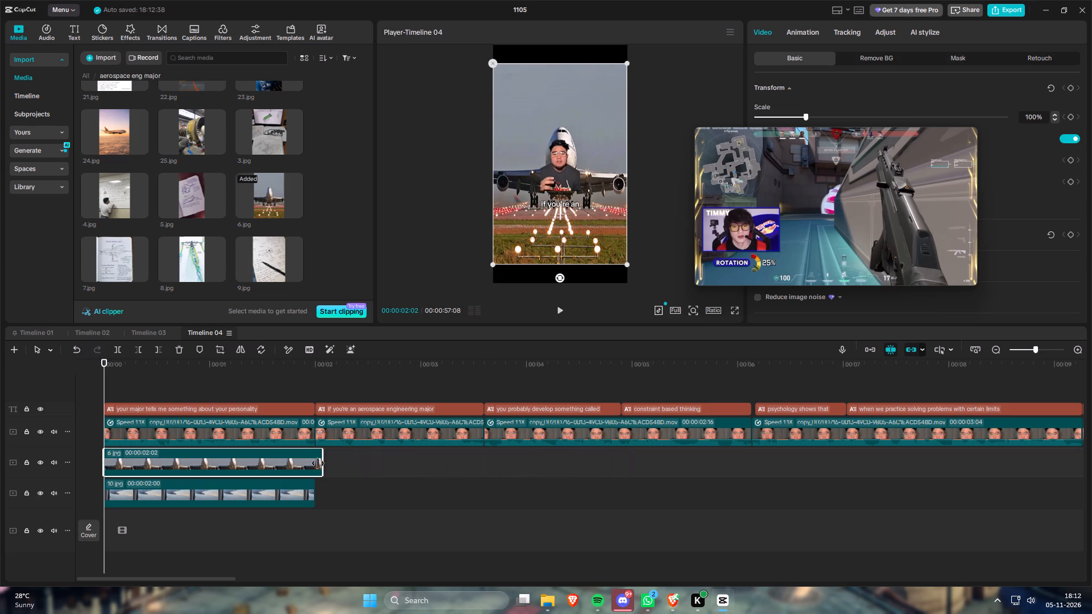
drag(318, 463, 313, 466)
drag(341, 464, 371, 479)
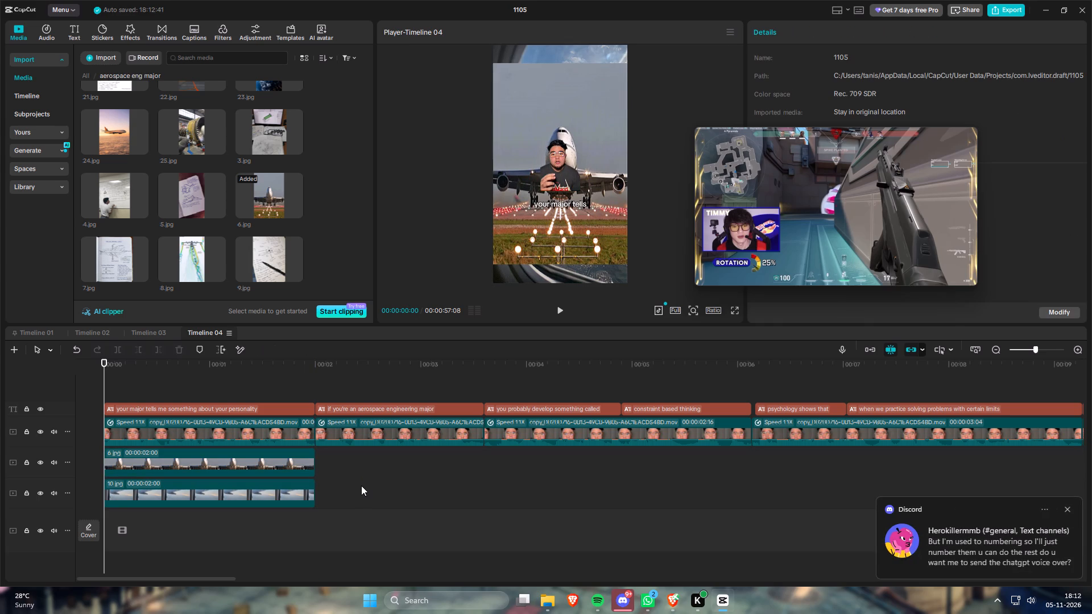
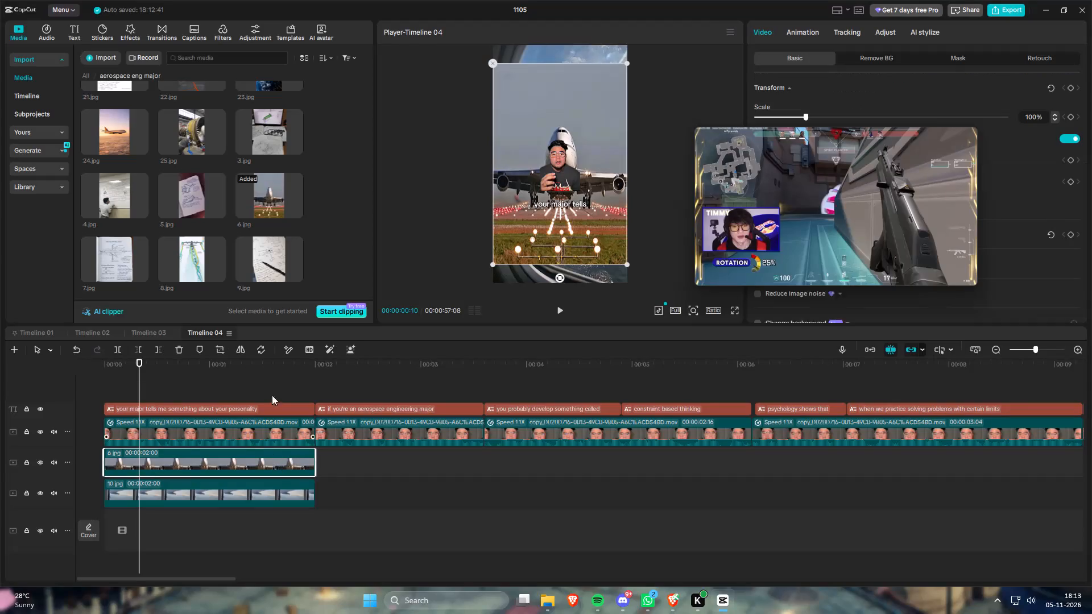
Open the crop for the 6.jpg clip and set its aspect ratio to 9:16.
click(218, 350)
click(515, 462)
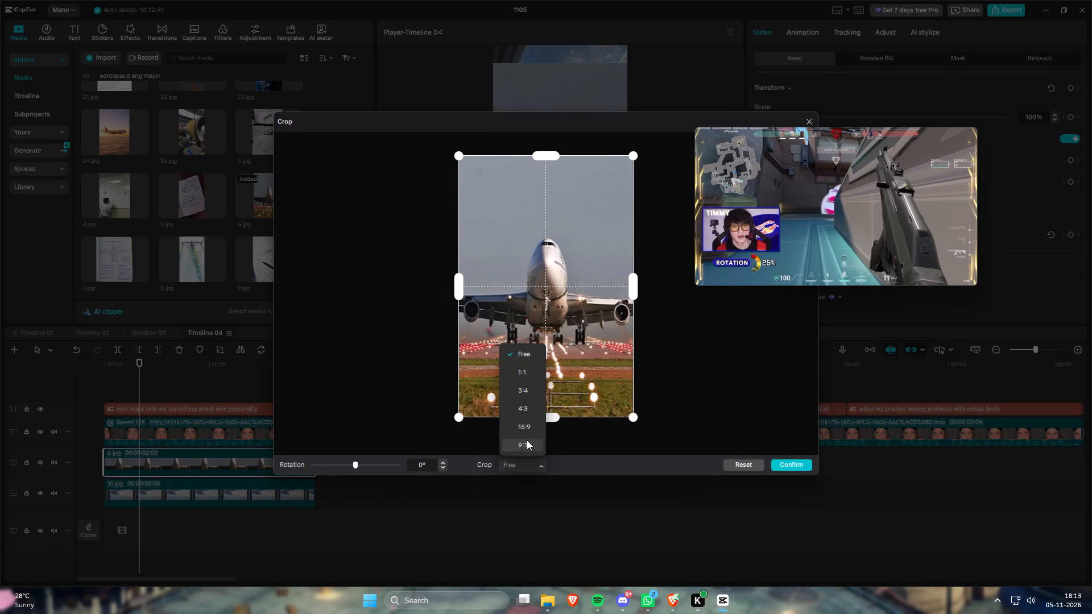
click(528, 447)
Switch to Brave, resume the Red Bull Gaming VALORANT video, and return to CapCut's open crop for 6.jpg.
click(831, 202)
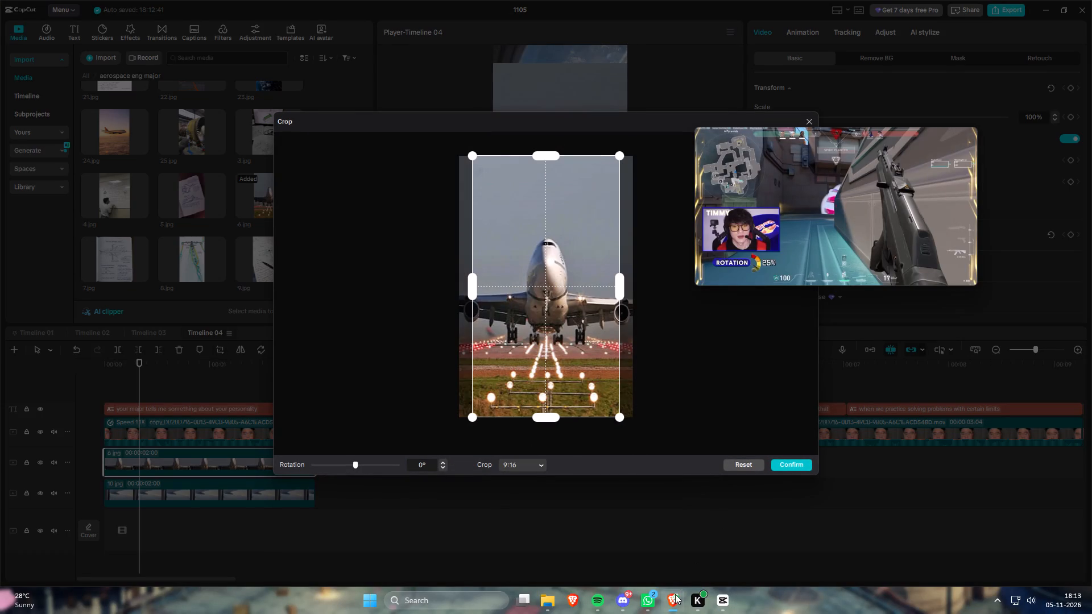
click(677, 600)
click(587, 532)
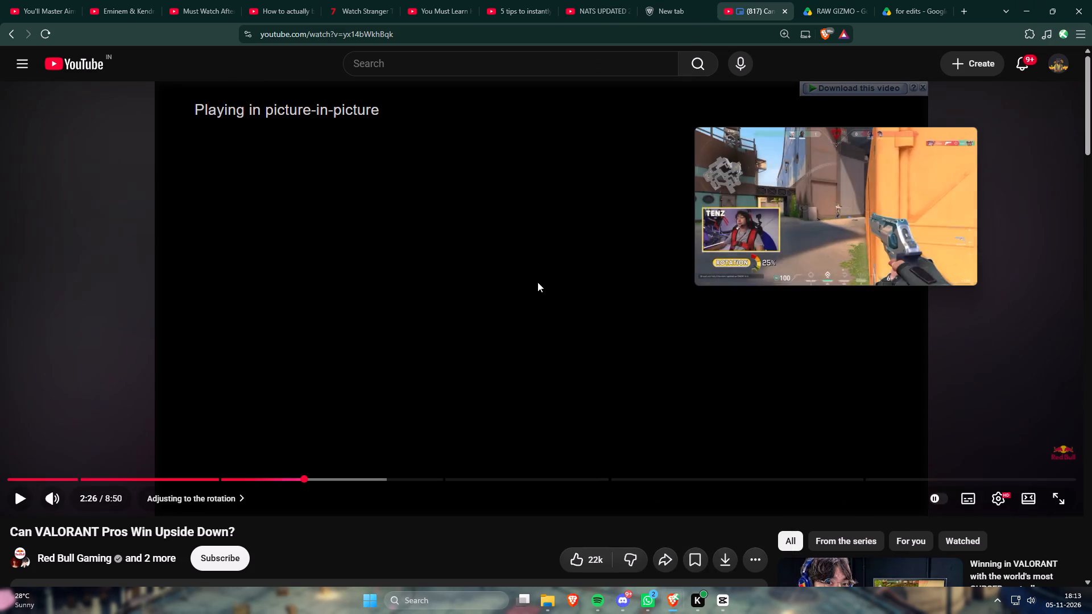
key(space)
click(726, 597)
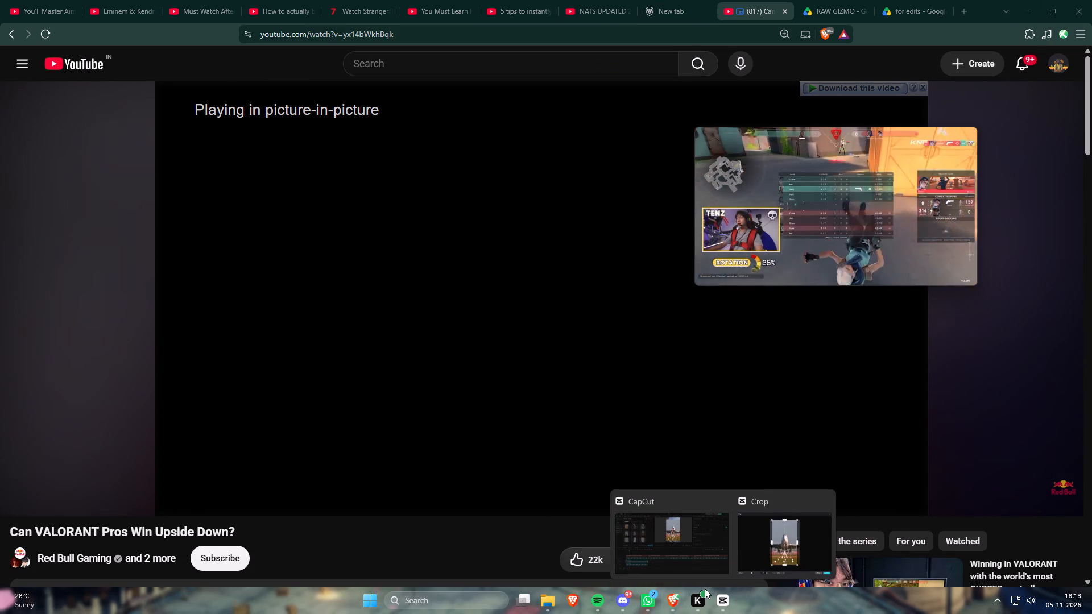
click(704, 538)
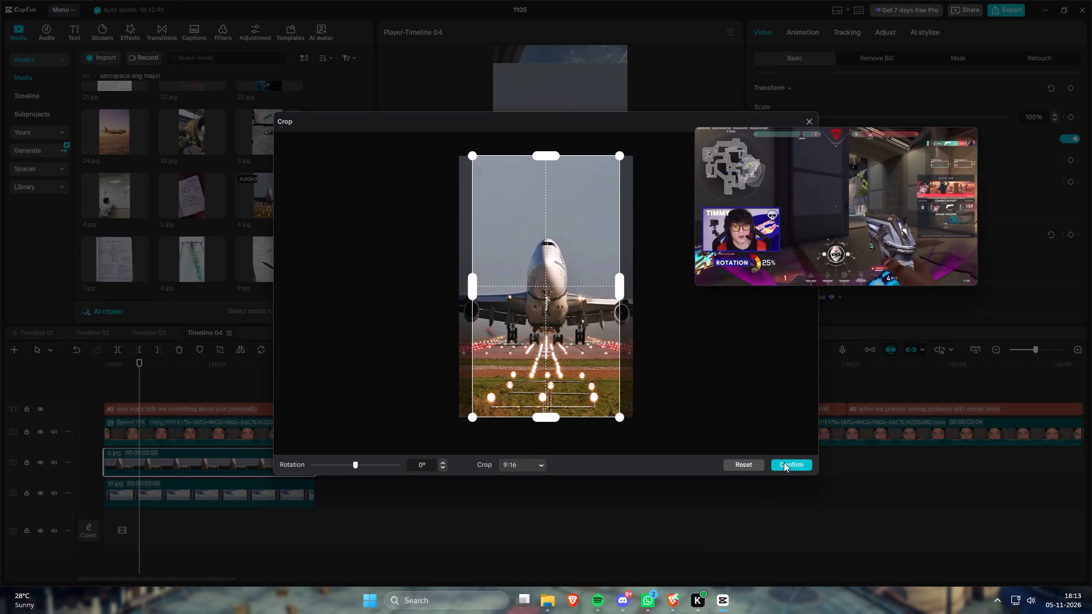
Apply the 9:16 crop to the 6.jpg clip.
click(784, 462)
Crop the 10.jpg clip on the lowest image track to a 9:16 ratio.
click(259, 493)
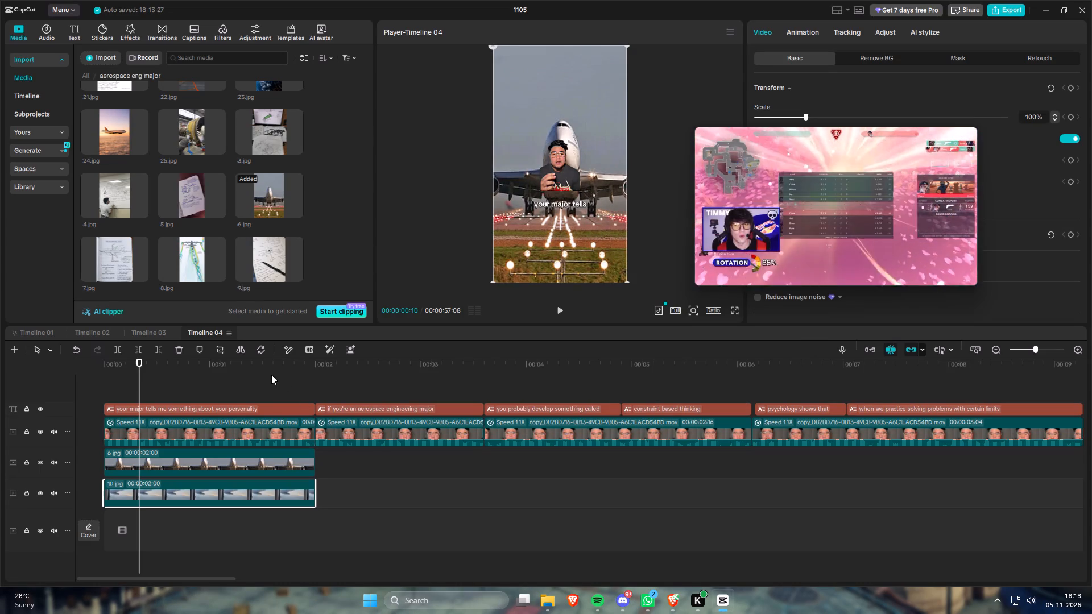
click(221, 347)
click(511, 466)
click(523, 453)
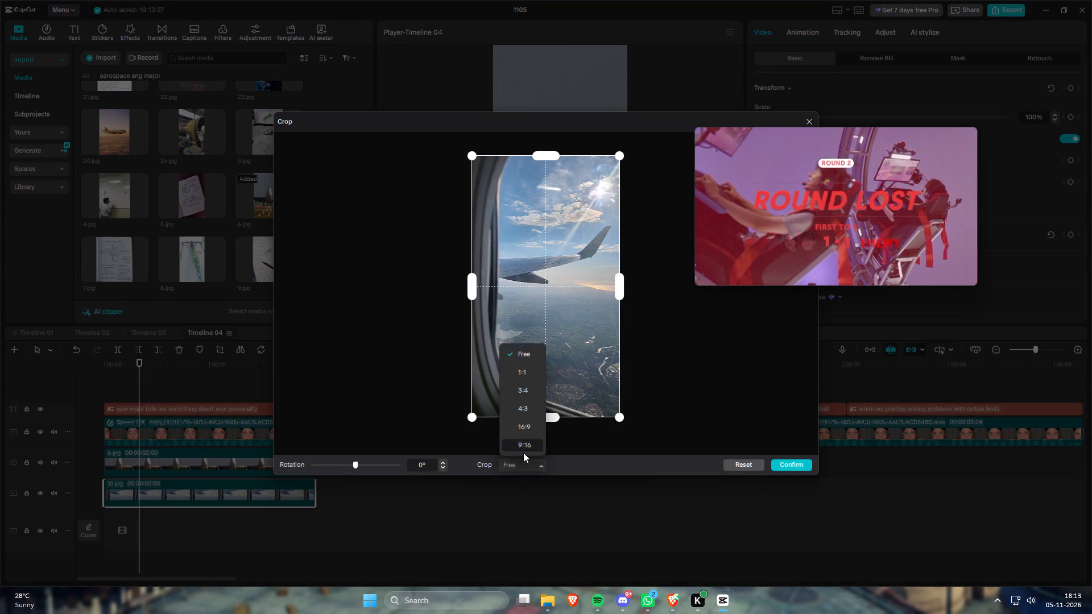
click(779, 463)
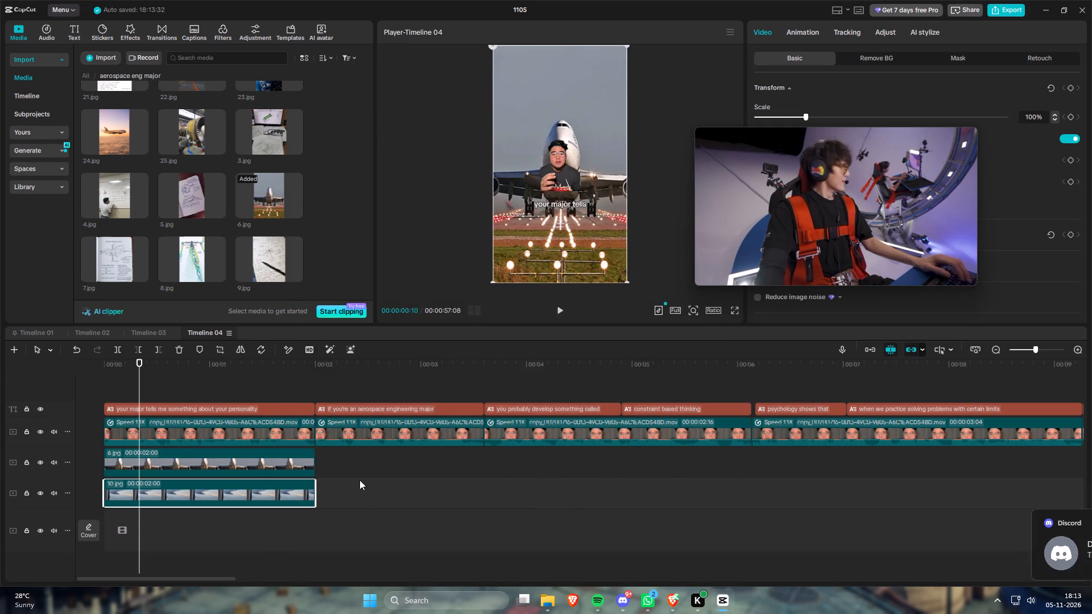
Select the 6.jpg and 10.jpg clips together on the timeline.
drag(336, 464, 286, 488)
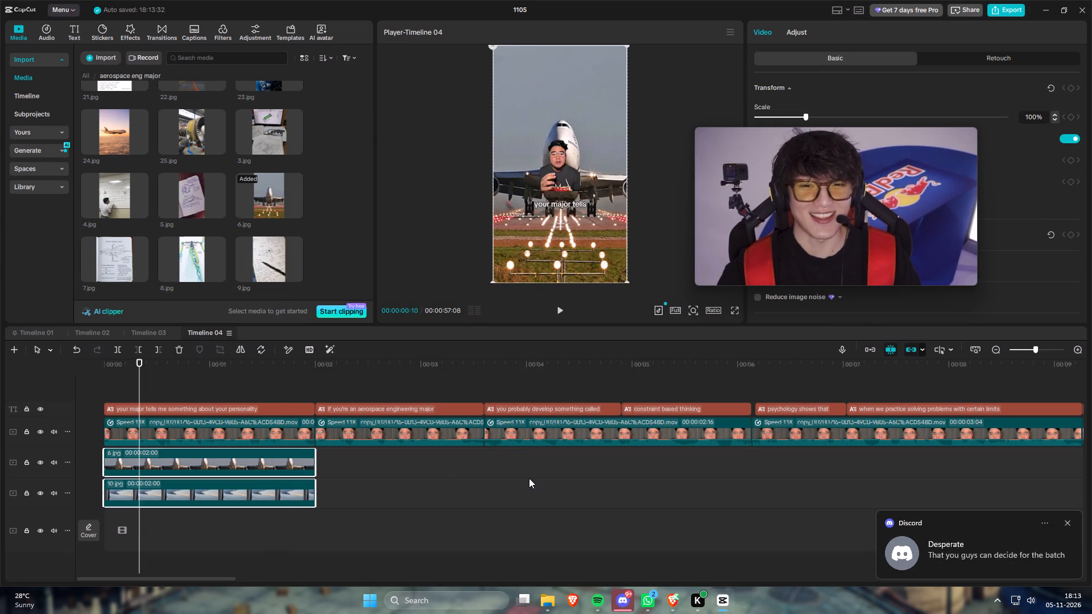
Pause the floating VALORANT video and move it over the imported media, clear of the clip's transform settings.
click(833, 207)
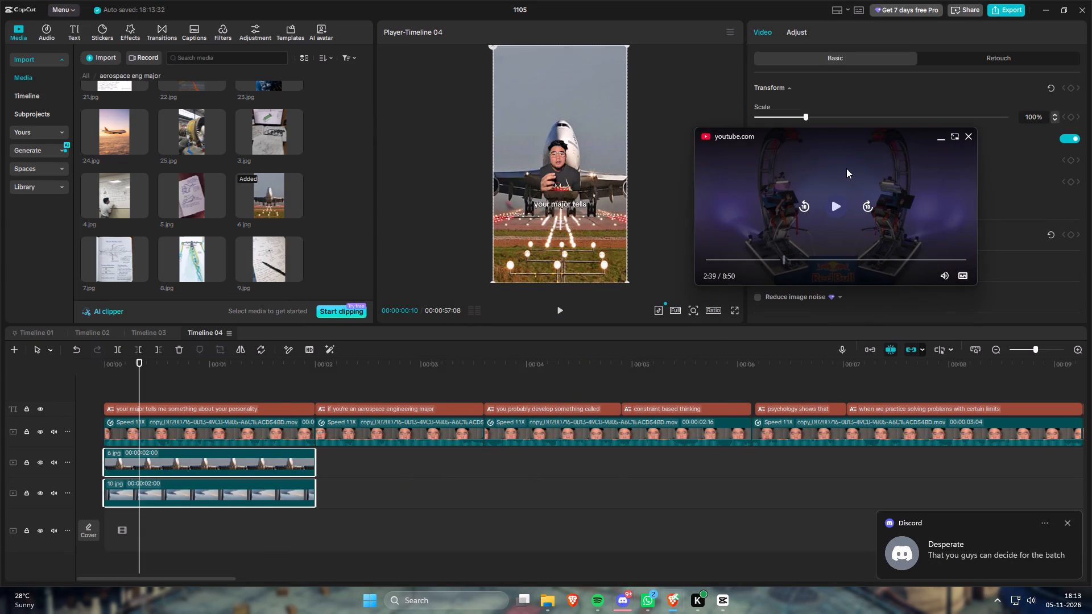
drag(838, 147, 341, 98)
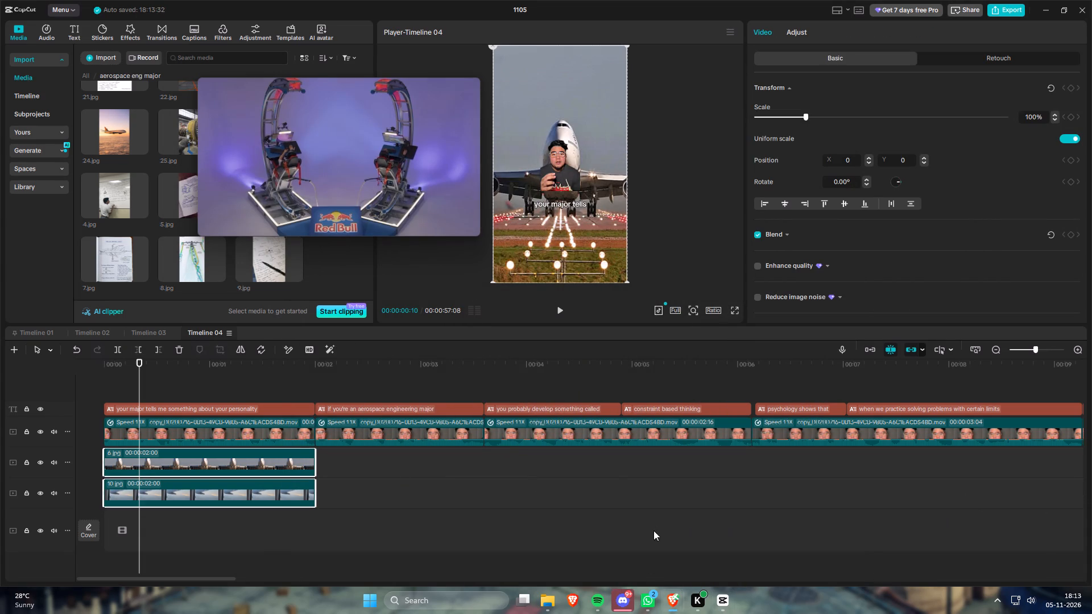
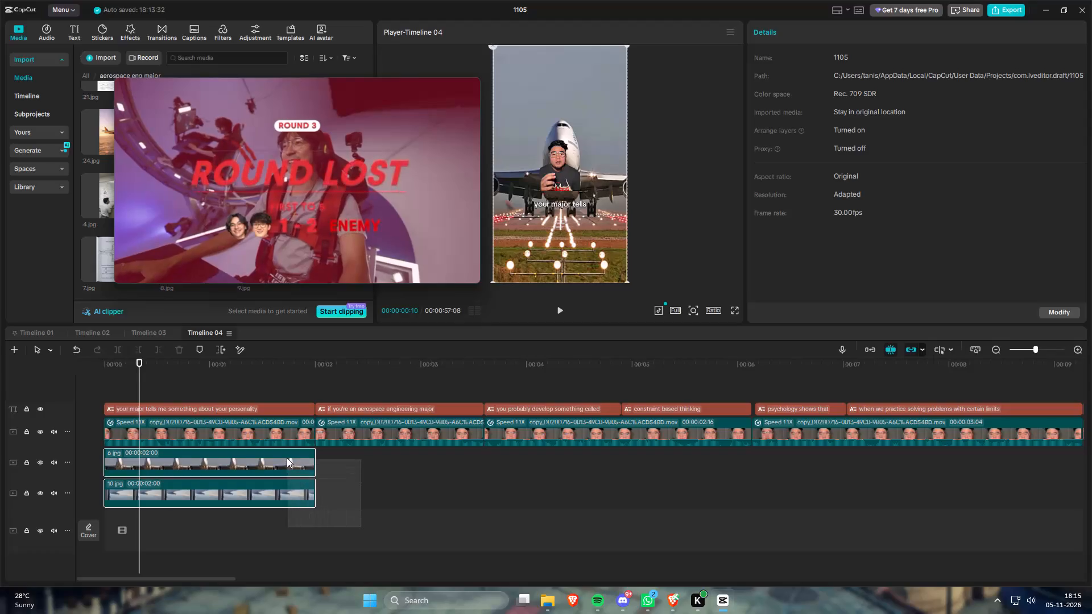
Duplicate the 6.jpg and 10.jpg clips onto extra tracks, stacking two copies of each image beneath the first talking-head clip.
alt+drag(289, 493, 289, 484)
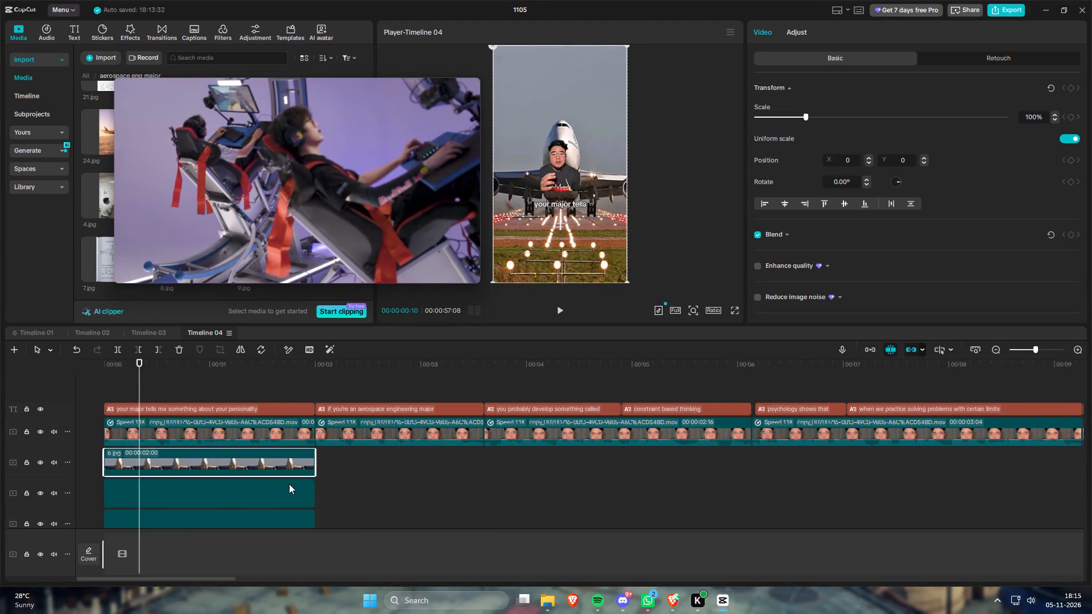
drag(449, 507, 495, 517)
alt+scroll(348, 461, down, 3)
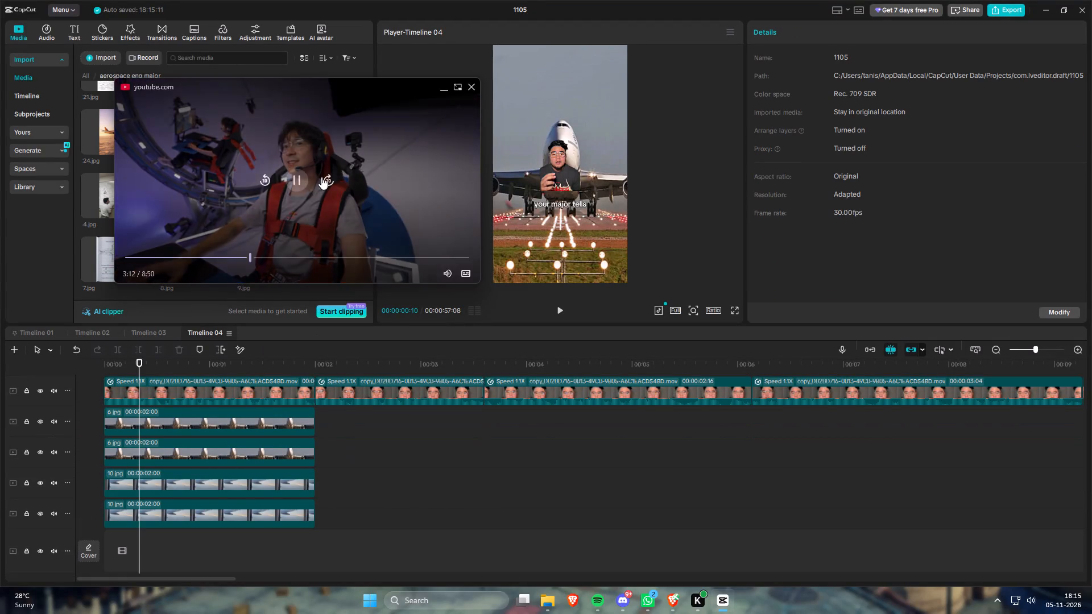
Select all four image clips and set their scale to 50%, moving the floating video clear of the timeline media and transform settings.
drag(354, 165, 956, 146)
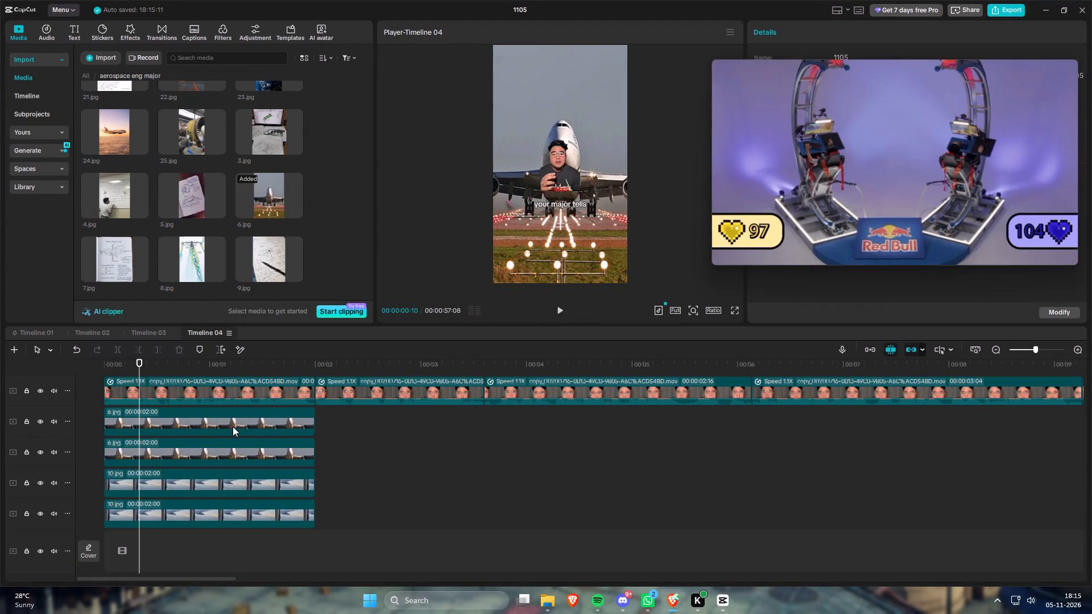
click(233, 426)
drag(327, 425, 251, 528)
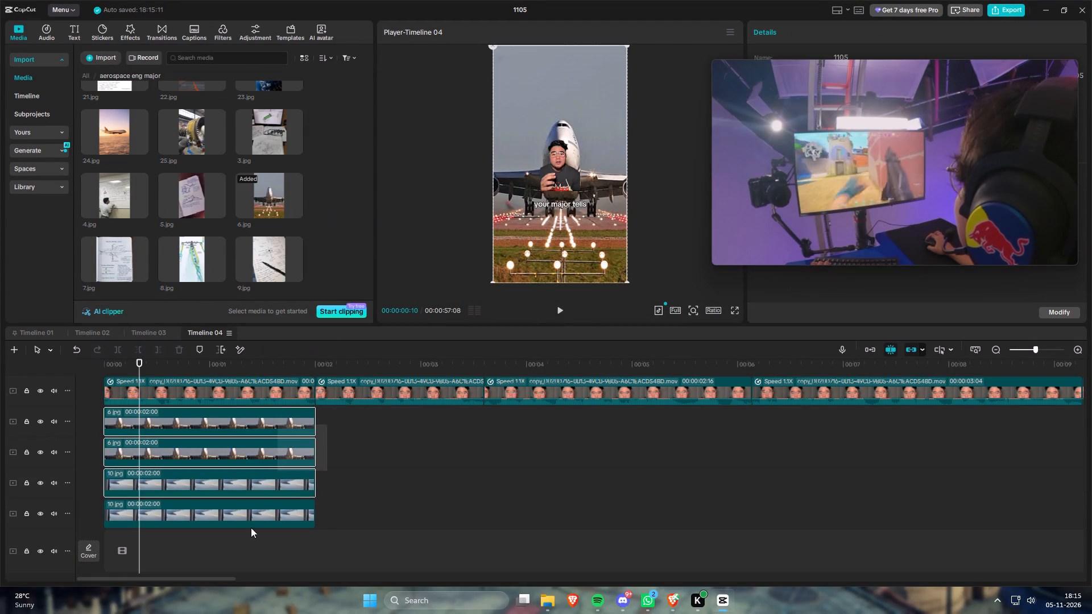
drag(251, 528, 250, 532)
drag(887, 140, 313, 170)
drag(1022, 116, 1044, 118)
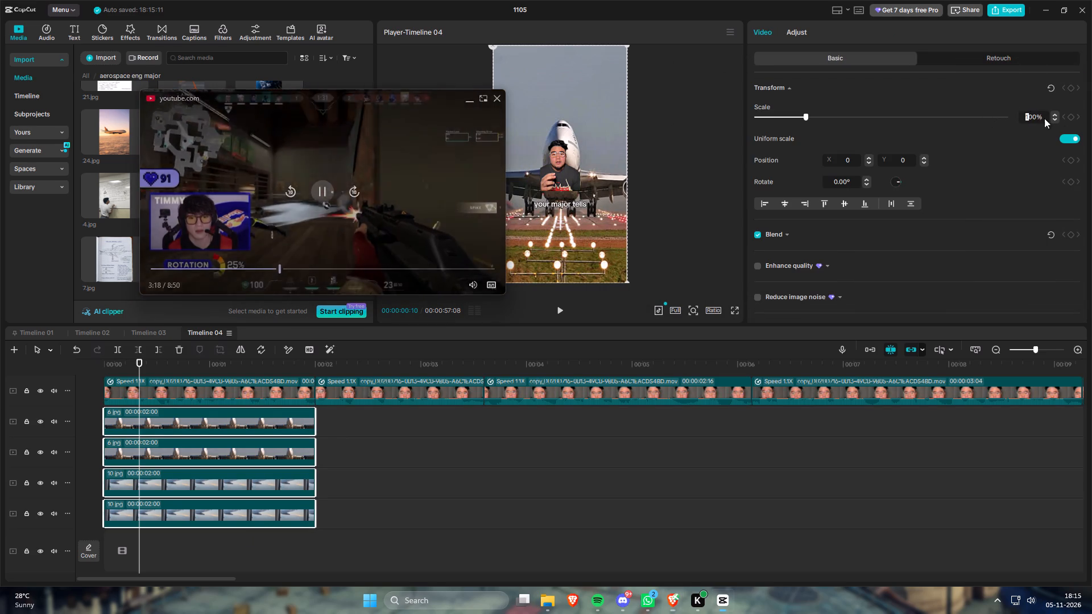
drag(1044, 118, 1071, 121)
text(50)
key(Return)
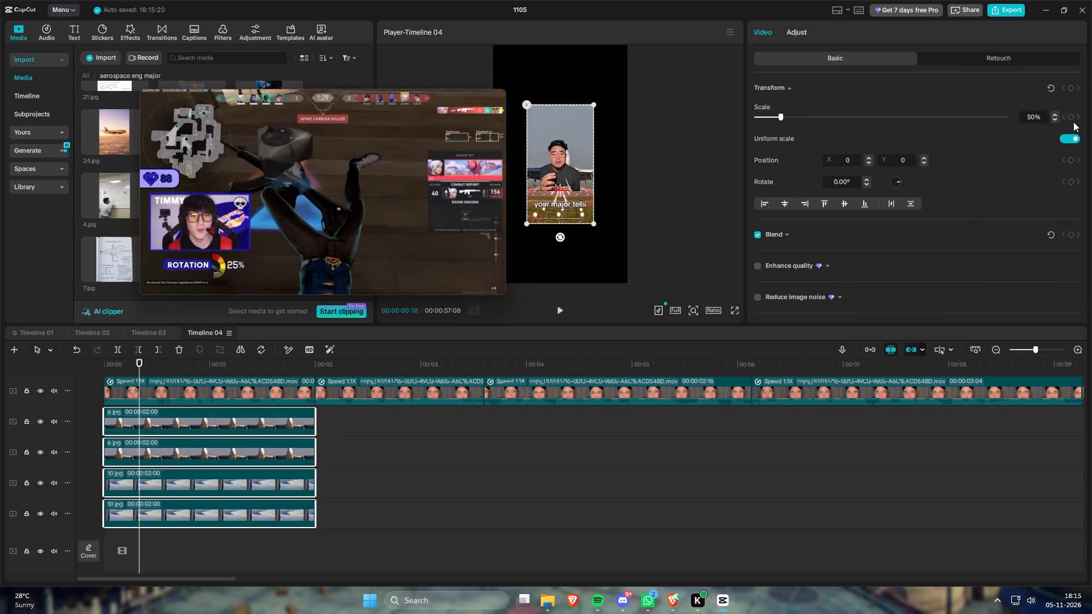
Place the two 6.jpg images side by side in the upper-left and upper-right quarters of the video frame.
drag(418, 135, 1001, 75)
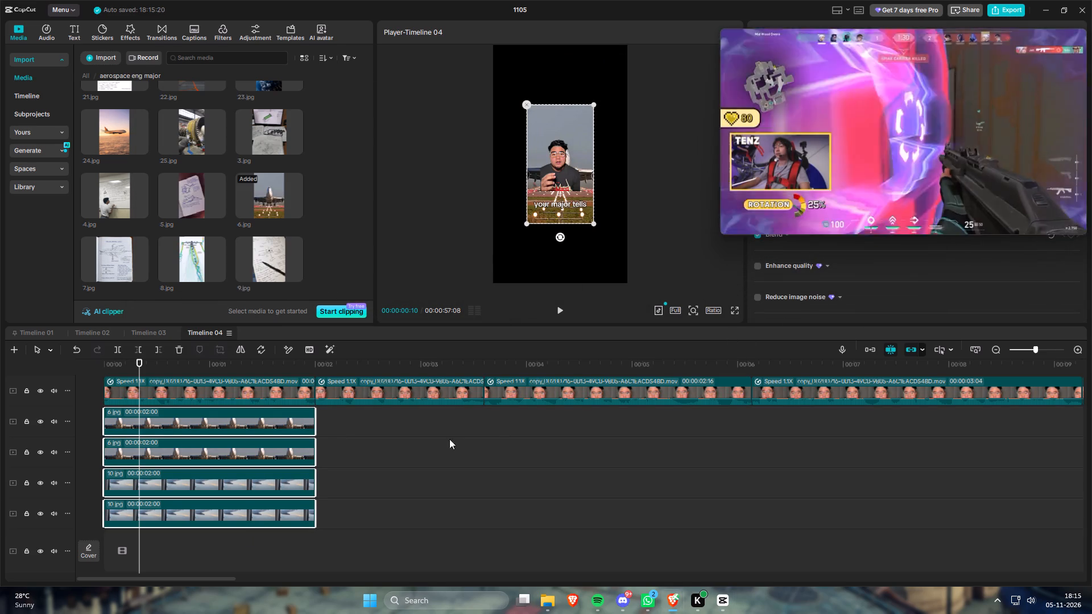
click(253, 416)
drag(563, 119, 559, 119)
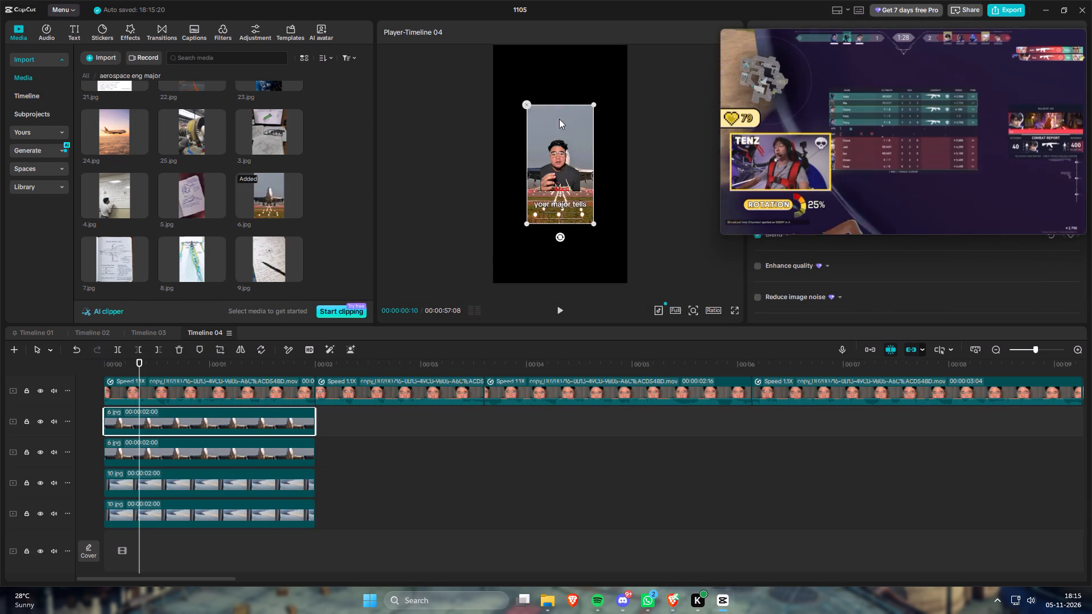
drag(559, 119, 530, 57)
drag(577, 124, 611, 94)
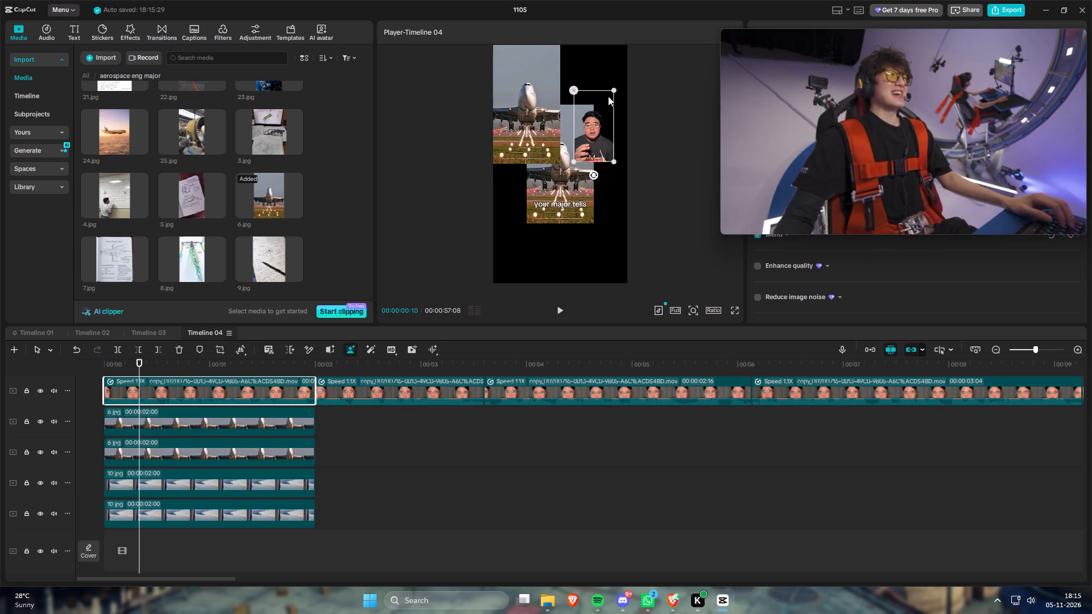
key(ctrl+z)
click(577, 111)
drag(580, 111, 618, 71)
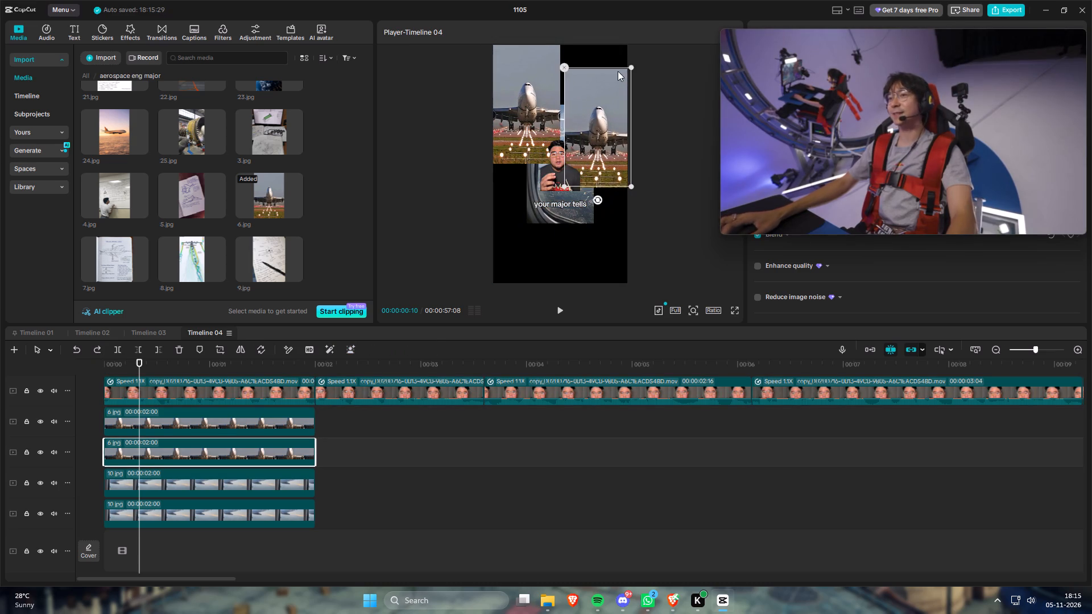
drag(618, 71, 614, 52)
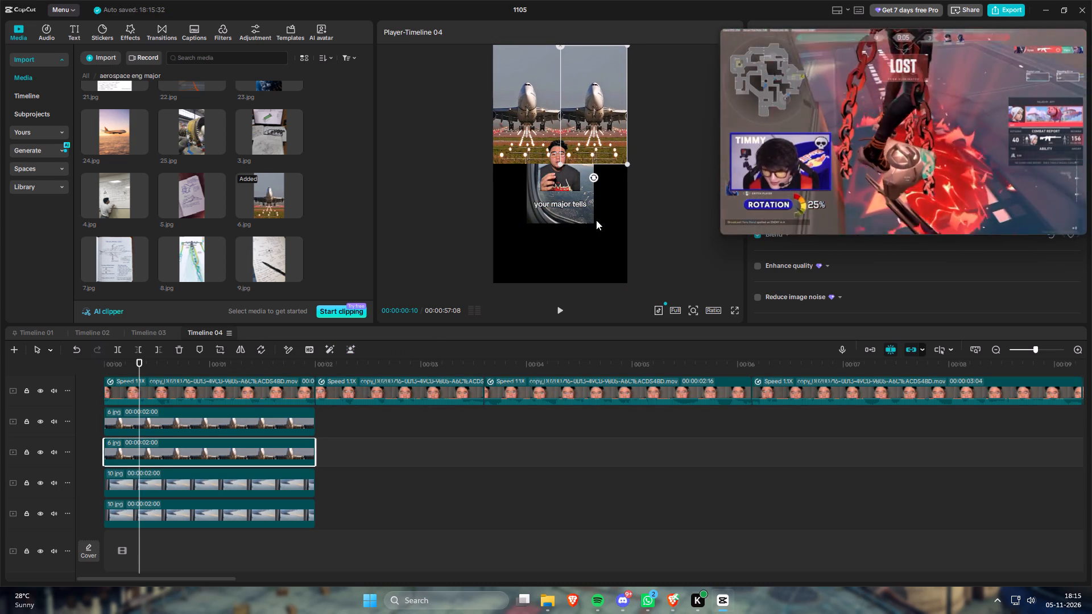
Place the two 10.jpg images in the lower-right and lower-left quarters of the video frame.
click(587, 219)
drag(567, 218, 608, 269)
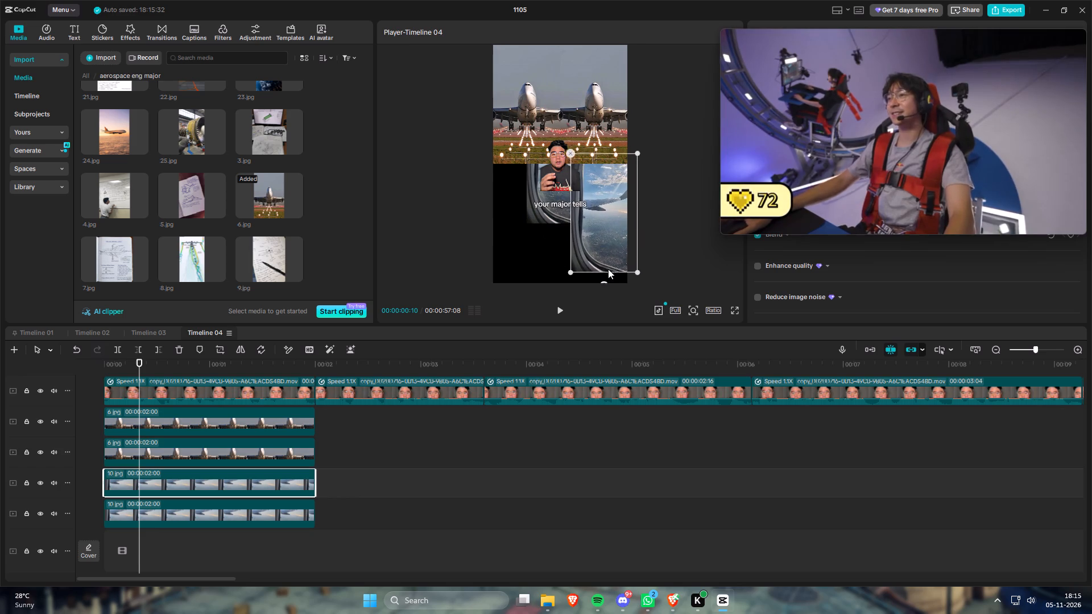
drag(608, 269, 603, 277)
drag(536, 218, 527, 232)
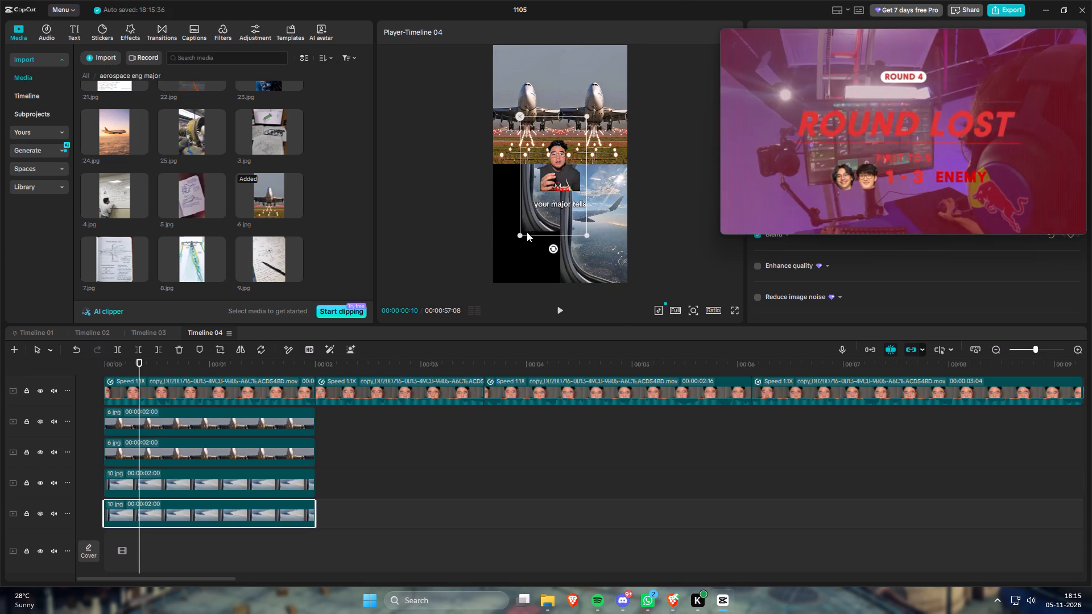
drag(527, 232, 503, 276)
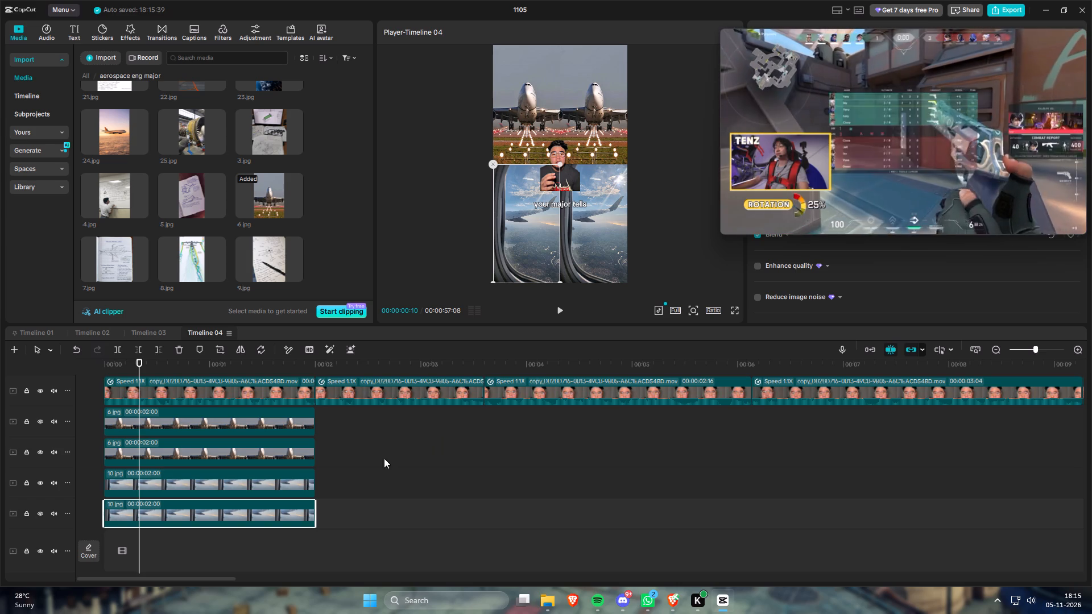
drag(384, 458, 413, 474)
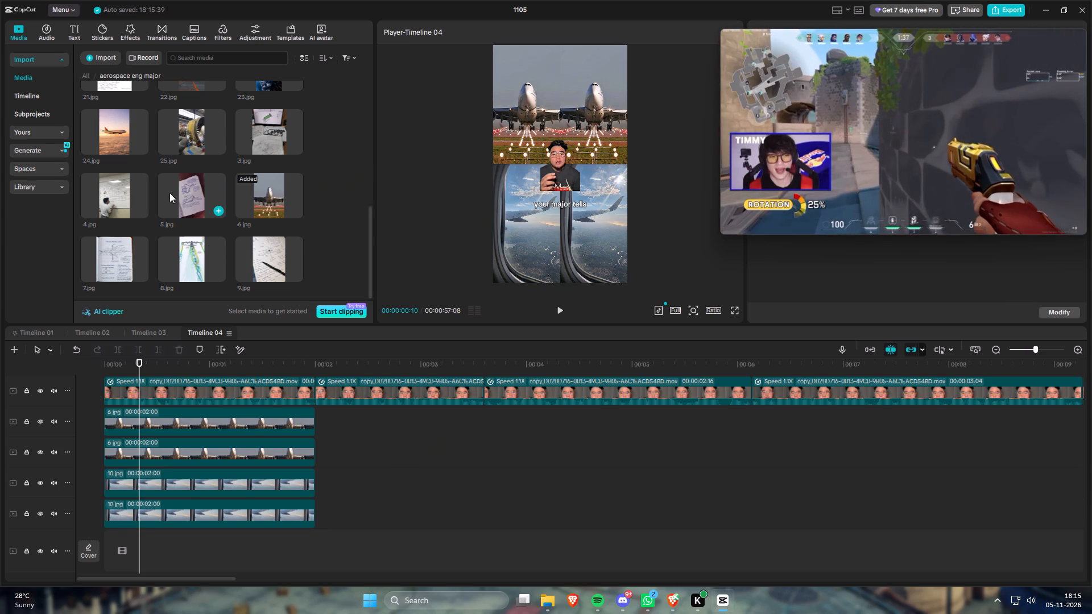
Replace the 6.jpg clip in the frame's upper-right quarter with 5.jpg, keeping the original video effect.
click(183, 192)
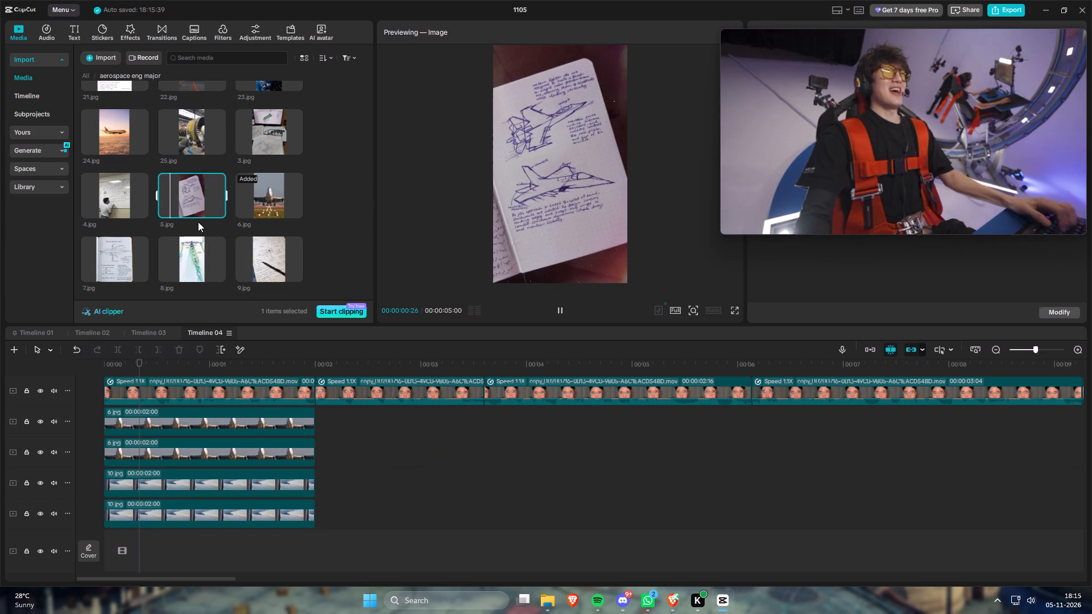
drag(186, 194, 235, 455)
click(593, 412)
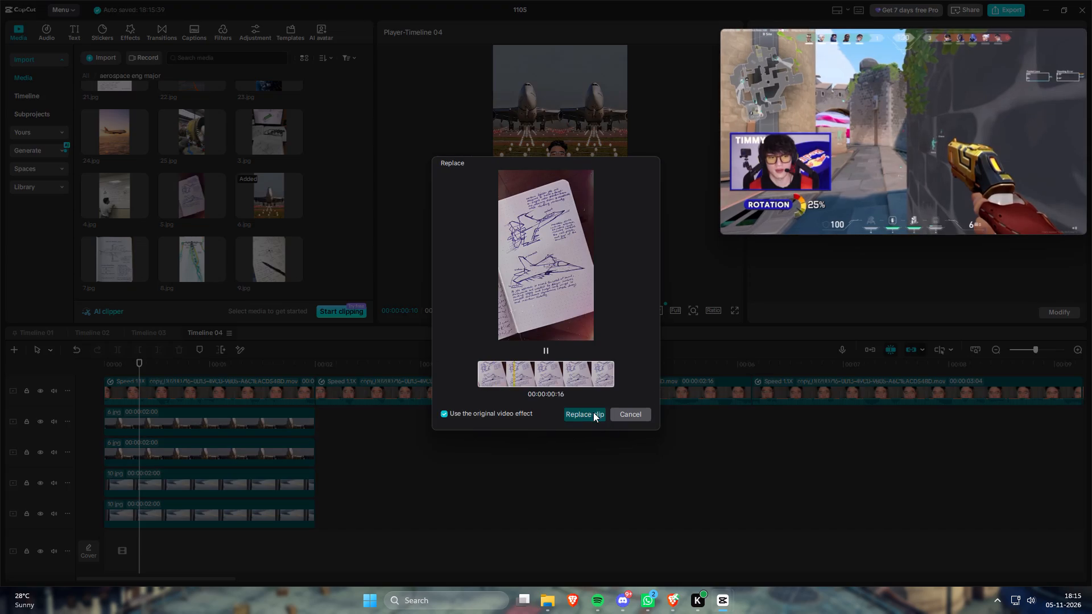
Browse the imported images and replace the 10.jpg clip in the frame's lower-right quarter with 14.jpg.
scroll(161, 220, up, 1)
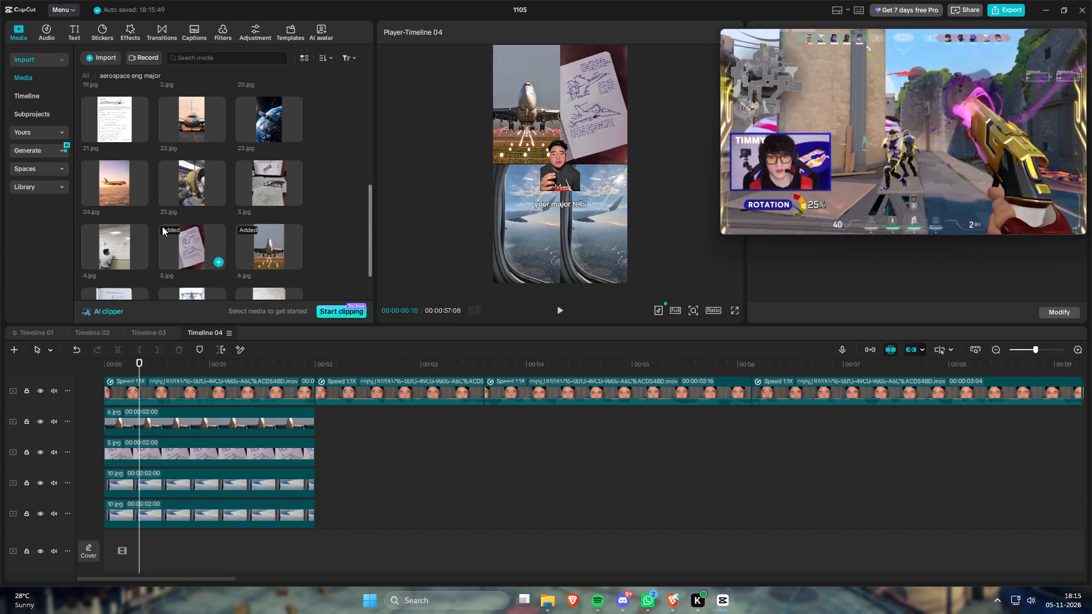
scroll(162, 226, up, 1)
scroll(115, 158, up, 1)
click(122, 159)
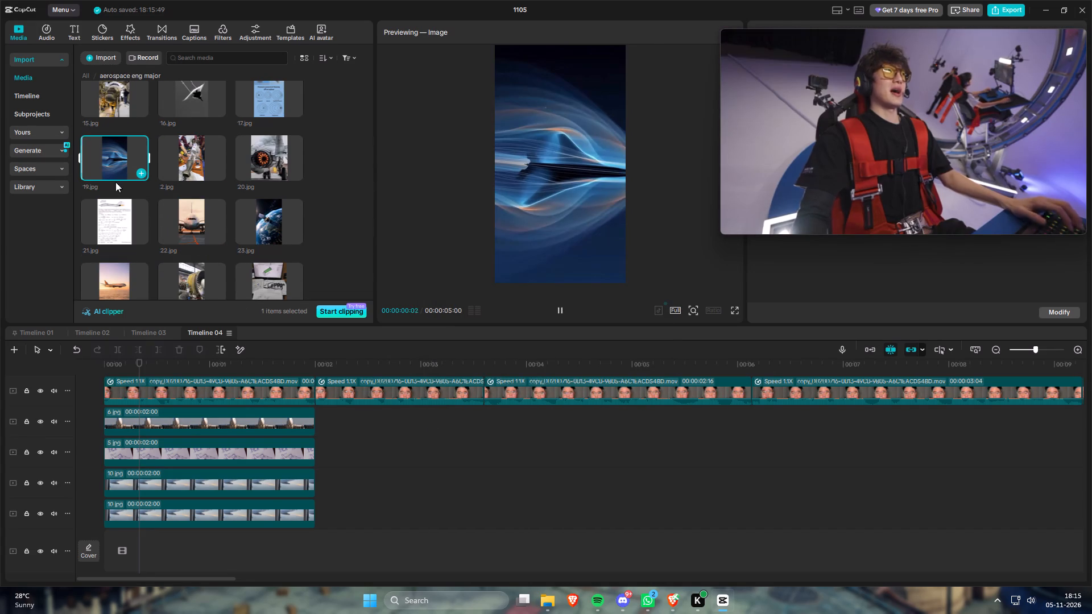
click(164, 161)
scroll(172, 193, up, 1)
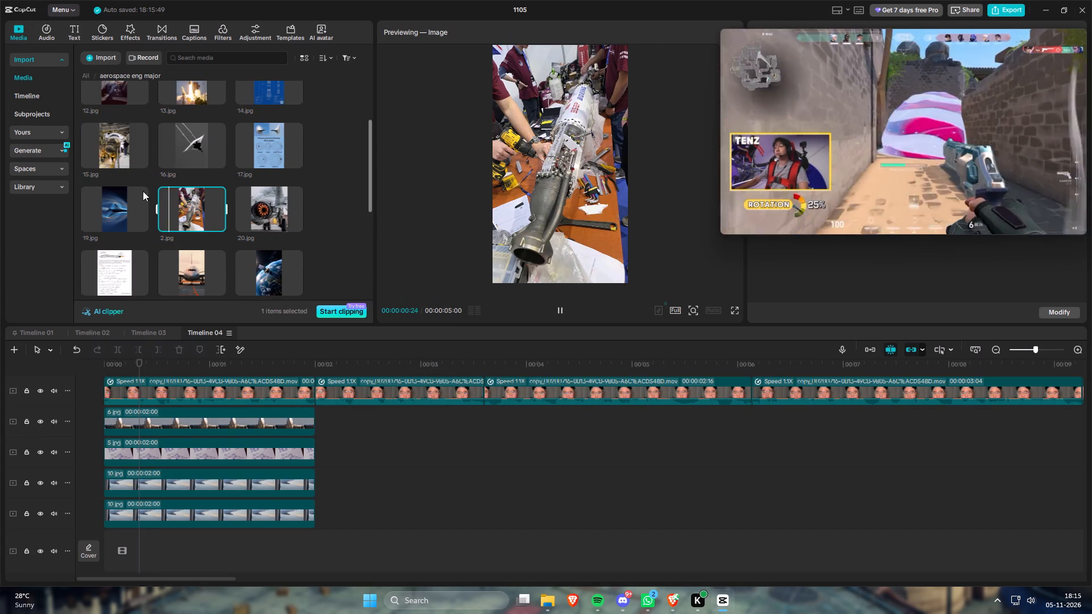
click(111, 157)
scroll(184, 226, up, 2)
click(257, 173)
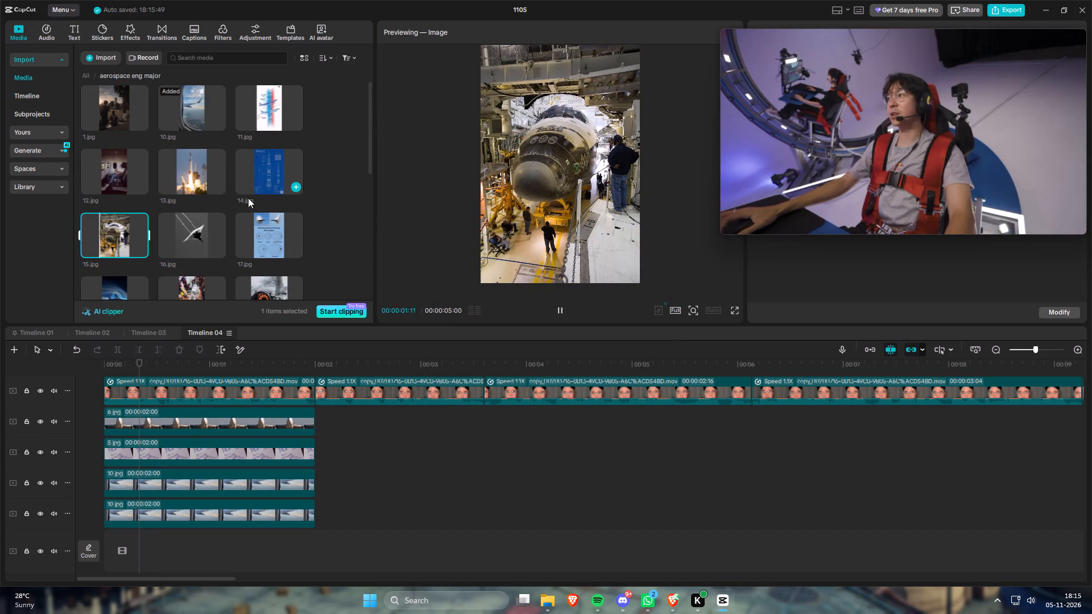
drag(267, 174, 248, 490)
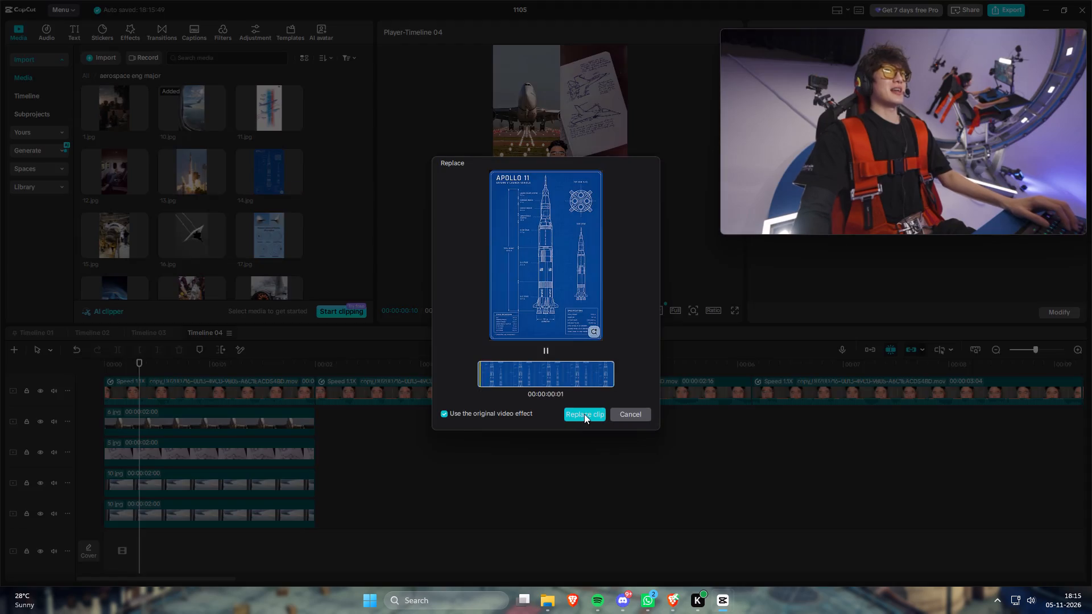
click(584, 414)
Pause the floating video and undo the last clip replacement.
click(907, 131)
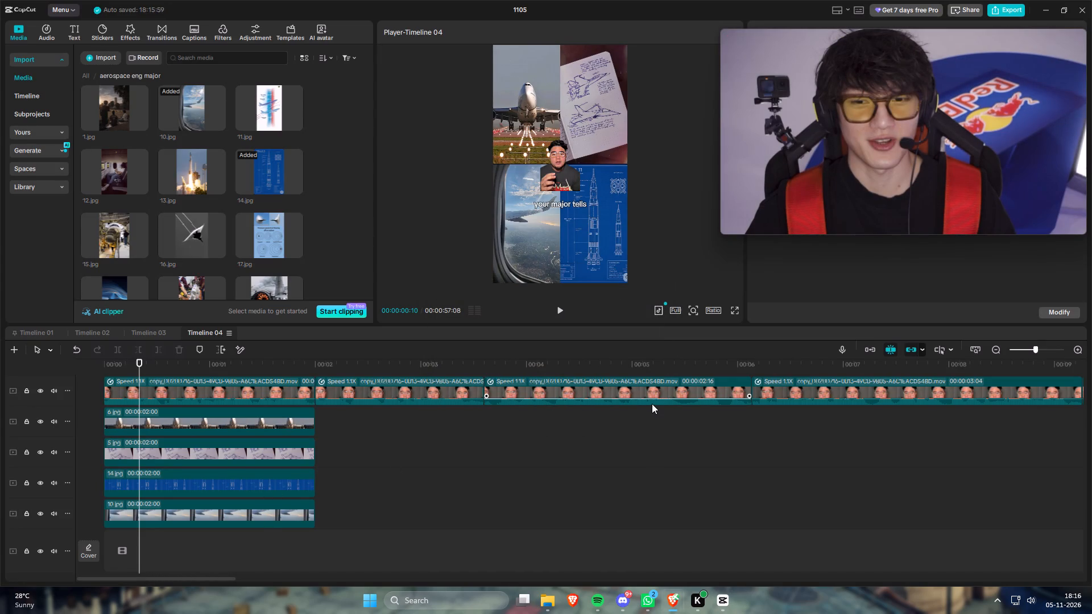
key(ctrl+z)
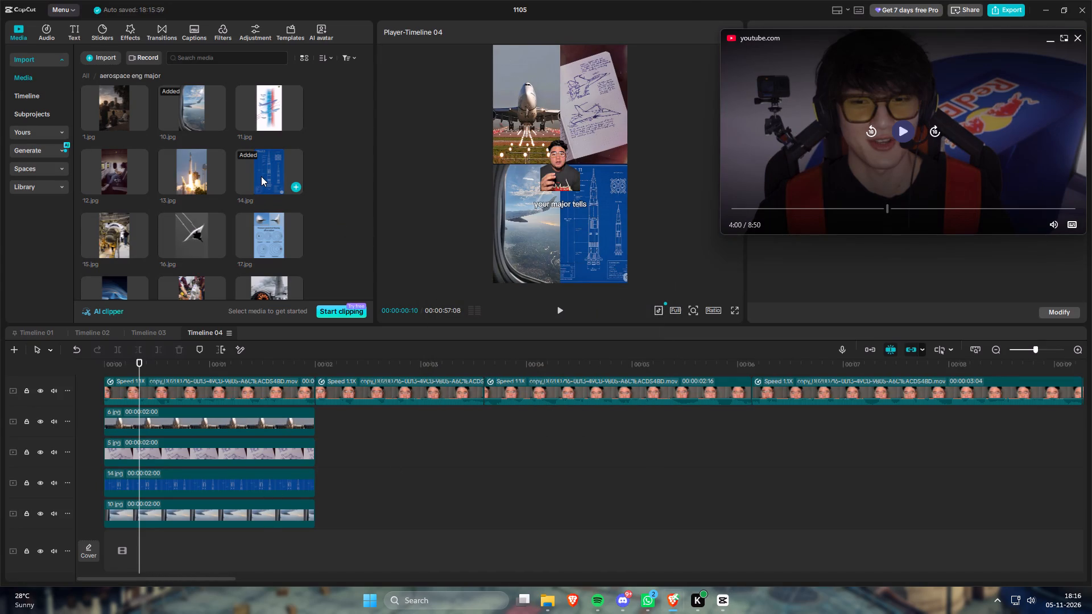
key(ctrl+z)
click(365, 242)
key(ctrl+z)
Replace the 10.jpg clip on the lowest image track with 14.jpg, keeping the original video effect.
drag(268, 175, 239, 518)
click(591, 416)
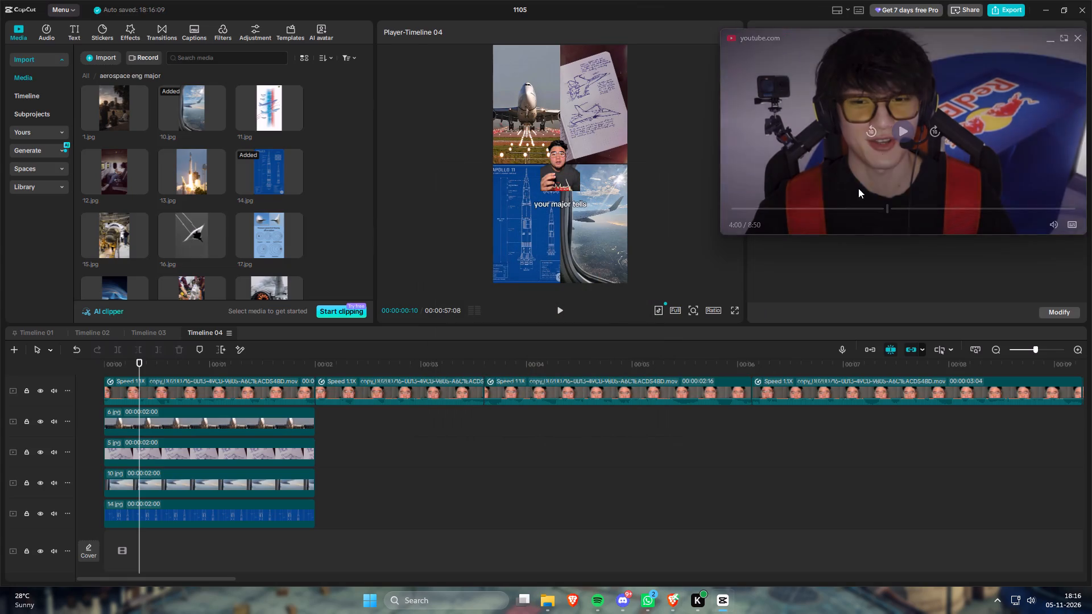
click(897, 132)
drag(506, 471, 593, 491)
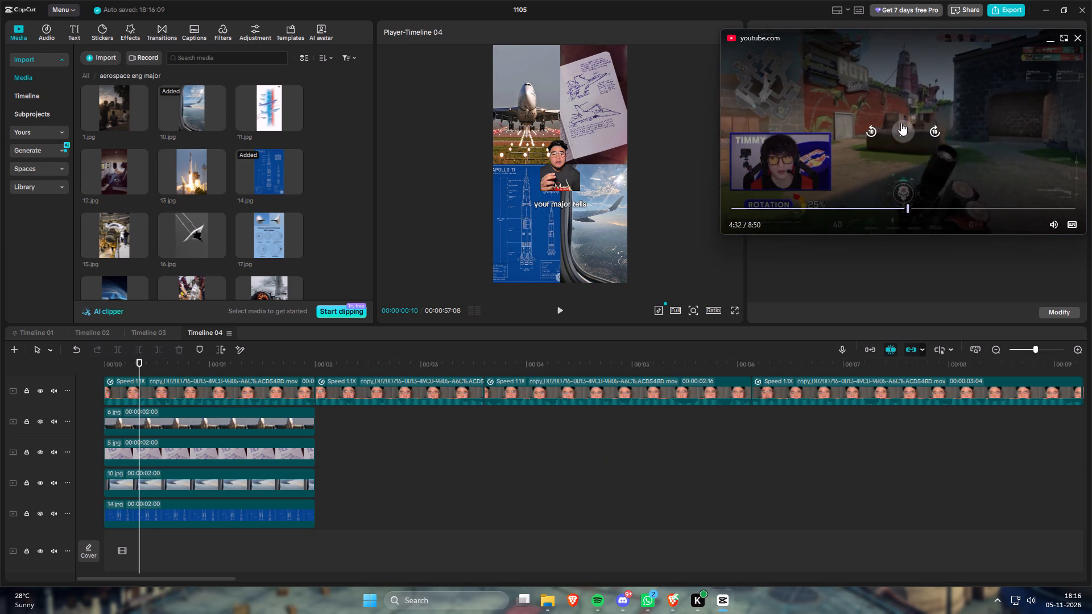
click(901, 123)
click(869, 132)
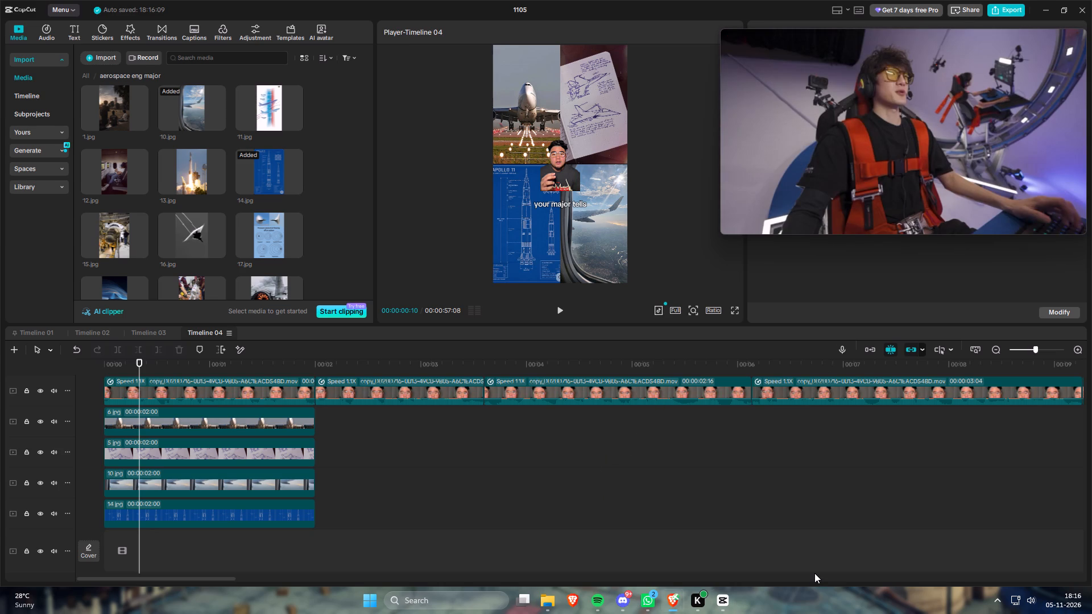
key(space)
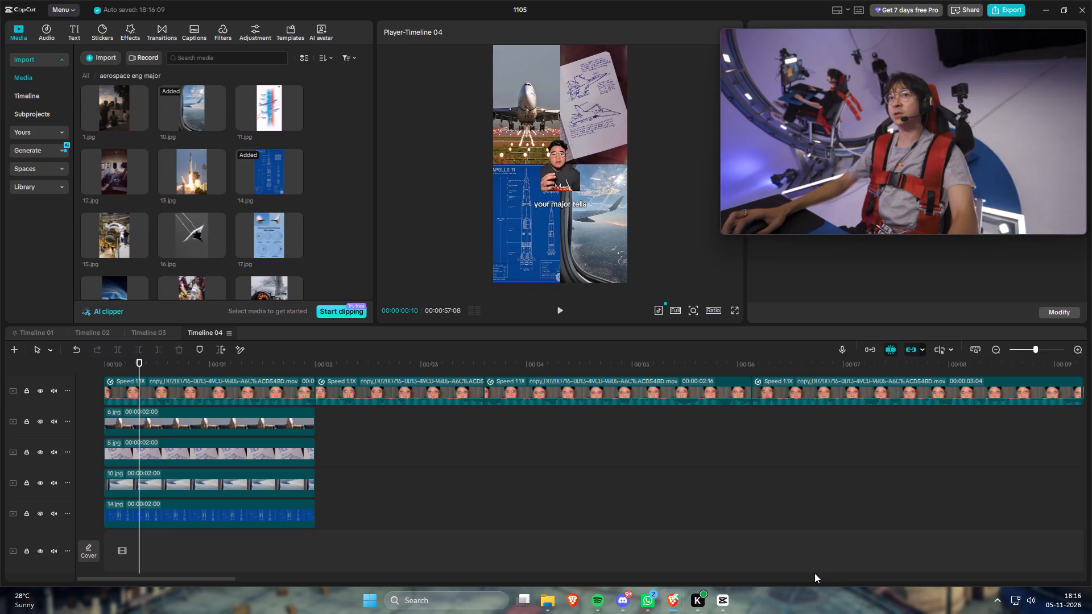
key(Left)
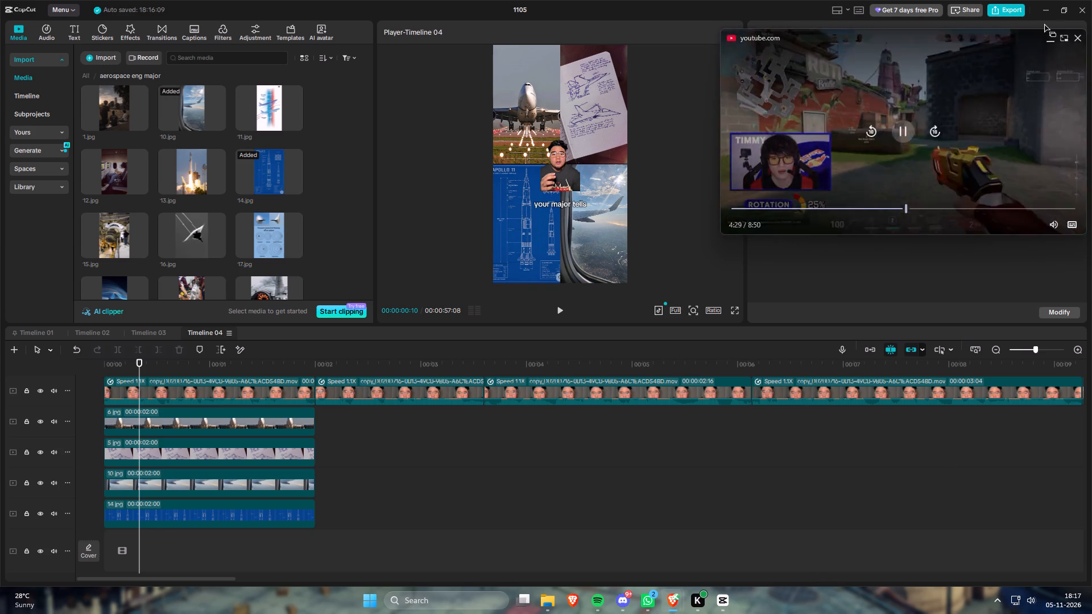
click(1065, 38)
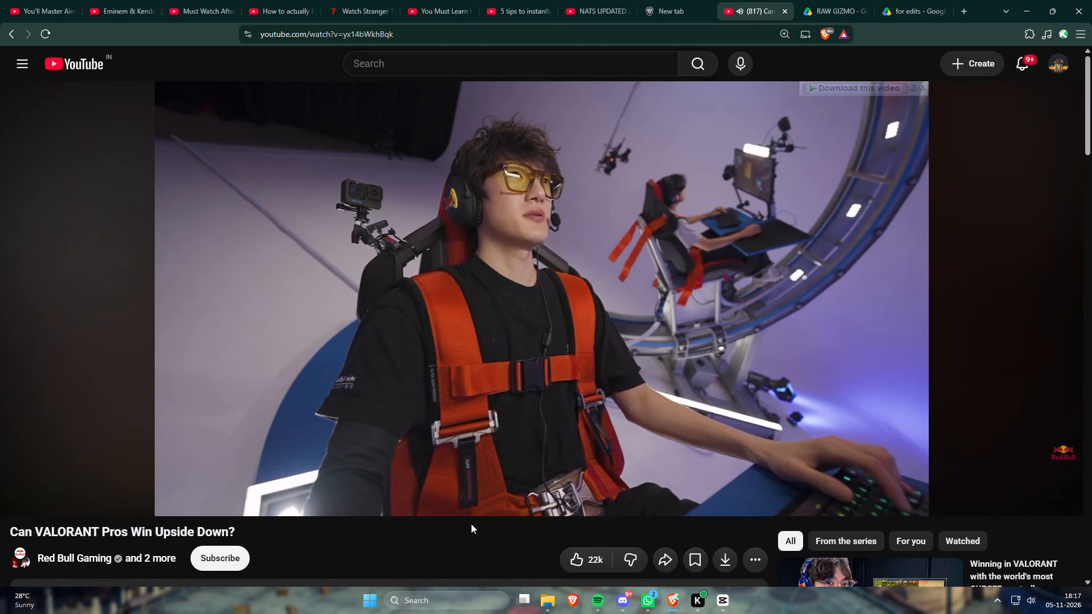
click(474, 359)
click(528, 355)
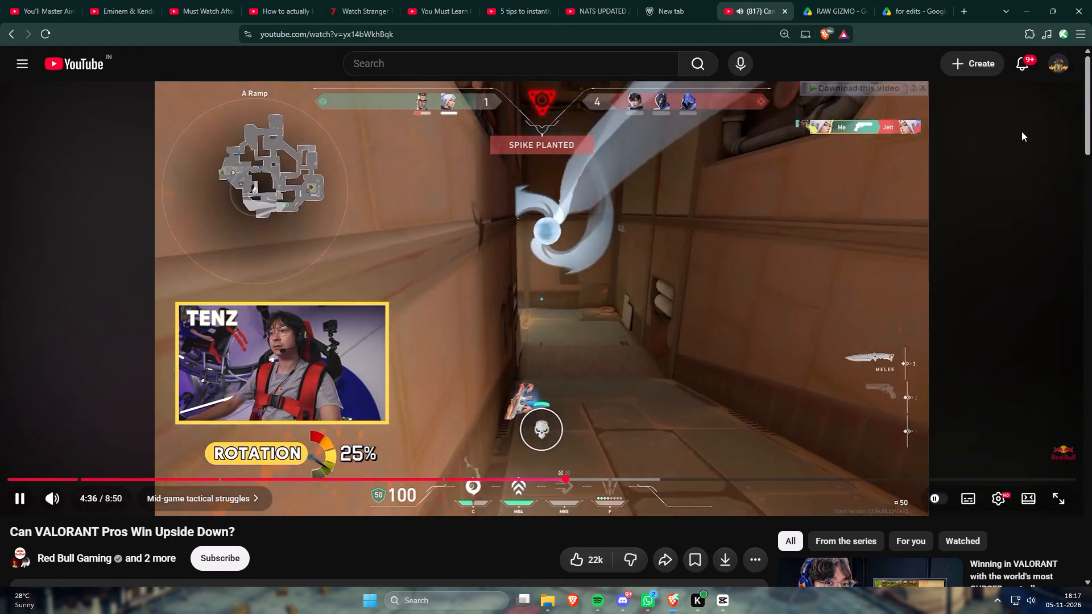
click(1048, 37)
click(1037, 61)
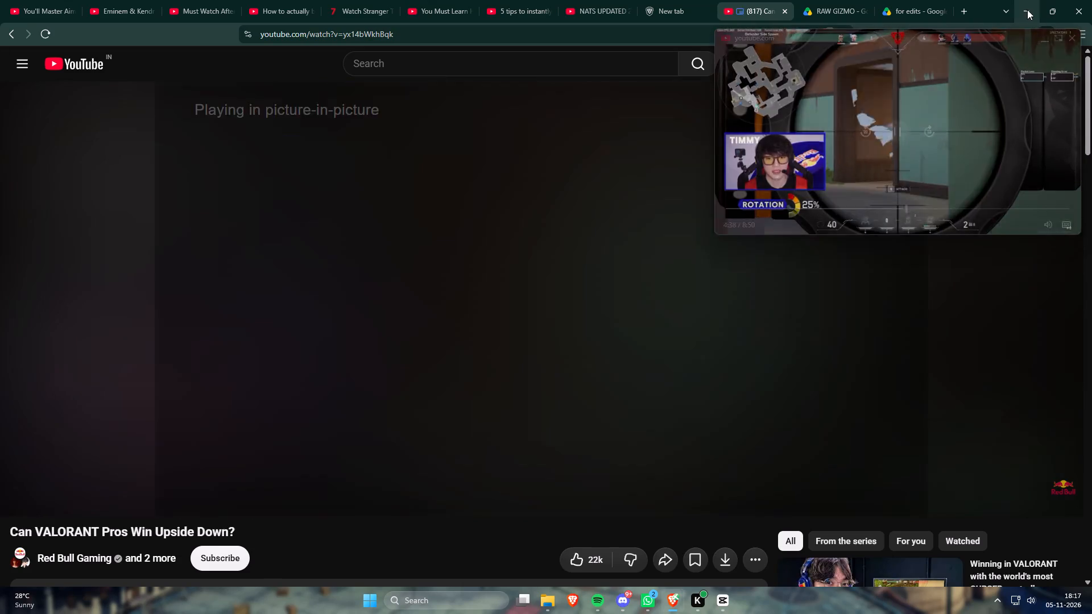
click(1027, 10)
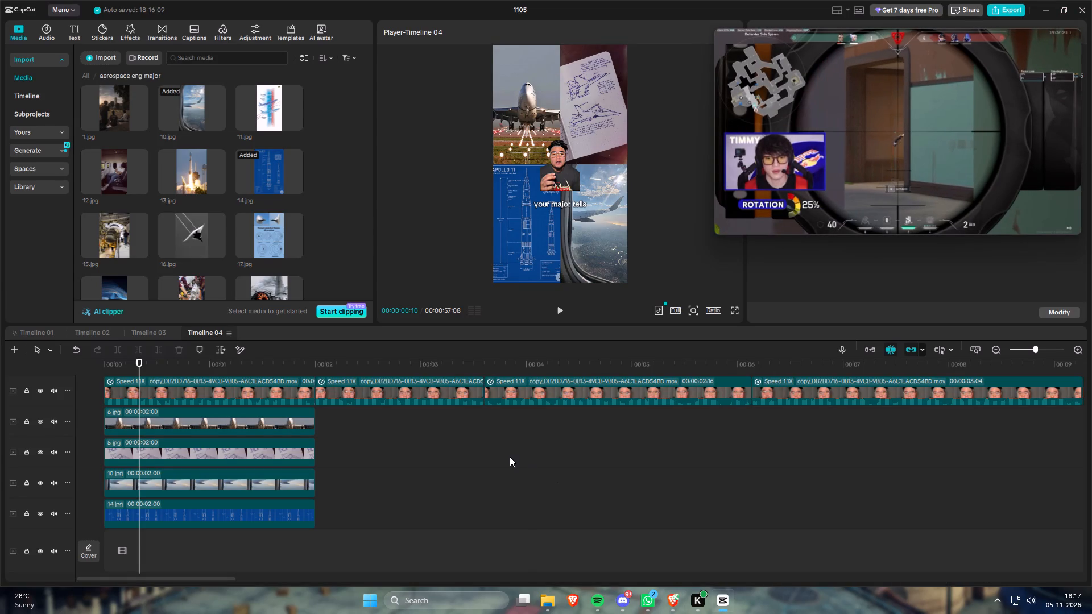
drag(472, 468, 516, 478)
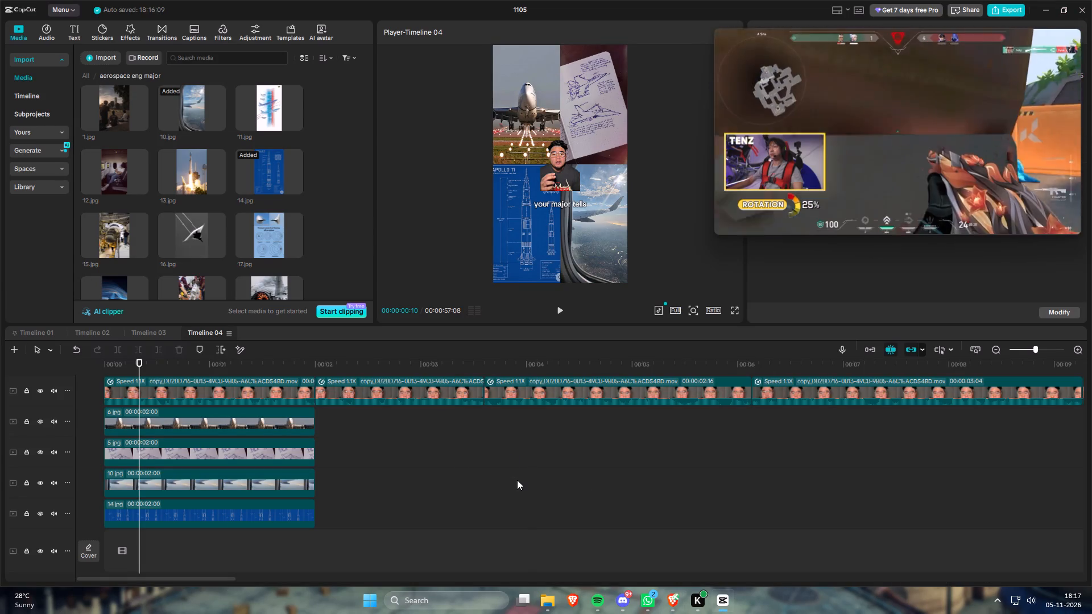
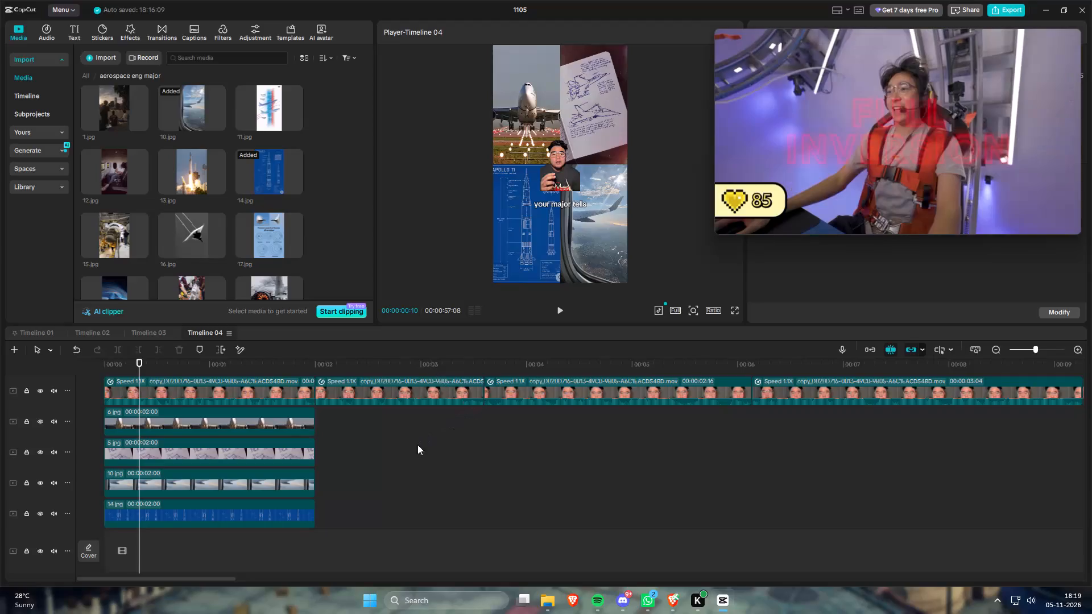
Move the floating video clear of the media area and add a default text clip at the start of Timeline 04.
alt+scroll(386, 448, up, 4)
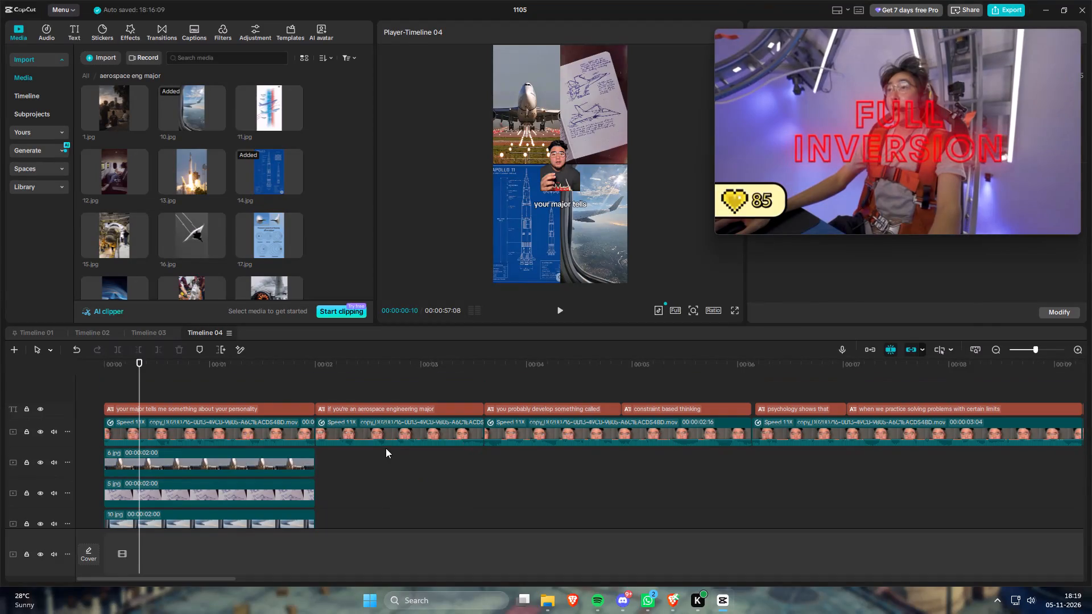
drag(333, 370, 316, 372)
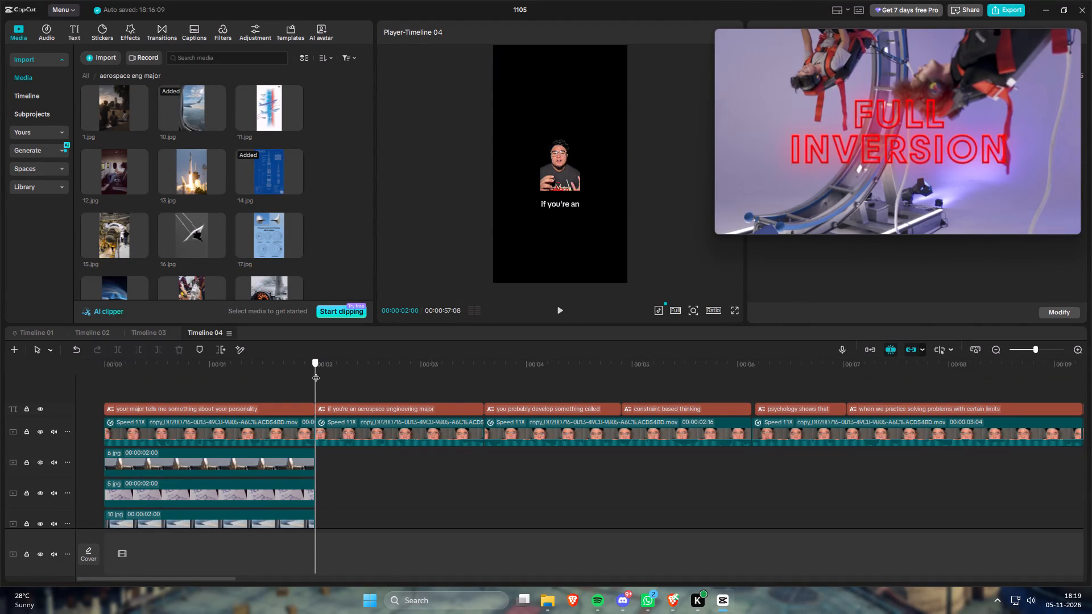
drag(316, 372, 82, 392)
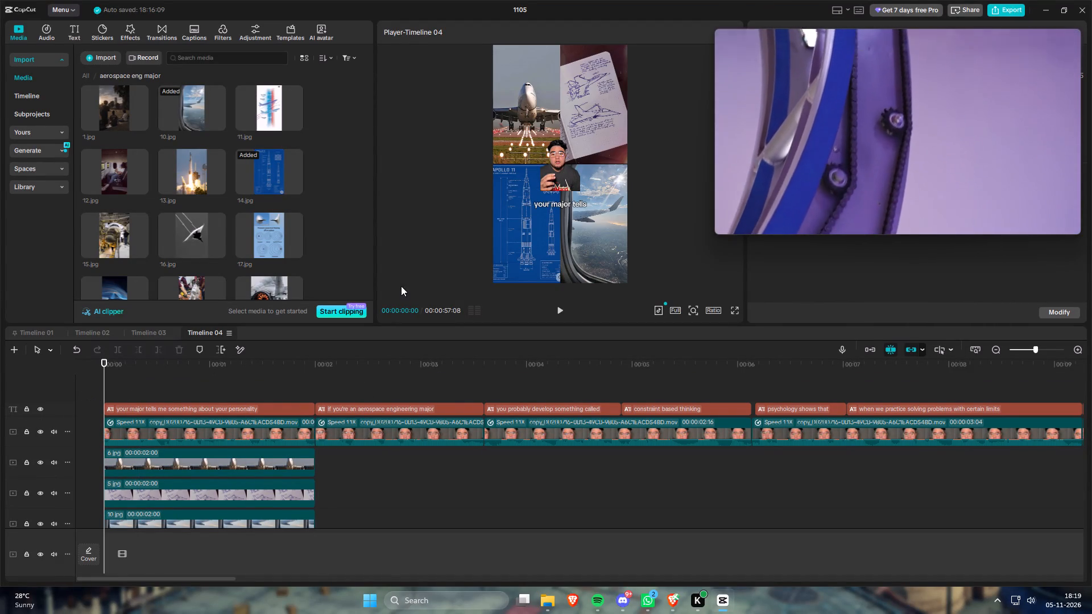
drag(825, 92, 696, 348)
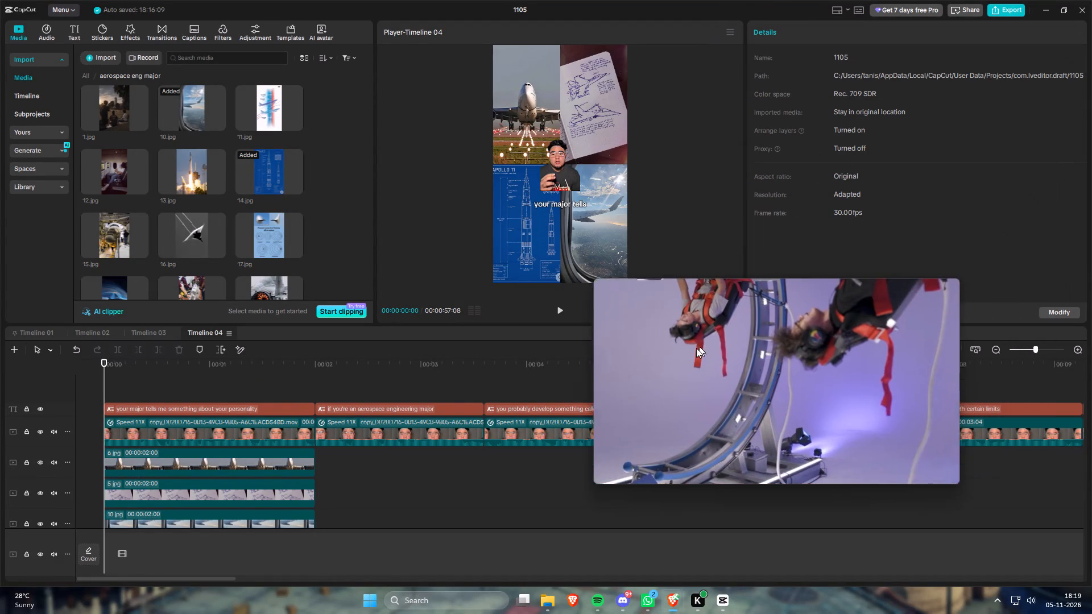
drag(696, 348, 484, 169)
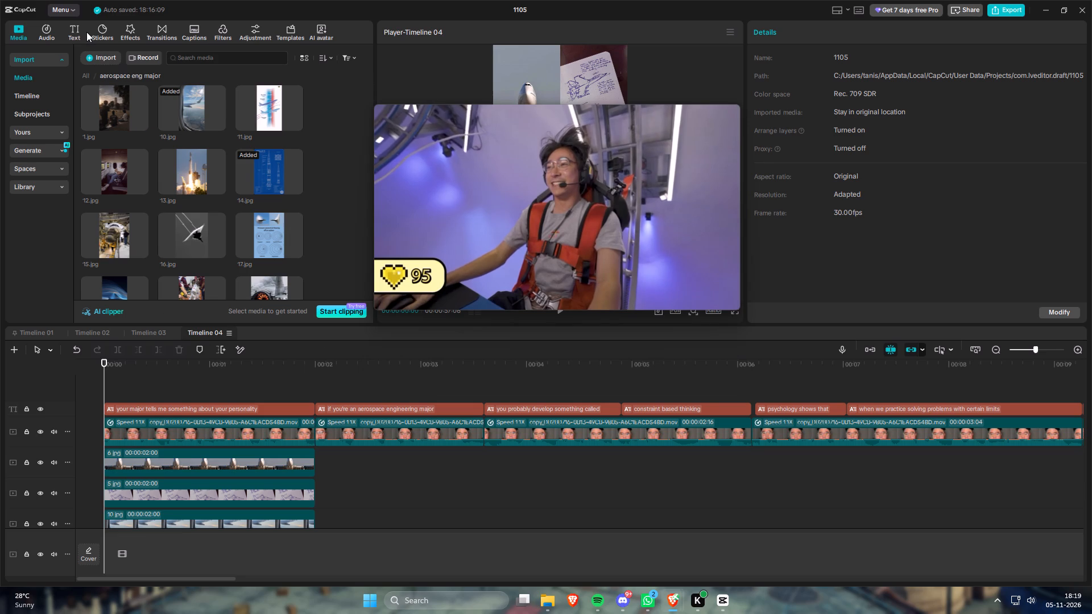
click(77, 31)
click(51, 64)
click(119, 94)
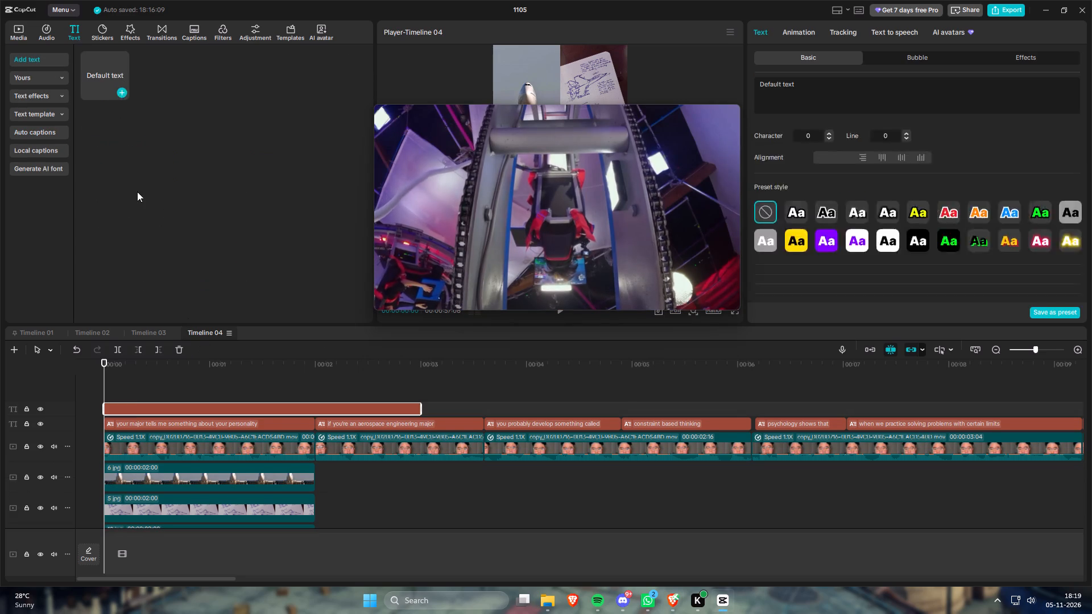
Trim the new text clip to end with the four image clips at the 2-second mark.
drag(419, 410, 309, 406)
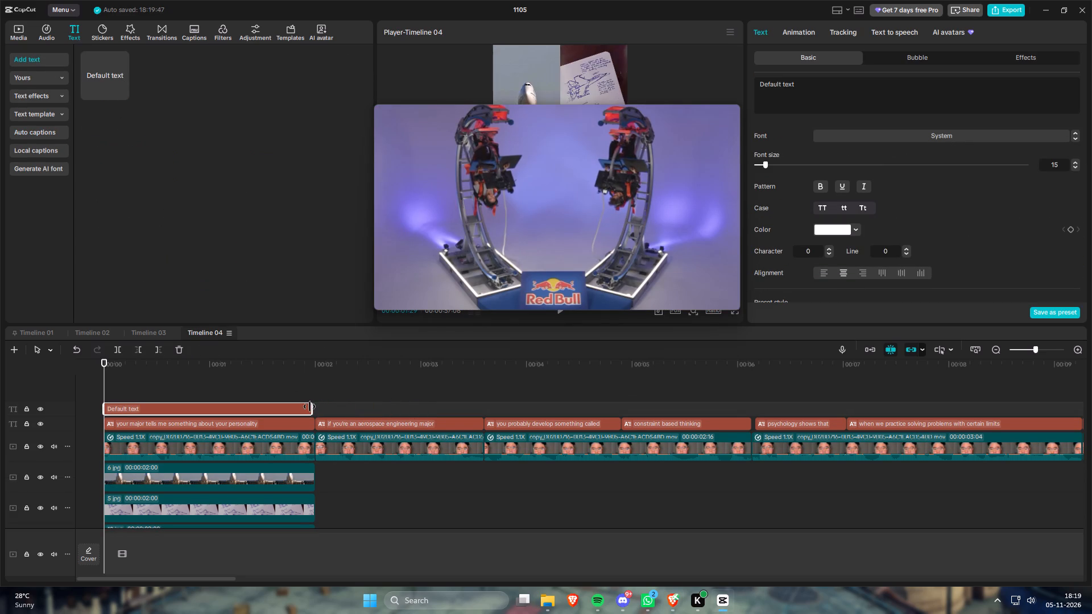
drag(309, 406, 315, 409)
click(315, 409)
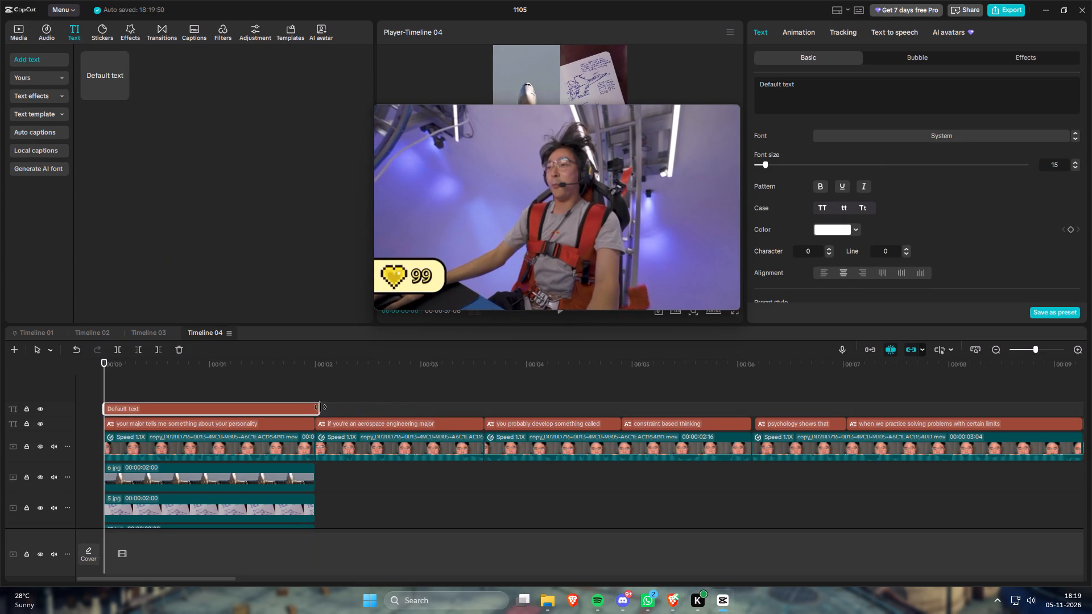
drag(320, 407, 313, 407)
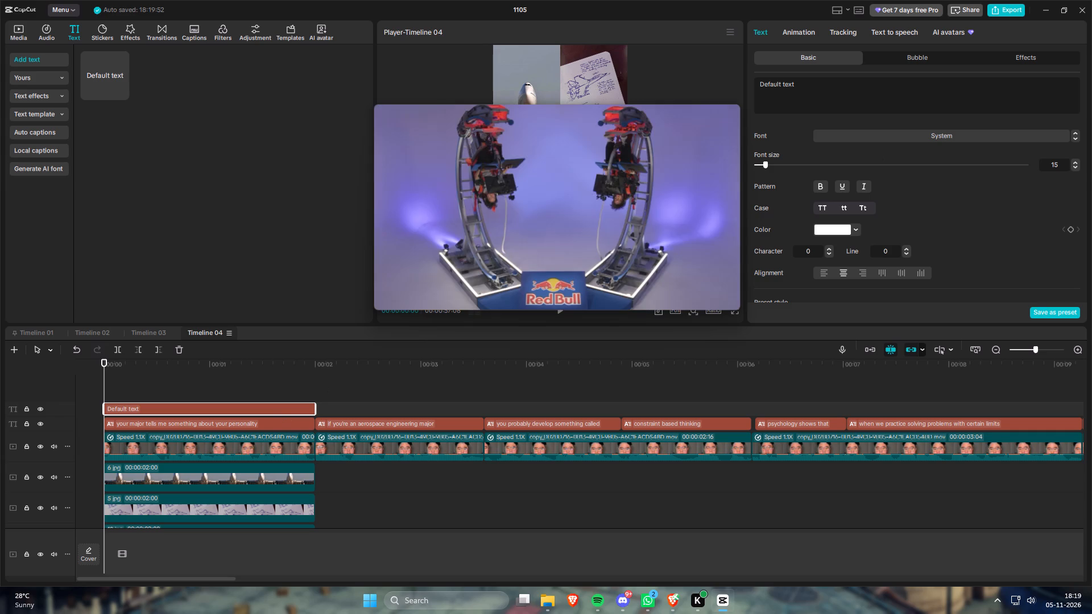
Replace the default text with the two-line title "What Your Major" / "Says About You".
click(893, 86)
key(ctrl+a)
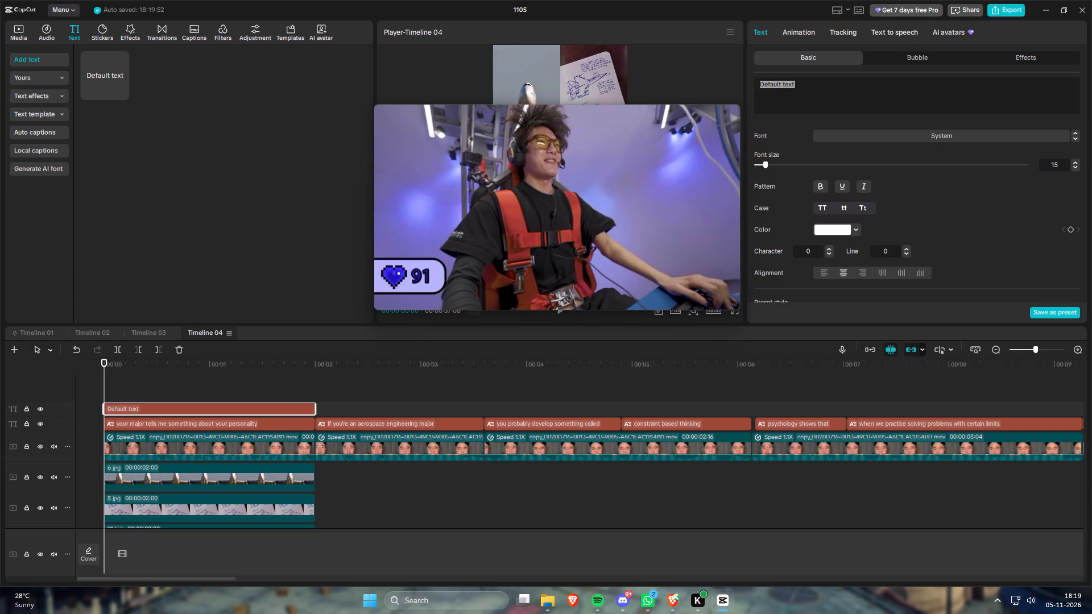
text(What)
key(space)
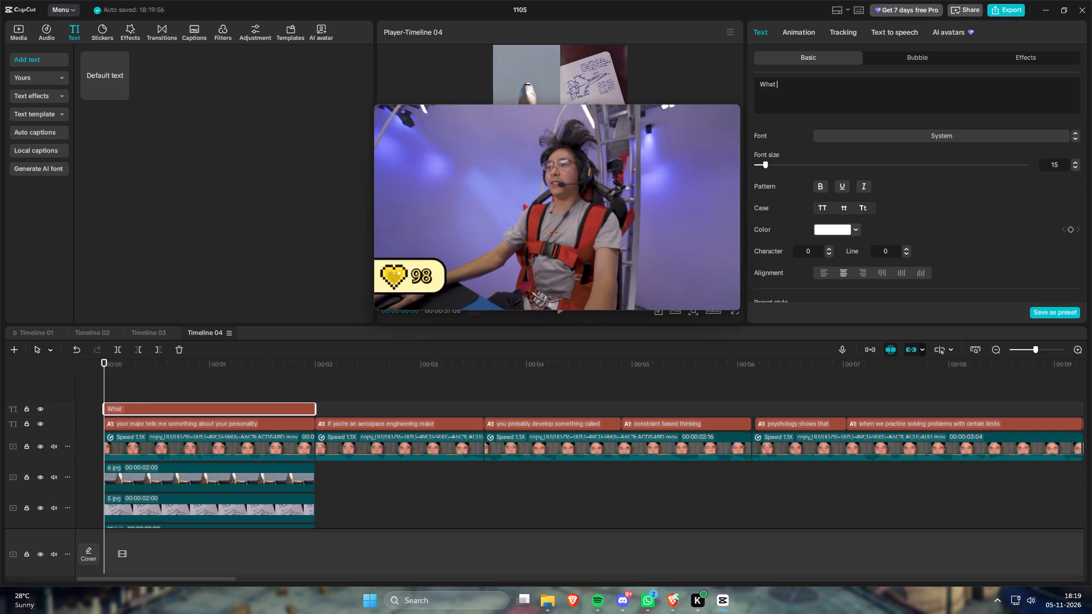
key(shift+y)
text(our)
key(space)
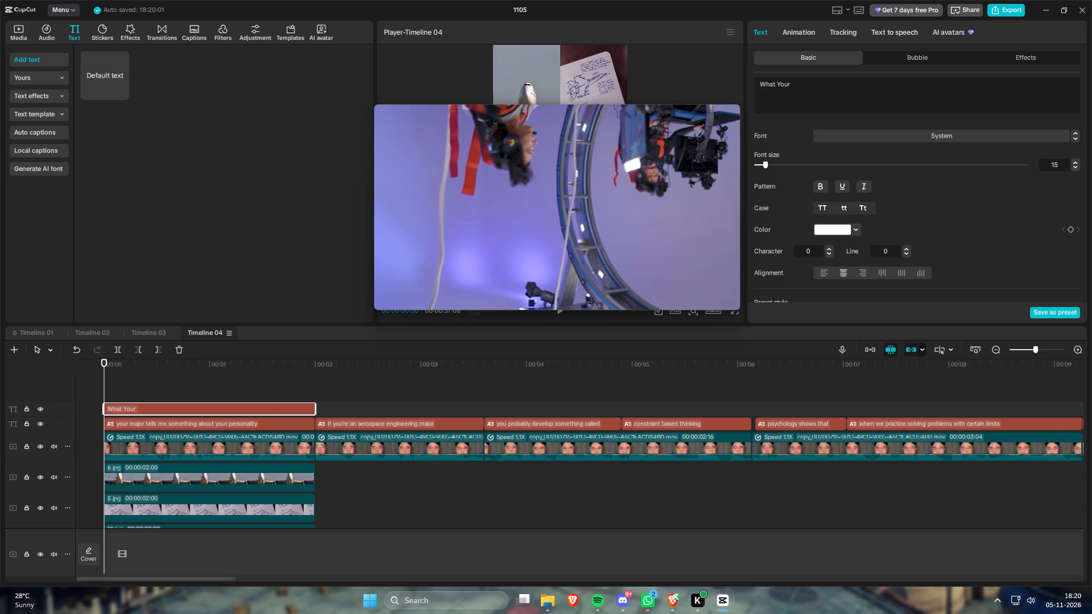
key(shift+n)
key(shift+BackSpace)
text(Major)
key(Return)
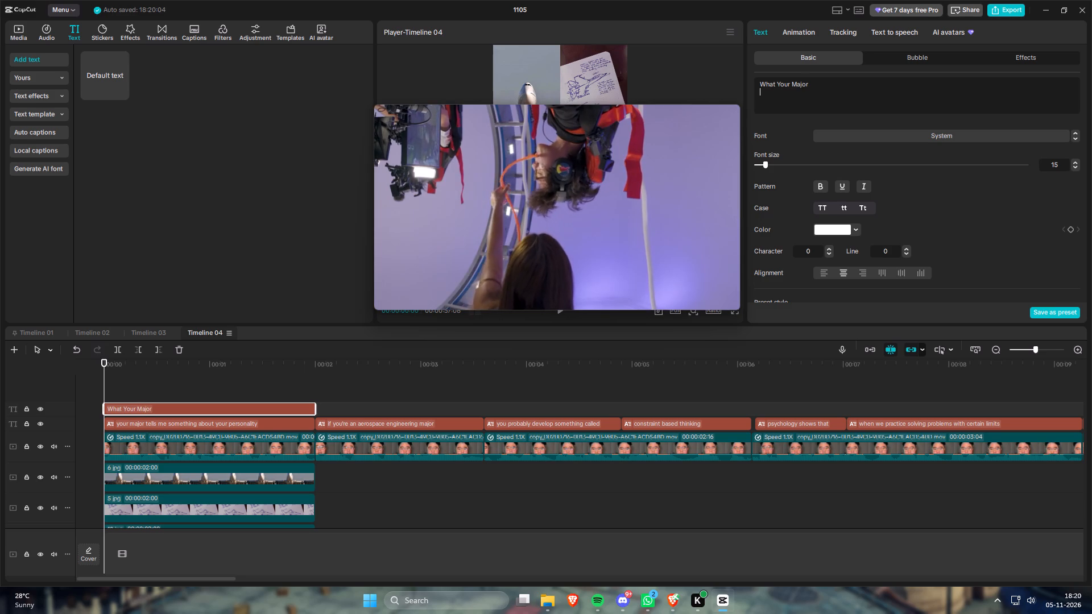
text(Say)
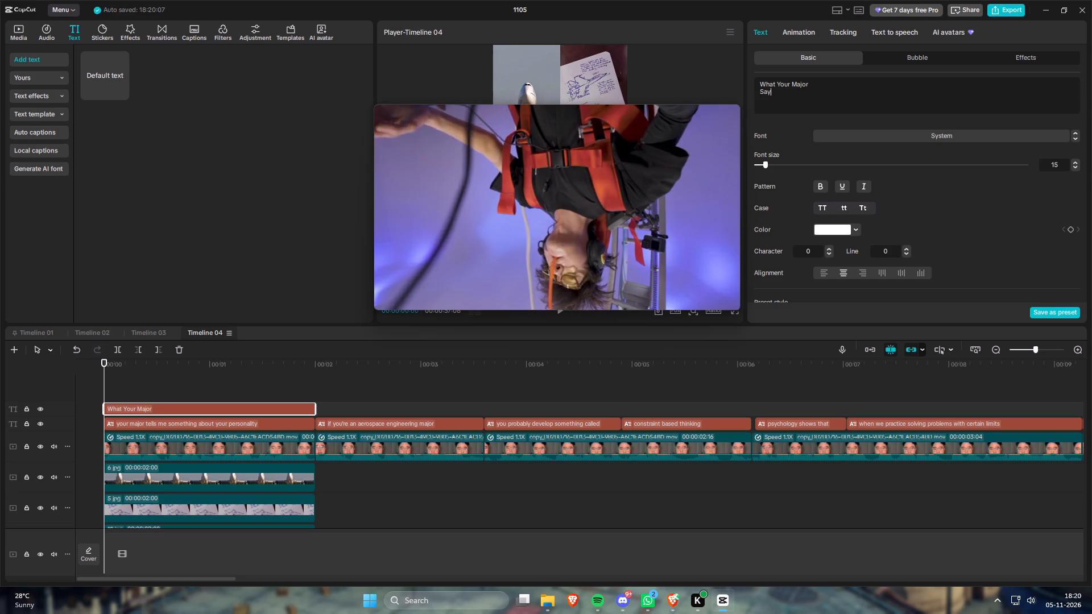
key(s)
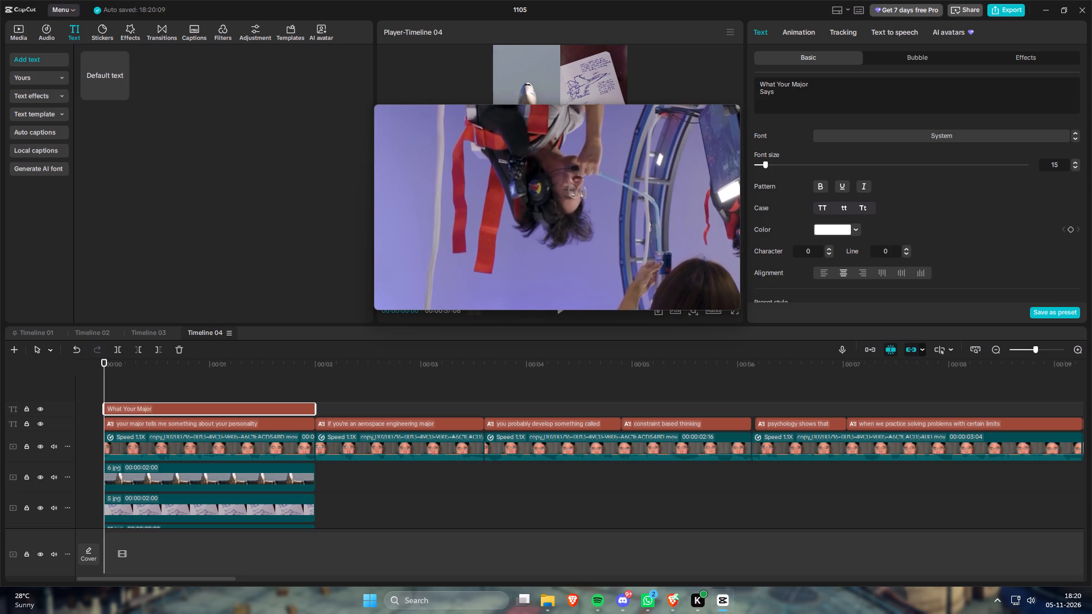
key(space)
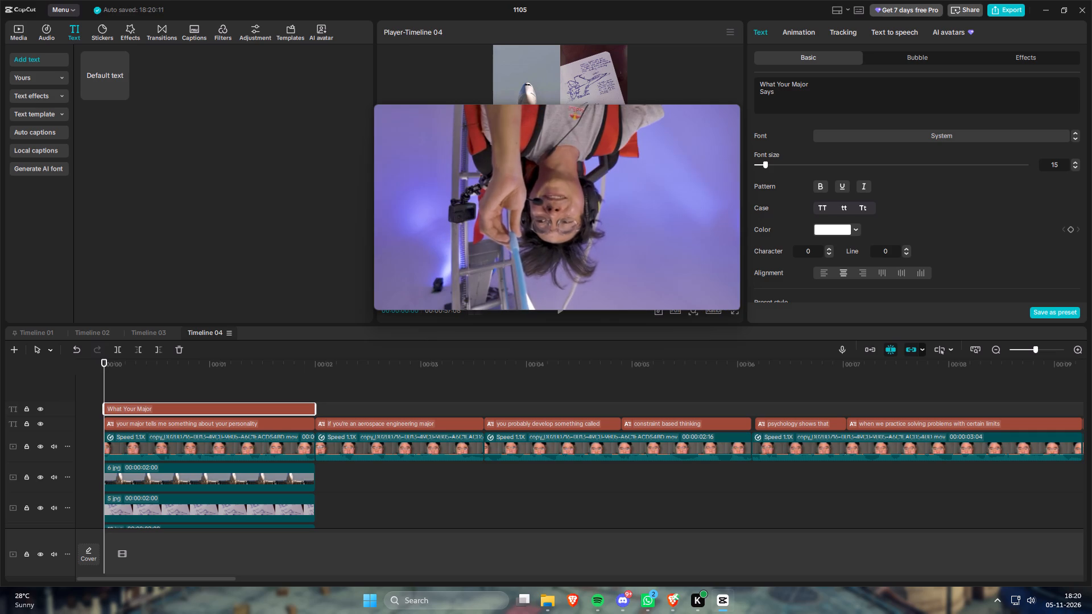
text(Abou)
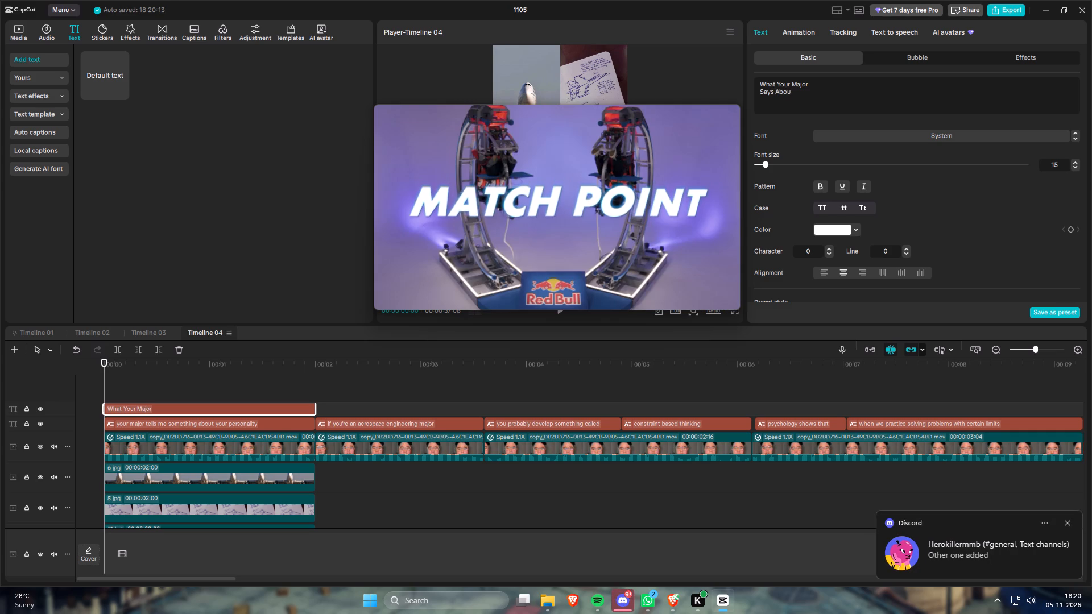
text(t You)
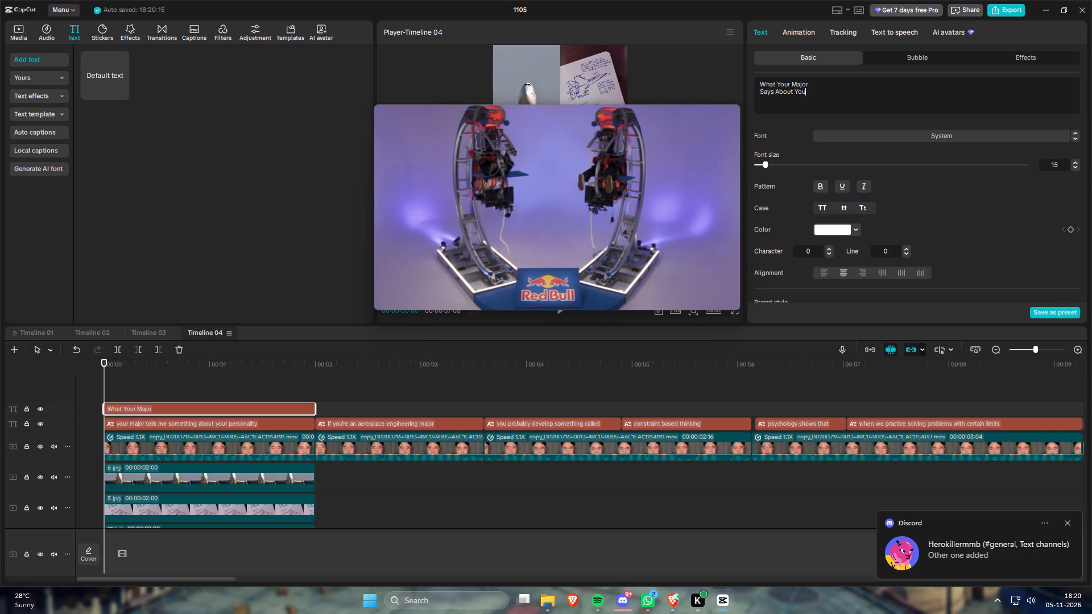
Set the title's font to Classic and apply the white preset style with a black outline.
click(878, 138)
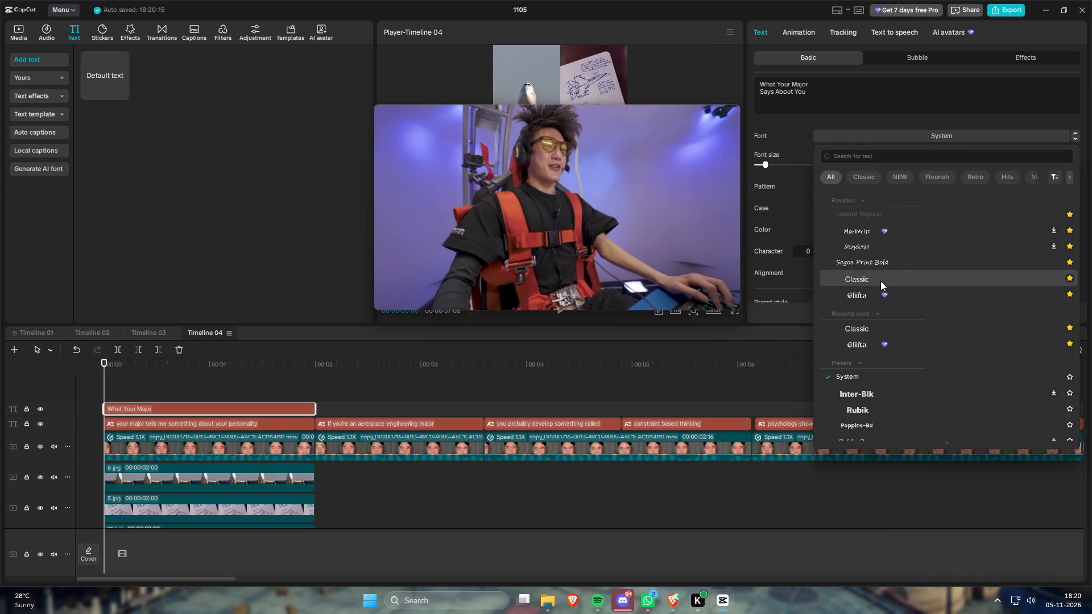
click(880, 281)
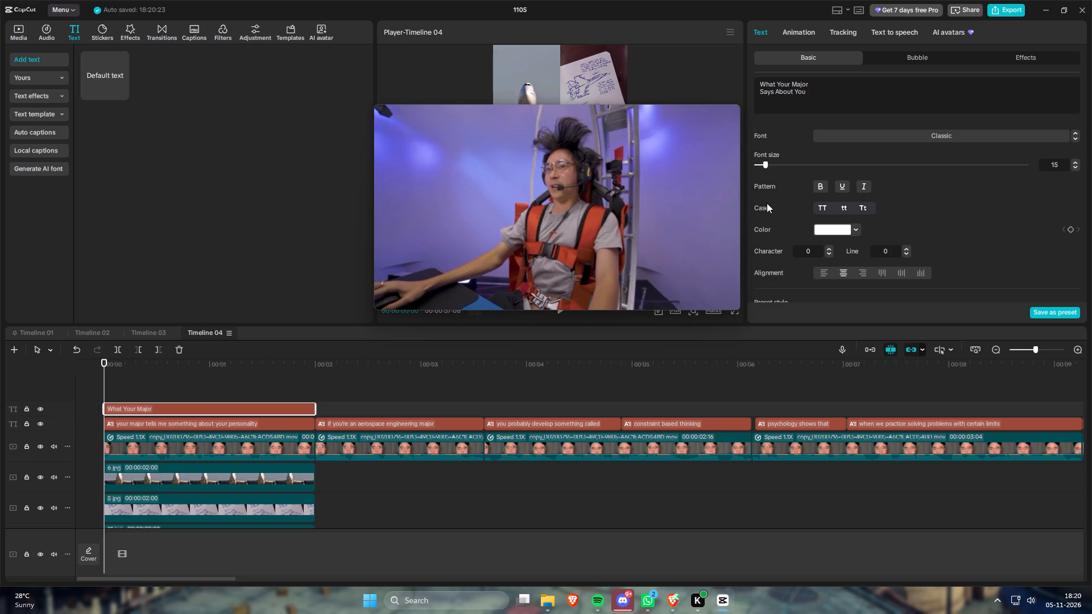
scroll(767, 203, down, 3)
click(800, 174)
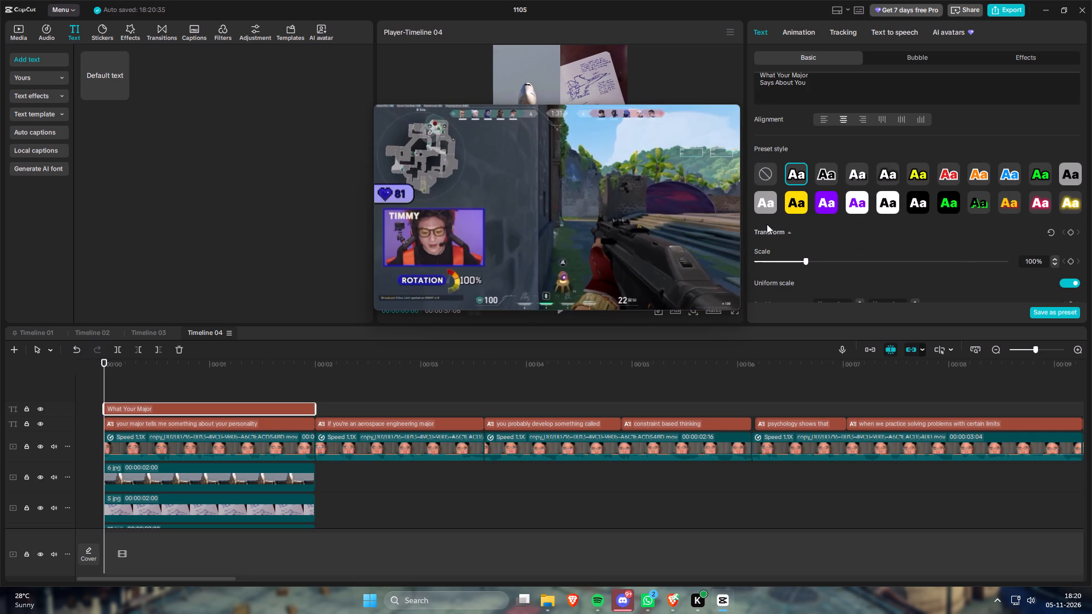
Reduce the title's font size to 12.
scroll(766, 227, down, 1)
scroll(775, 230, up, 1)
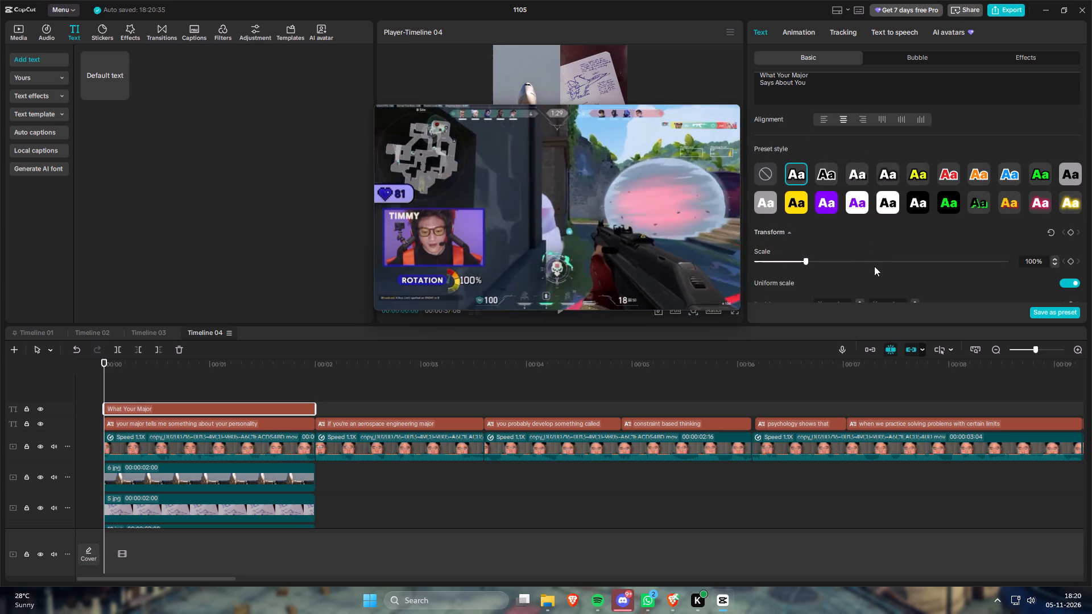
scroll(829, 200, up, 4)
scroll(819, 197, down, 5)
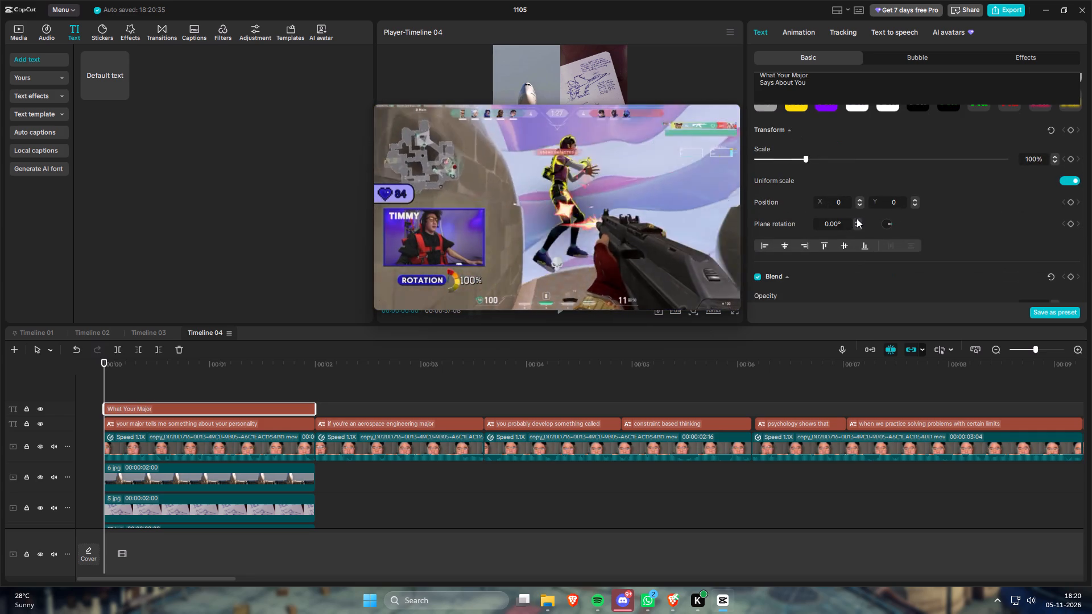
scroll(805, 198, up, 2)
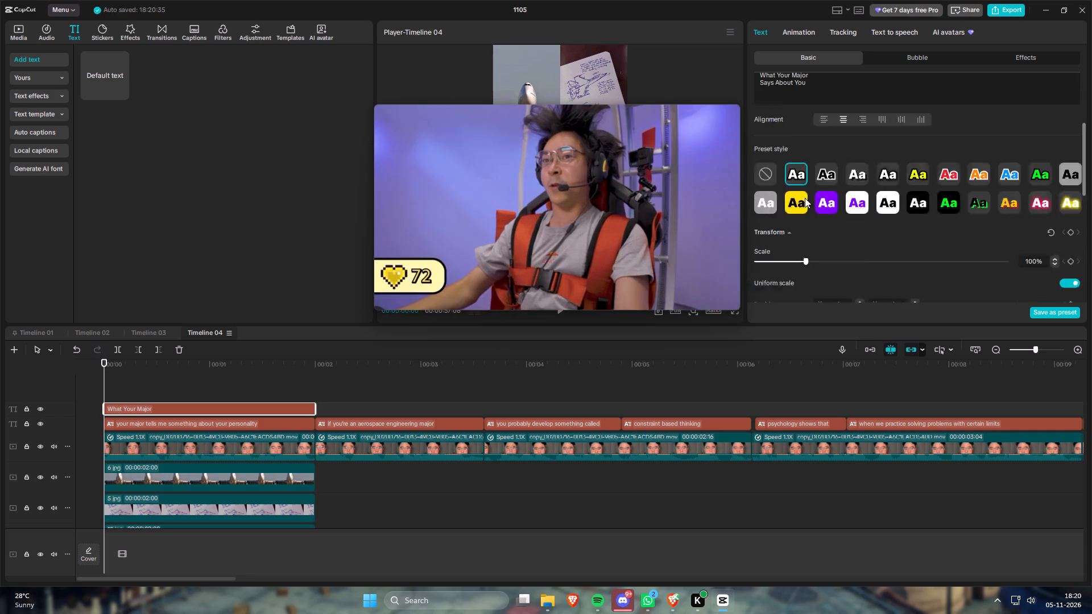
scroll(805, 198, up, 3)
triple_click(1074, 168)
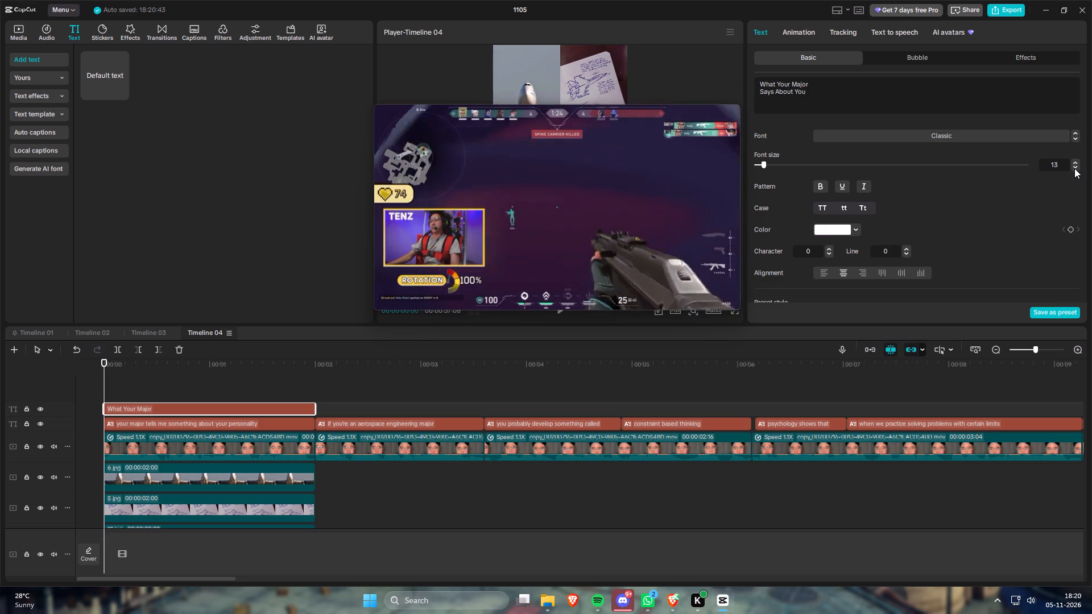
click(793, 35)
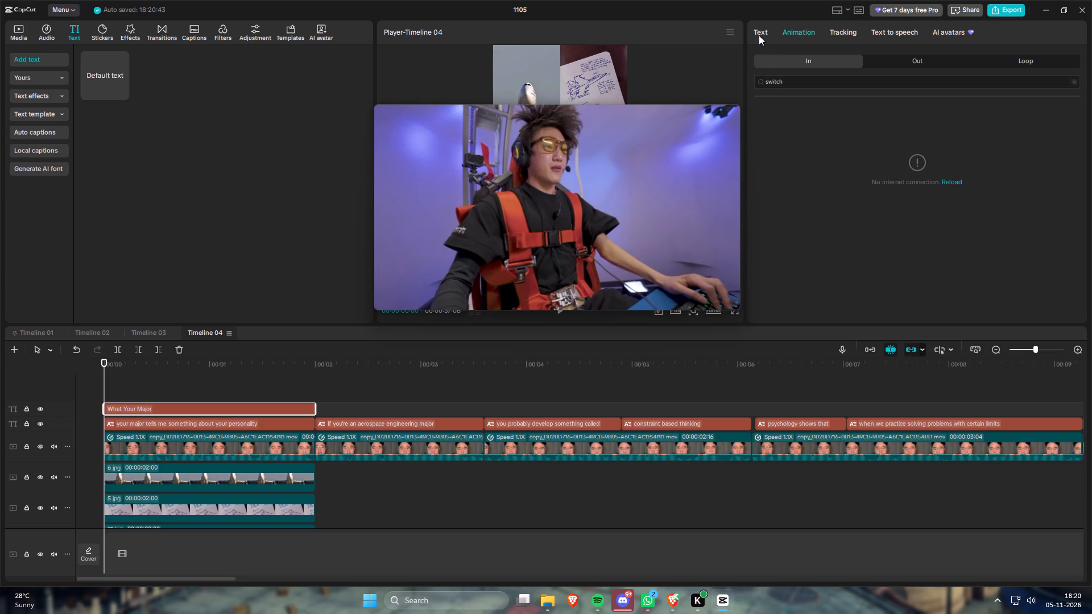
click(759, 35)
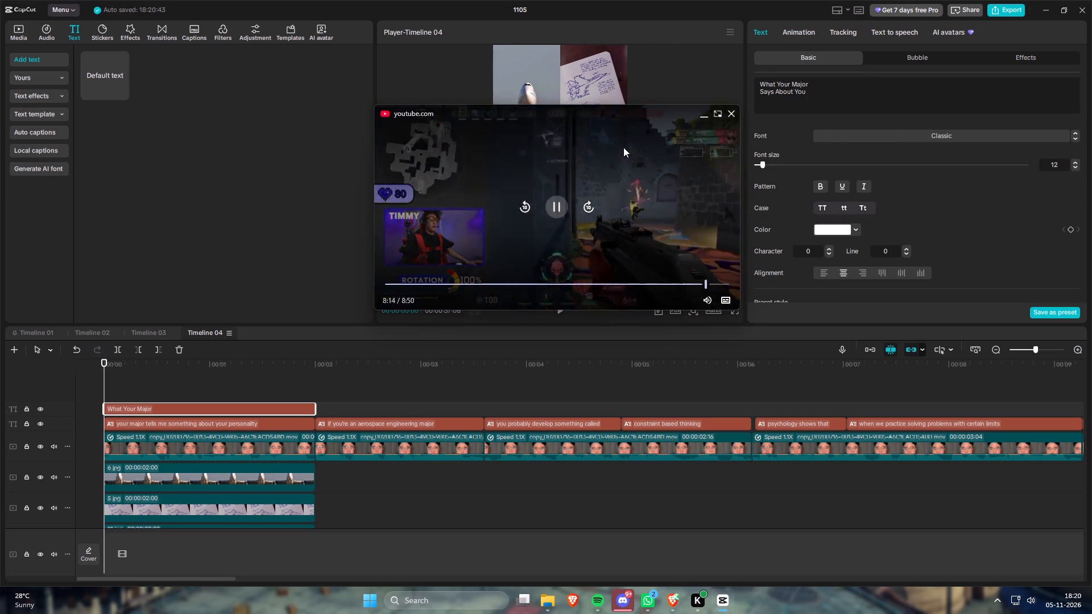
Move the floating video off the preview and duplicate the title clip onto another text track over the same time span.
drag(627, 148, 960, 89)
drag(577, 164, 576, 117)
drag(450, 383, 478, 391)
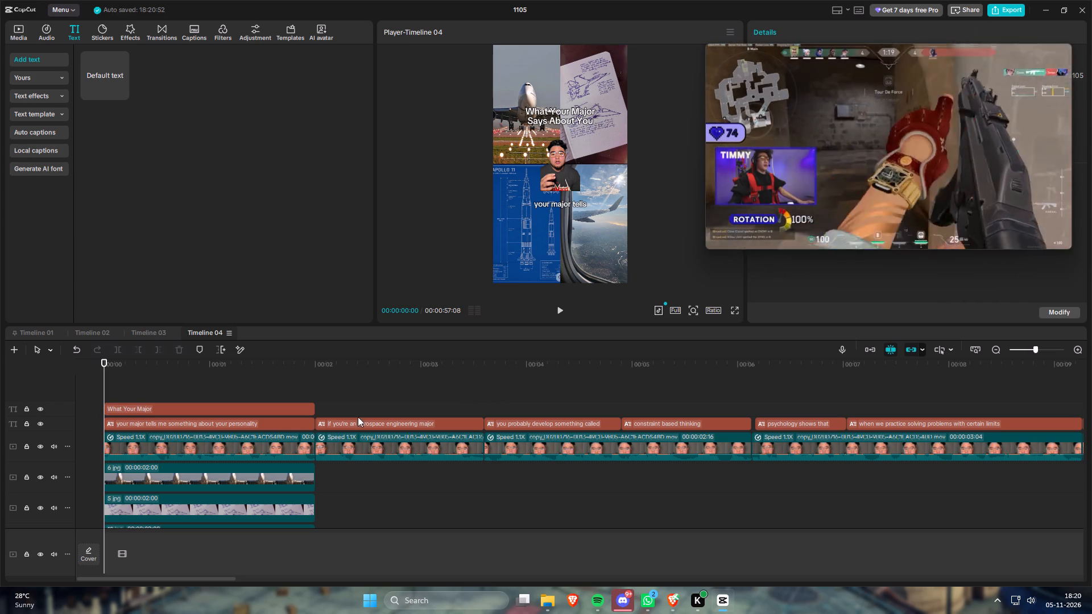
click(243, 411)
alt+drag(243, 406, 244, 395)
Move the floating video away from the text settings and copy "aerospace engineering major" from the second caption.
drag(771, 148, 115, 157)
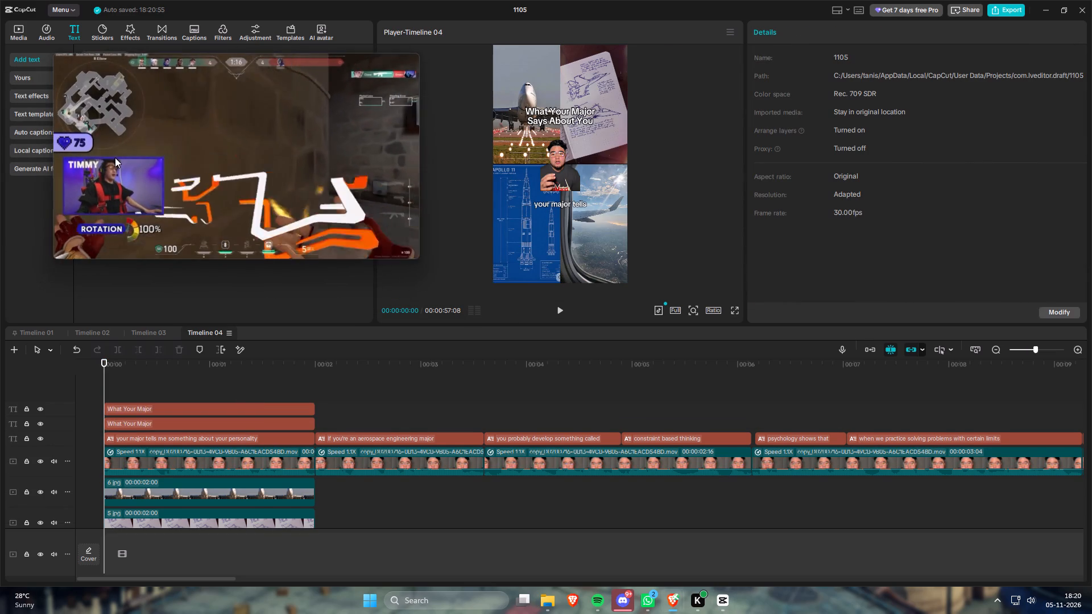
click(249, 424)
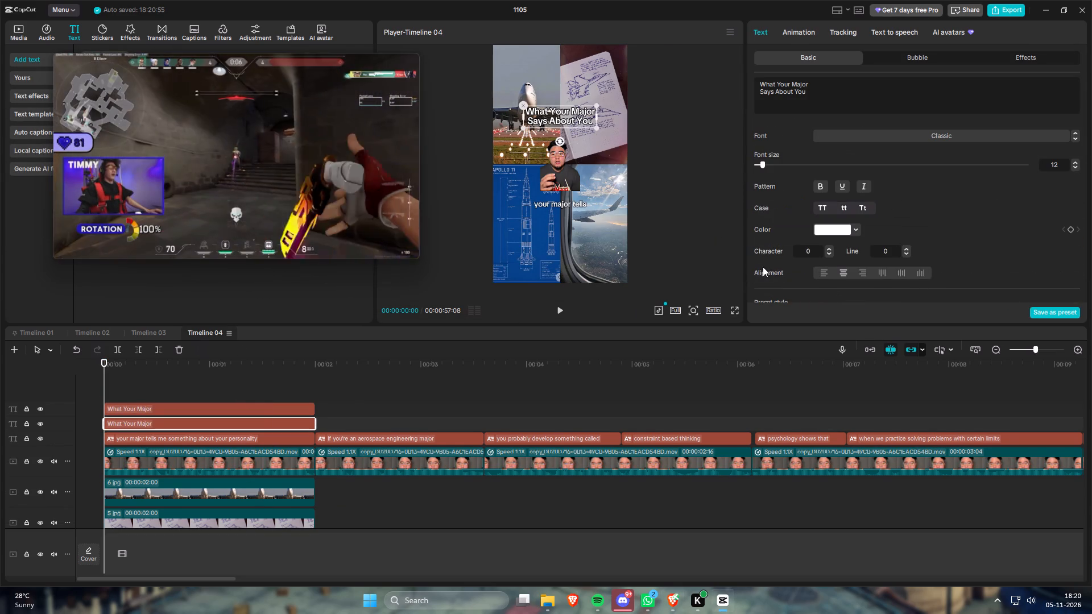
click(443, 433)
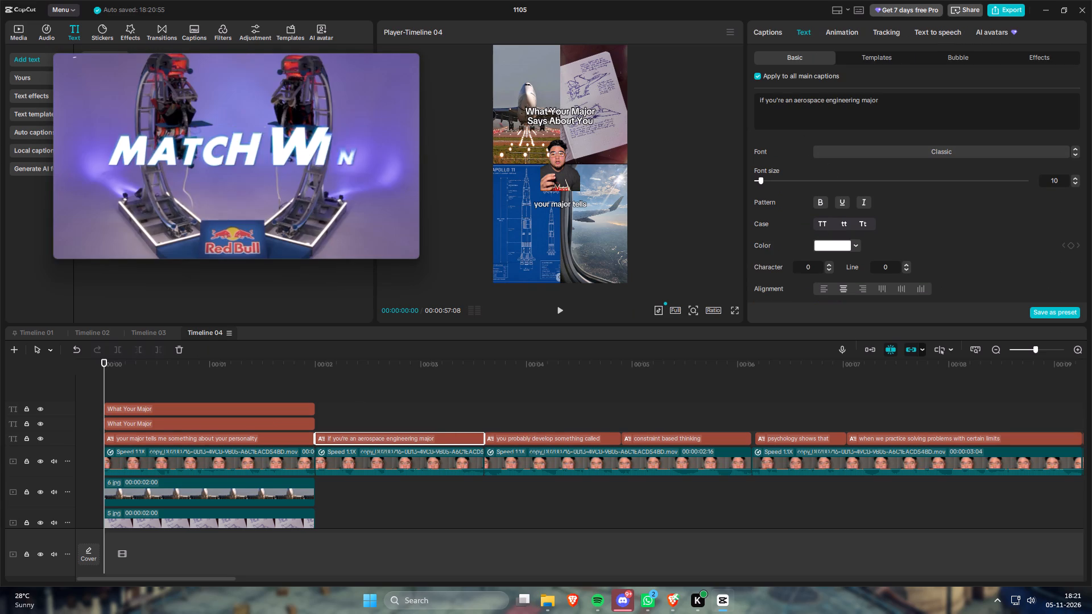
drag(795, 100, 910, 101)
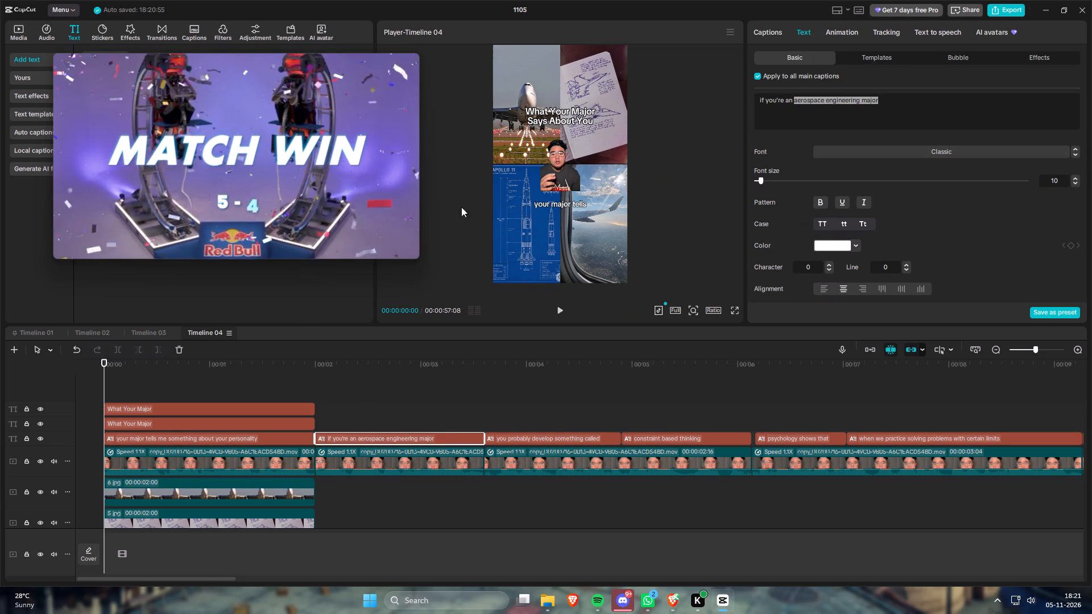
key(ctrl+c)
click(208, 154)
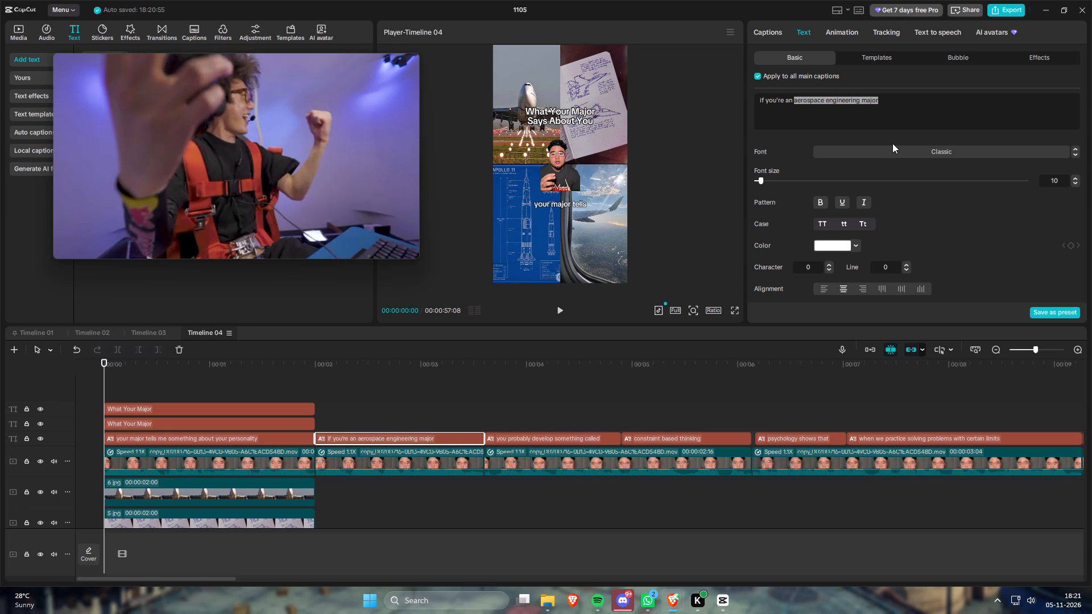
key(ctrl+c)
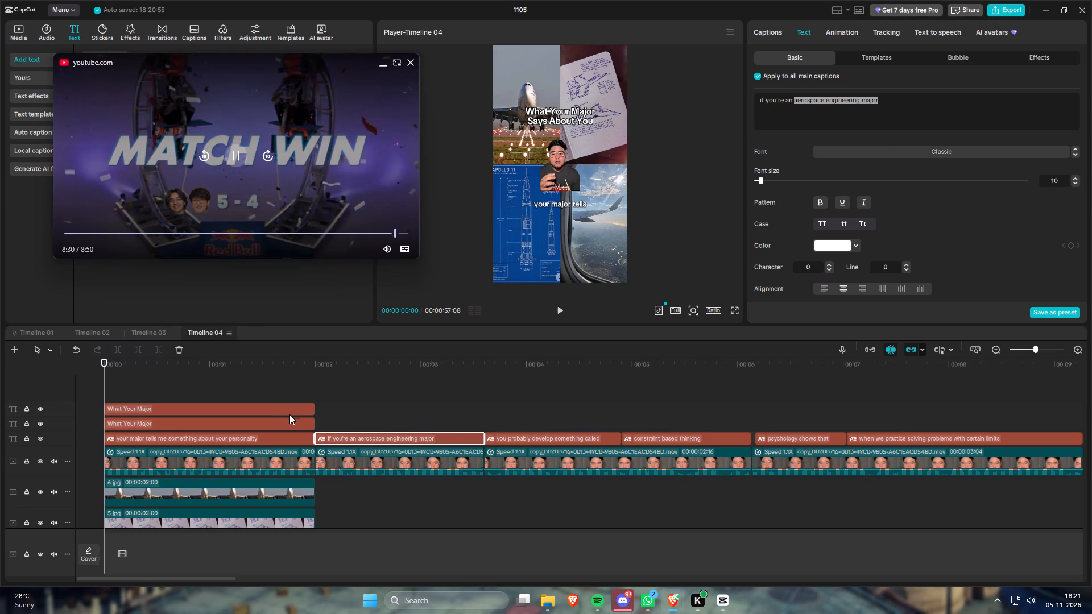
Replace the text of the lower duplicate title with the copied "aerospace engineering major".
click(261, 424)
click(940, 105)
key(ctrl+a)
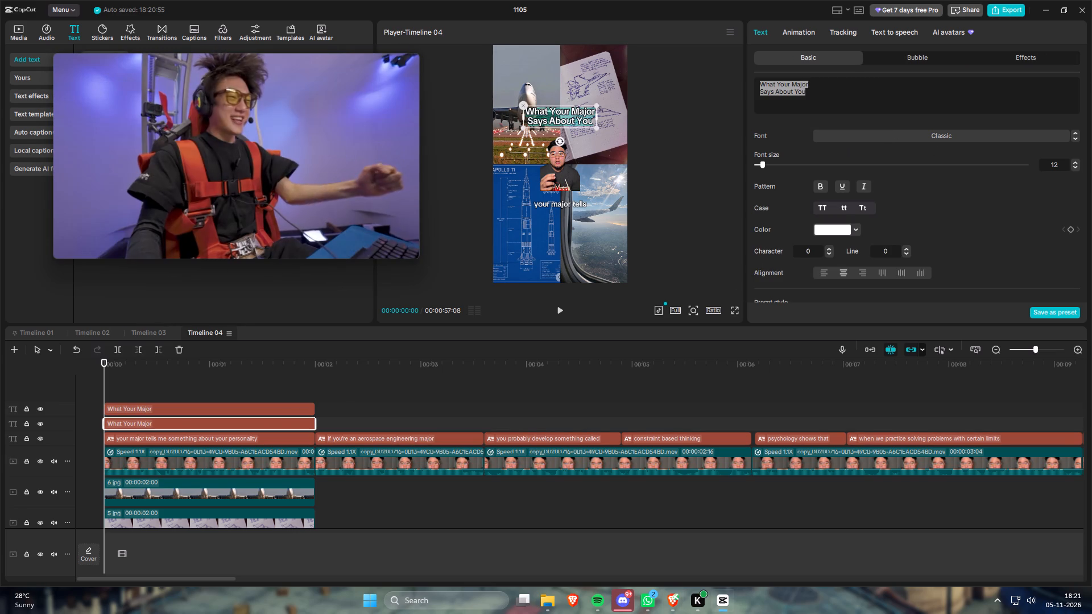
key(ctrl+v)
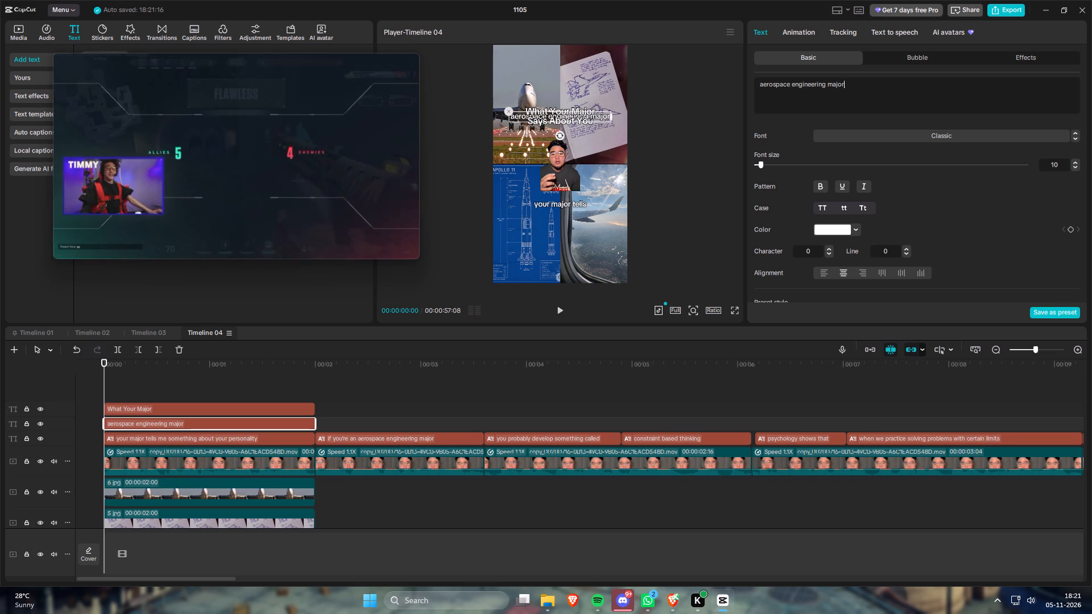
Capitalize each word of the pasted text and enclose it in parentheses so it reads "(Aerospace Engineering Major)".
key(shift+parenright)
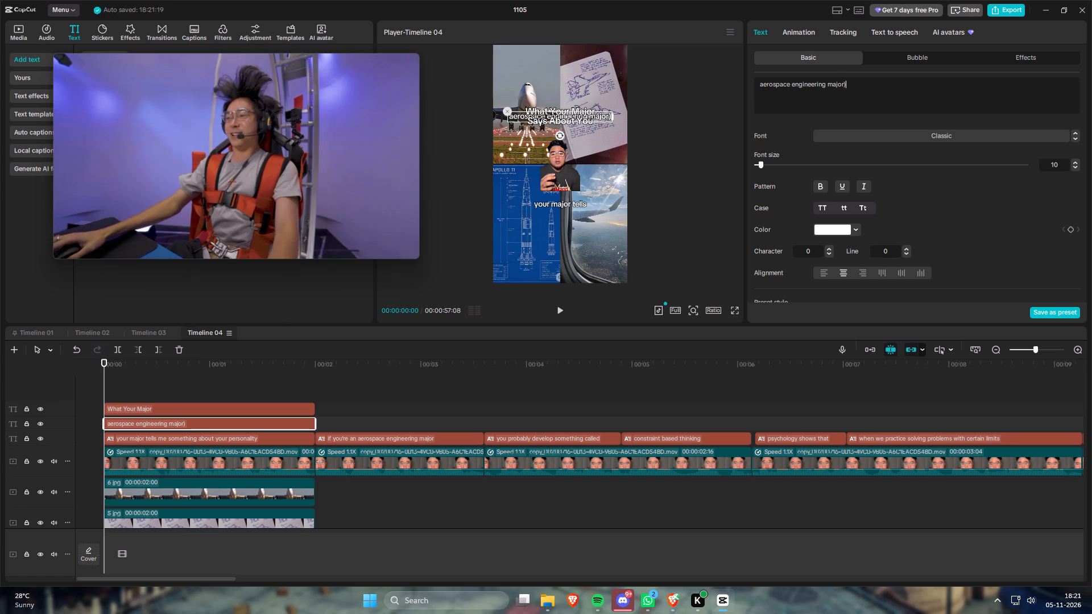
key(ctrl+Left)
key(ctrl+Left)
key(Delete)
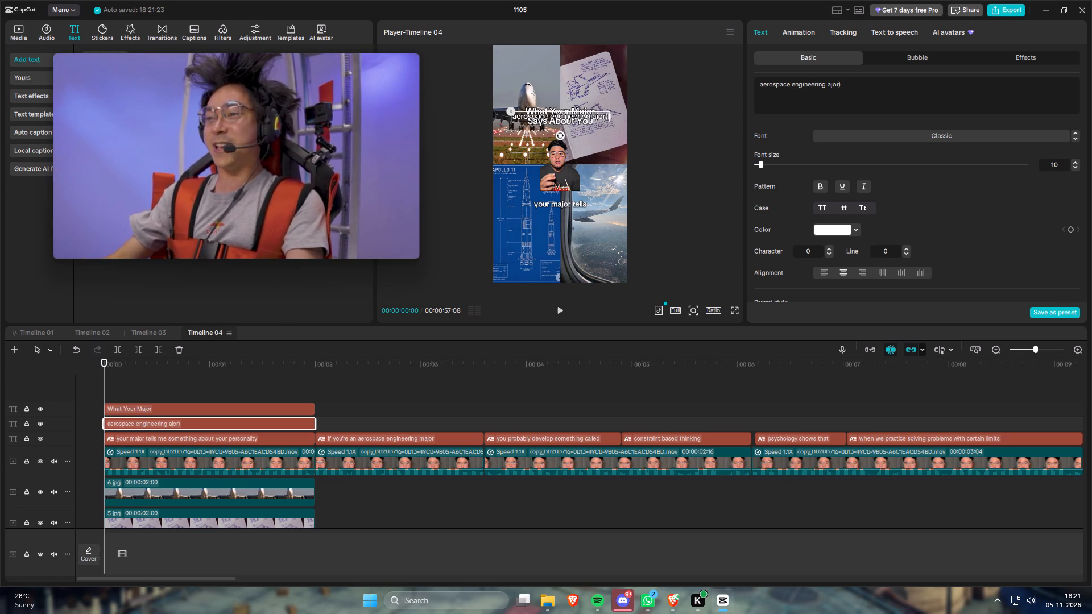
key(shift+m)
key(ctrl+Left)
key(ctrl+Left)
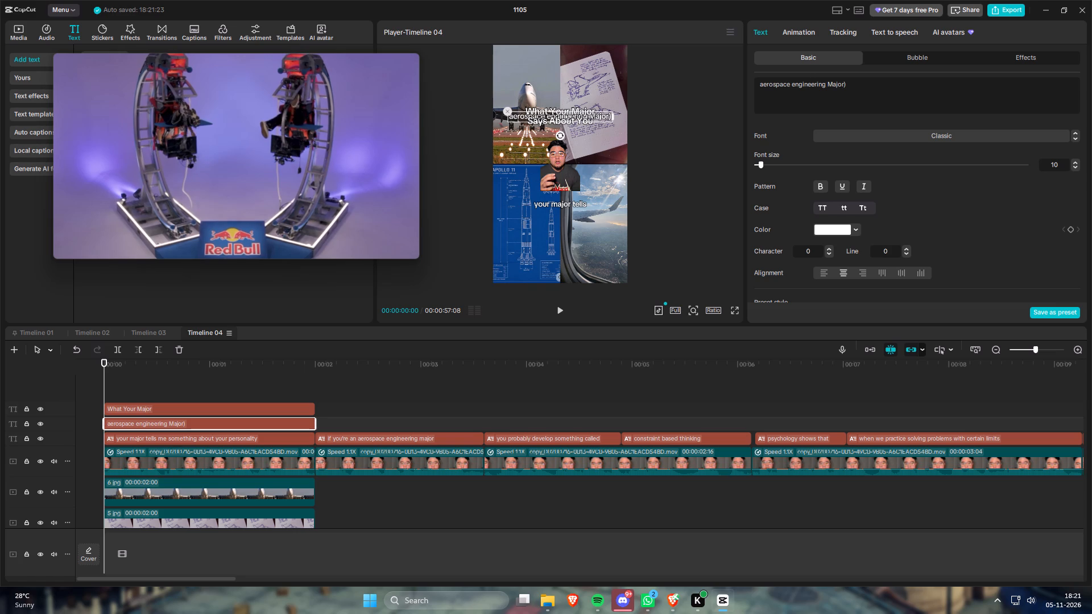
key(Delete)
key(shift+e)
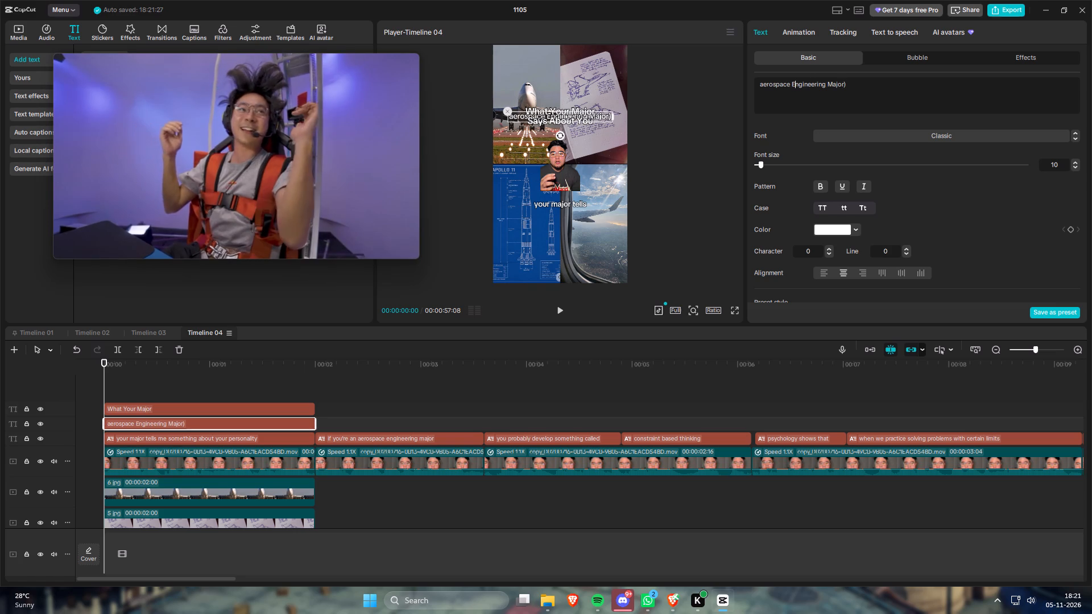
key(ctrl+Left)
key(ctrl+Left)
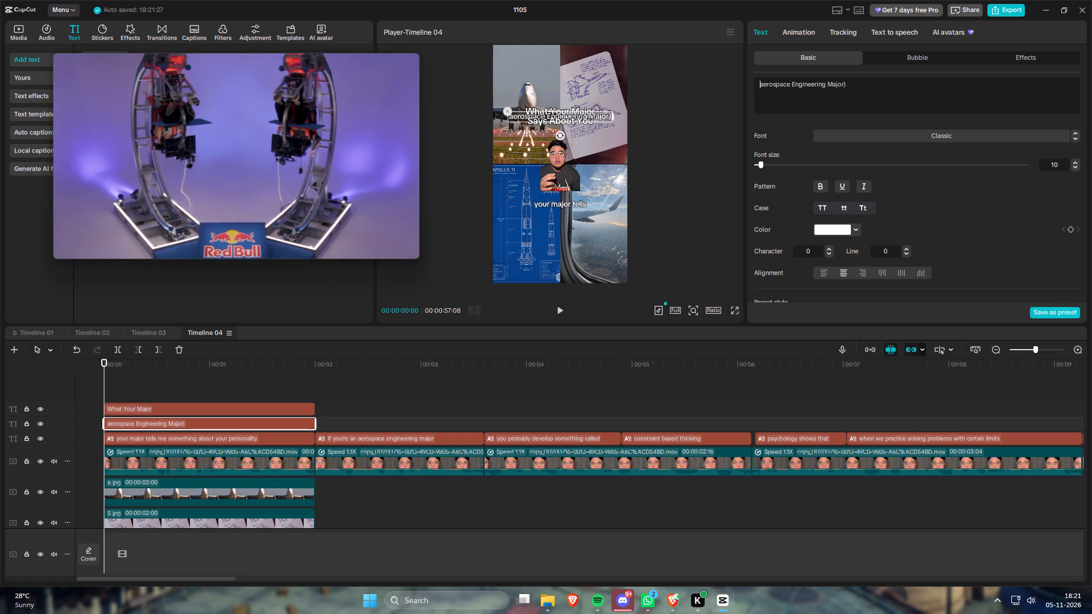
key(Delete)
key(shift+a)
key(Left)
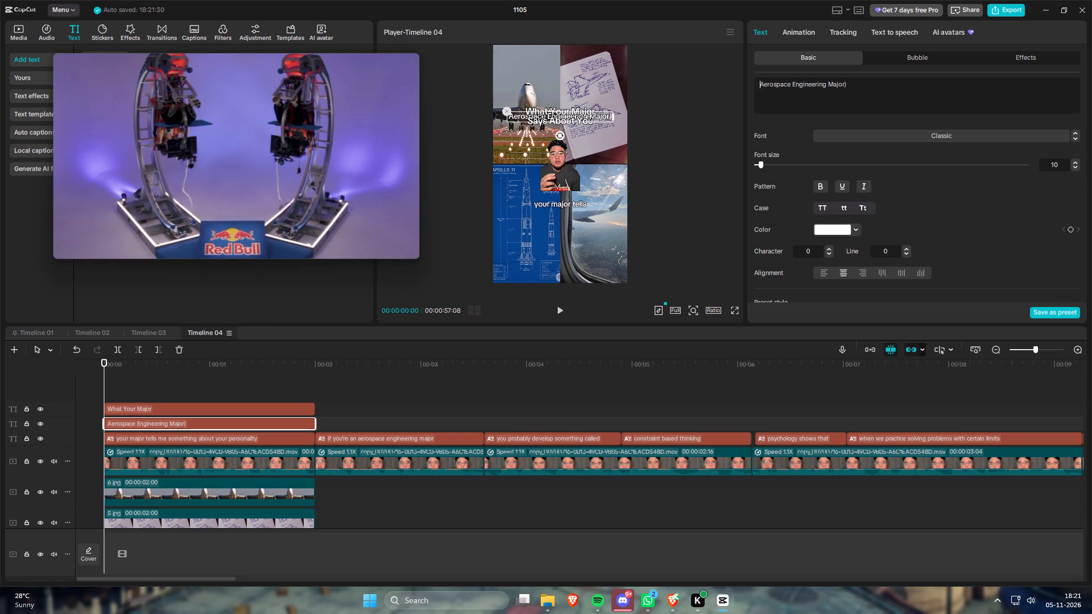
key(shift+parenleft)
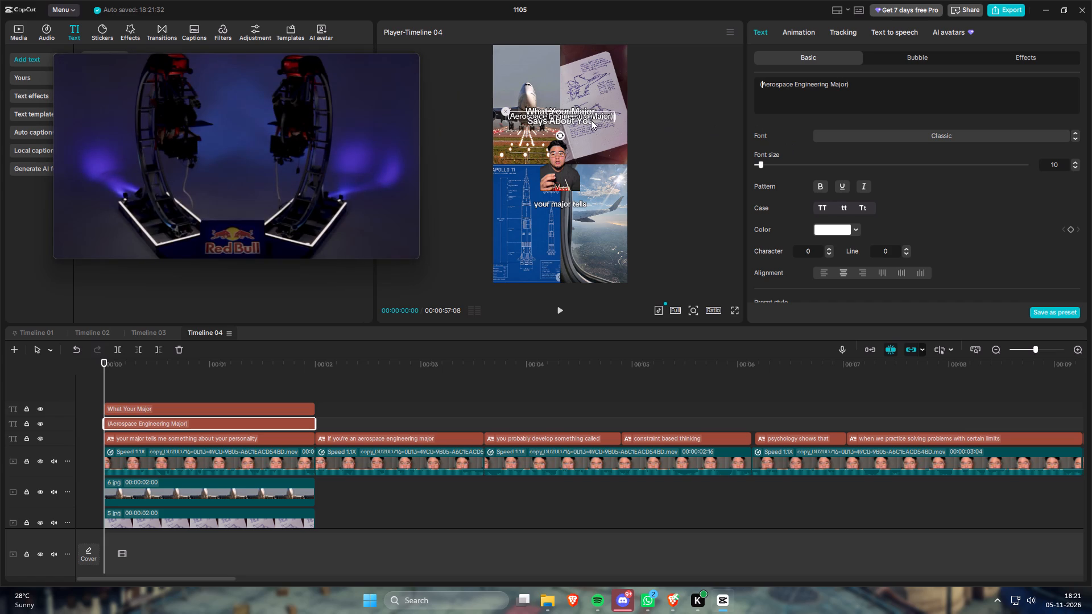
Place the "(Aerospace Engineering Major)" text just beneath the main title in the preview and reduce its font size to 9.
drag(602, 117, 601, 132)
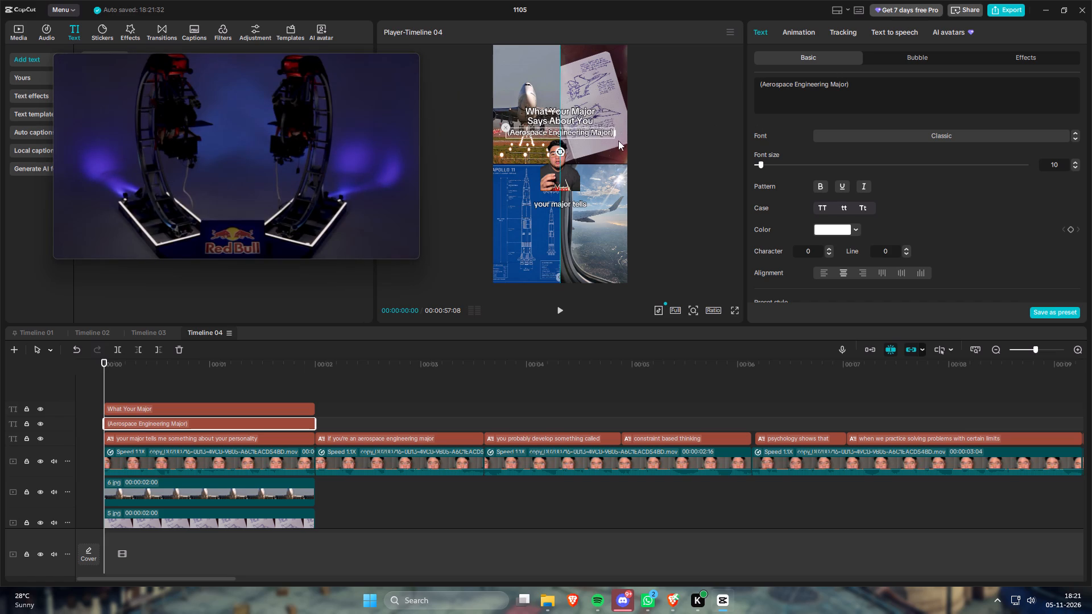
click(1074, 167)
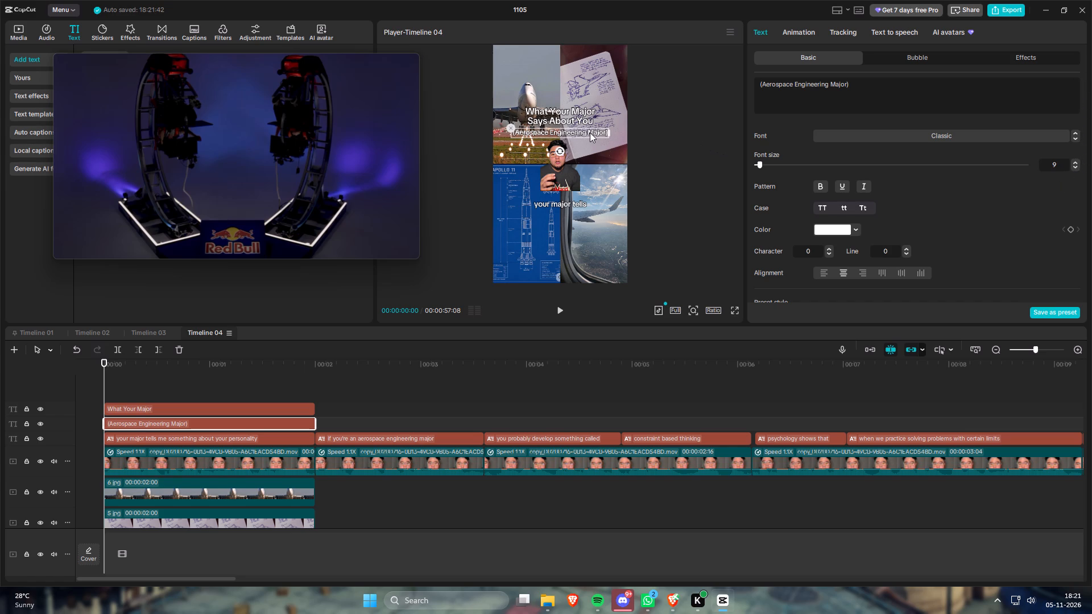
click(590, 132)
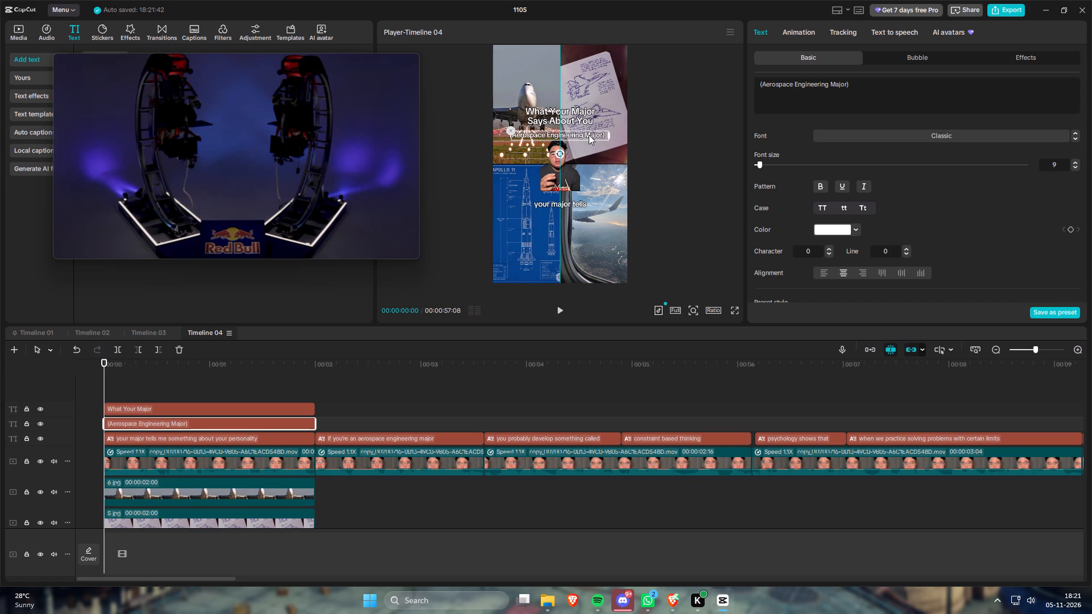
Lower the "What Your Major Says About You" title to Y position 681, closer to the subtitle, and check the spacing enlarged.
click(584, 111)
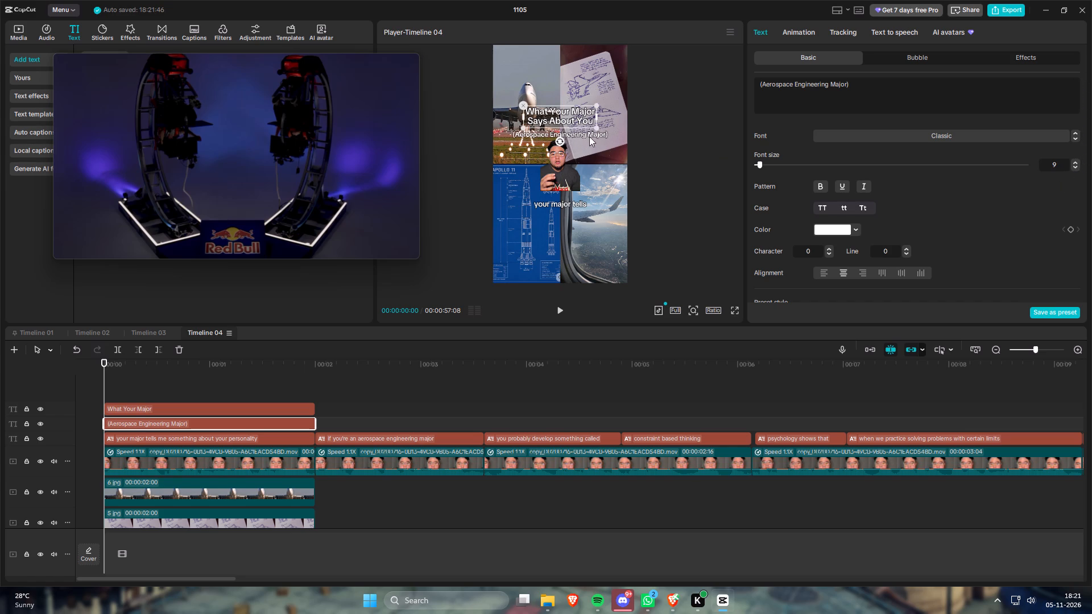
scroll(783, 255, down, 3)
scroll(946, 276, down, 2)
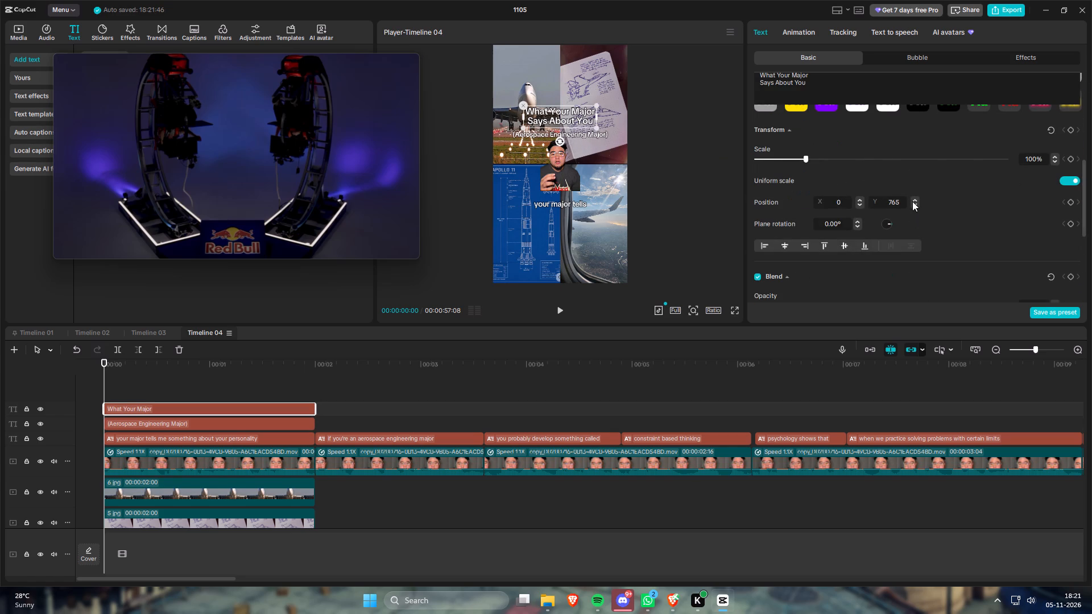
click(915, 205)
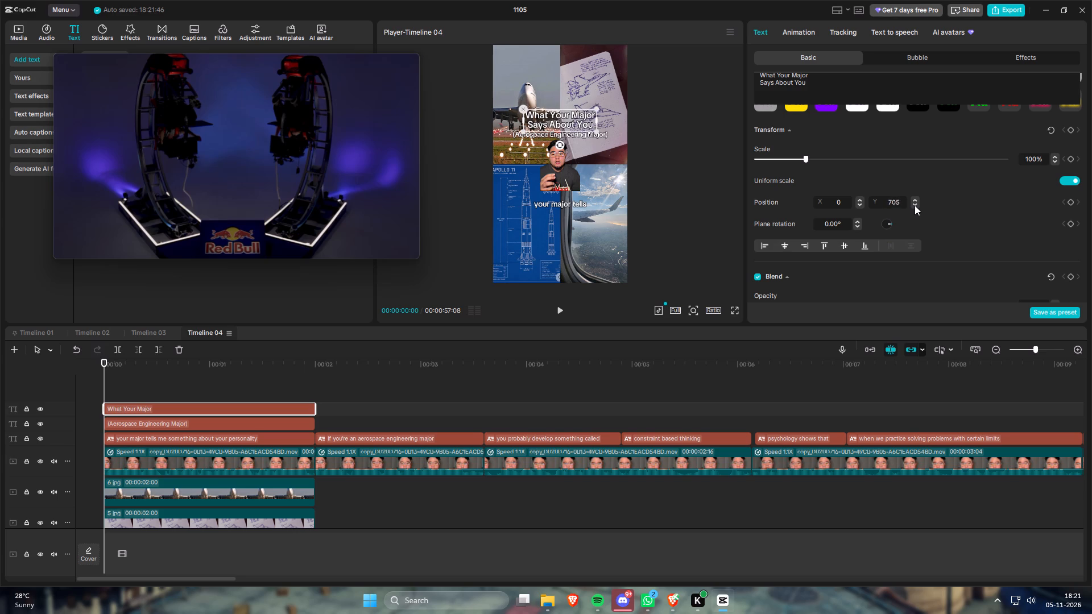
click(696, 305)
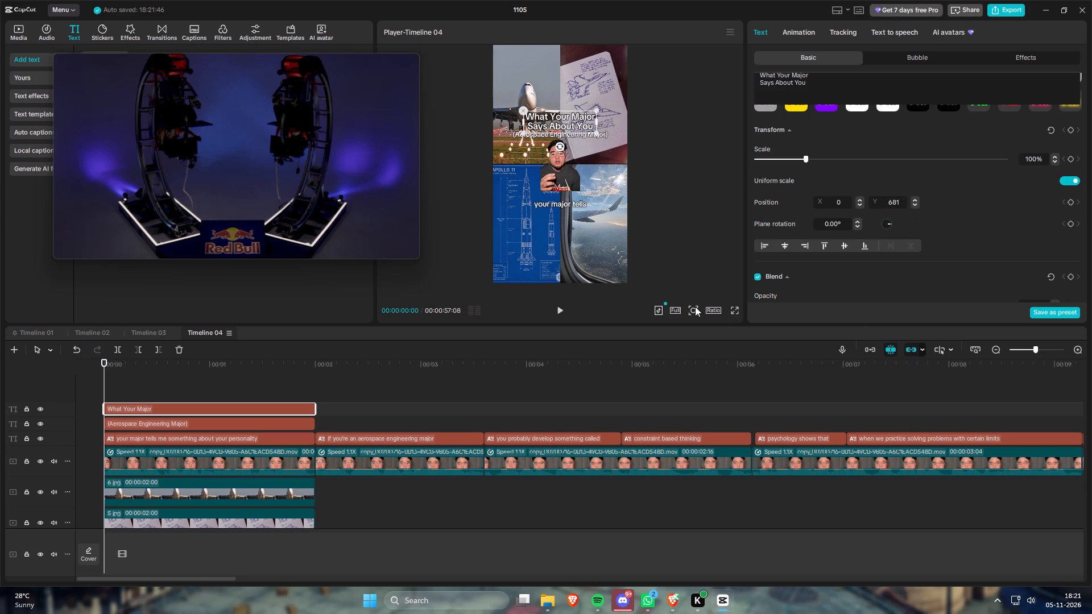
drag(697, 325, 722, 339)
click(725, 258)
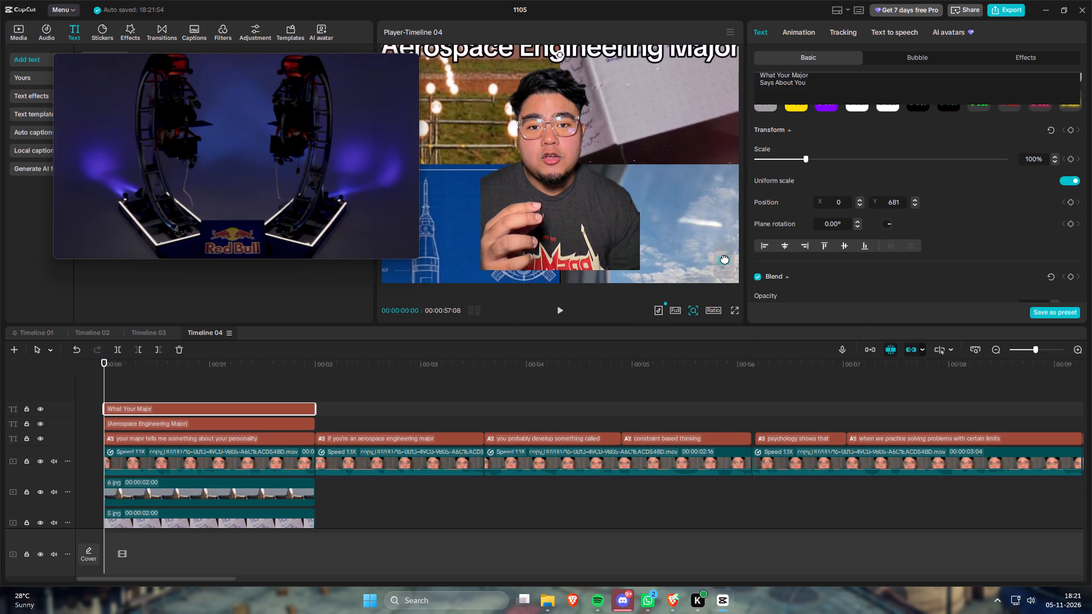
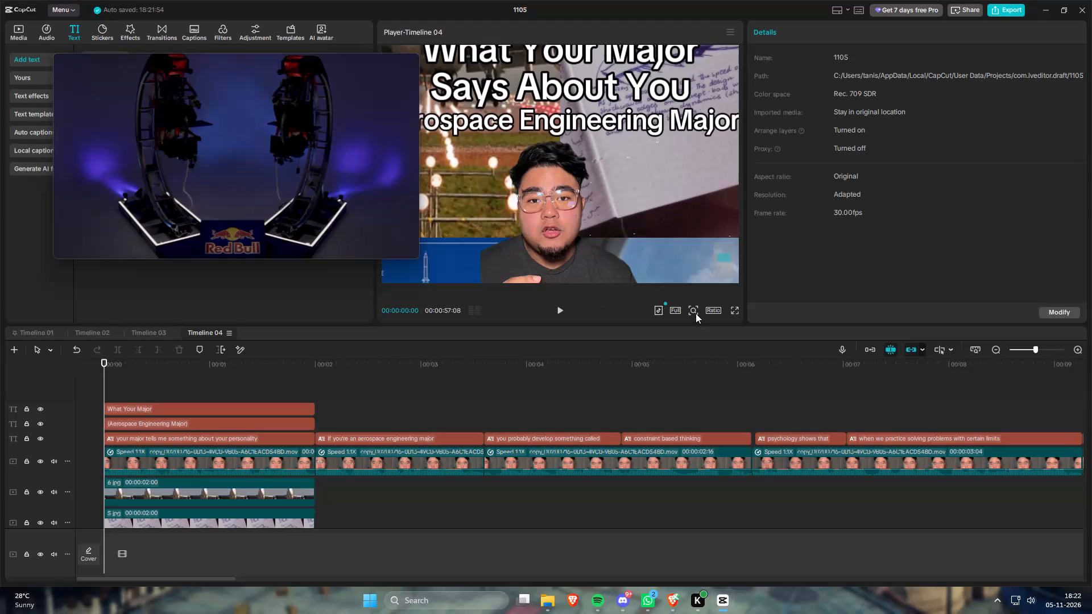
Capitalize the first word of the opening caption so it reads "Your major tells me something about your personality".
click(696, 313)
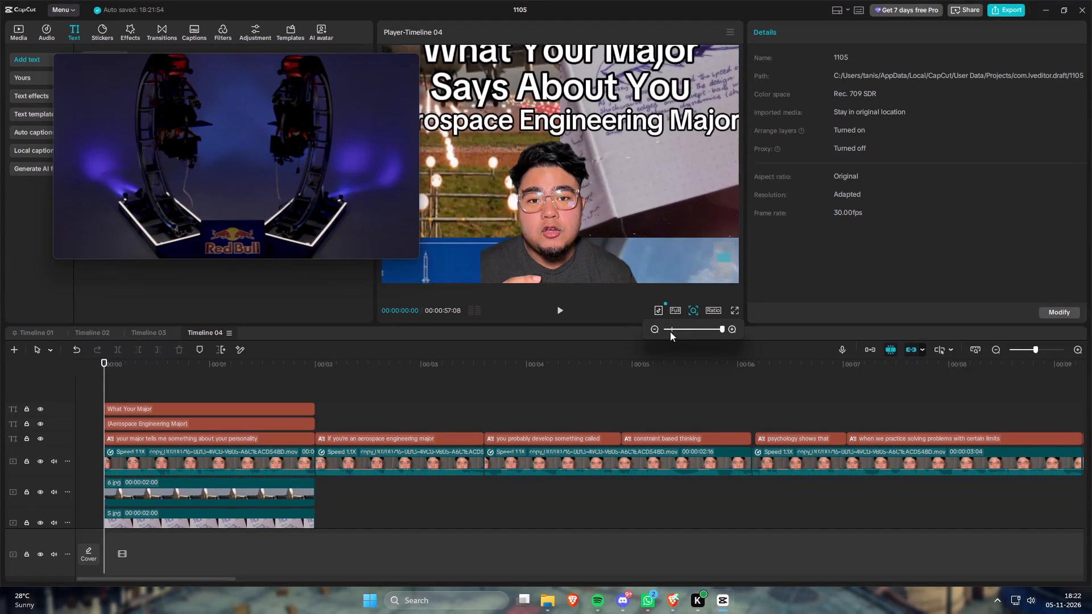
click(669, 331)
drag(474, 524, 529, 534)
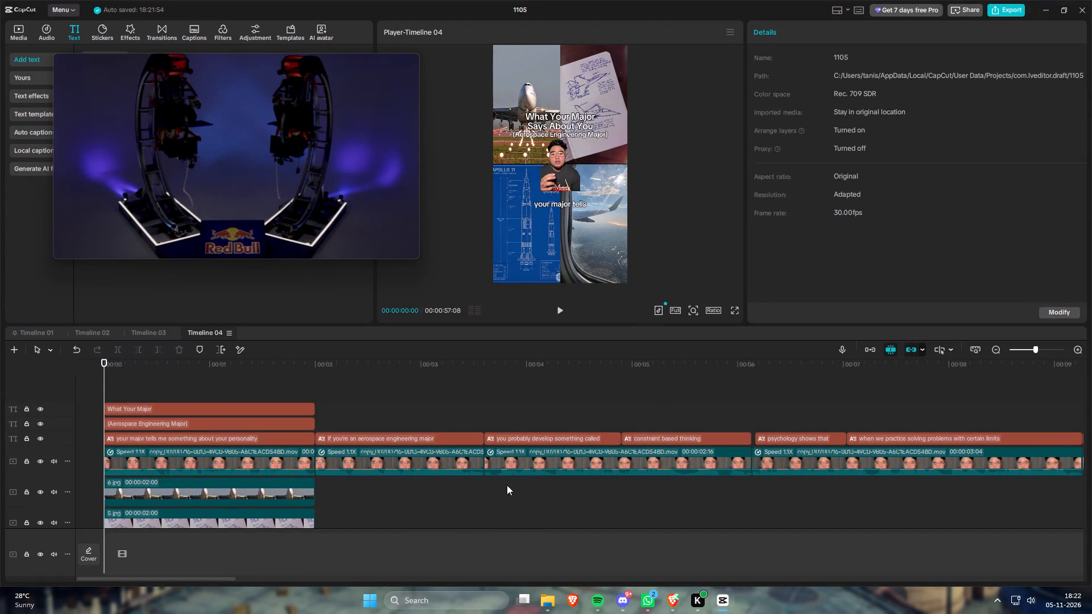
click(210, 435)
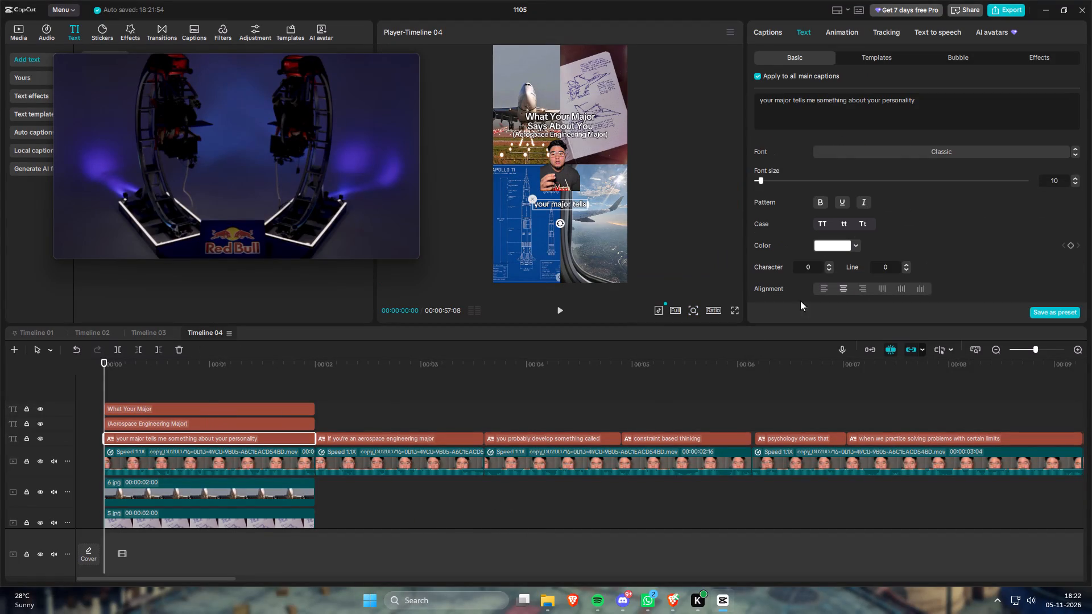
click(763, 101)
key(BackSpace)
key(shift+y)
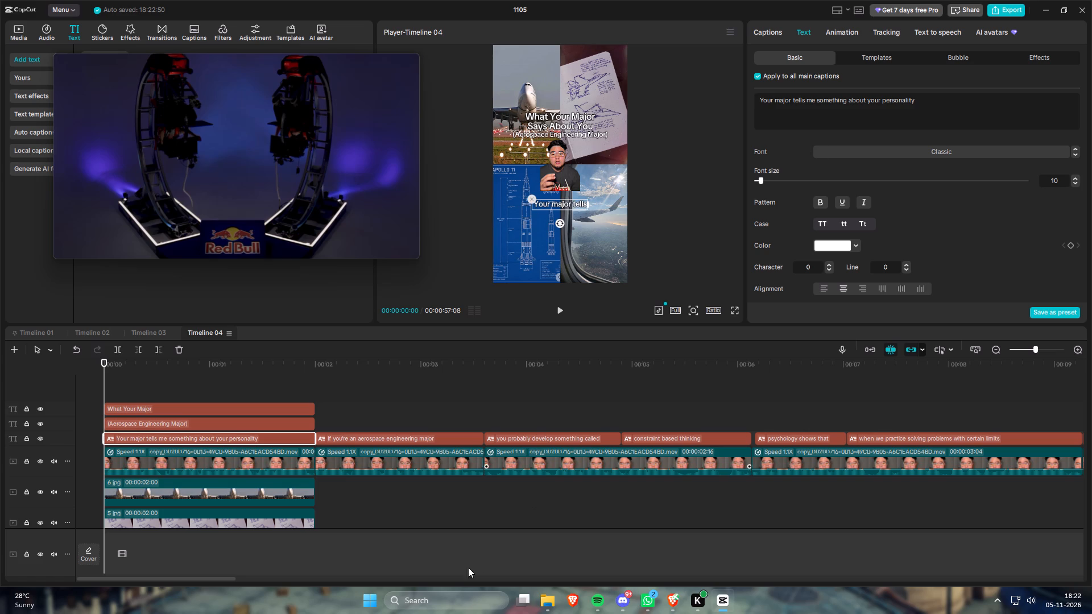
drag(451, 503, 499, 511)
drag(403, 507, 468, 513)
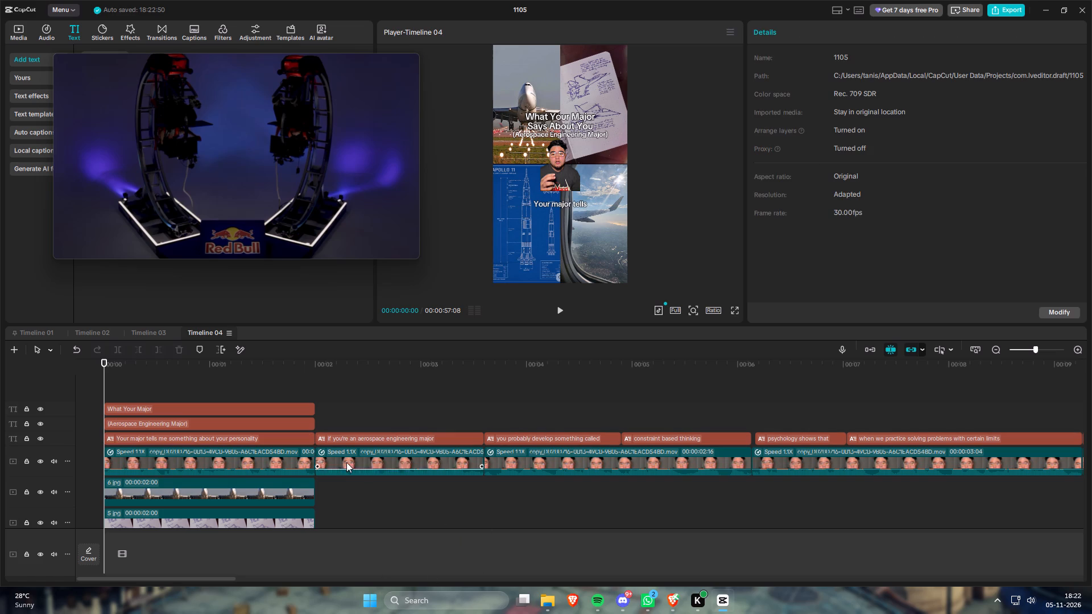
key(space)
key(space)
Switch to Brave, find "The Hardest Job in the World" among YouTube's recommended videos, play it in picture-in-picture, and return to CapCut.
click(399, 63)
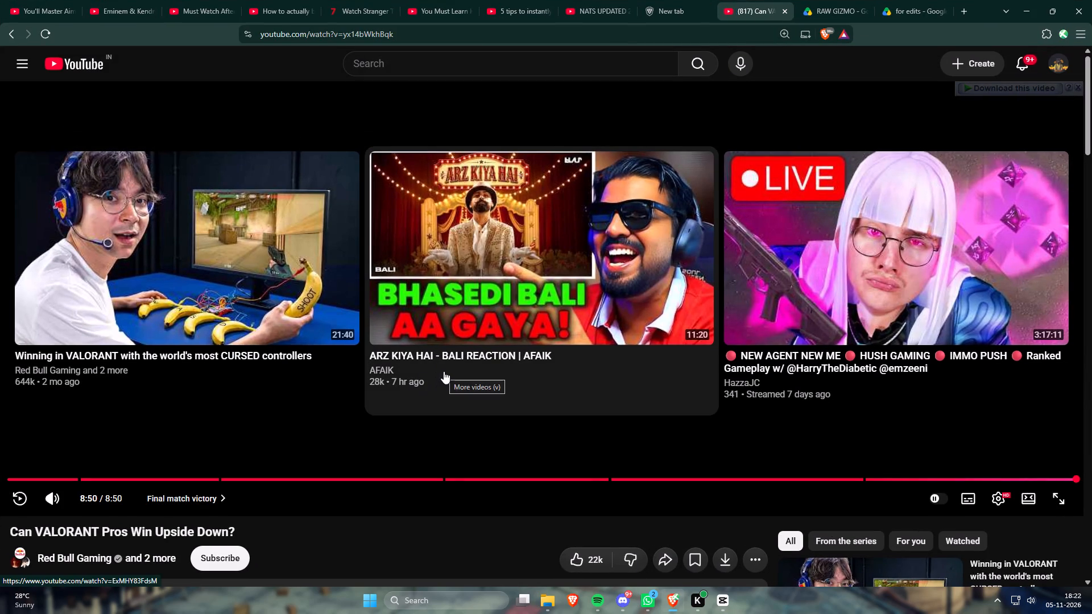
scroll(446, 372, down, 6)
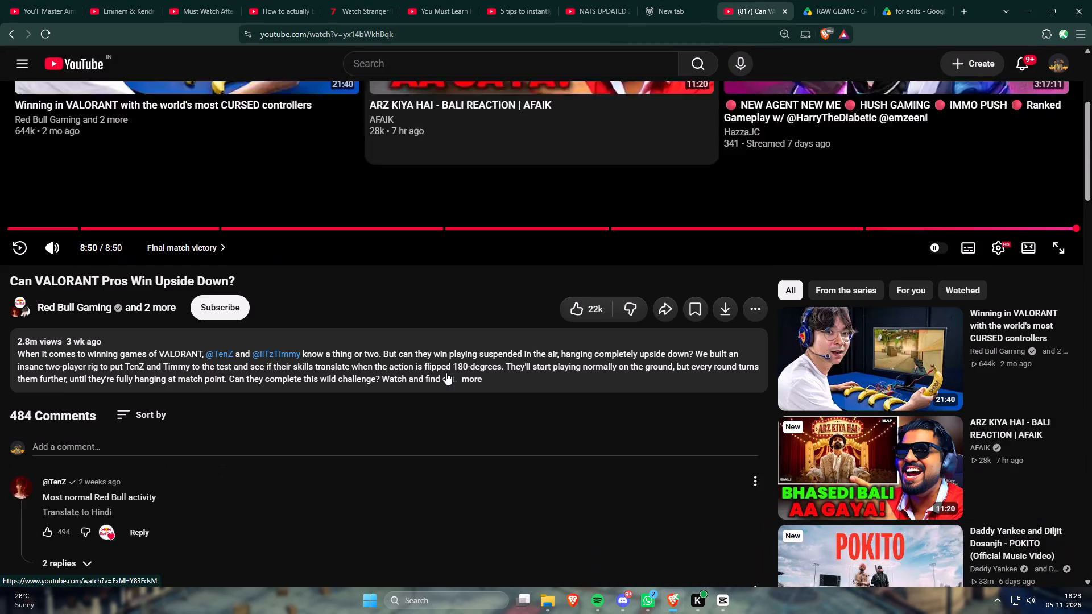
scroll(446, 372, down, 5)
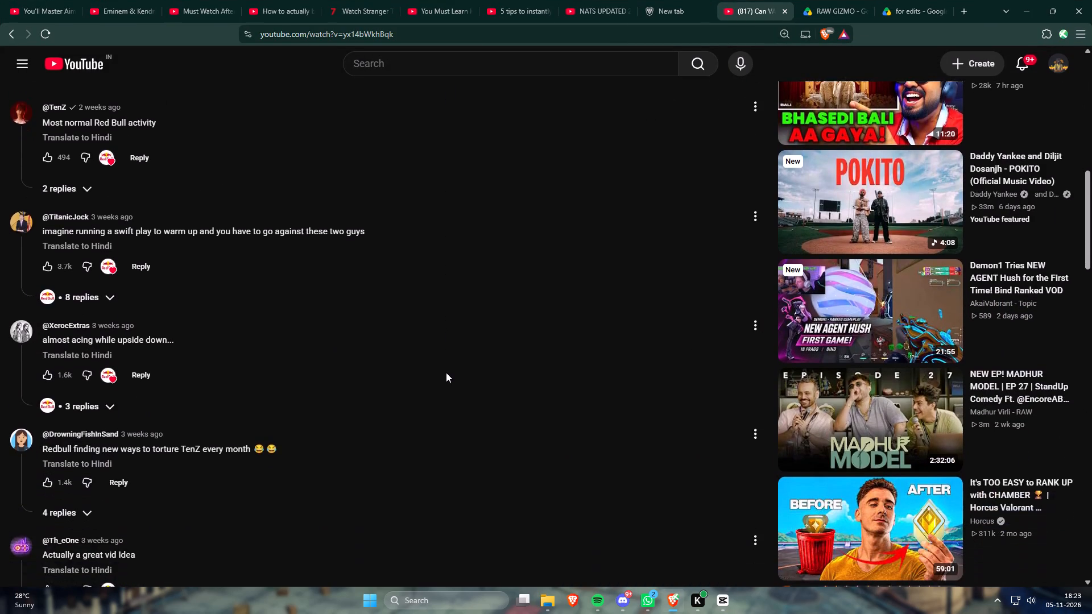
scroll(446, 372, down, 7)
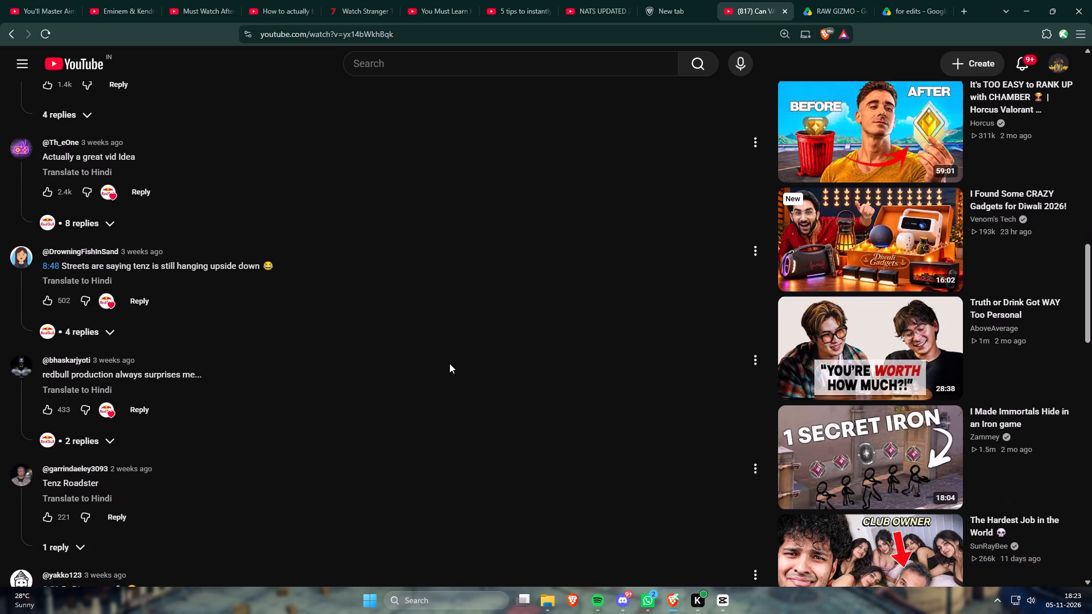
scroll(450, 365, down, 3)
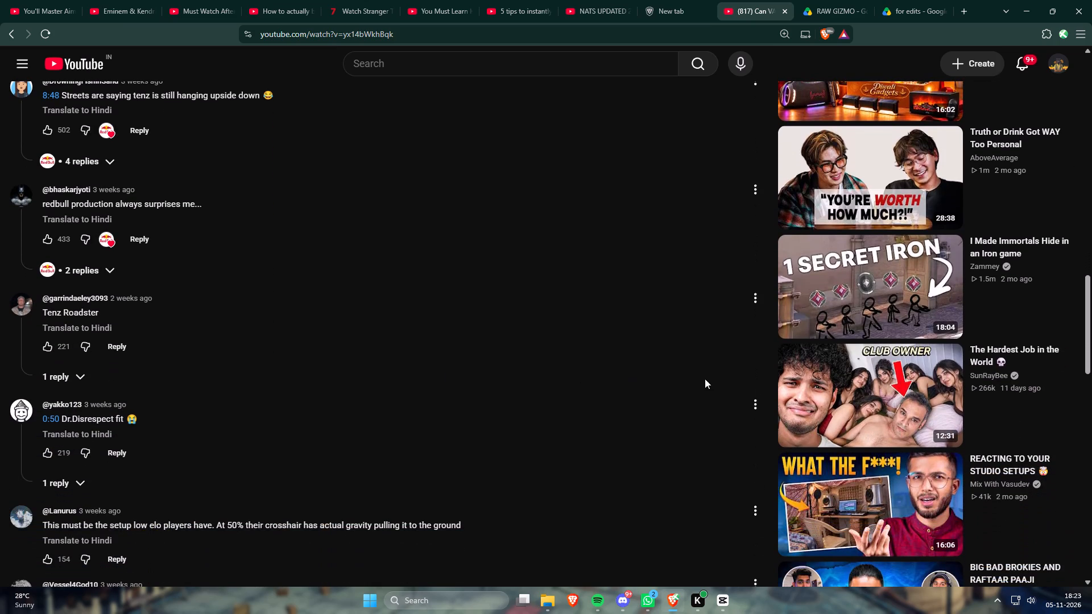
click(833, 404)
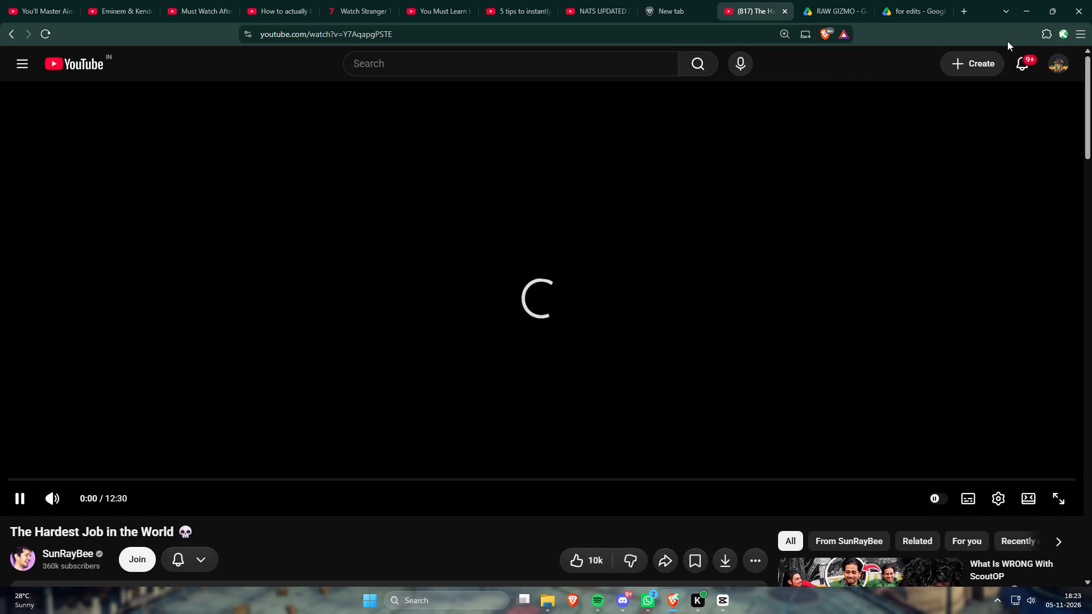
scroll(1004, 93, down, 2)
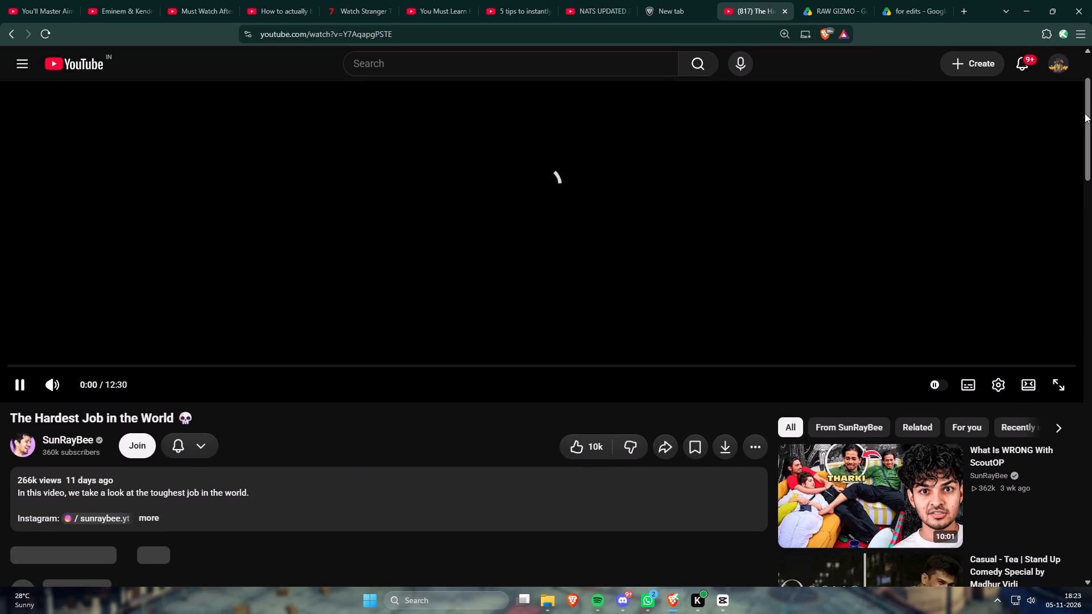
scroll(1082, 124, up, 3)
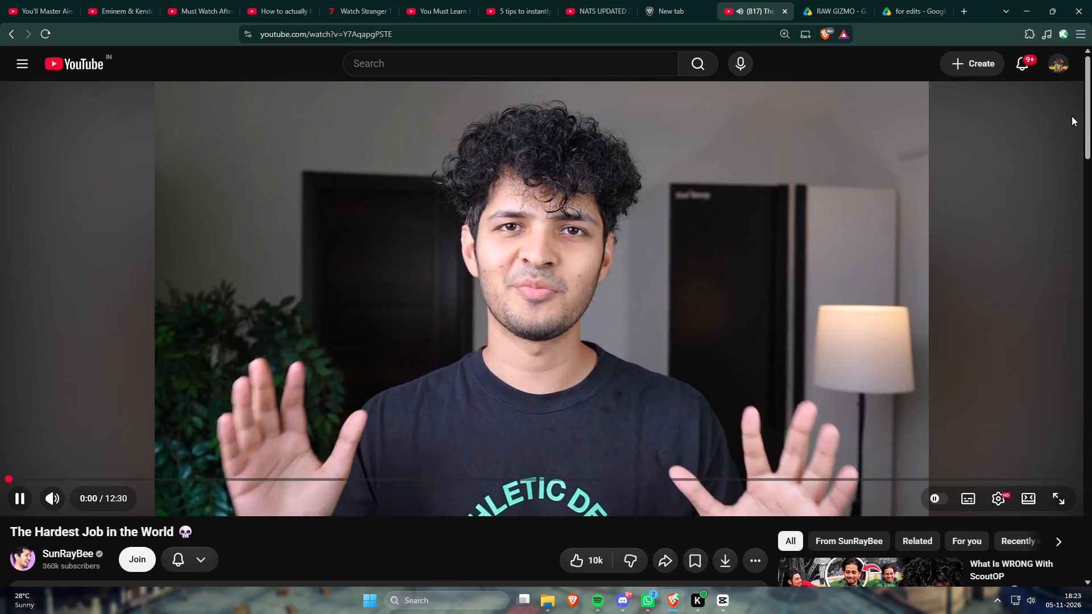
click(1048, 38)
click(1039, 68)
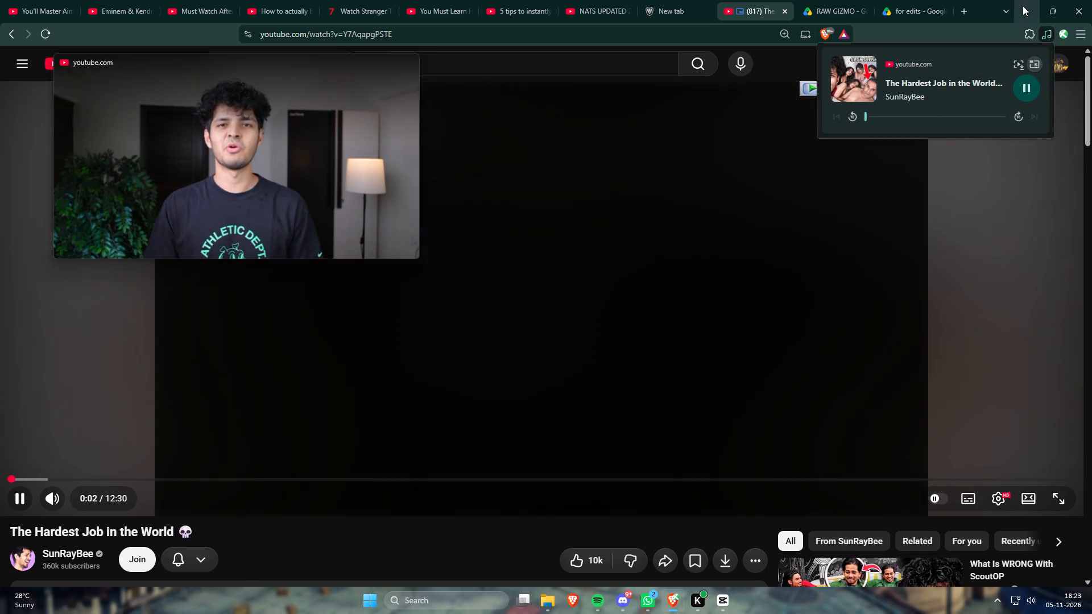
click(1023, 6)
Place image 1.jpg from the "aerospace eng major" folder beneath the talking-head clips, starting at 00:00:02:00 right after 6.jpg.
drag(328, 368, 322, 366)
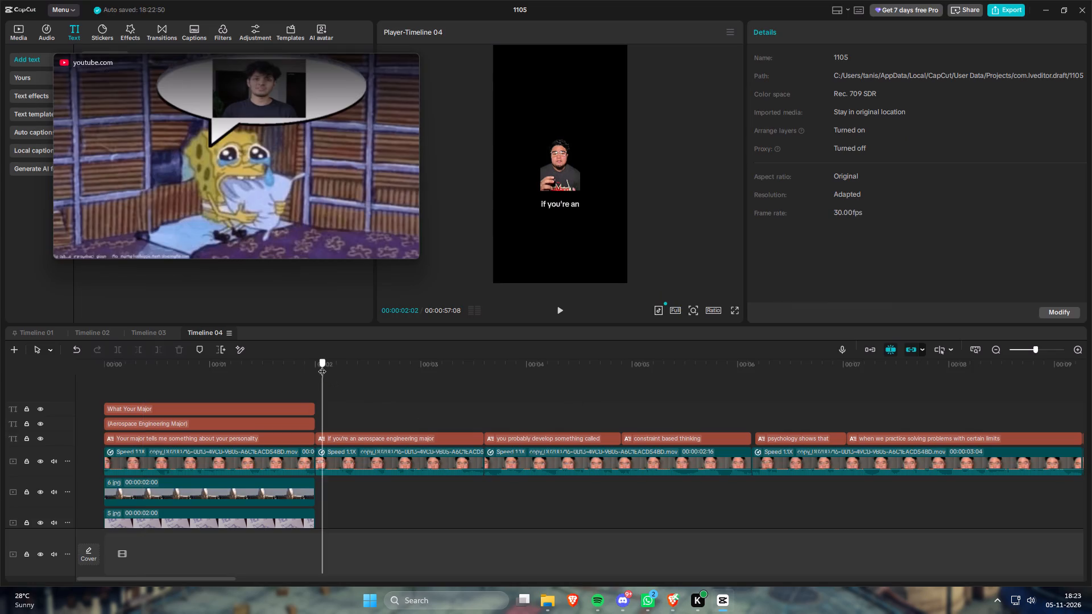
drag(322, 366, 315, 363)
drag(334, 140, 984, 125)
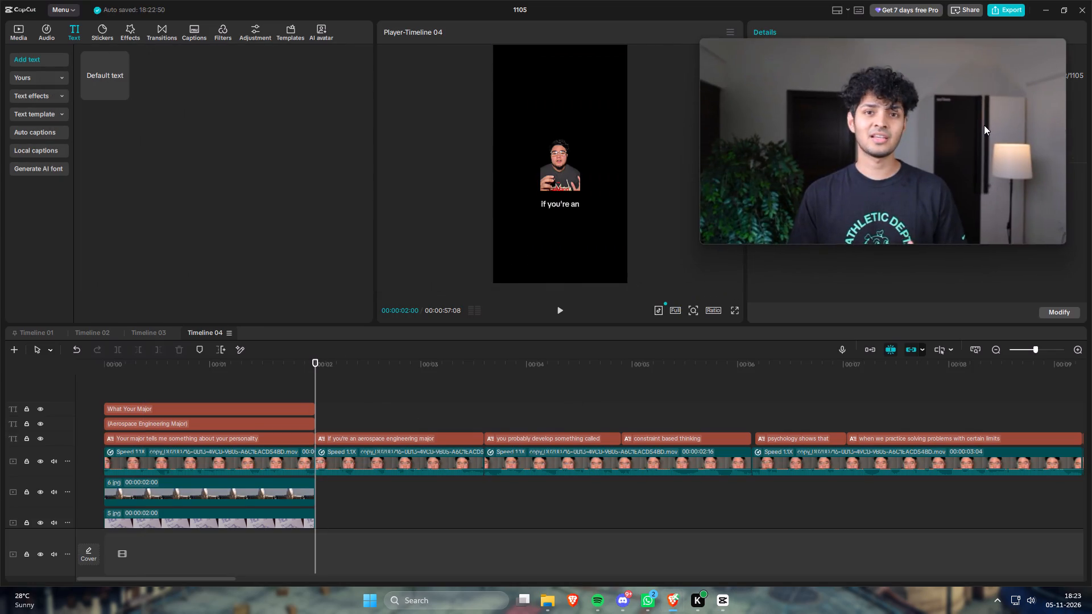
drag(984, 125, 985, 125)
click(15, 34)
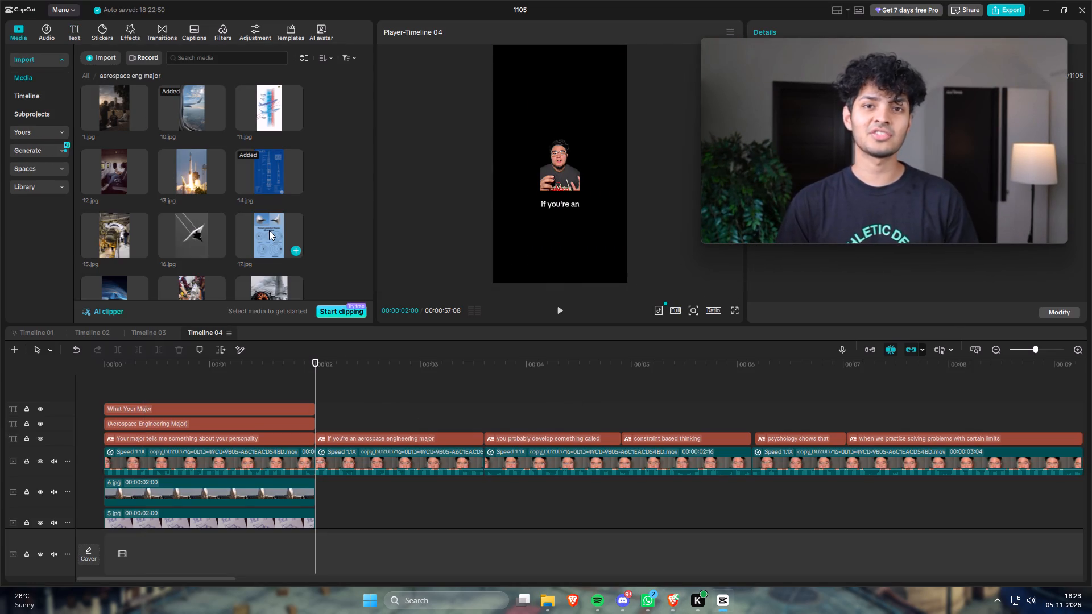
scroll(110, 183, up, 5)
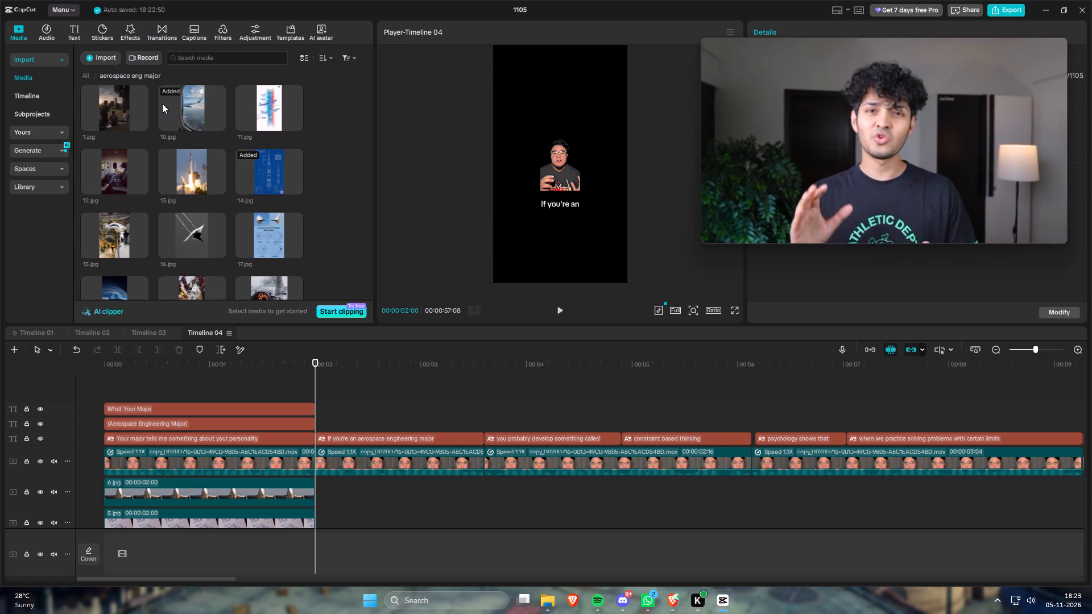
click(111, 109)
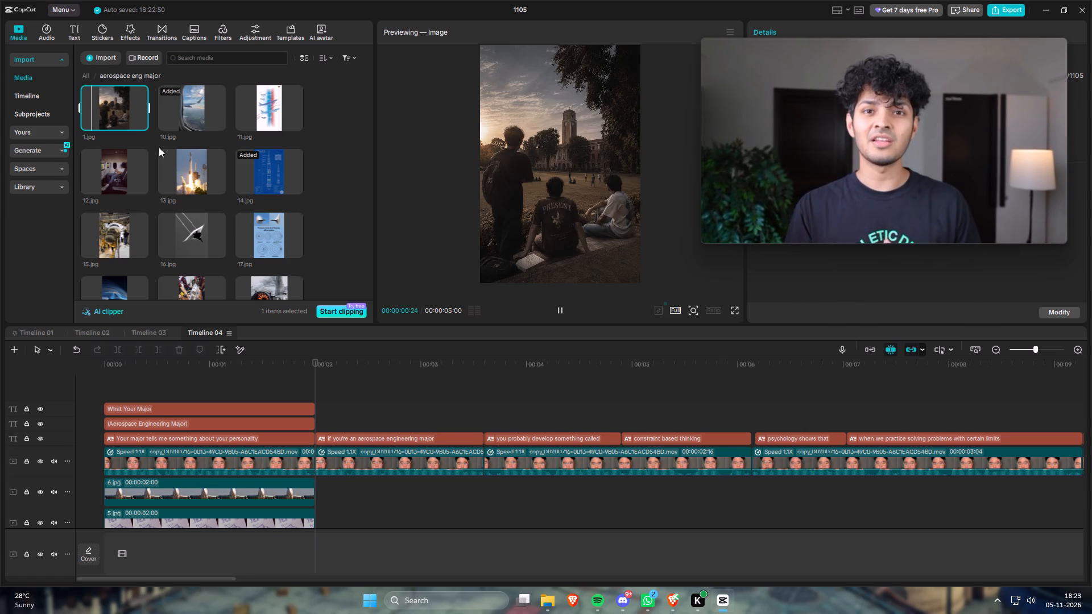
click(276, 104)
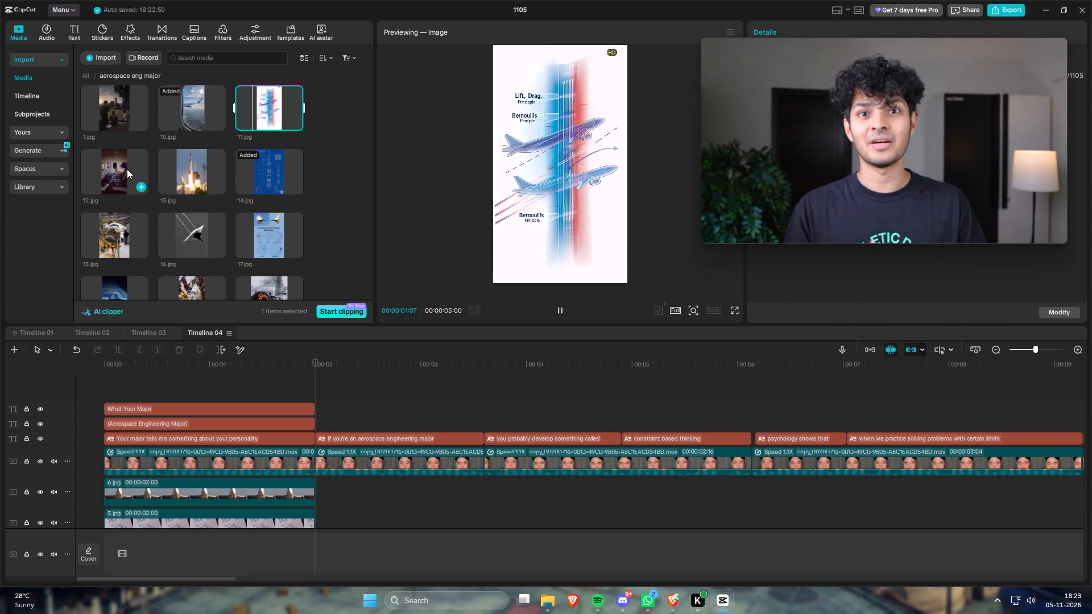
click(127, 169)
drag(100, 155, 315, 503)
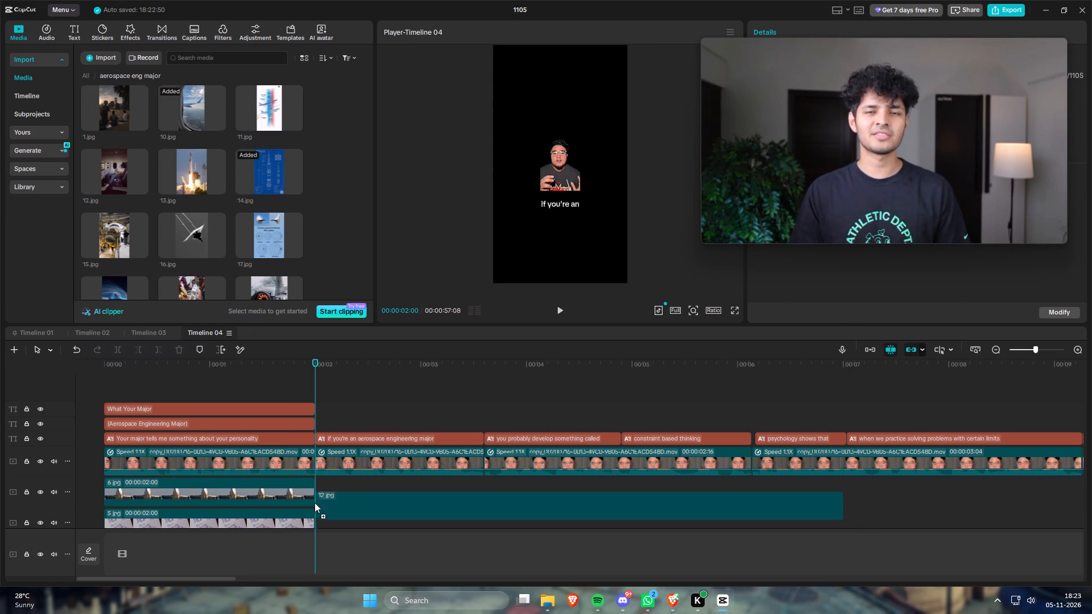
drag(315, 503, 157, 163)
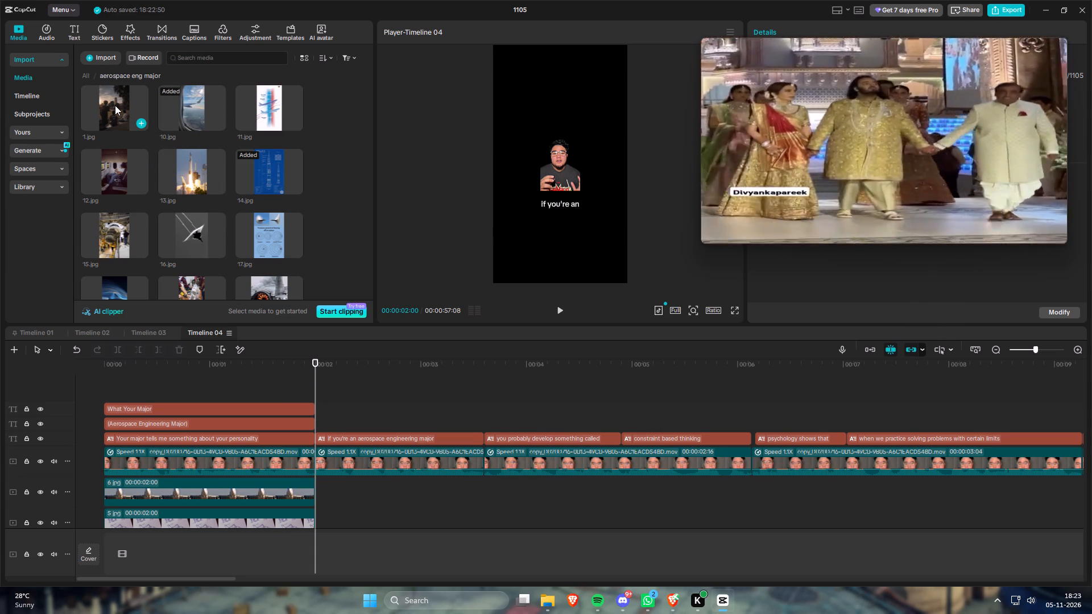
drag(115, 105, 296, 481)
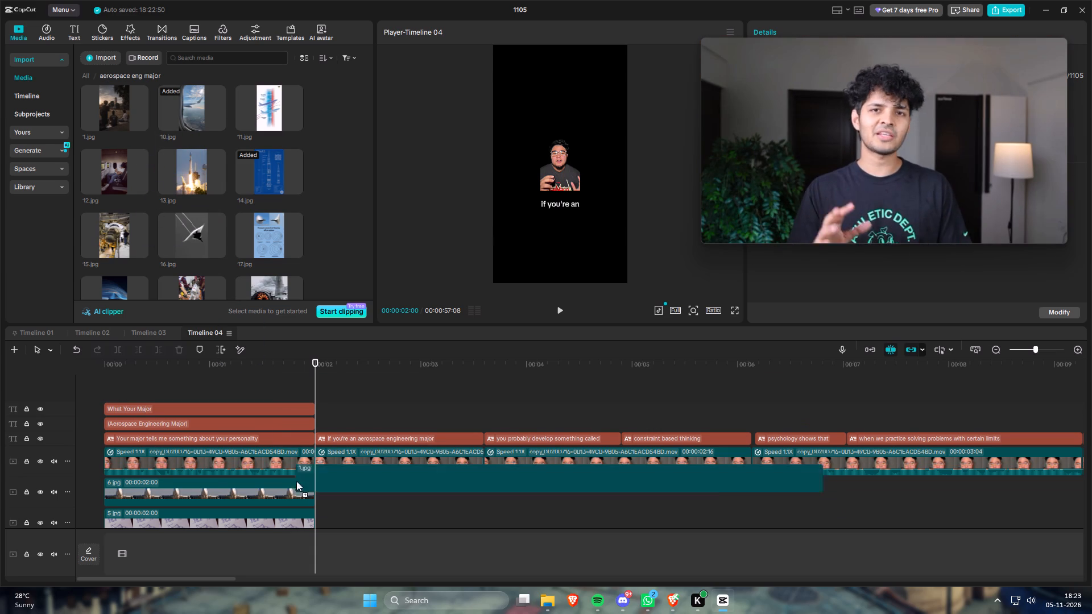
drag(296, 481, 313, 493)
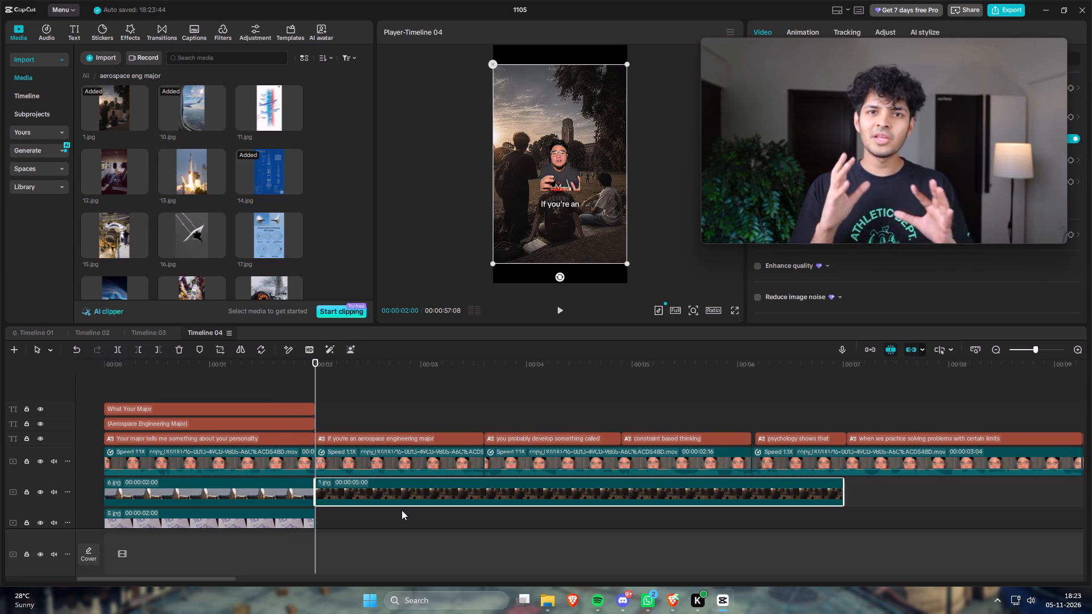
Crop the 1.jpg clip to a 9:16 ratio.
click(219, 354)
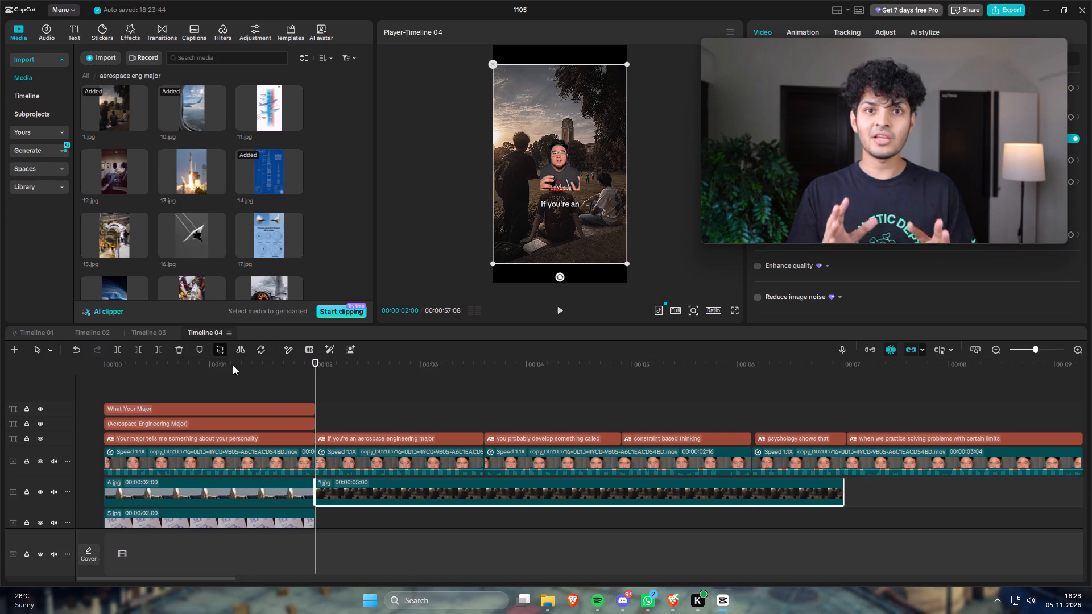
click(516, 468)
click(519, 446)
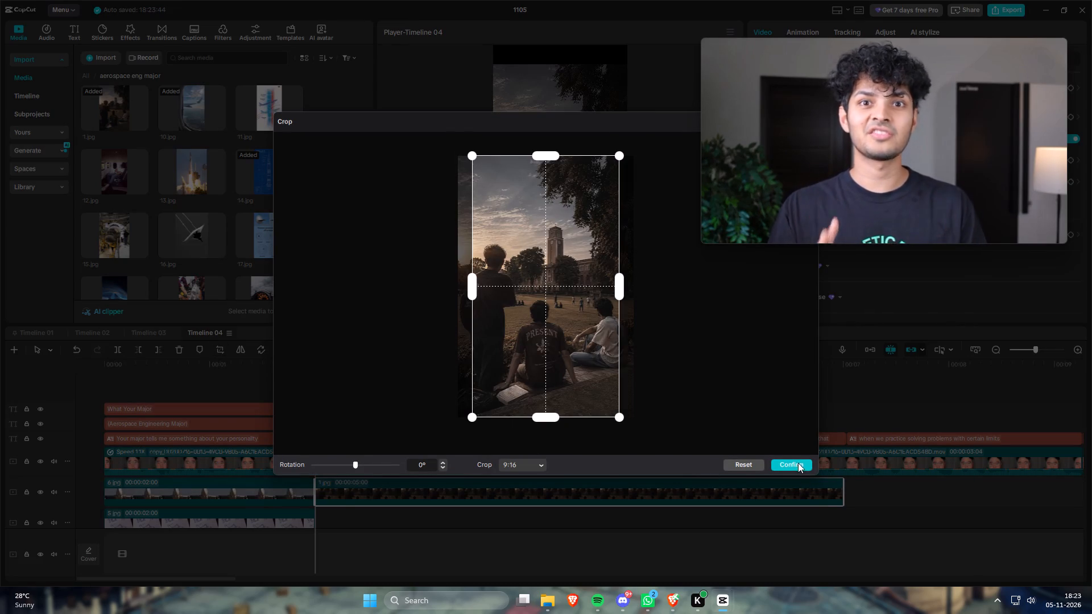
click(797, 462)
Extend the 1.jpg clip to the end of the talking-head footage, for a duration of 00:00:55:08.
key(shift+z)
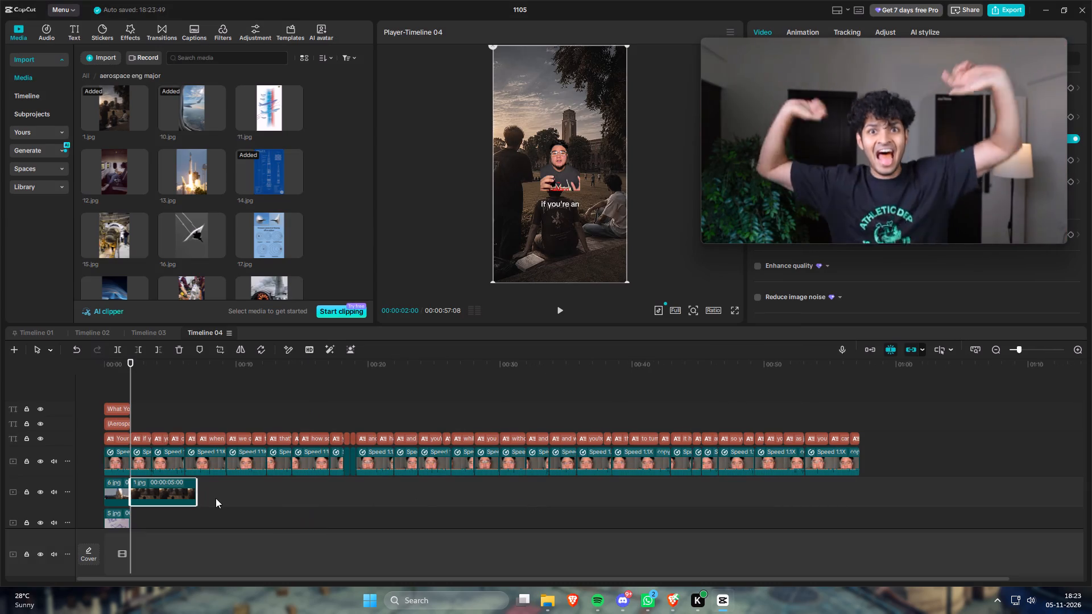
drag(197, 494, 857, 500)
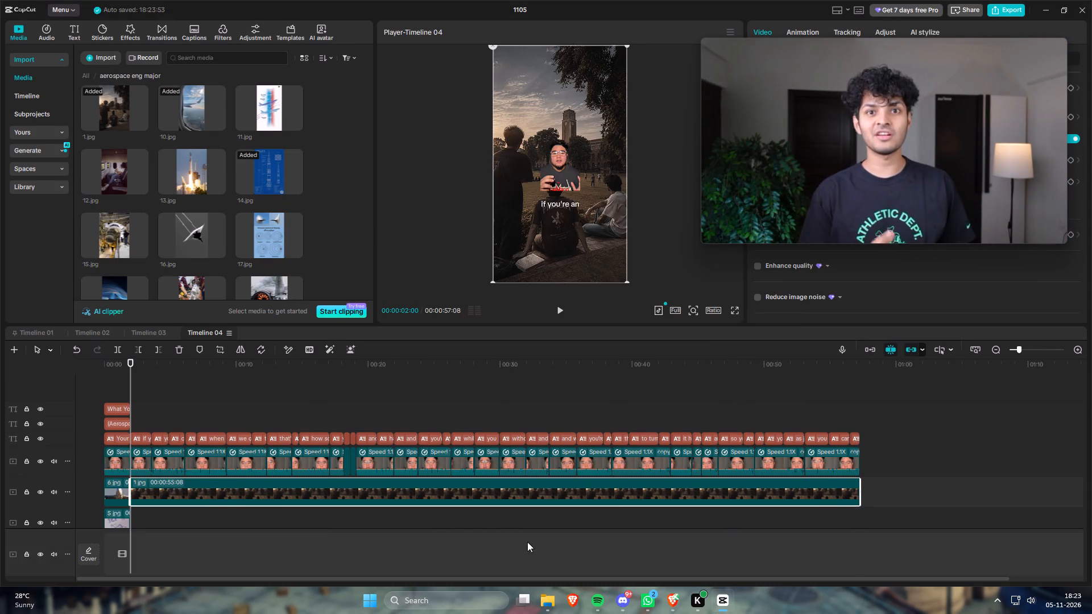
drag(446, 525, 471, 525)
Split the 1.jpg clip at 00:00:03:18, where the "you probably develop something called" caption begins.
key(equal)
drag(106, 375, 36, 385)
drag(93, 369, 162, 378)
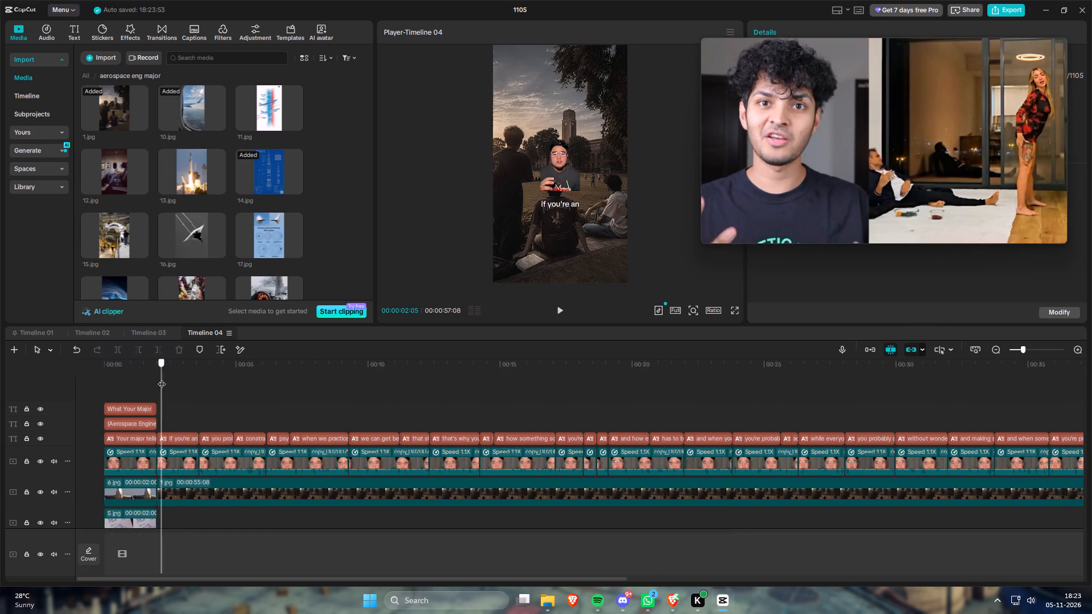
drag(162, 378, 168, 380)
key(equal)
key(equal)
key(equal)
scroll(222, 473, up, 2)
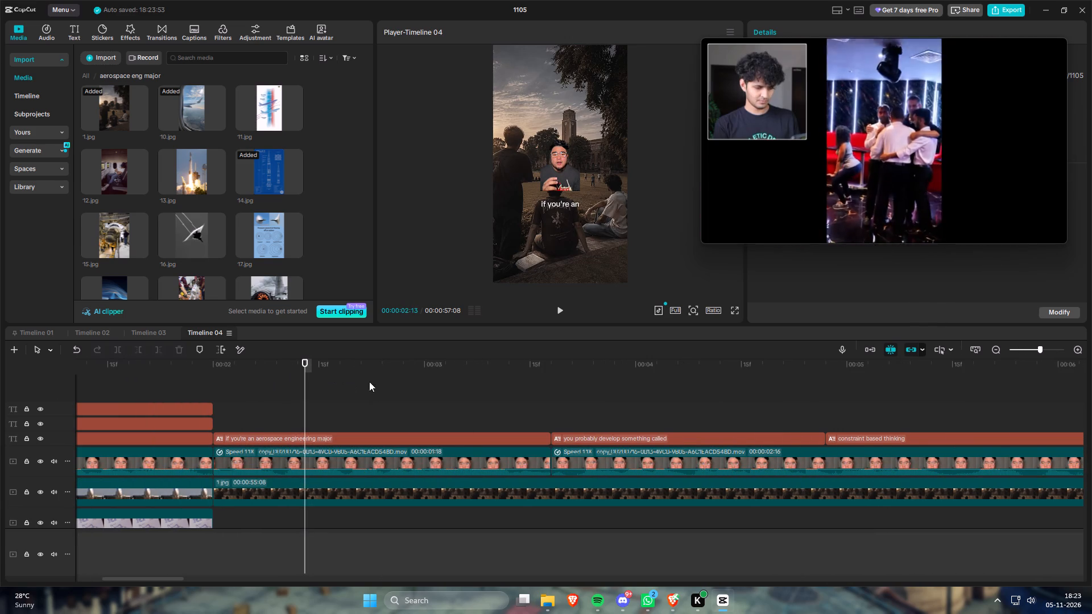
drag(471, 377, 548, 377)
click(557, 375)
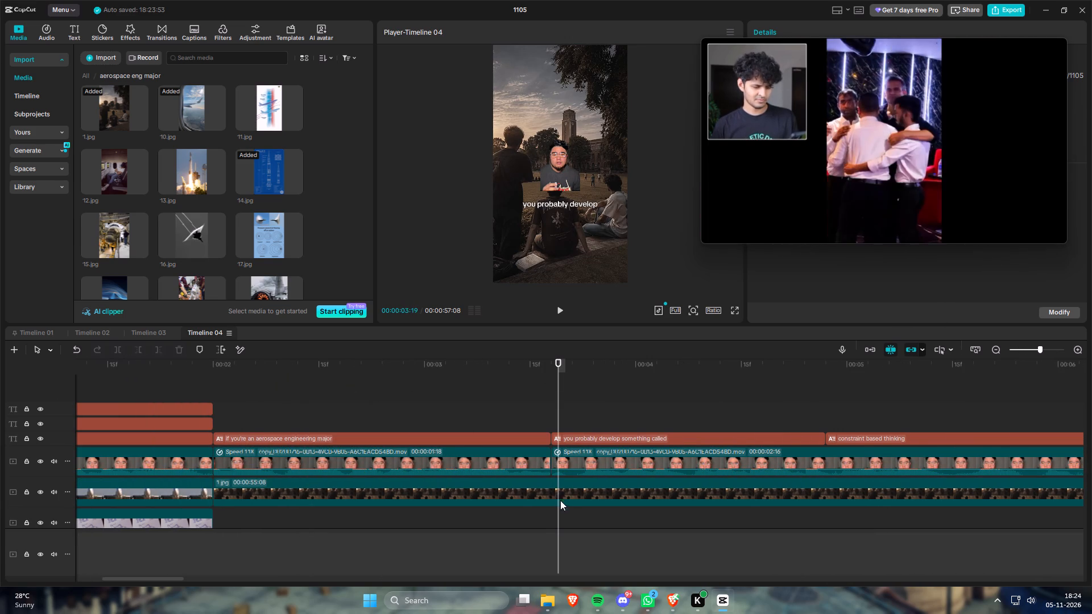
click(555, 370)
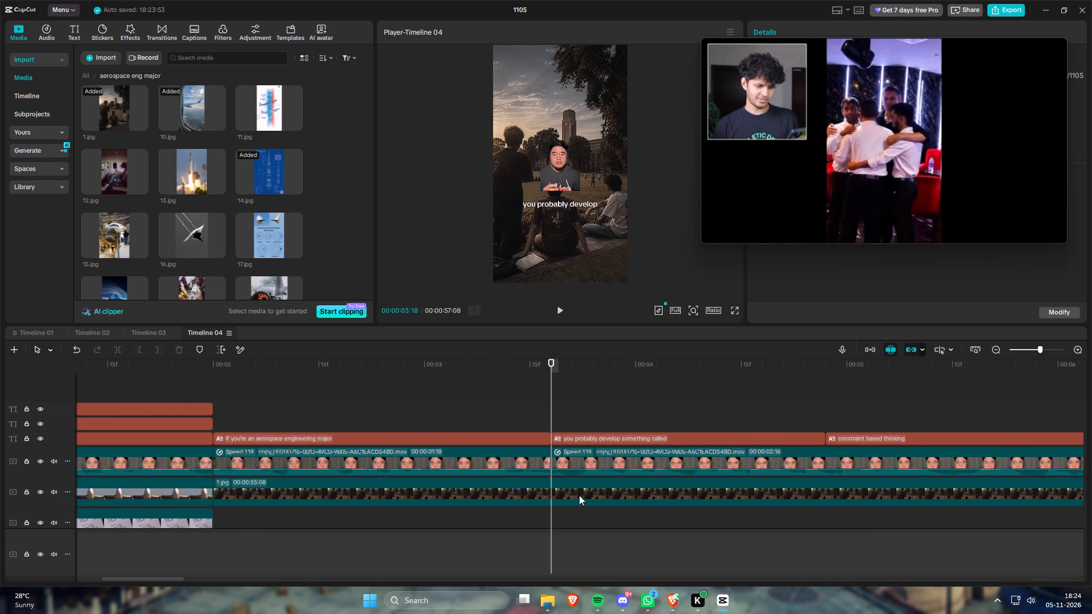
click(579, 496)
key(s)
Replace the 1.jpg segment after the split with image 10.jpg.
scroll(483, 429, down, 2)
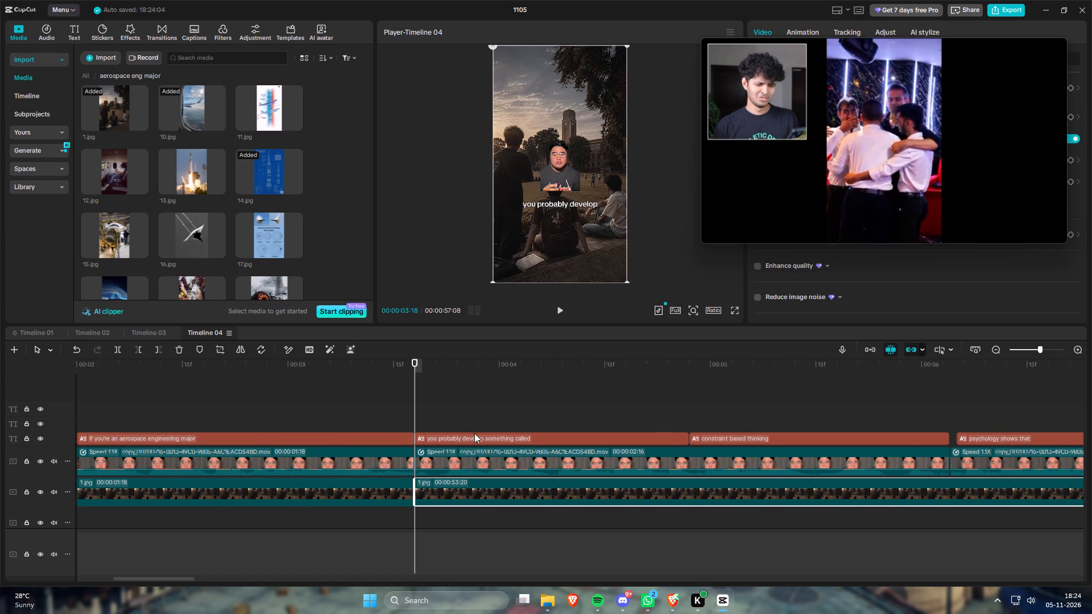
drag(185, 114, 530, 487)
click(585, 413)
scroll(582, 430, down, 2)
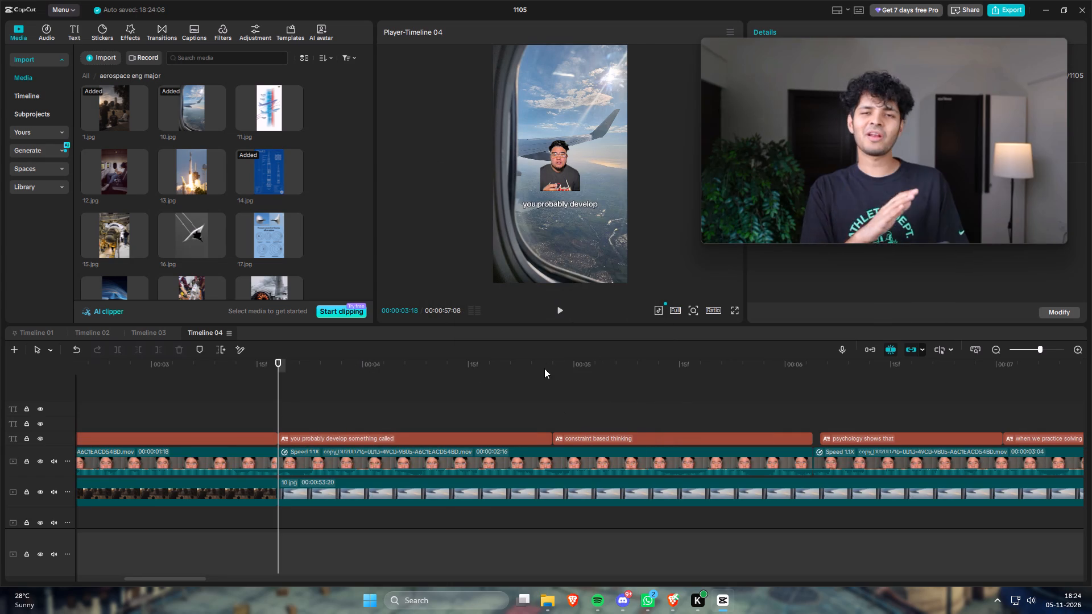
Split the 10.jpg clip at 00:00:04:27, where the "constraint based thinking" caption begins.
drag(547, 362, 553, 362)
click(587, 499)
key(s)
Import the psychology term and psychologyshows images from ContentHaus's Assets > PINTEREST PHOTOS folder into the project's top-level media.
scroll(316, 189, down, 5)
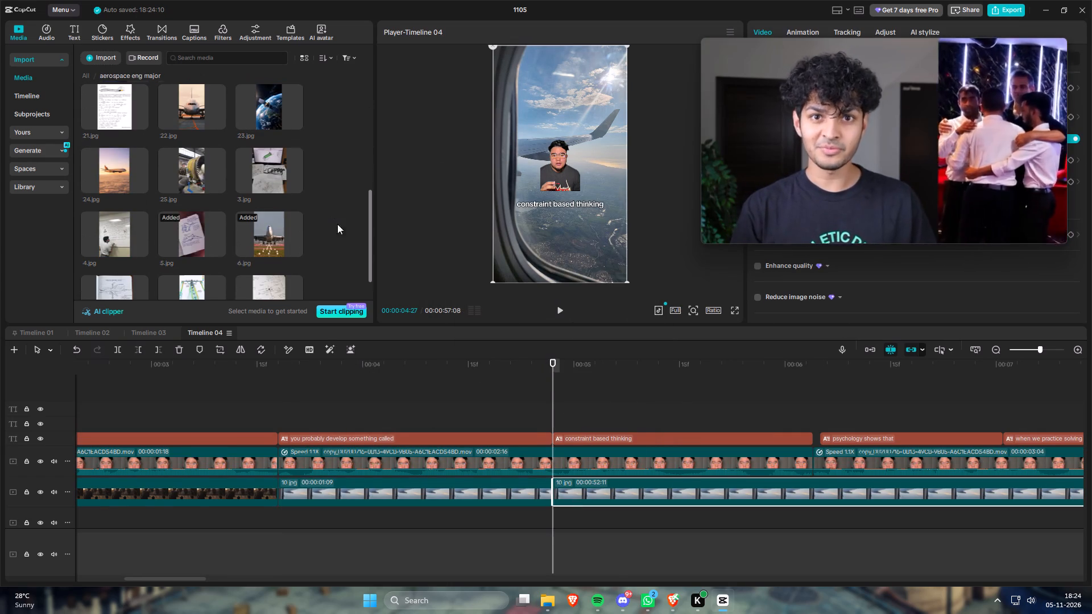
scroll(363, 236, down, 5)
click(82, 76)
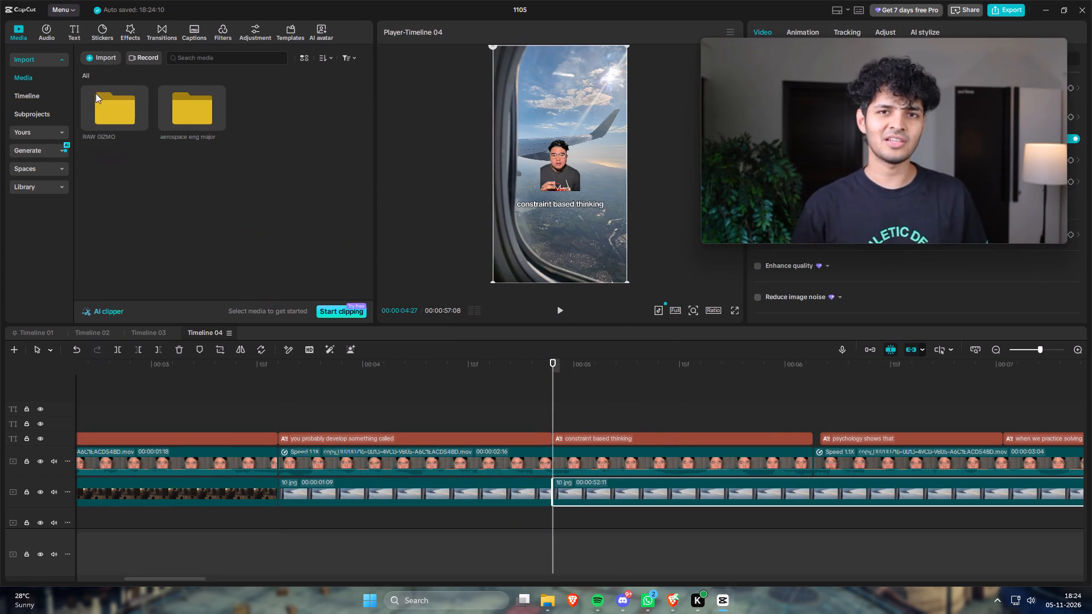
click(547, 613)
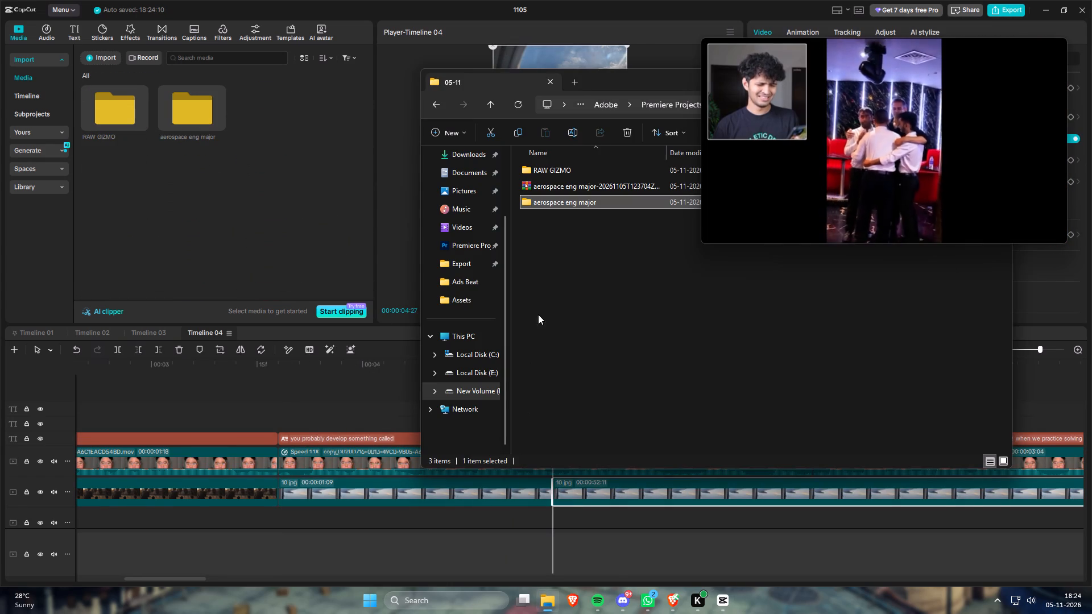
click(578, 85)
click(475, 326)
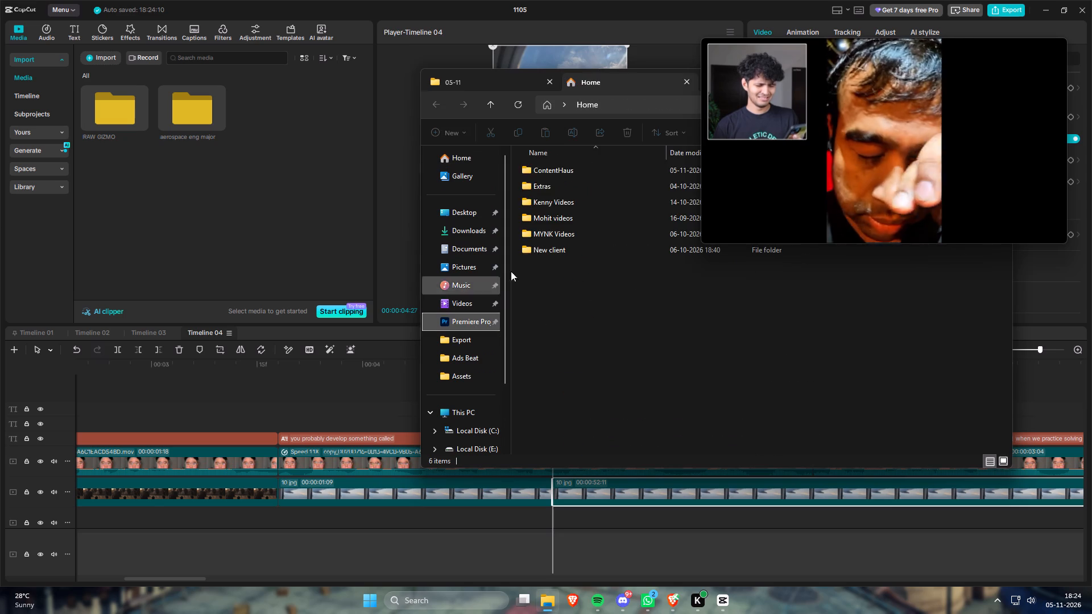
double_click(579, 171)
scroll(555, 427, down, 3)
double_click(555, 427)
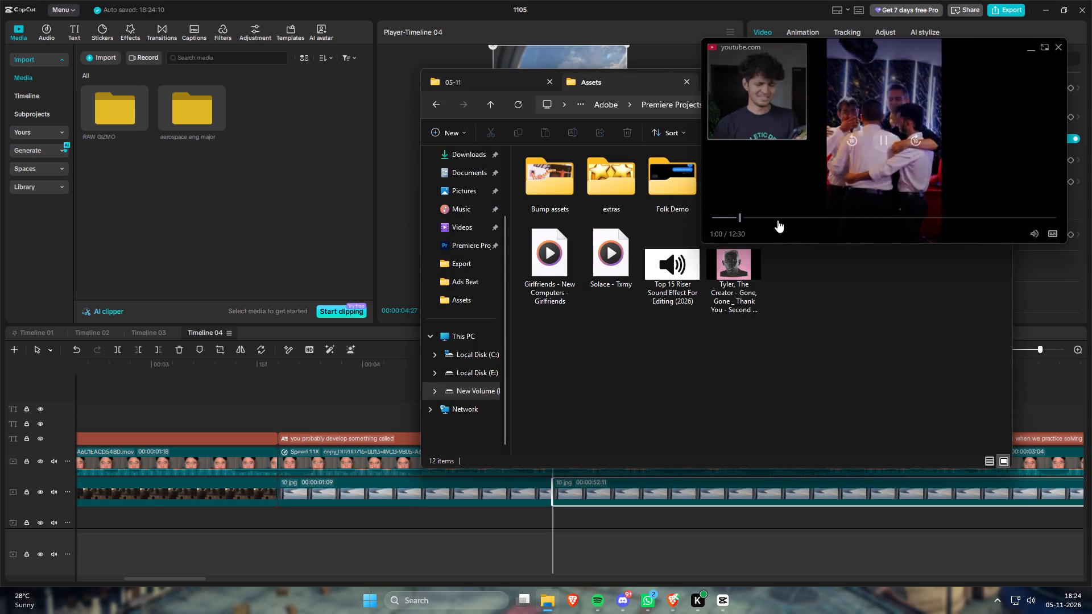
drag(418, 268, 356, 269)
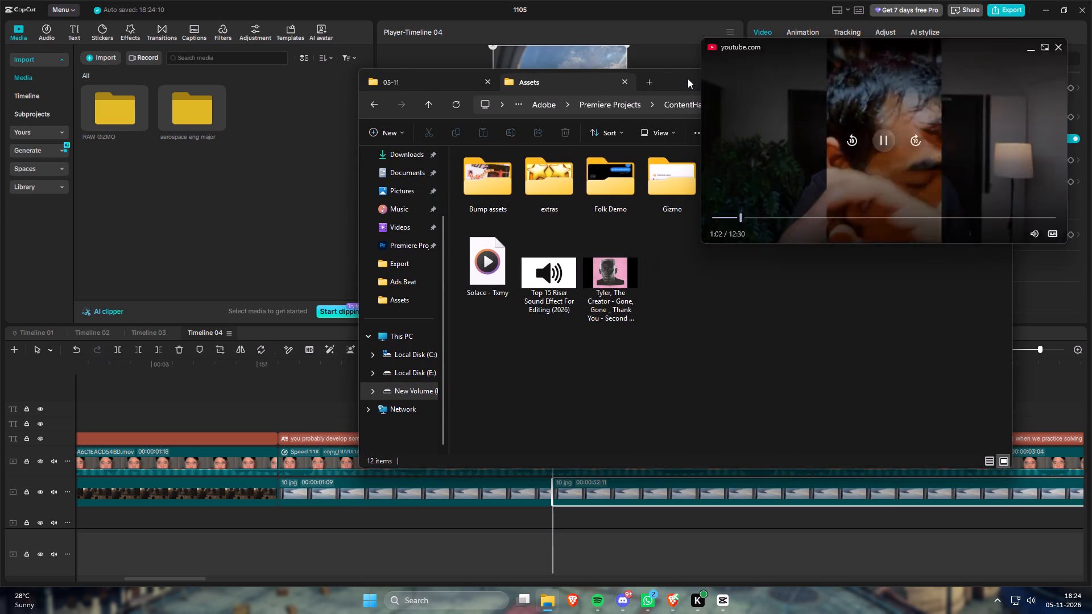
drag(683, 81, 536, 77)
double_click(578, 165)
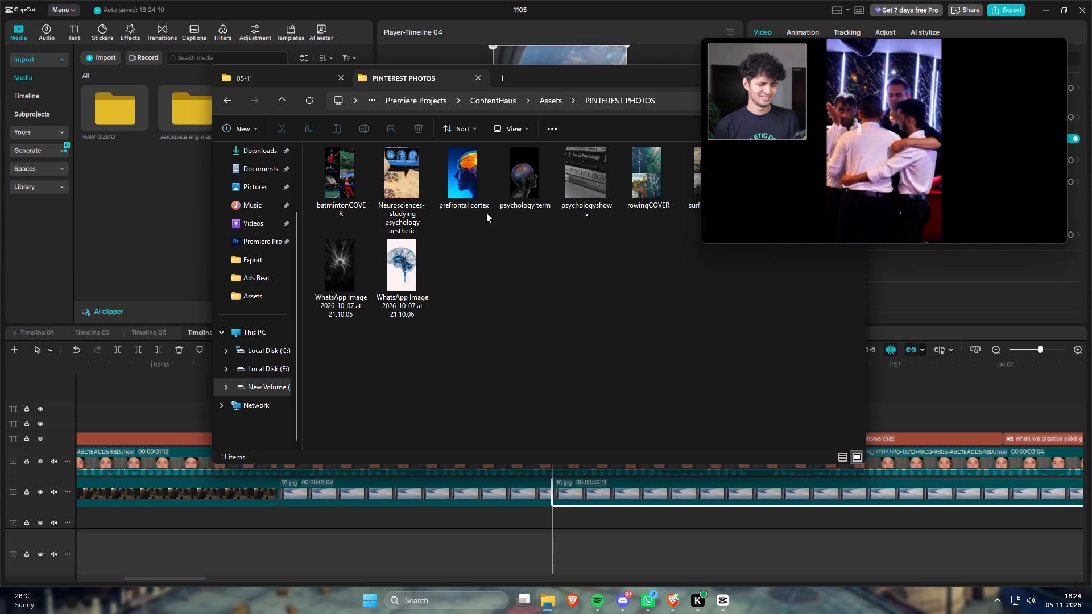
click(518, 186)
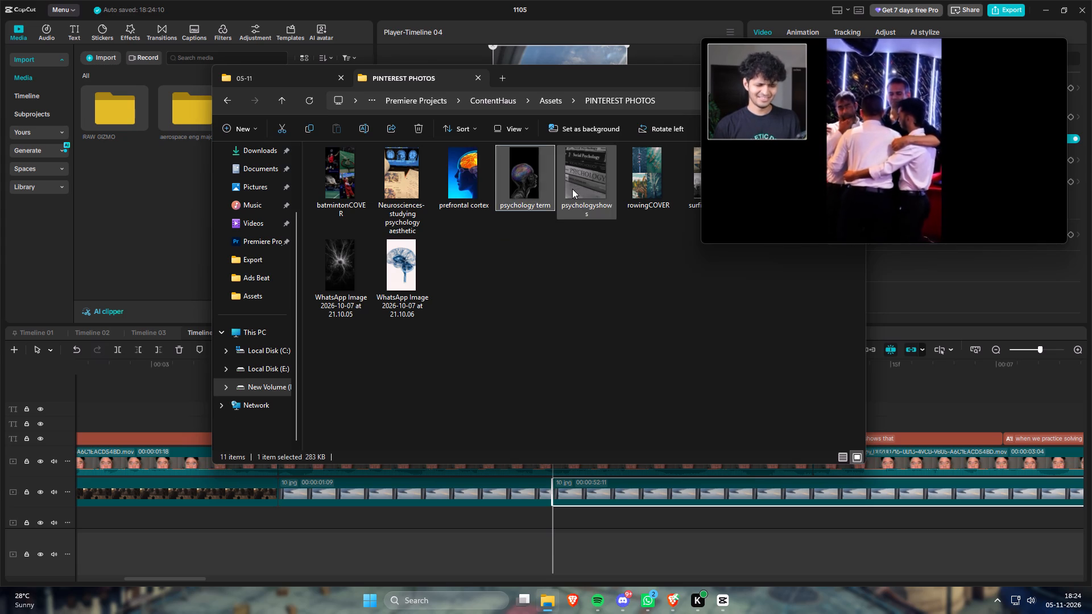
shift+click(572, 189)
drag(532, 186, 184, 210)
click(262, 235)
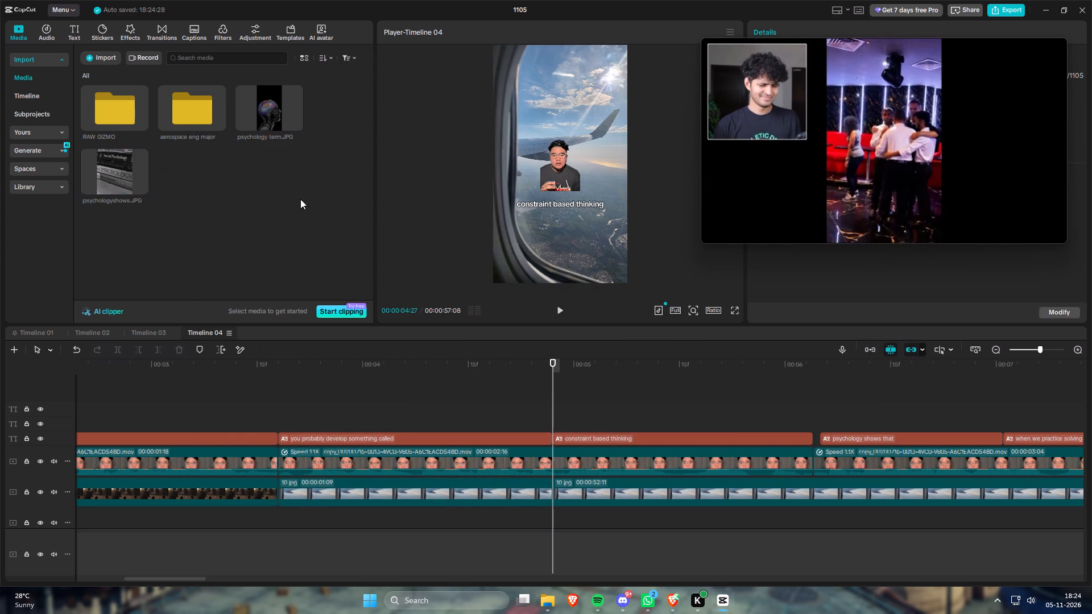
Replace the 10.jpg segment after the split with psychology term.JPG.
drag(272, 123, 604, 494)
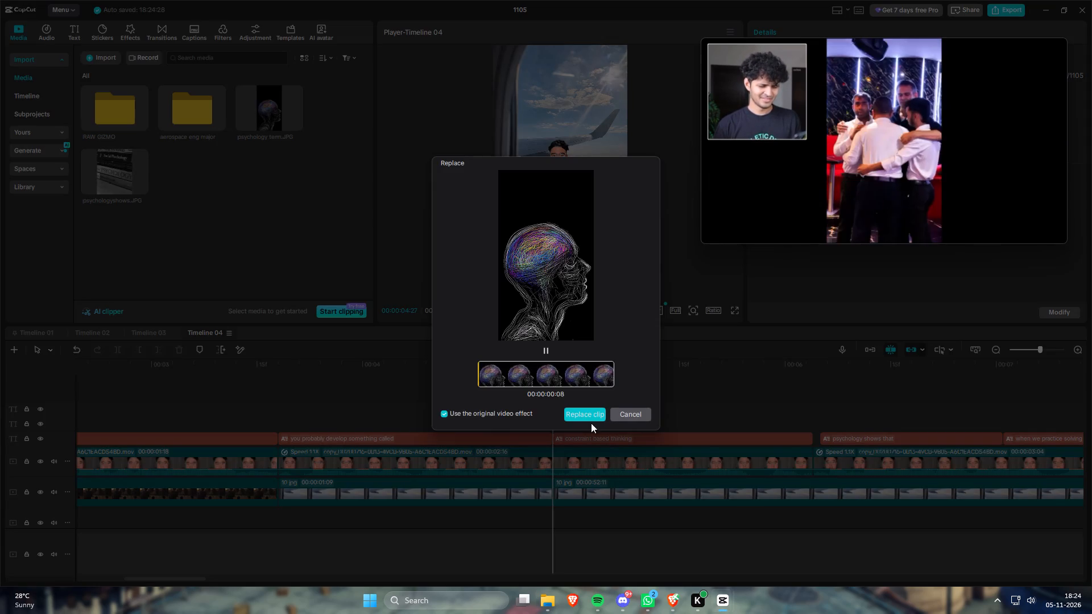
click(586, 412)
Extend the start of the "psychology shows that" caption back to the end of the "constraint based thinking" caption.
drag(820, 438, 786, 438)
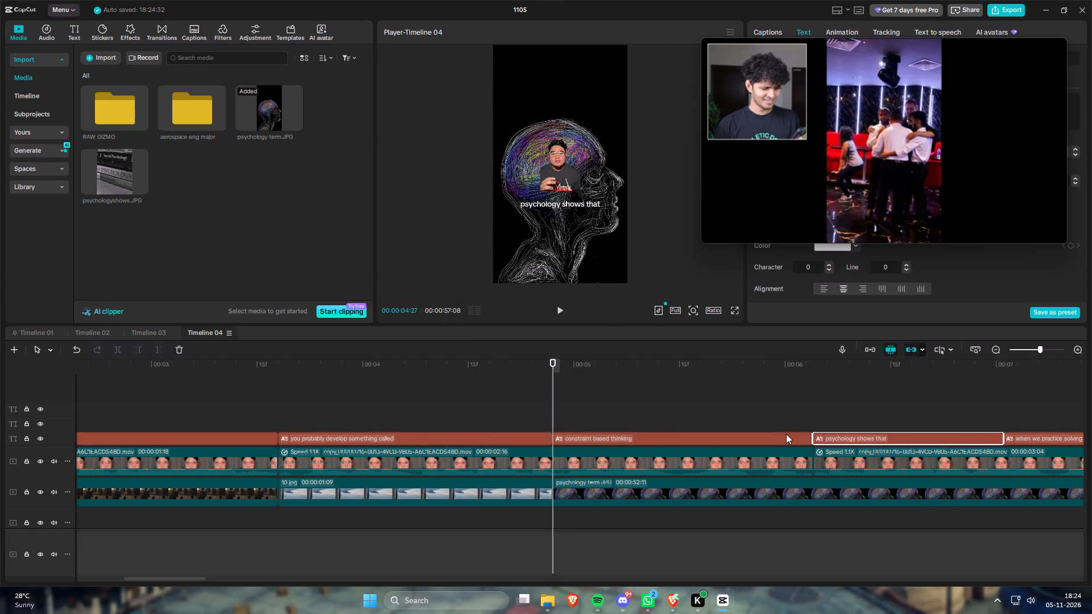
Split the psychology term.JPG clip at 00:00:06:04, where the "psychology shows that" caption begins.
click(812, 363)
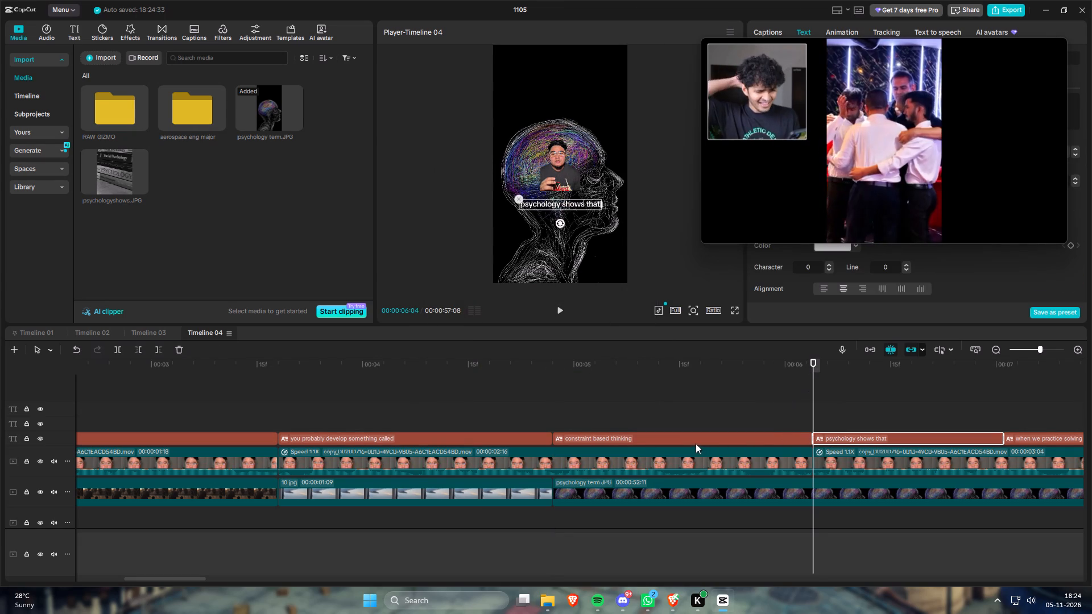
click(849, 142)
scroll(677, 401, down, 3)
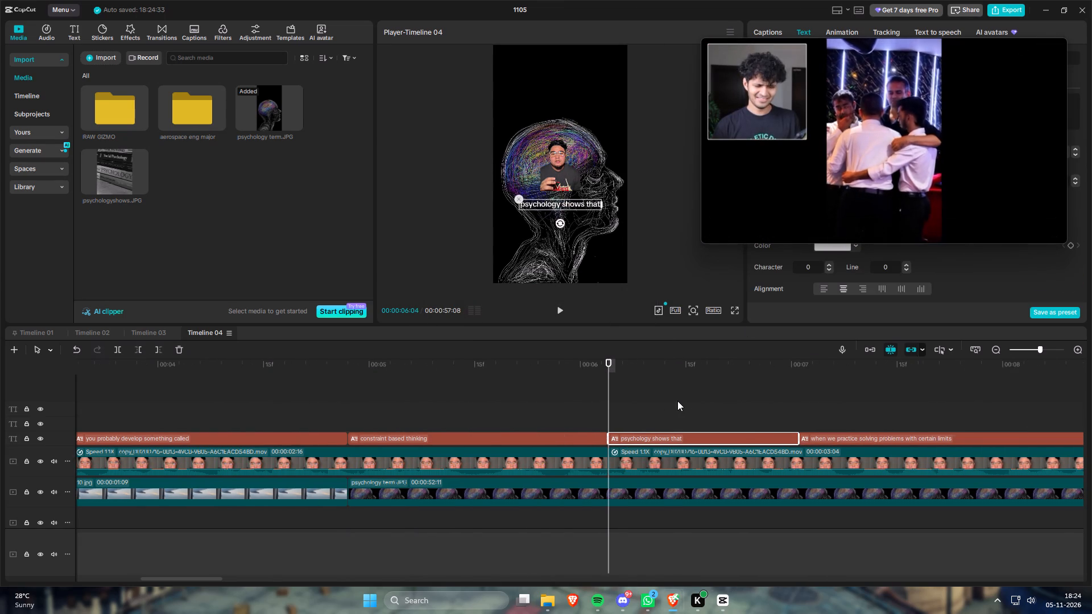
scroll(675, 402, down, 2)
click(536, 491)
key(s)
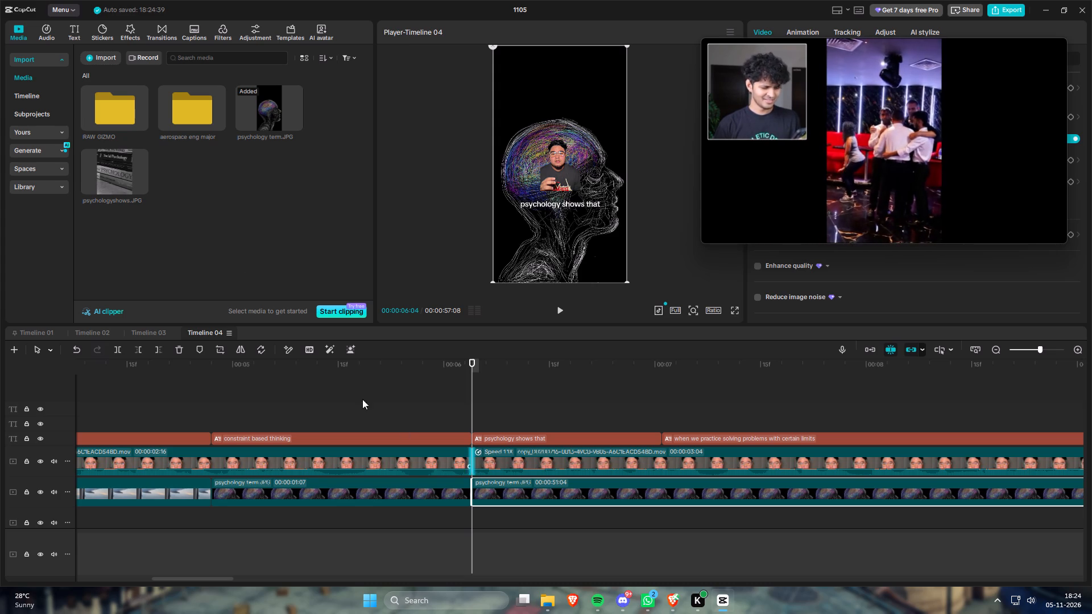
Replace the psychology term.JPG segment after the split with psychologyshows.JPG.
drag(112, 176, 574, 487)
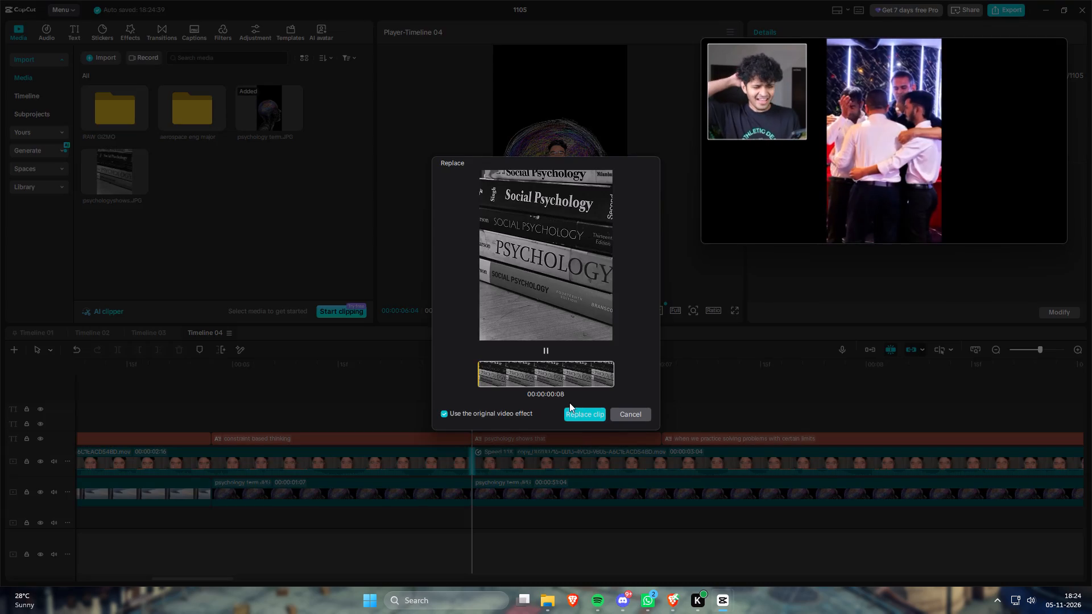
click(577, 414)
Play through the following captions and split the psychologyshows.JPG clip at 00:00:09:08, where "we can get better at finding creative solutions" begins.
drag(651, 374, 665, 374)
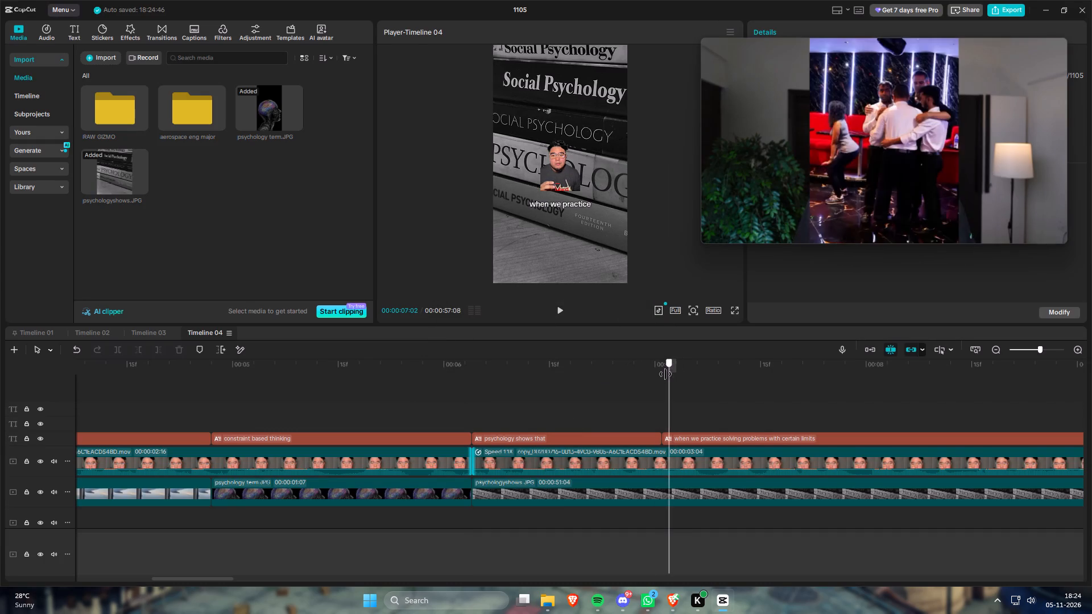
drag(665, 374, 663, 375)
scroll(635, 412, down, 4)
key(space)
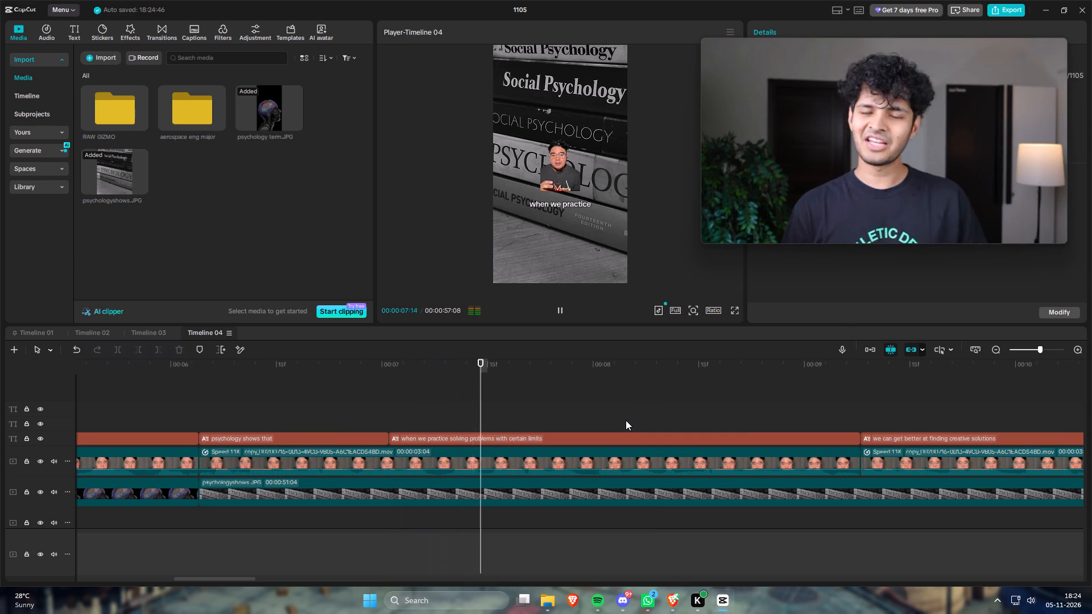
scroll(637, 422, down, 2)
key(space)
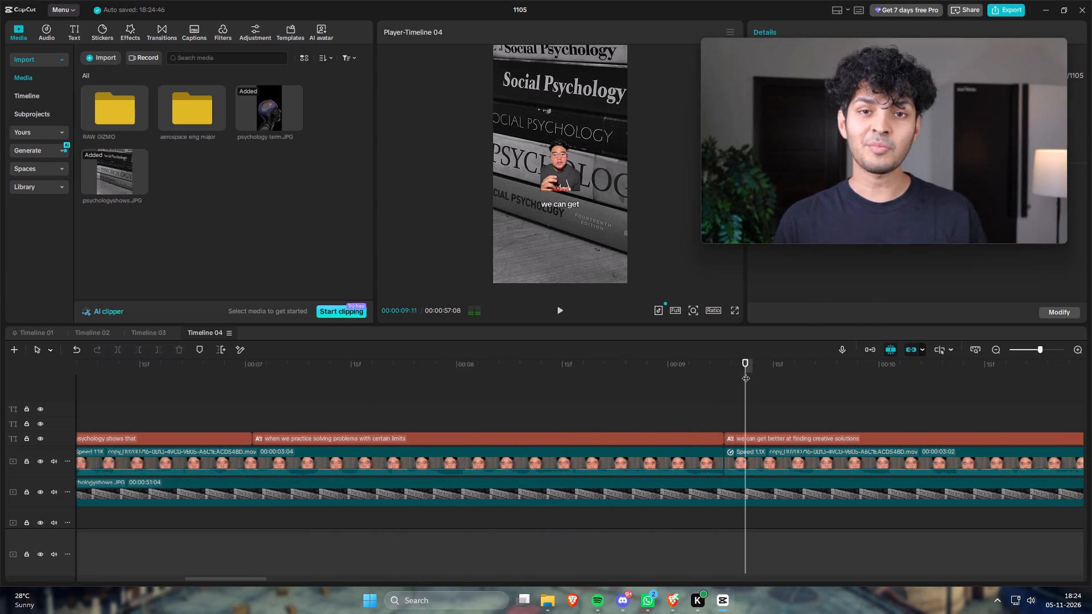
drag(738, 372, 725, 372)
click(729, 491)
key(s)
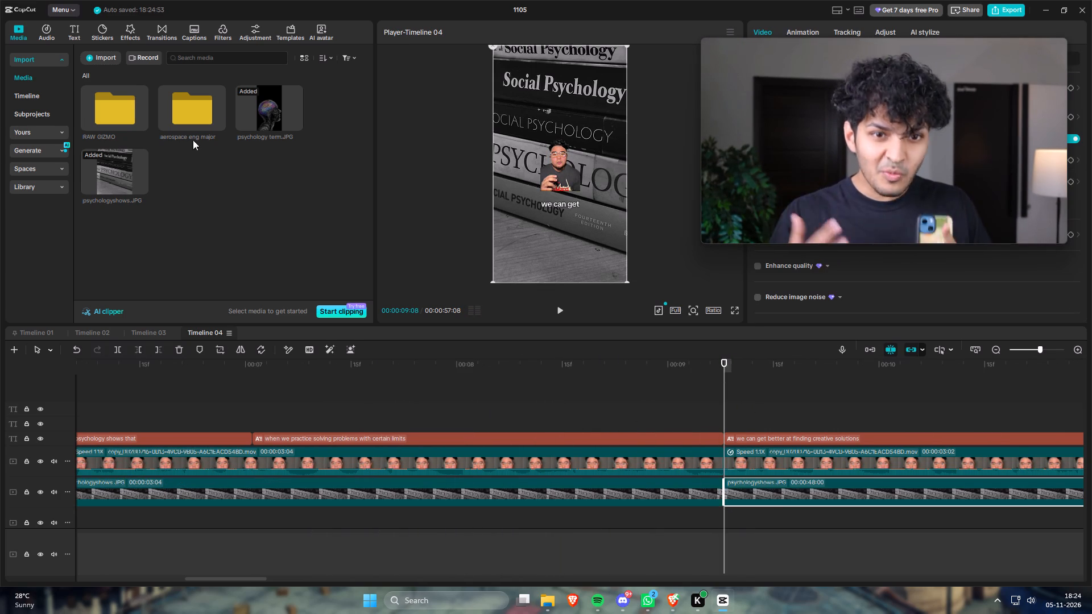
Replace the psychologyshows.JPG segment after the split with image 11.jpg from the aerospace eng major folder.
double_click(184, 111)
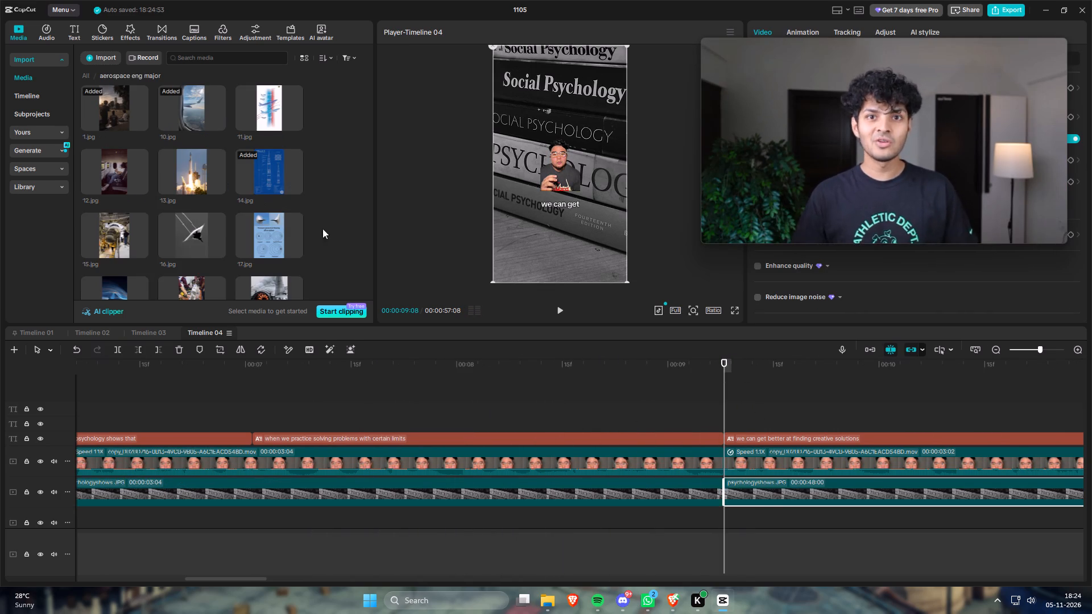
scroll(617, 400, down, 3)
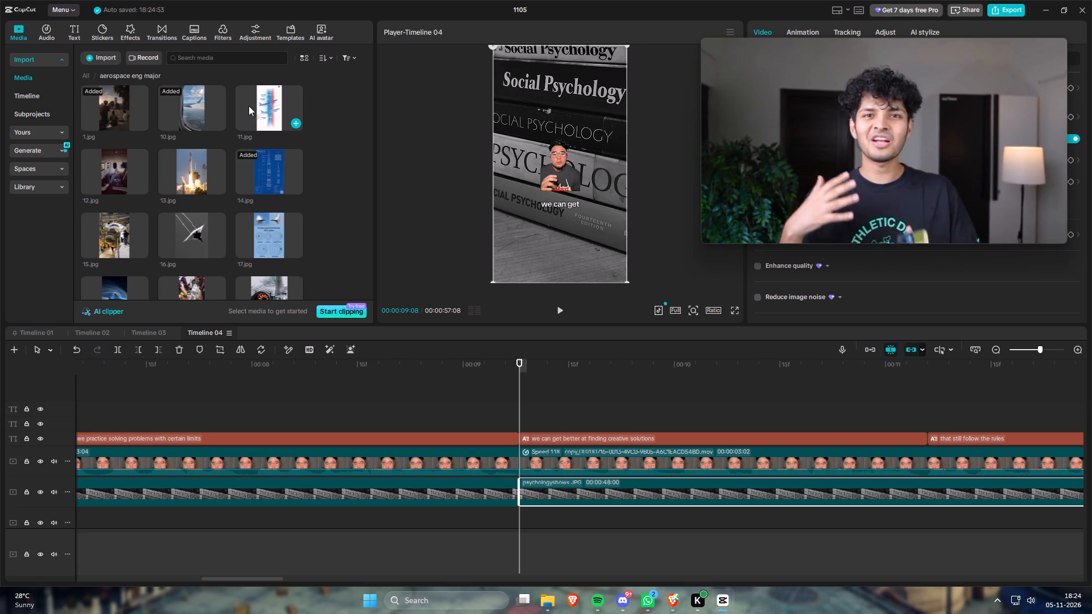
drag(249, 106, 651, 484)
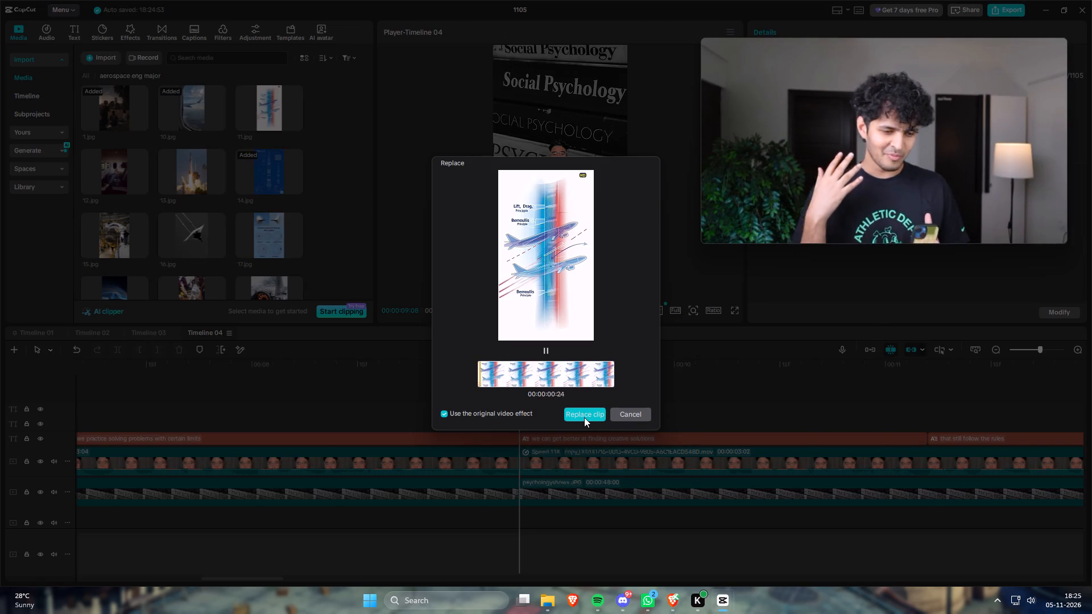
click(584, 417)
Play onward and split the 11.jpg clip at 00:00:12:10, where the "that's why you probably can't look at an airplane" caption begins.
key(space)
scroll(560, 426, down, 7)
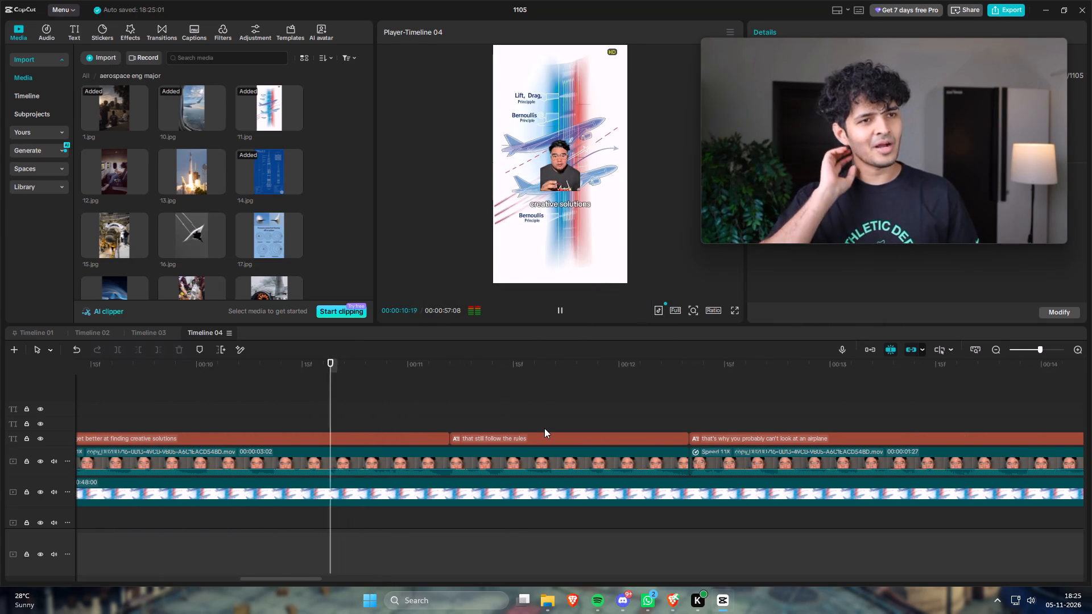
scroll(549, 429, down, 1)
key(space)
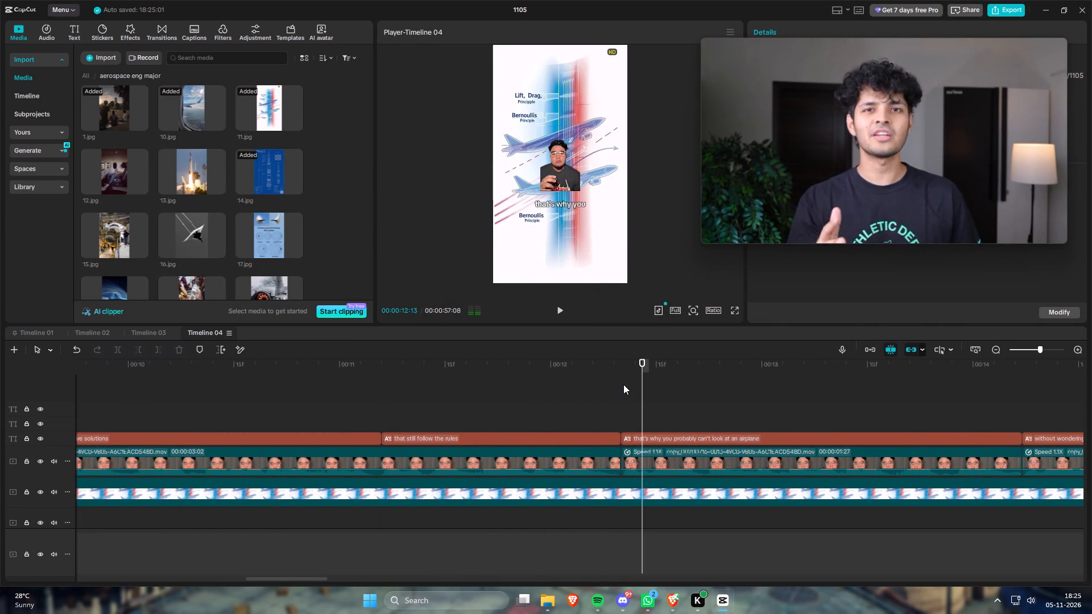
click(624, 372)
click(677, 493)
key(s)
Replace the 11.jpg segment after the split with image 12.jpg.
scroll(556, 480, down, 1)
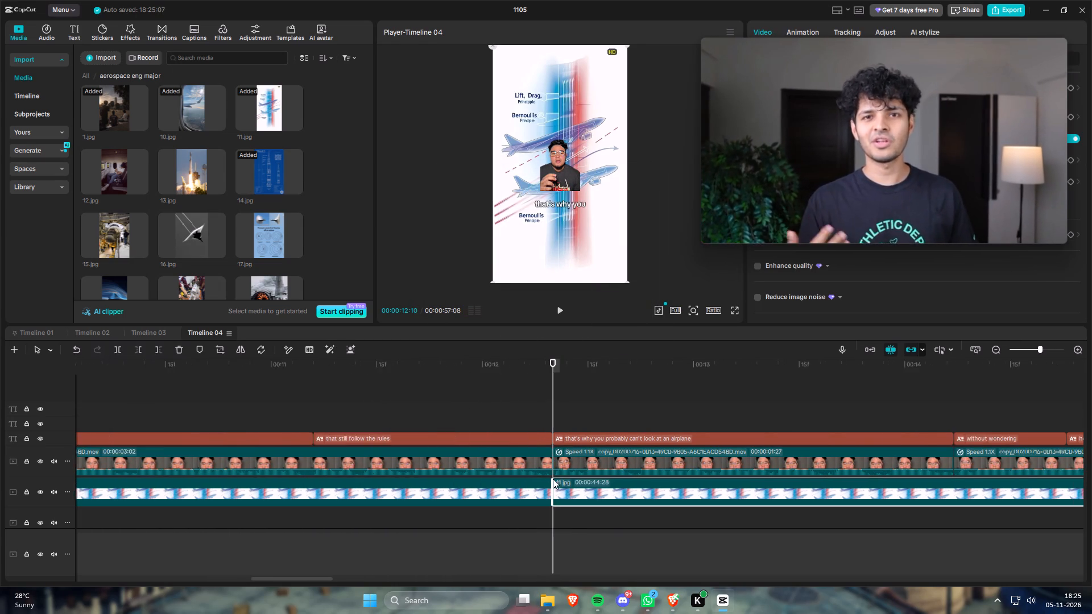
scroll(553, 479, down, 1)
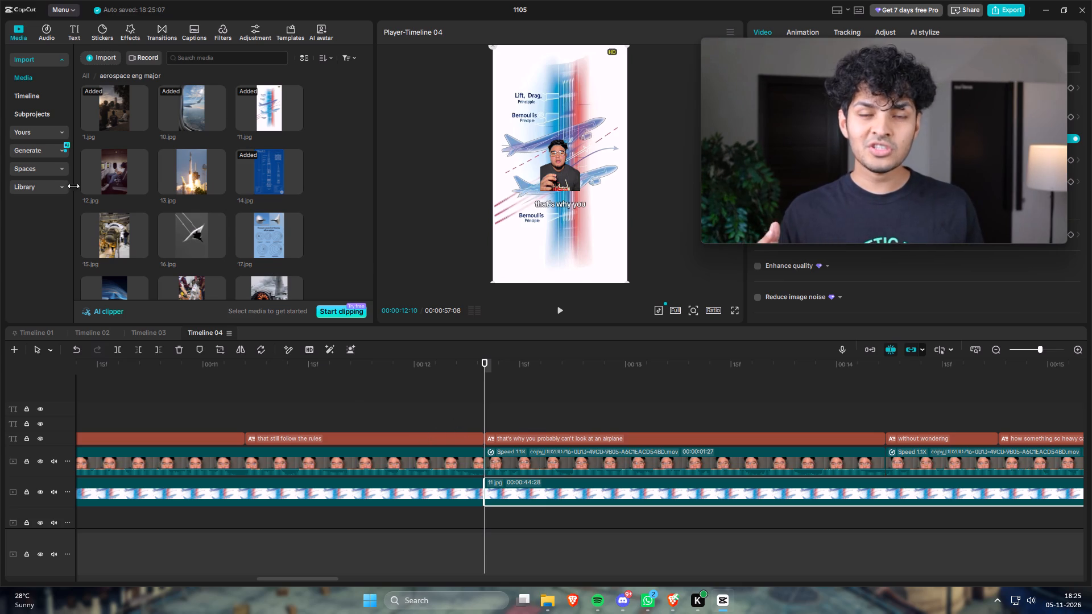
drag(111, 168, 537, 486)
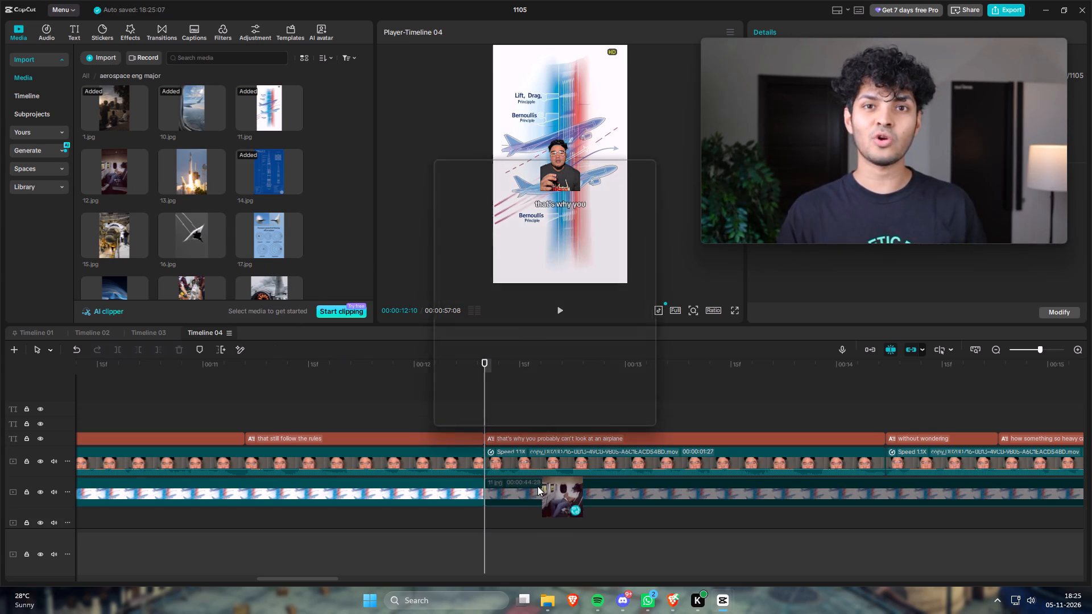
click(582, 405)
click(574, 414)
Split the 12.jpg clip at 00:00:14:07, where the "without wondering" caption begins.
scroll(406, 429, down, 2)
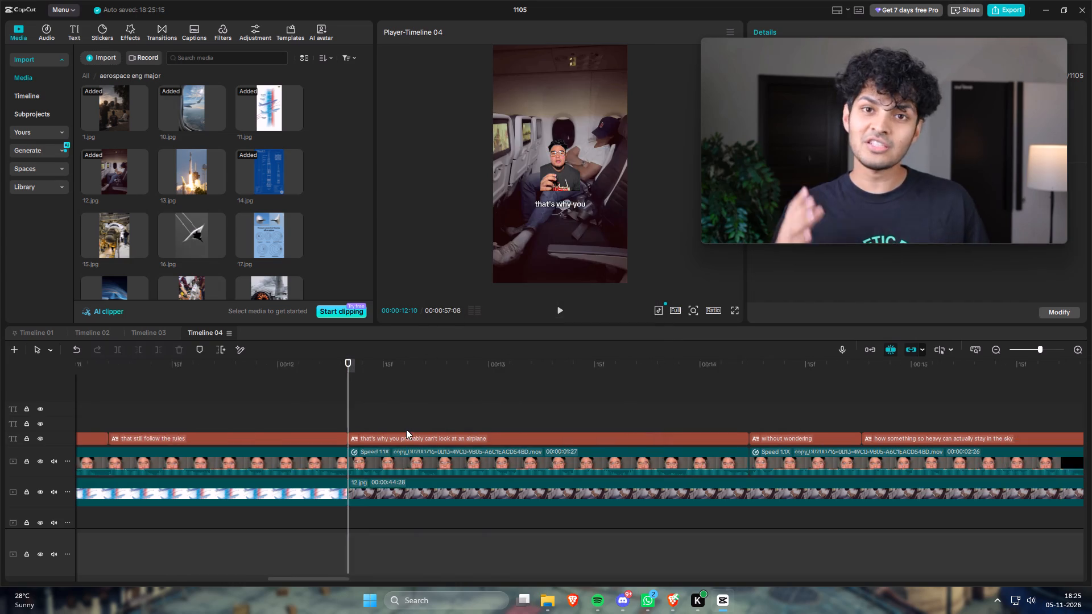
scroll(406, 429, down, 1)
click(681, 368)
click(681, 488)
key(s)
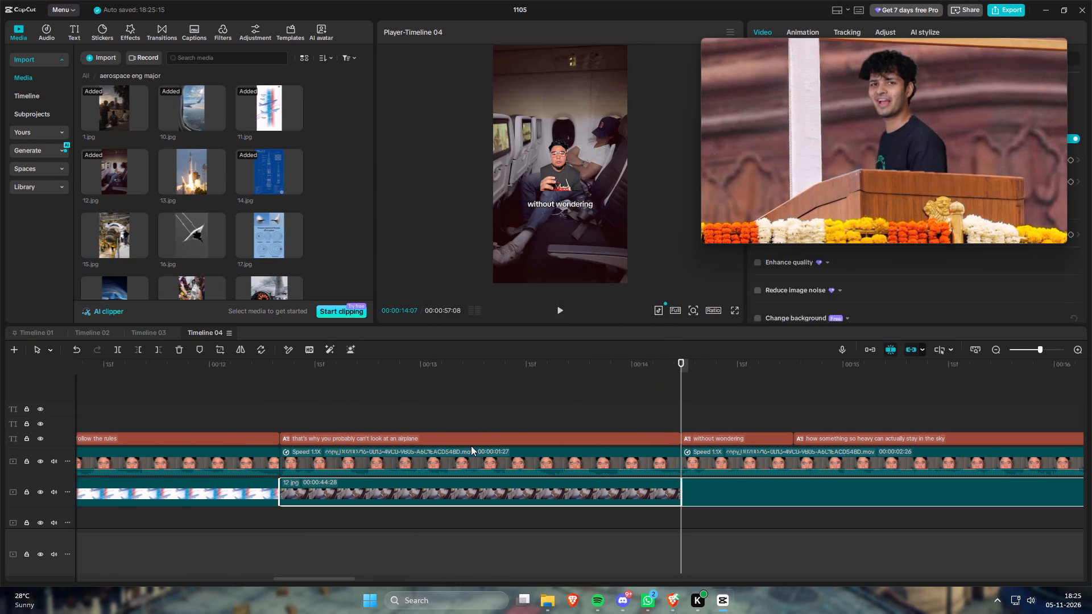
Replace the 12.jpg segment under the "that's why you probably can't look at an airplane" caption with image 13.jpg.
scroll(374, 422, down, 3)
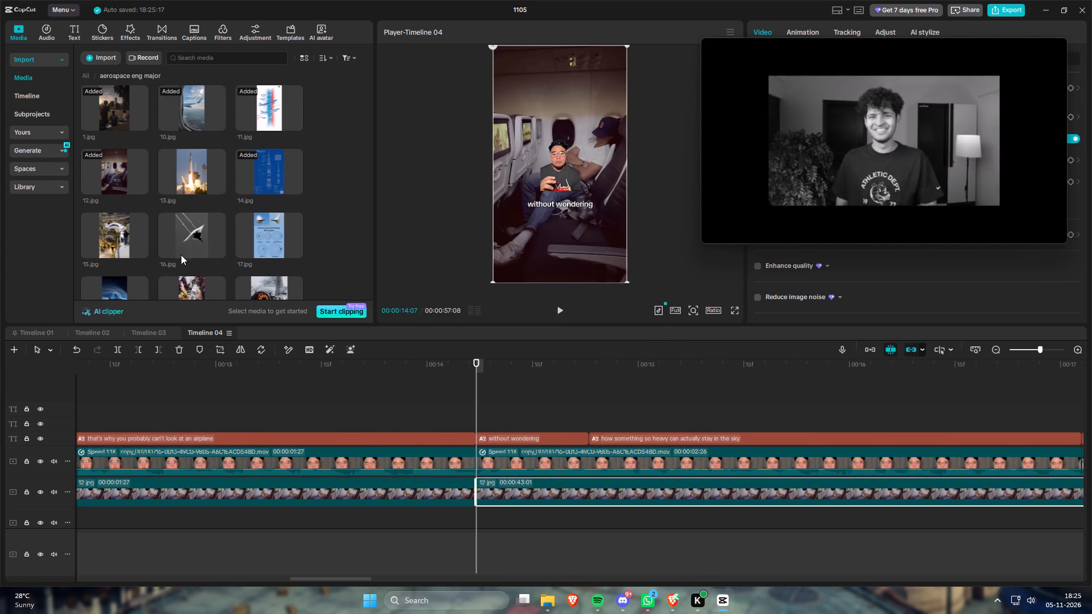
drag(184, 171, 583, 496)
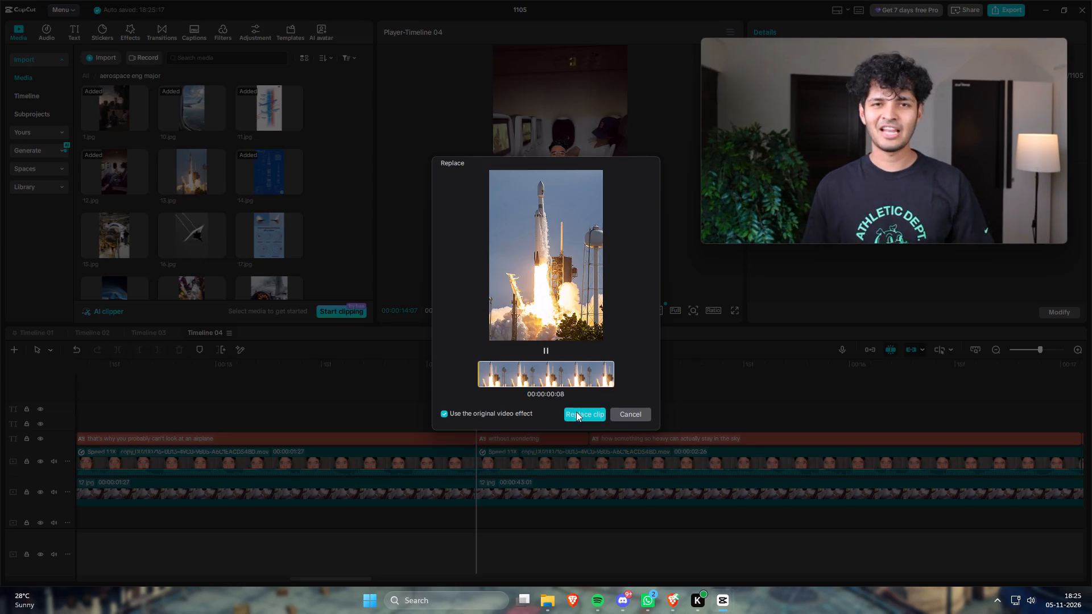
click(623, 416)
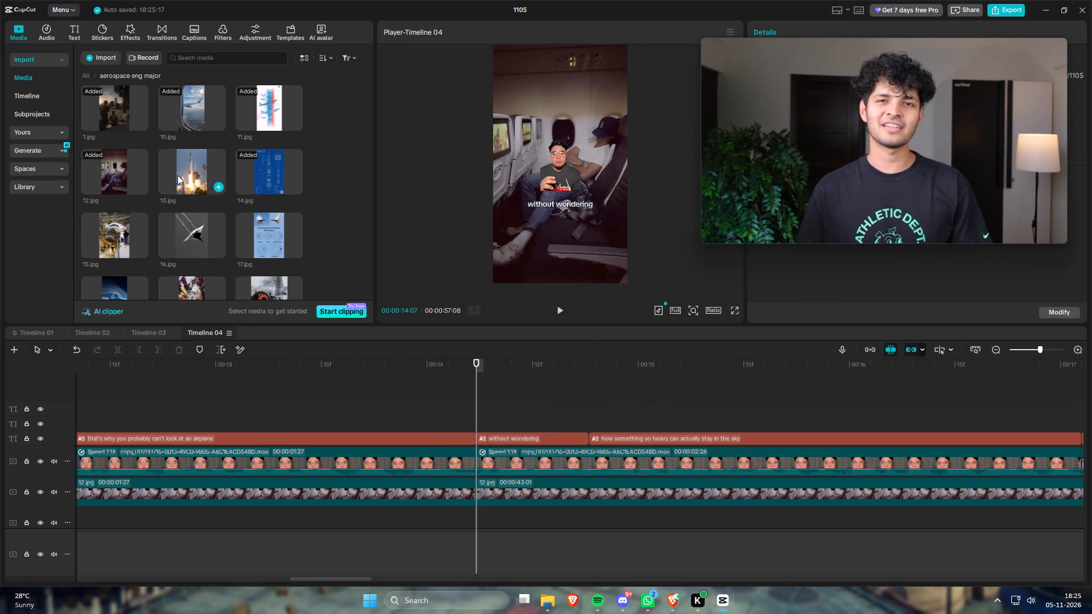
drag(177, 174, 320, 488)
click(569, 408)
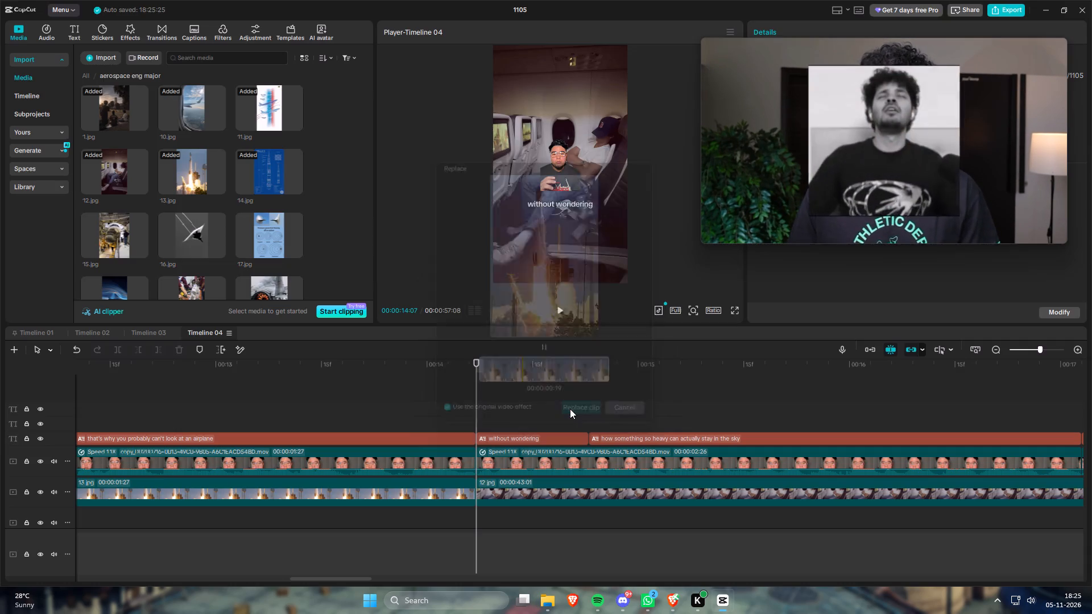
Replace the remaining 12.jpg segment, starting at the "without wondering" caption, with image 14.jpg.
drag(260, 161, 559, 489)
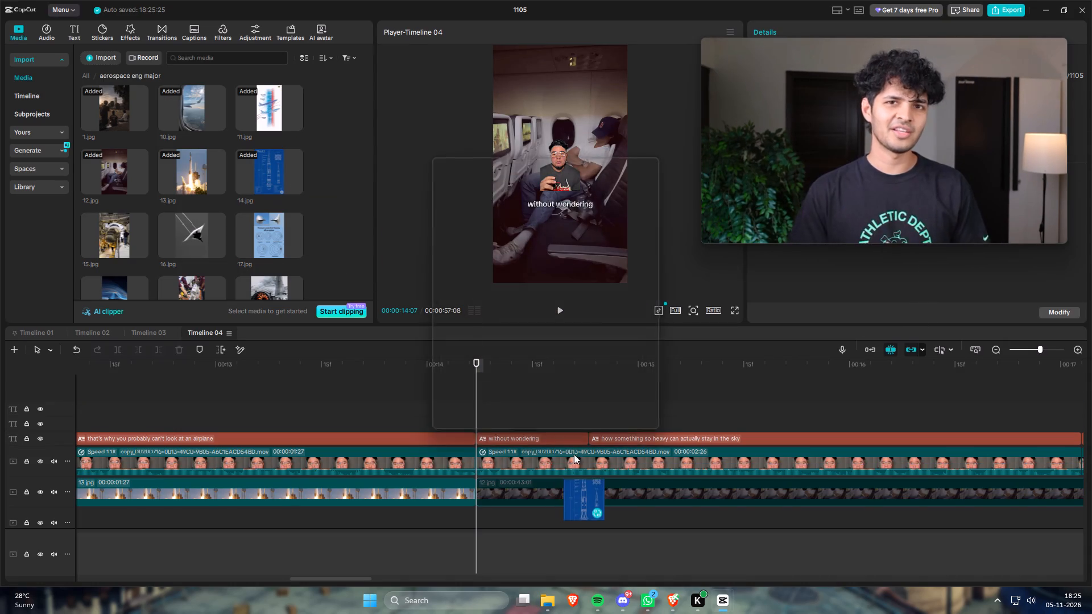
click(588, 411)
scroll(493, 435, up, 6)
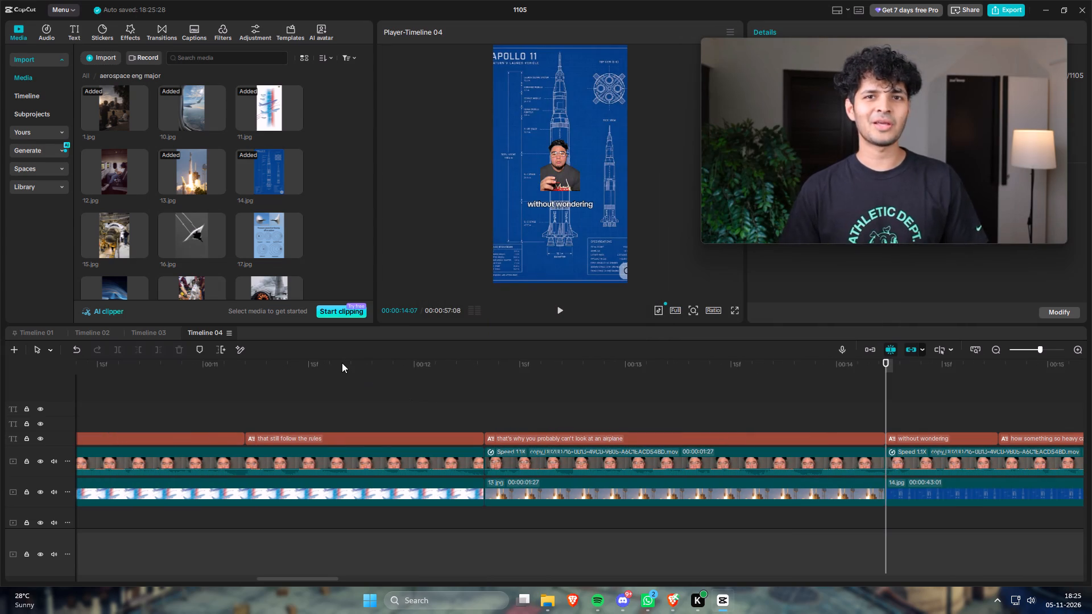
Replace the 11.jpg segment under the "that still follow the rules" caption with image 12.jpg.
drag(335, 363, 309, 366)
drag(94, 172, 305, 484)
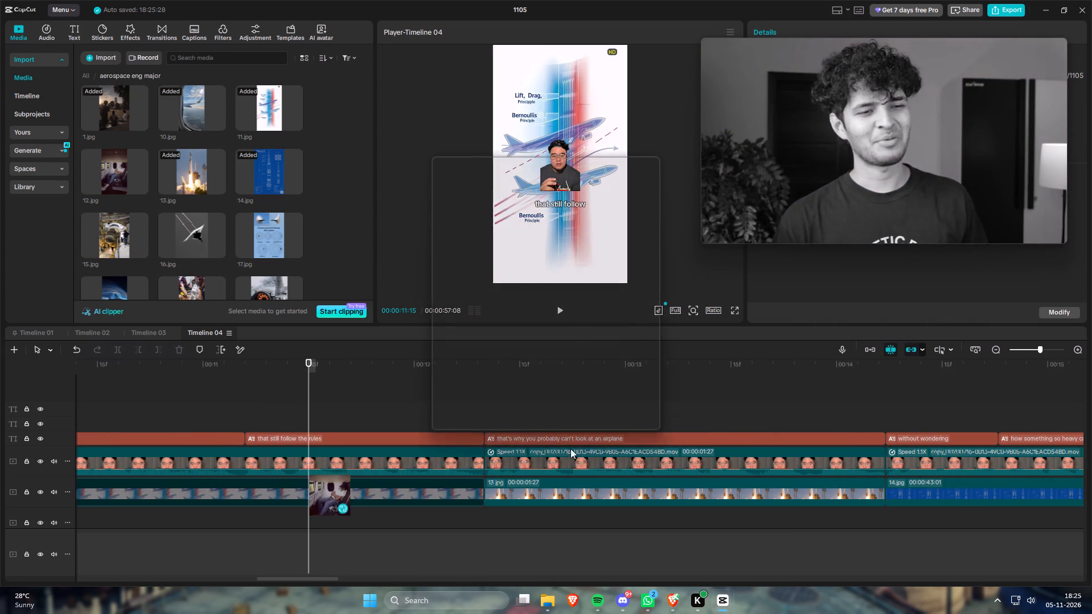
click(579, 412)
Split the 14.jpg clip at 00:00:17:03, where the "you're thinking about lift" caption begins.
scroll(513, 430, down, 4)
drag(627, 370, 671, 371)
scroll(640, 400, down, 2)
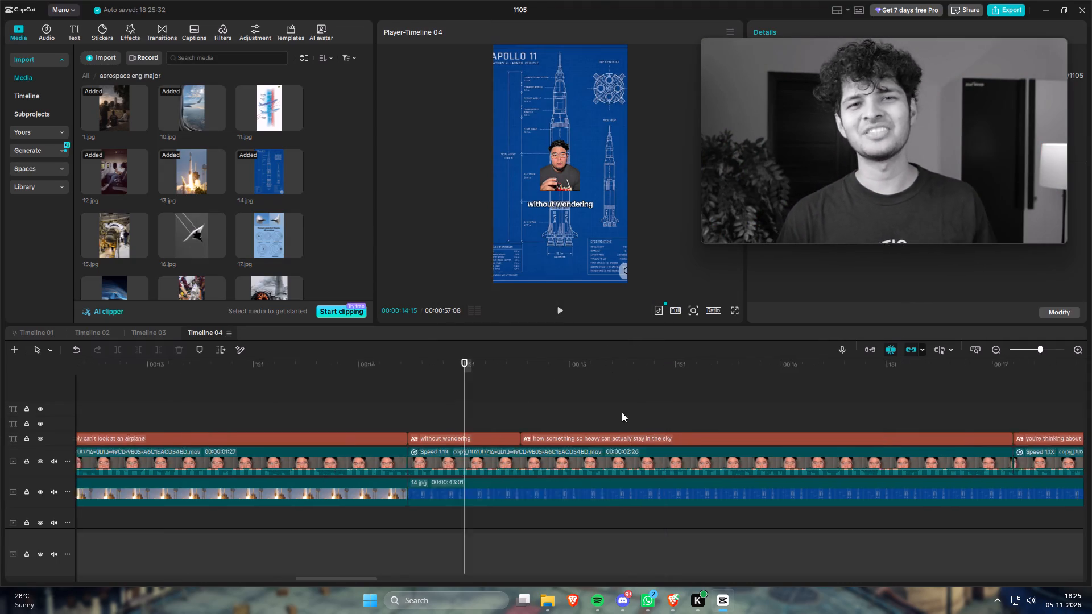
scroll(622, 412, down, 6)
drag(649, 372, 672, 373)
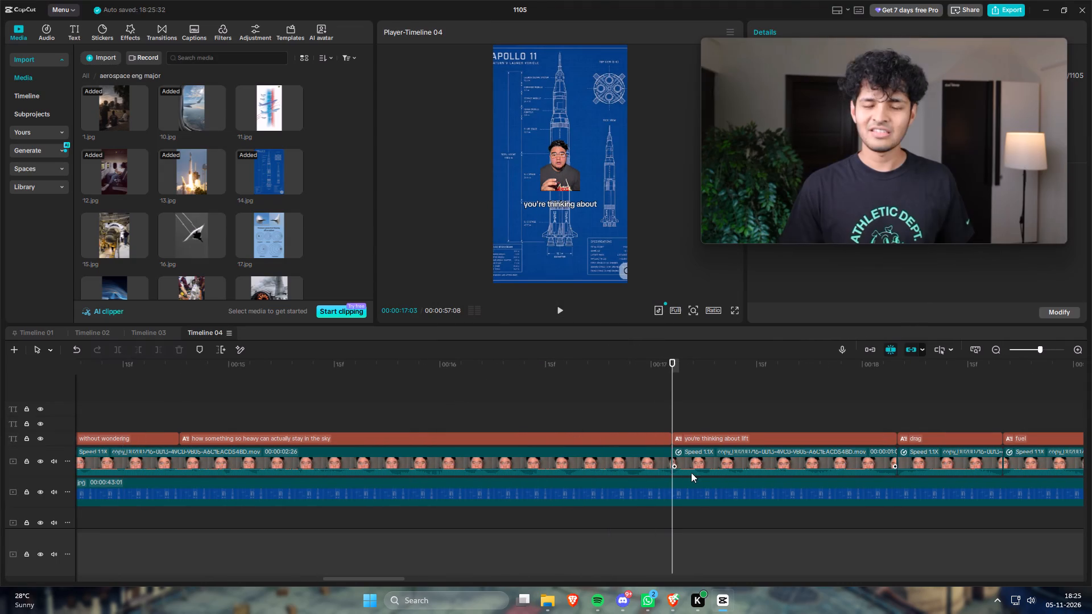
click(689, 505)
key(s)
Replace the 14.jpg segment starting at the "you're thinking about lift" caption with image 15.jpg.
scroll(483, 466, down, 3)
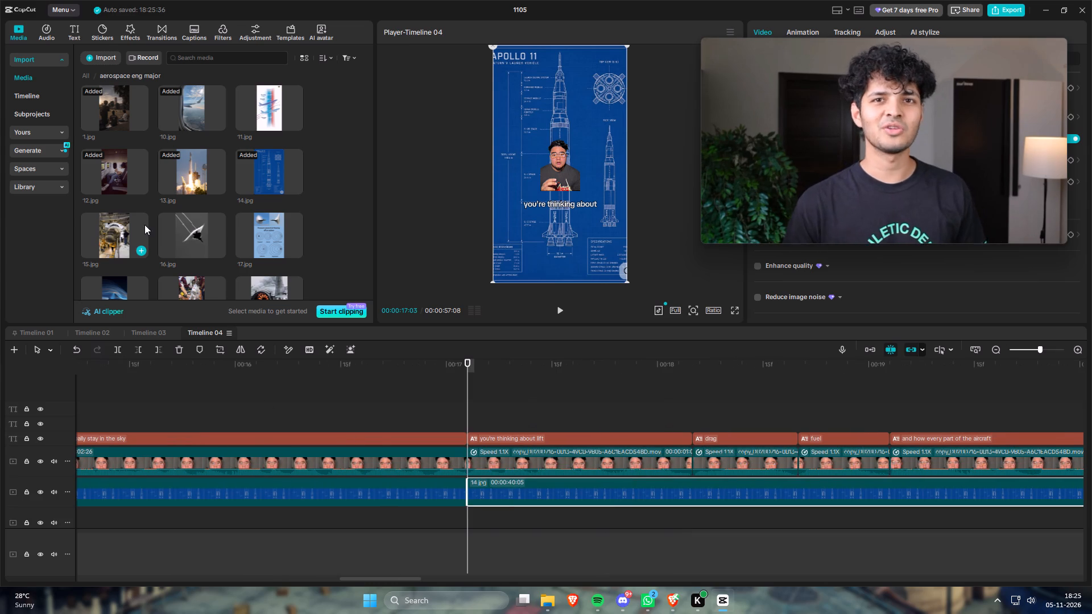
drag(125, 240, 607, 492)
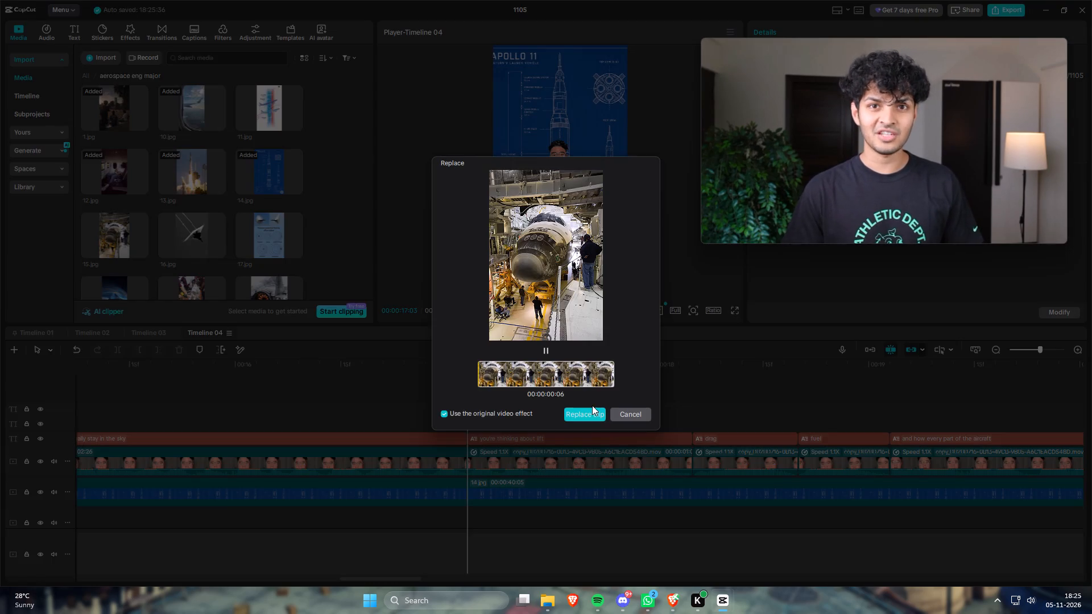
click(592, 412)
Split the 15.jpg clip at 00:00:18:05, where the "drag" caption begins.
scroll(510, 449, down, 3)
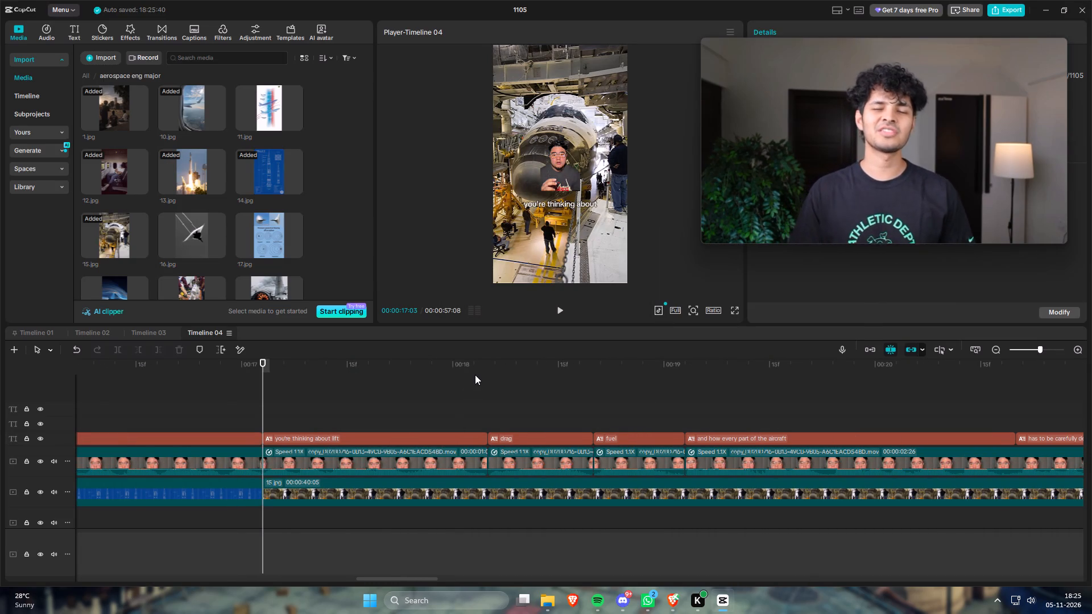
drag(479, 372, 489, 374)
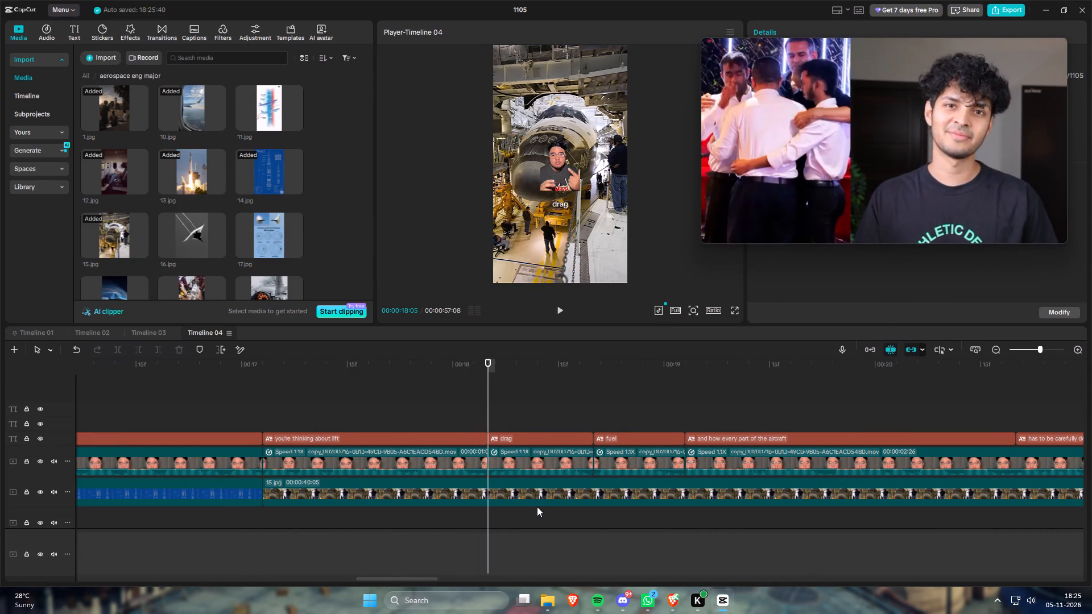
click(534, 497)
key(s)
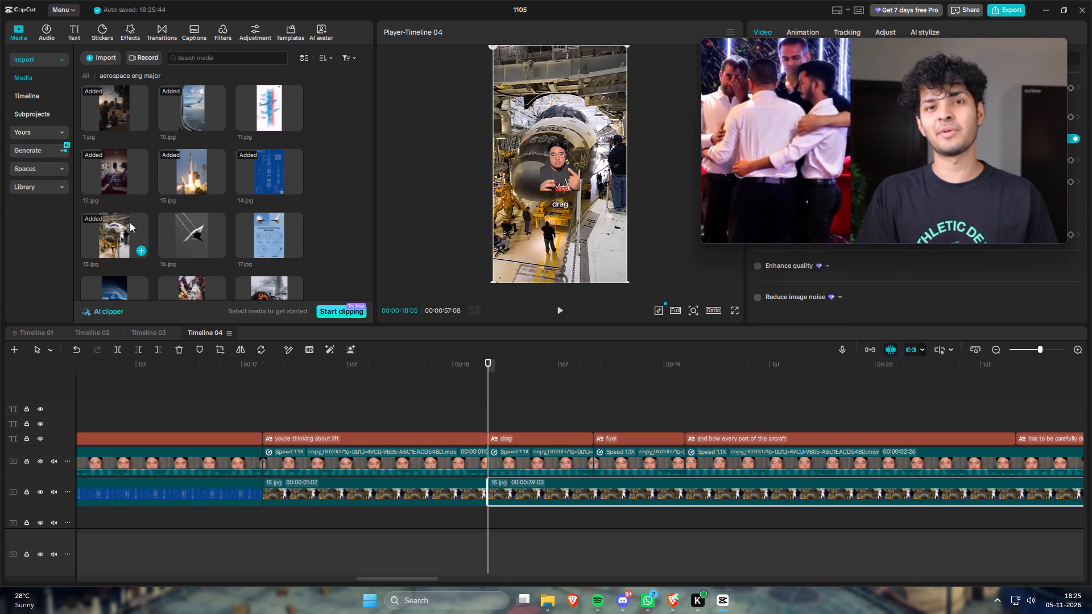
Replace the 15.jpg segment starting at the "drag" caption with image 16.jpg.
drag(200, 237, 595, 495)
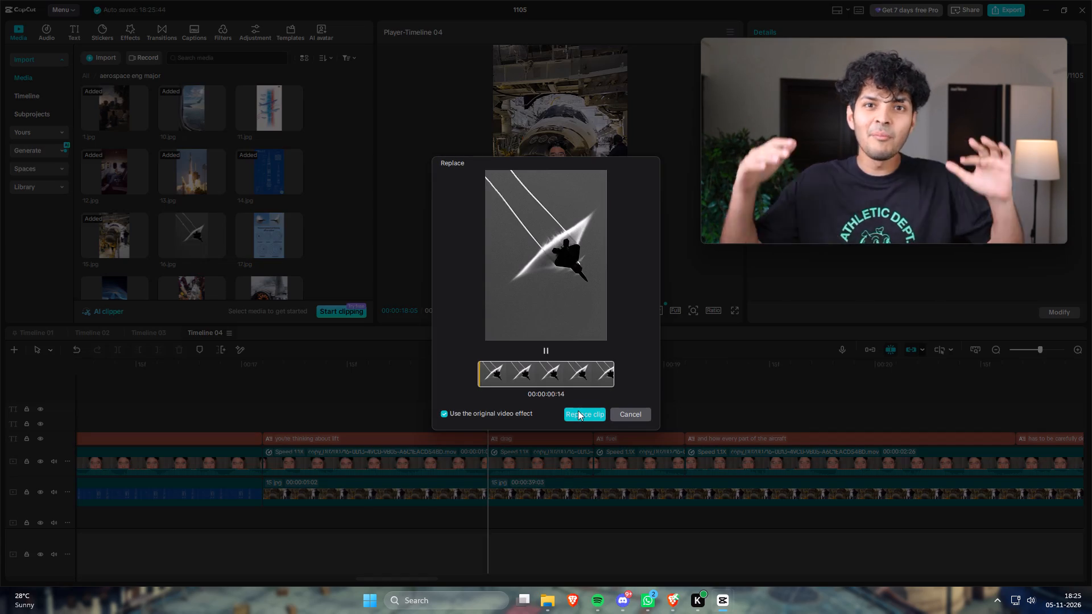
click(578, 410)
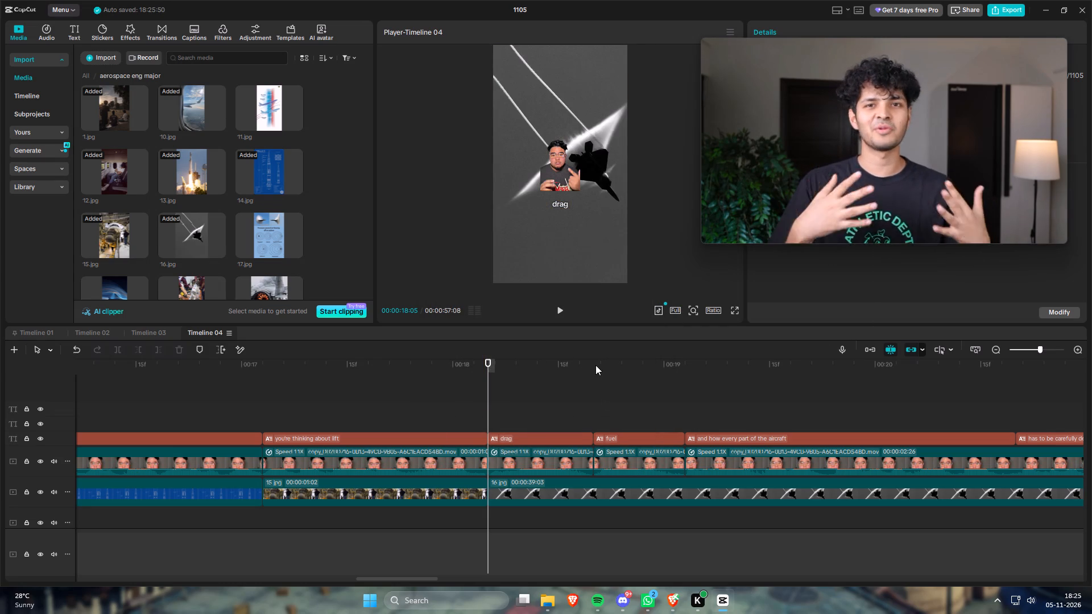
Split the 16.jpg clip at 00:00:18:20, where the "fuel" caption begins.
click(595, 365)
click(609, 483)
key(s)
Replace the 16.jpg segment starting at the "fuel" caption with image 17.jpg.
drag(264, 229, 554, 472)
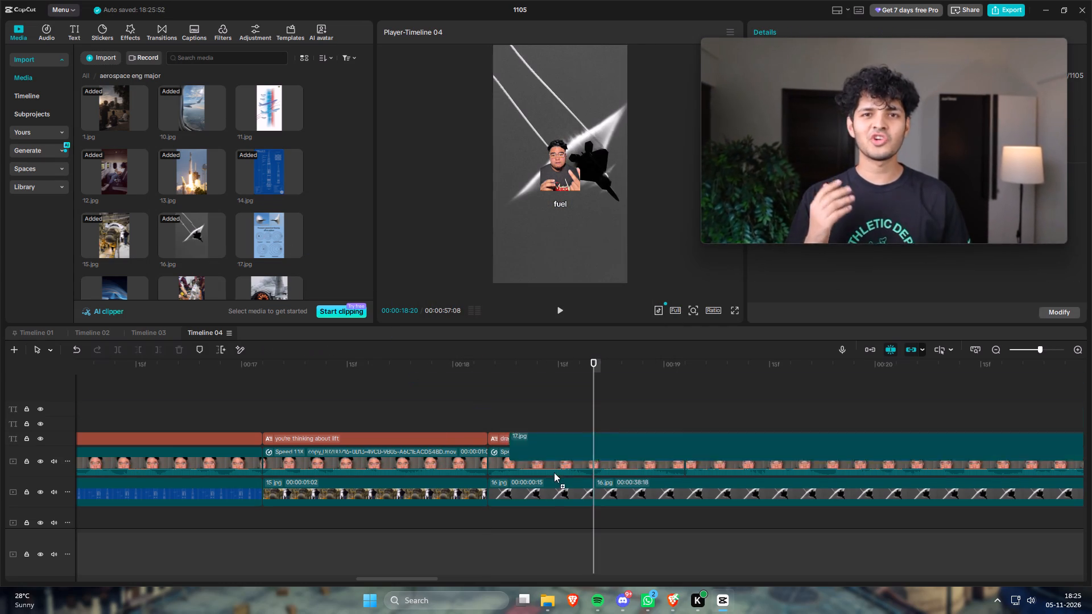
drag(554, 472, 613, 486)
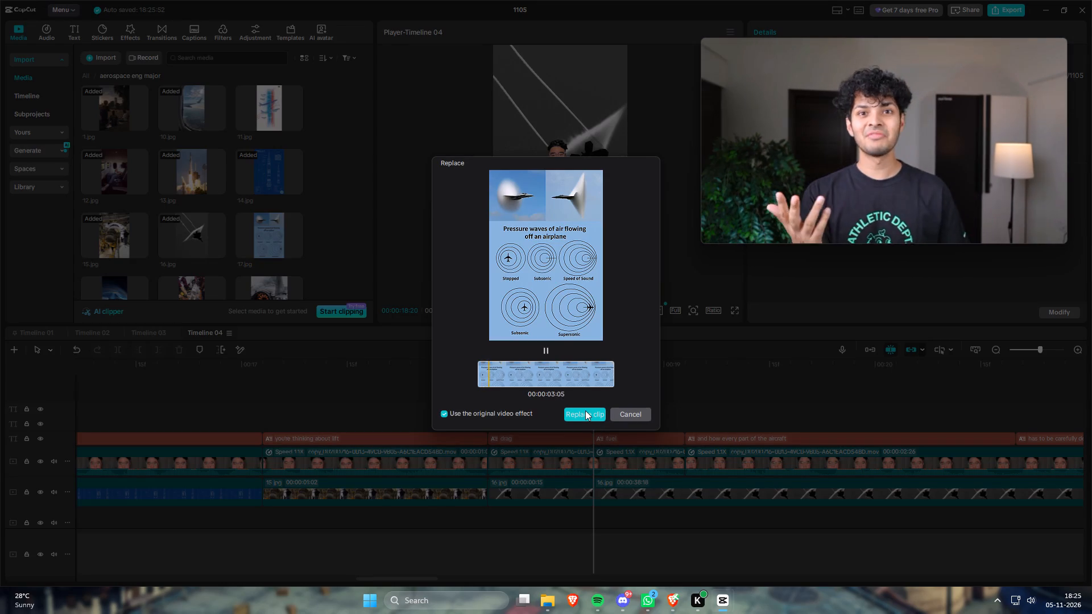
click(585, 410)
Preview images 2.jpg and 19.jpg, and split the 17.jpg clip at 00:00:19:03, where "and how every part of the aircraft" begins.
scroll(196, 194, down, 1)
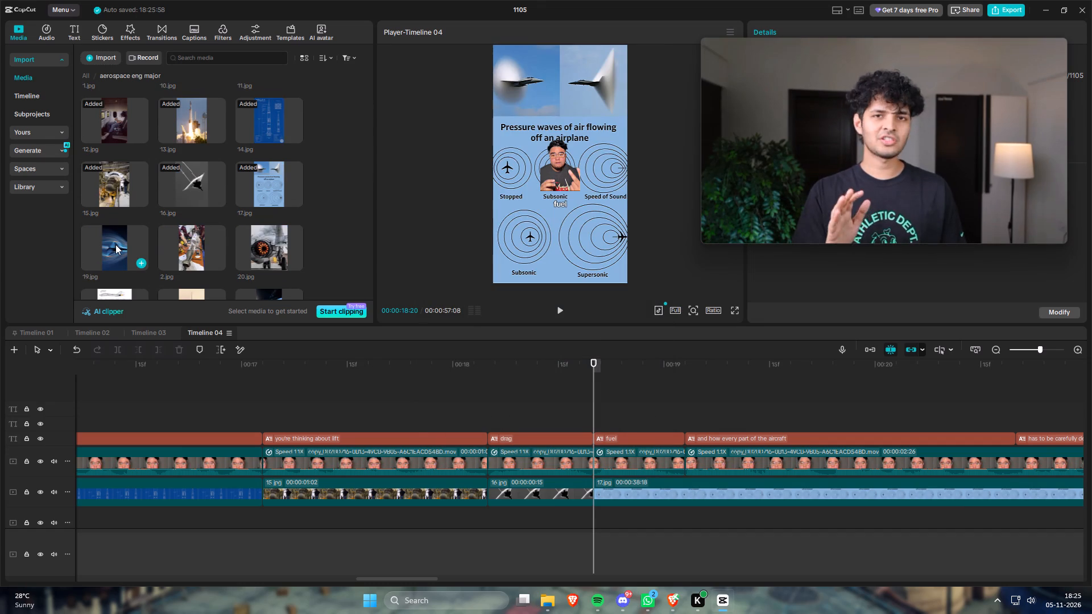
click(183, 244)
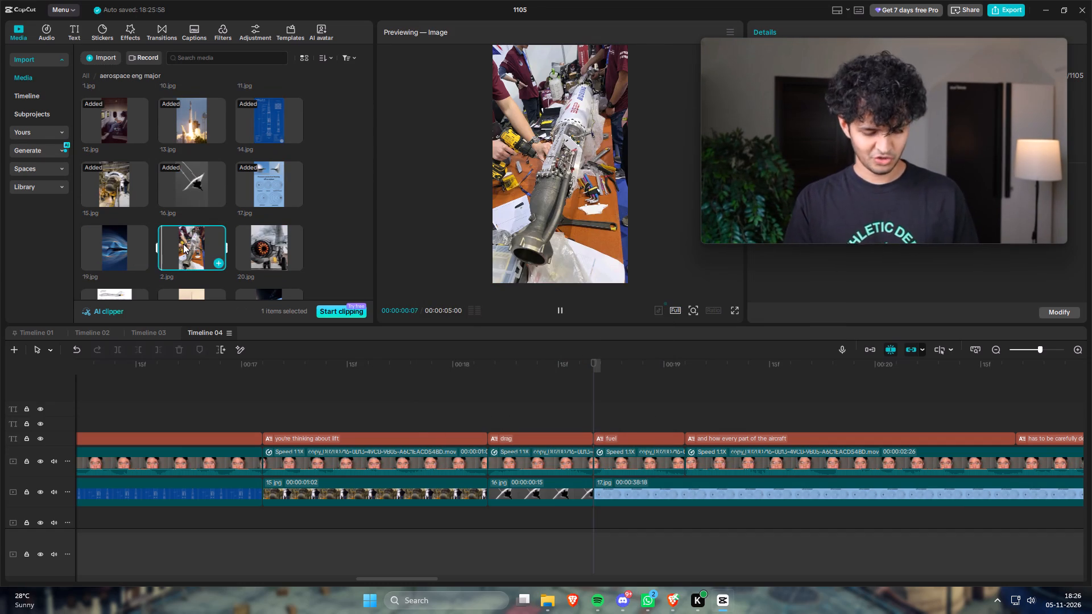
click(115, 250)
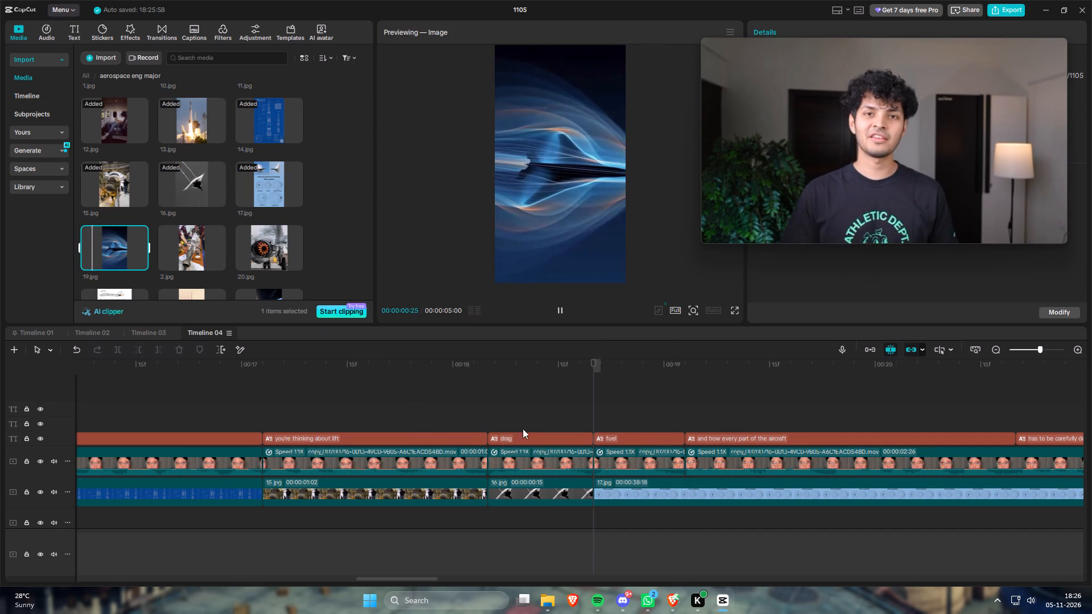
scroll(602, 420, down, 2)
drag(544, 367, 550, 370)
click(546, 369)
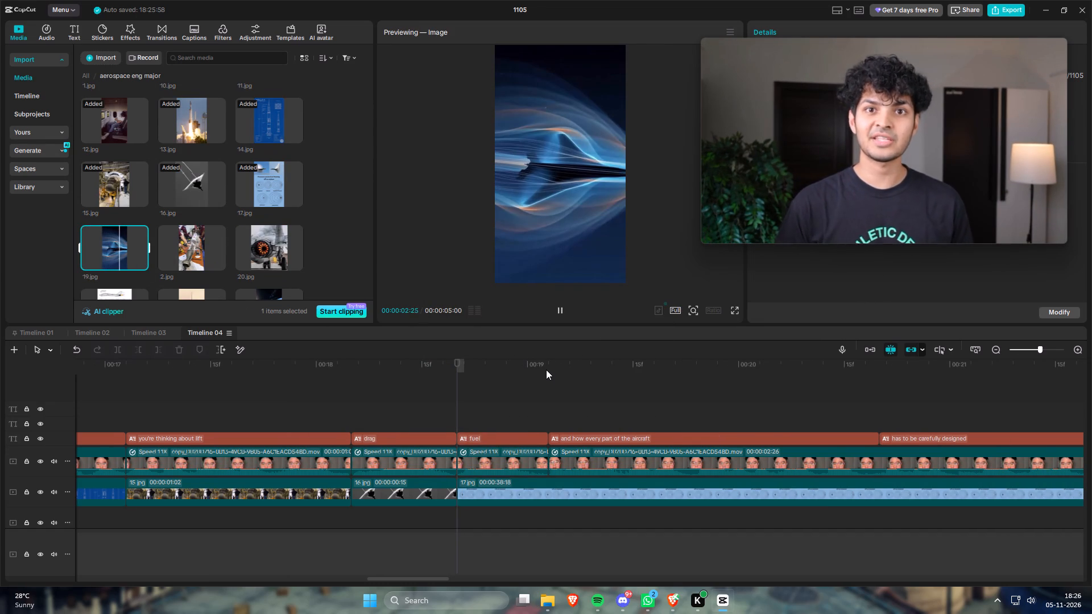
click(552, 399)
click(541, 367)
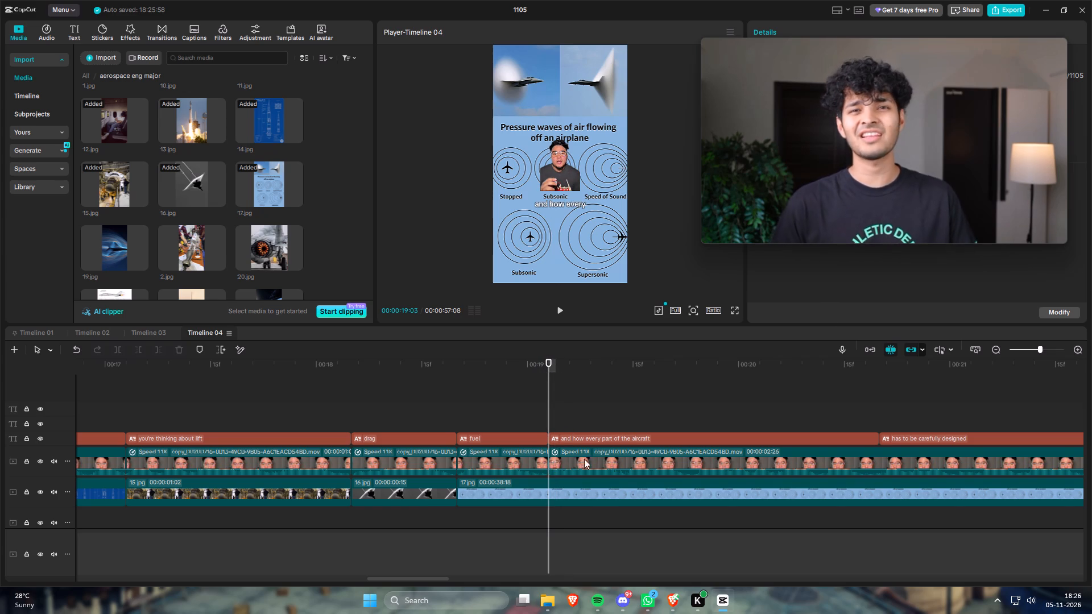
click(602, 494)
key(s)
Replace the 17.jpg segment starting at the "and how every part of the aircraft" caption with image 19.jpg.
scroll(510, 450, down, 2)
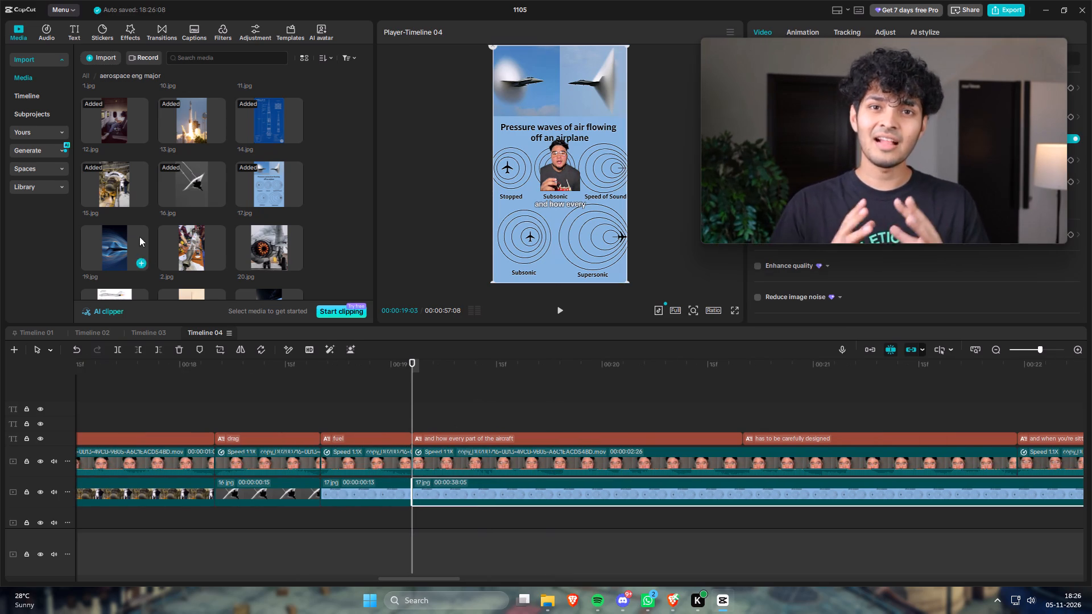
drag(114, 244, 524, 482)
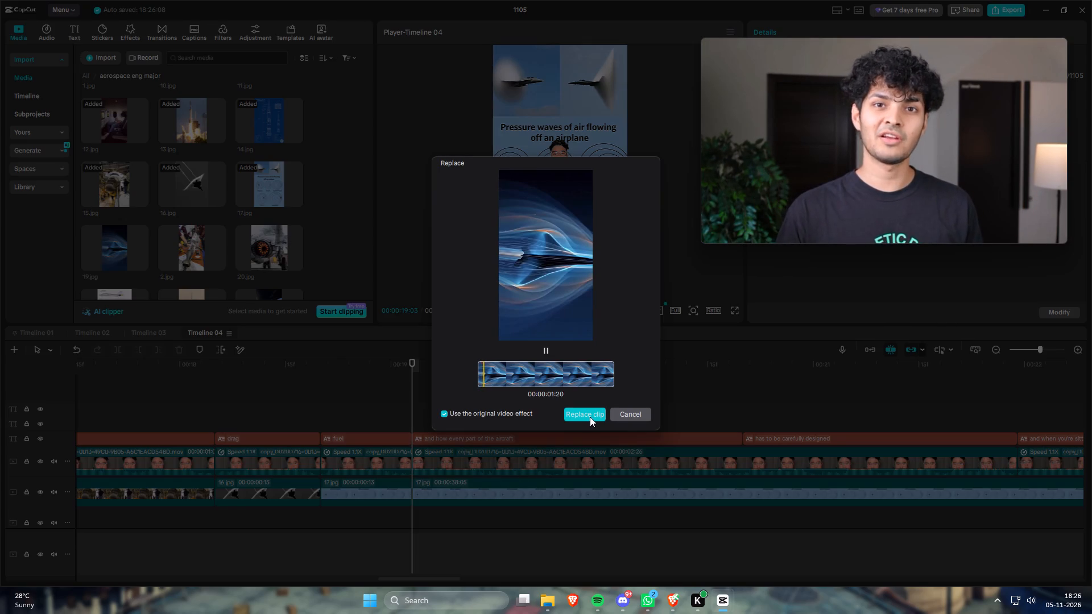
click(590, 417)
Scrub from the "fuel" caption to the start of "and when you're sitting on a plane during takeoff" to review the backgrounds.
drag(357, 368, 395, 388)
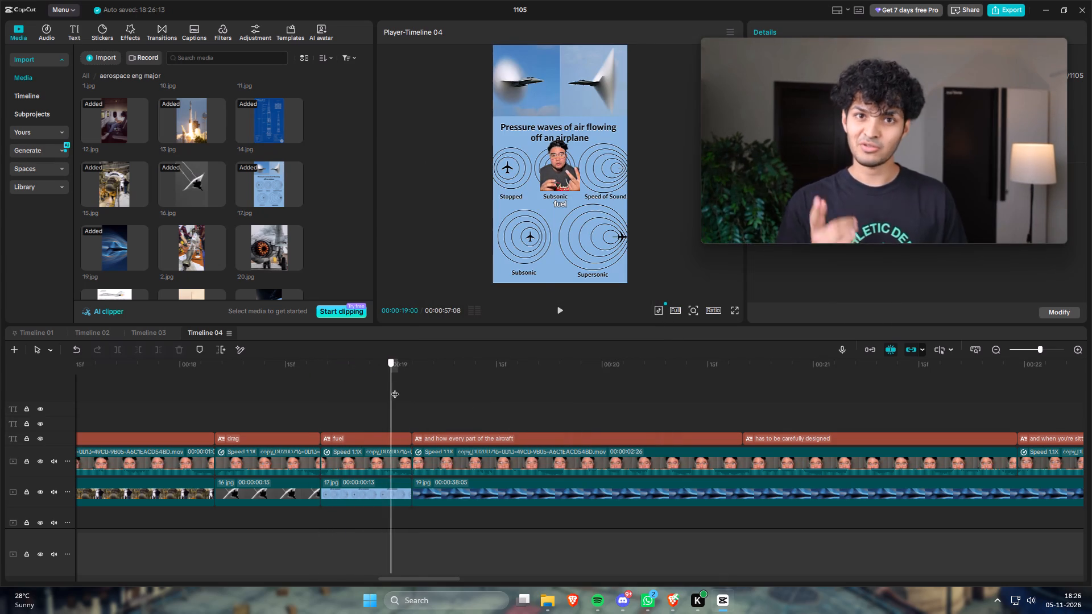
drag(395, 388, 442, 396)
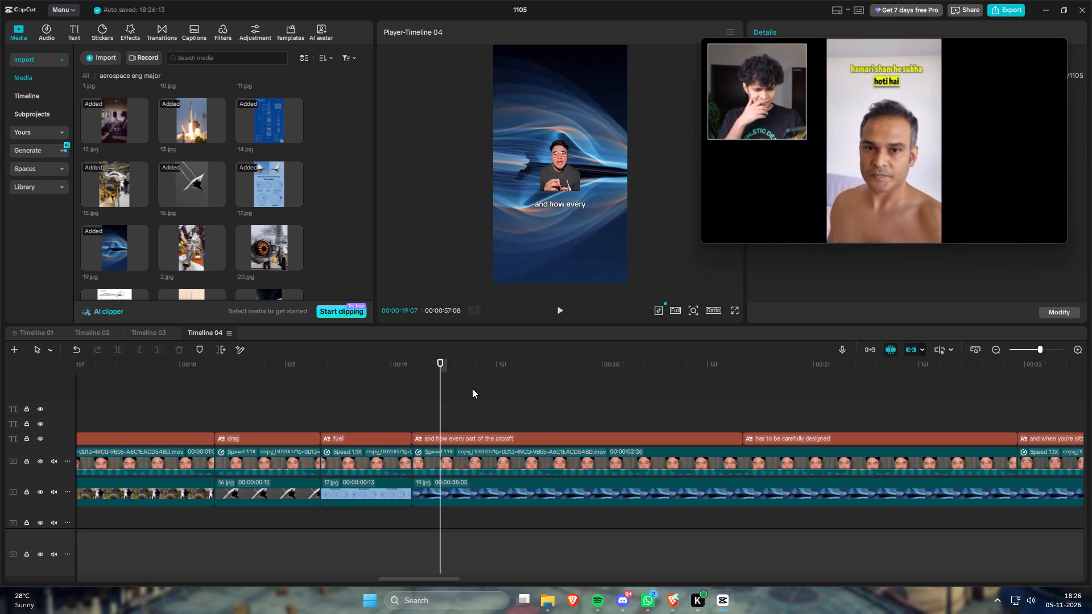
drag(507, 402, 562, 413)
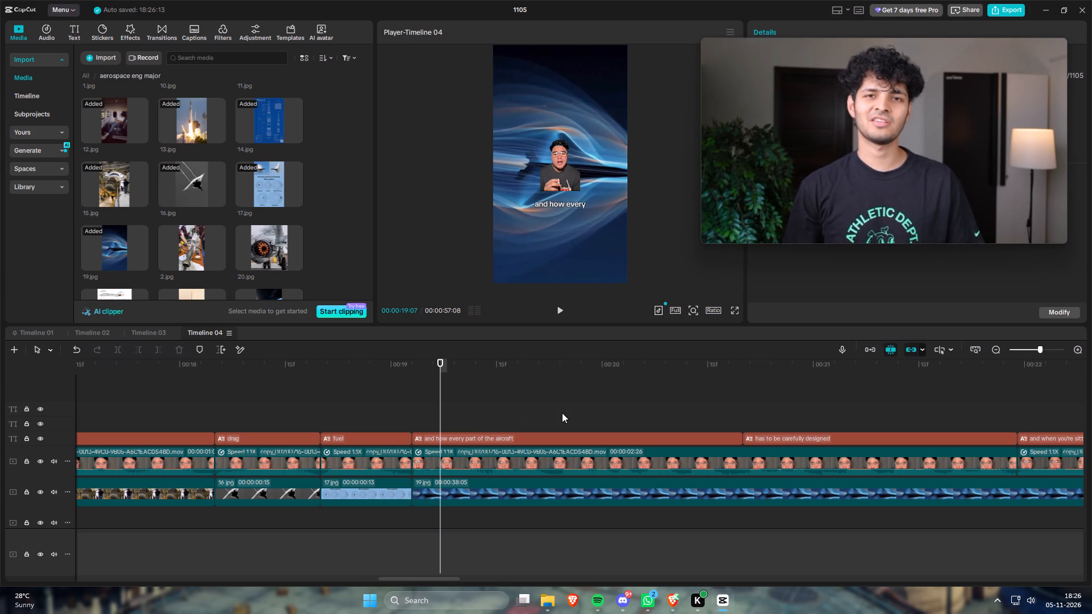
scroll(537, 386, down, 1)
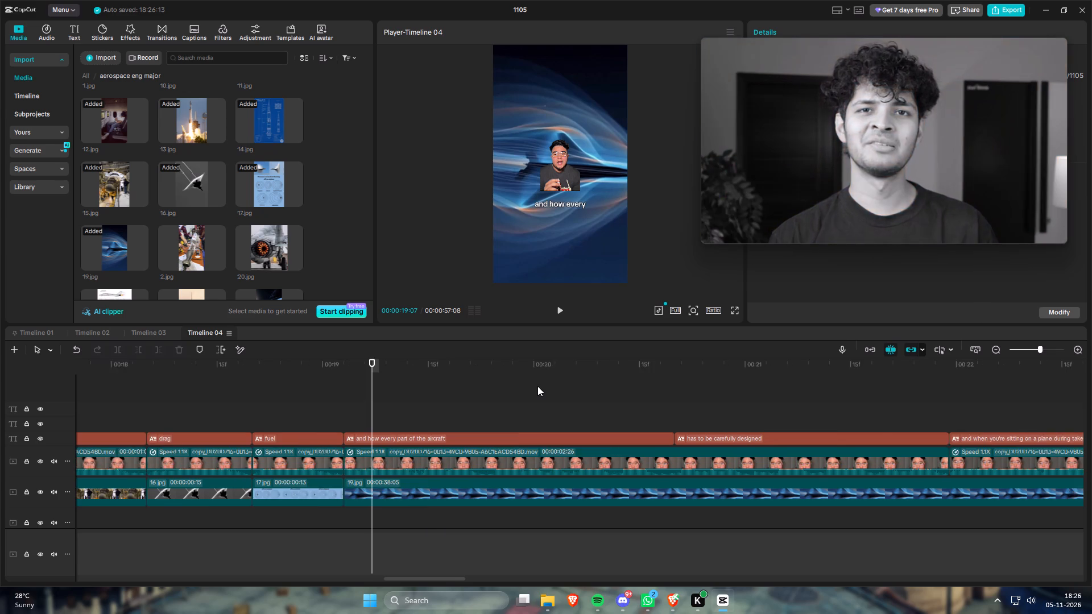
scroll(537, 386, down, 1)
drag(783, 370, 871, 379)
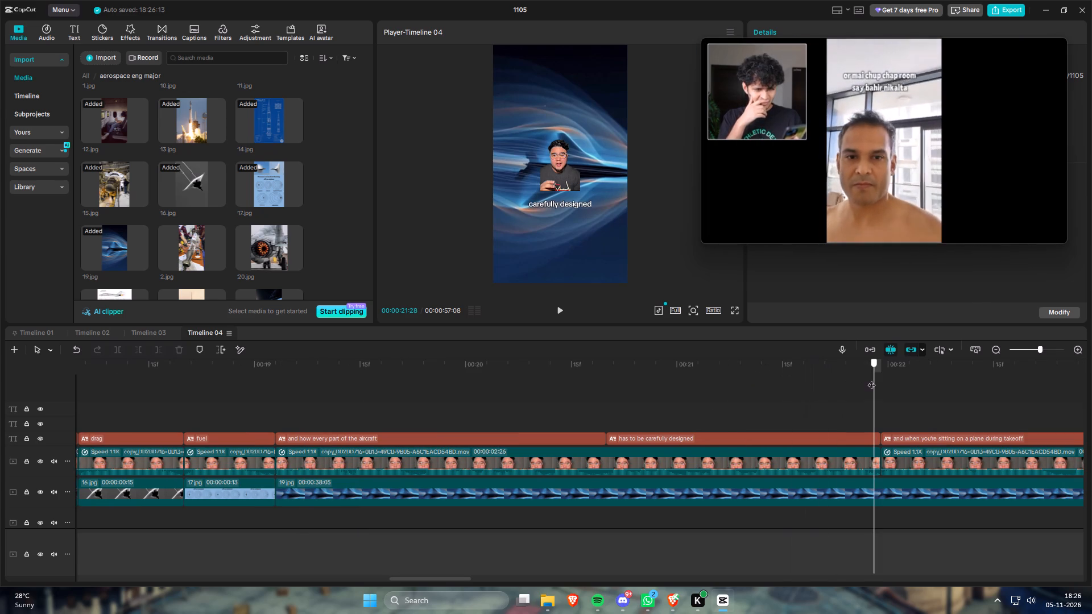
drag(871, 379, 880, 380)
scroll(659, 410, down, 2)
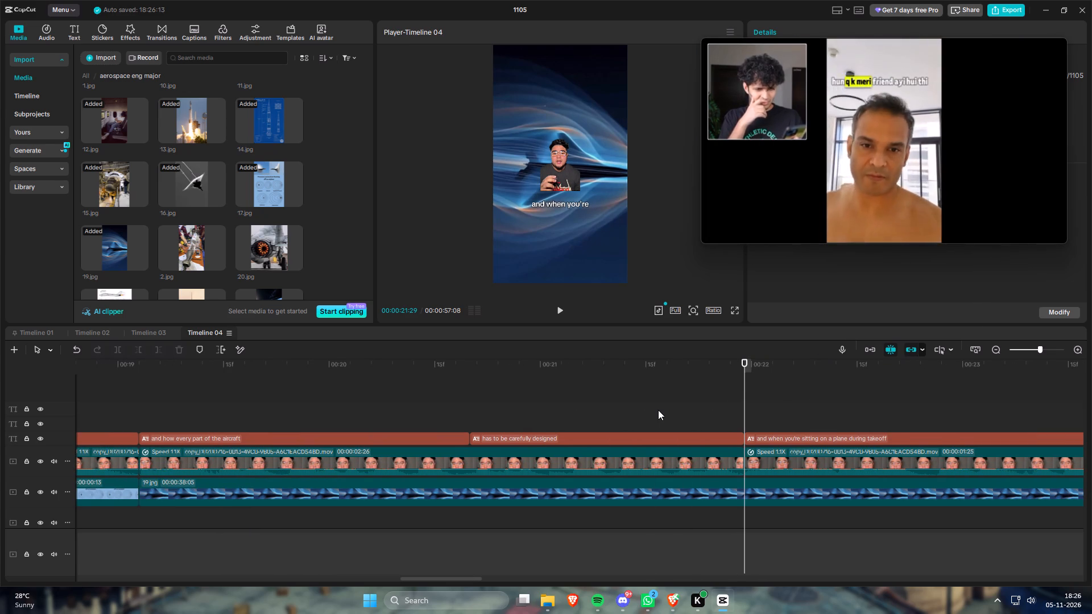
Replace the 19.jpg segment starting at the "and how every part of the aircraft" caption with image 2.jpg.
scroll(515, 437, up, 3)
drag(186, 240, 528, 495)
click(568, 413)
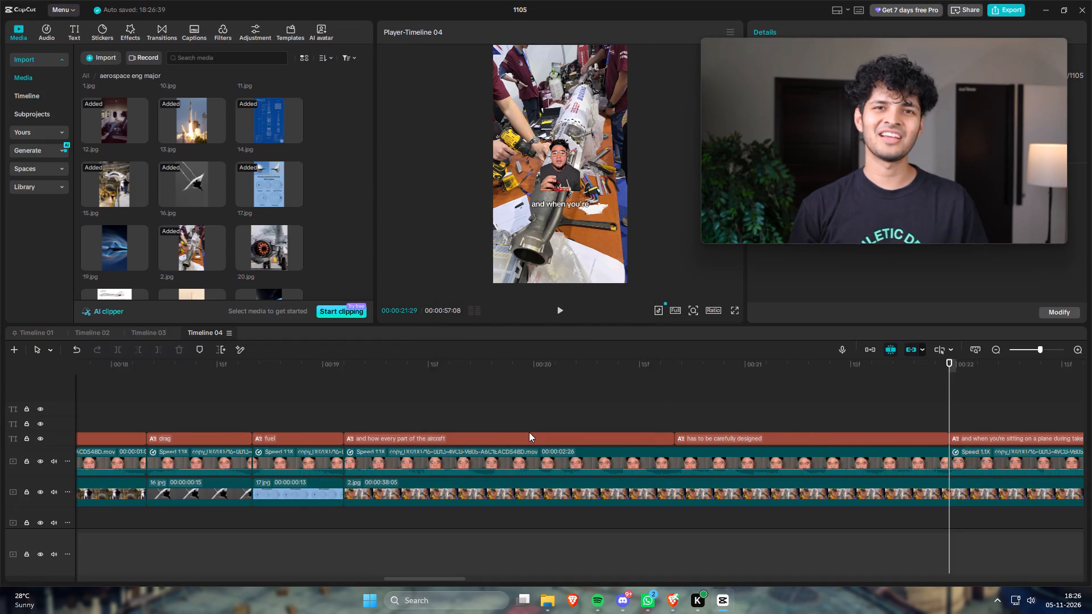
Replace the 17.jpg segment under the "fuel" caption with image 19.jpg.
scroll(529, 432, up, 1)
drag(326, 366, 320, 366)
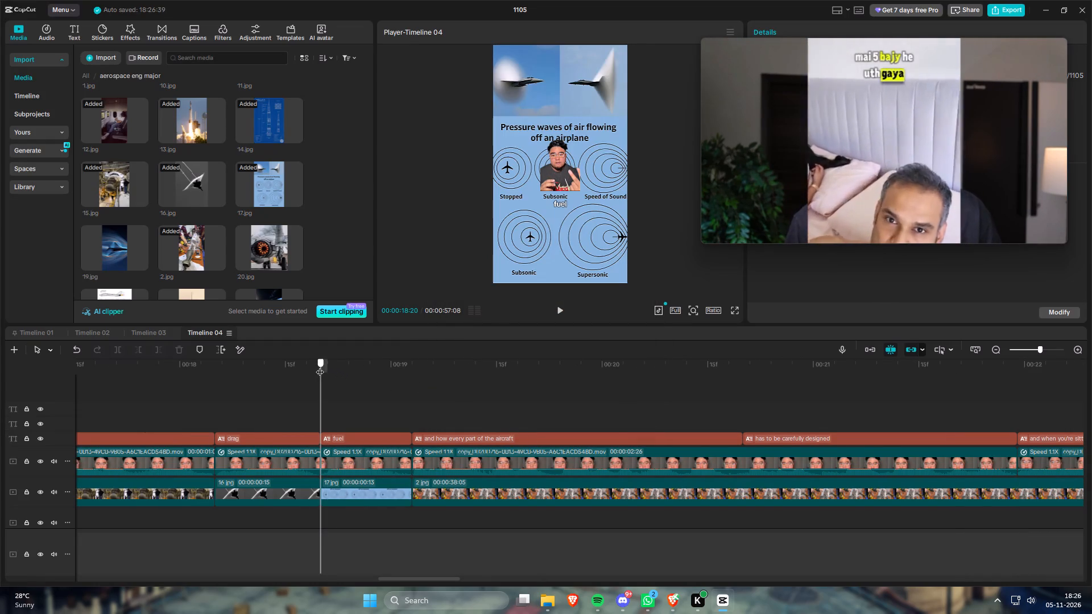
drag(320, 366, 336, 380)
drag(100, 242, 351, 464)
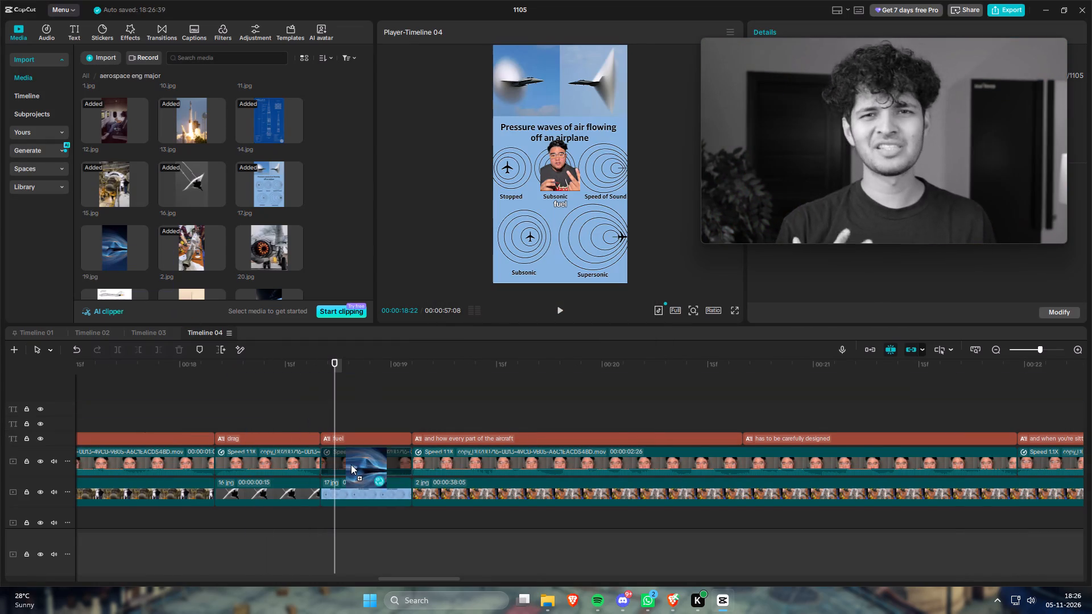
drag(351, 464, 370, 489)
click(577, 414)
Play the timeline from the "fuel" caption into "has to be carefully designed" to check the image changes.
key(space)
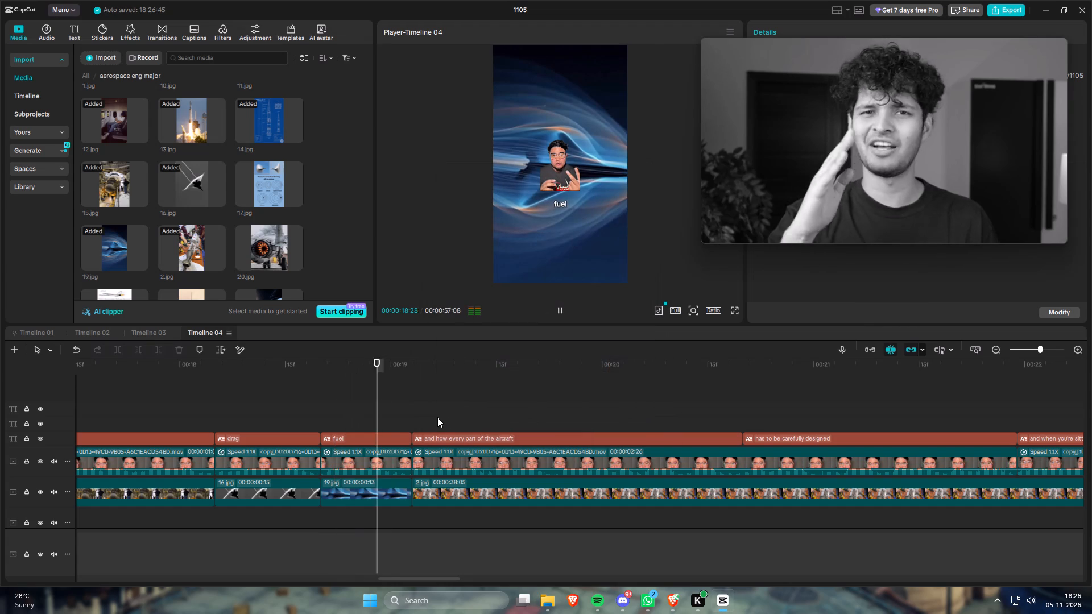
key(space)
scroll(437, 418, down, 4)
key(space)
key(space)
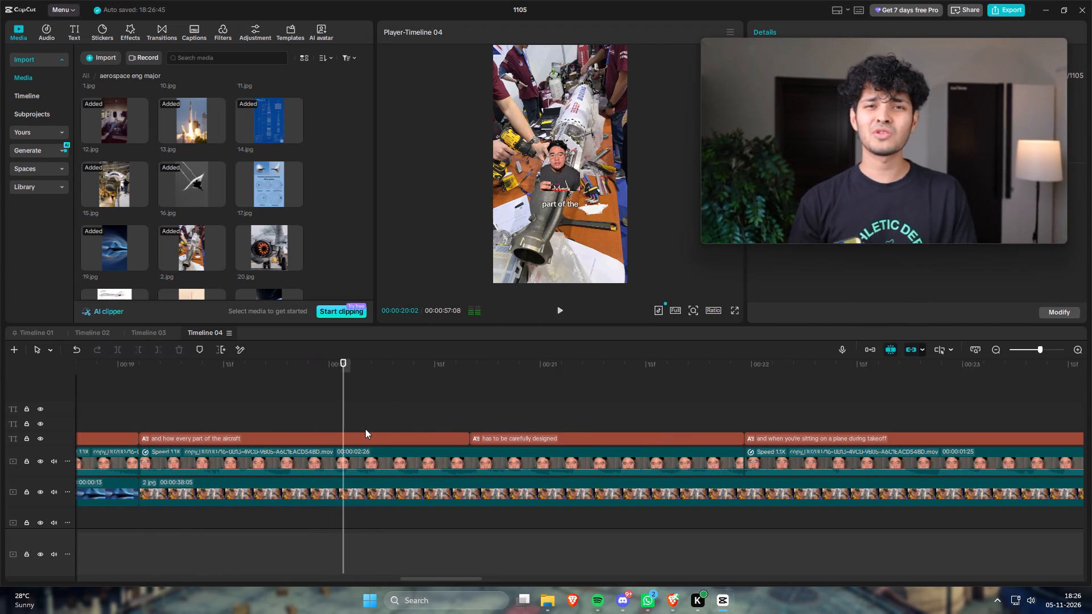
key(space)
scroll(371, 428, down, 3)
key(space)
Split the 2.jpg clip at 00:00:21:29, where the "and when you're sitting on a plane during takeoff" caption begins.
scroll(391, 434, down, 2)
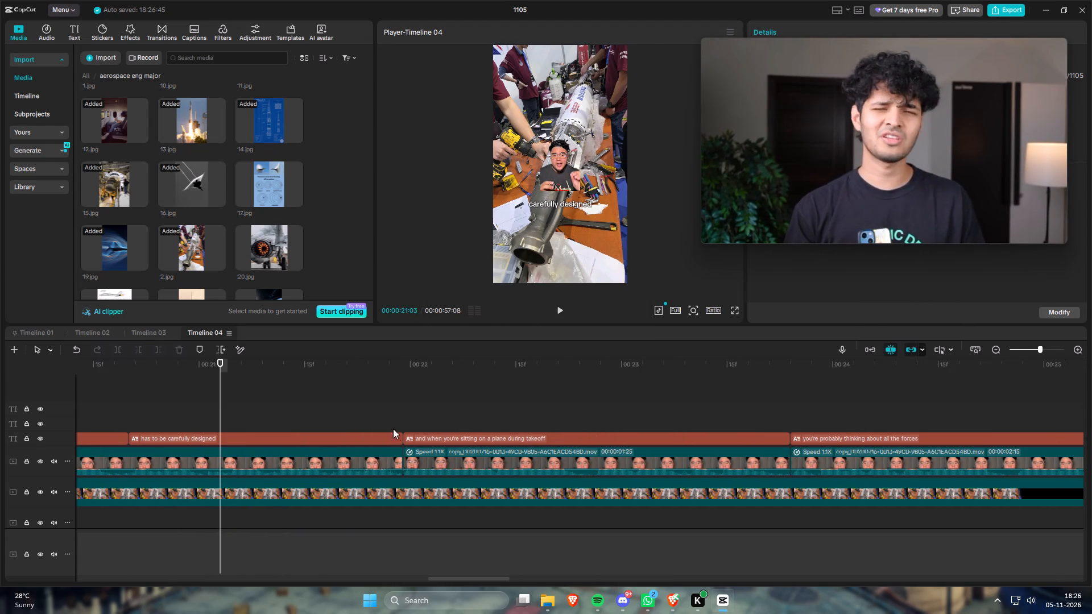
click(407, 367)
click(448, 497)
key(s)
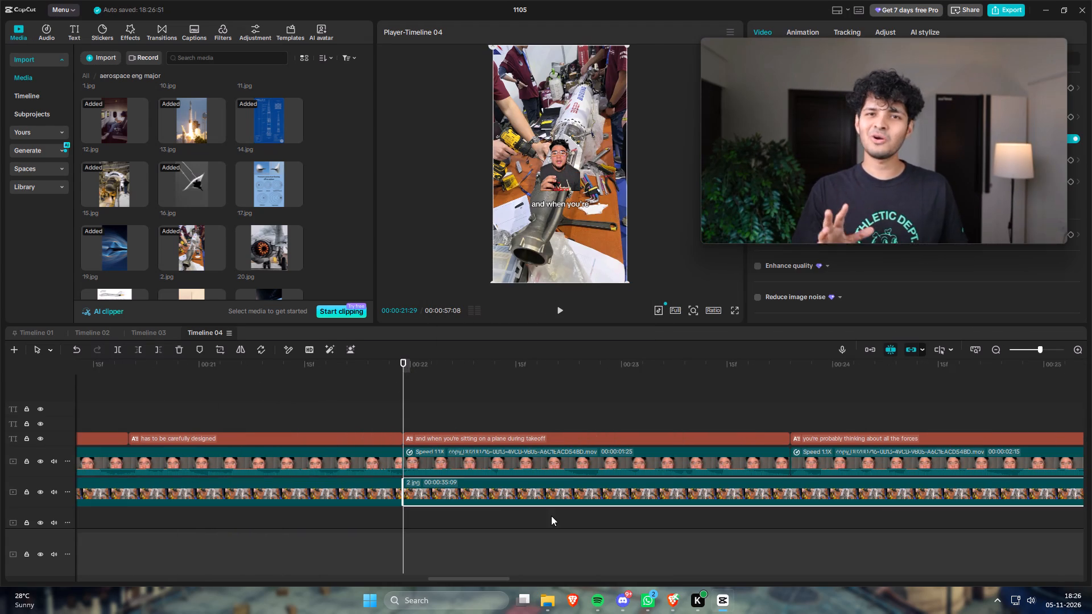
Preview image 20.jpg and replace the 2.jpg segment starting at the "and when you're sitting on a plane during takeoff" caption with it.
scroll(332, 333, down, 2)
scroll(288, 235, down, 2)
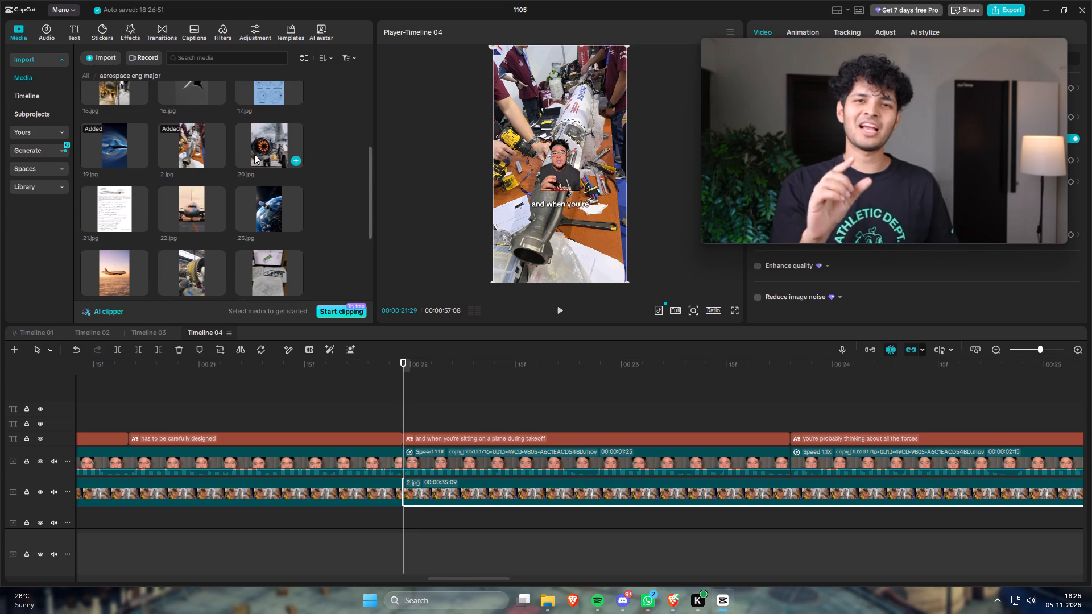
click(263, 148)
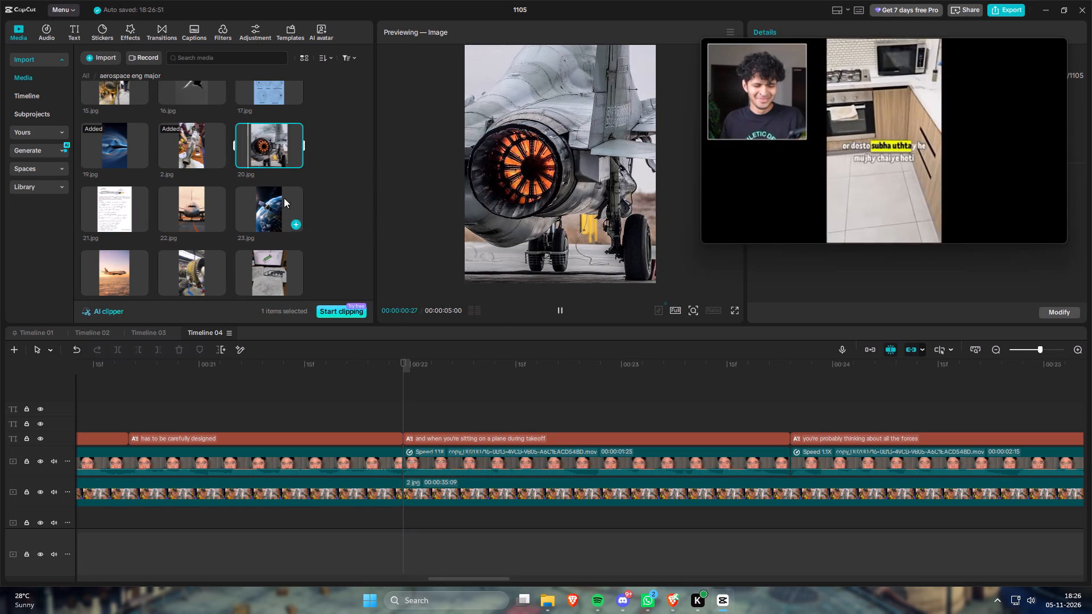
drag(262, 150, 546, 497)
click(581, 410)
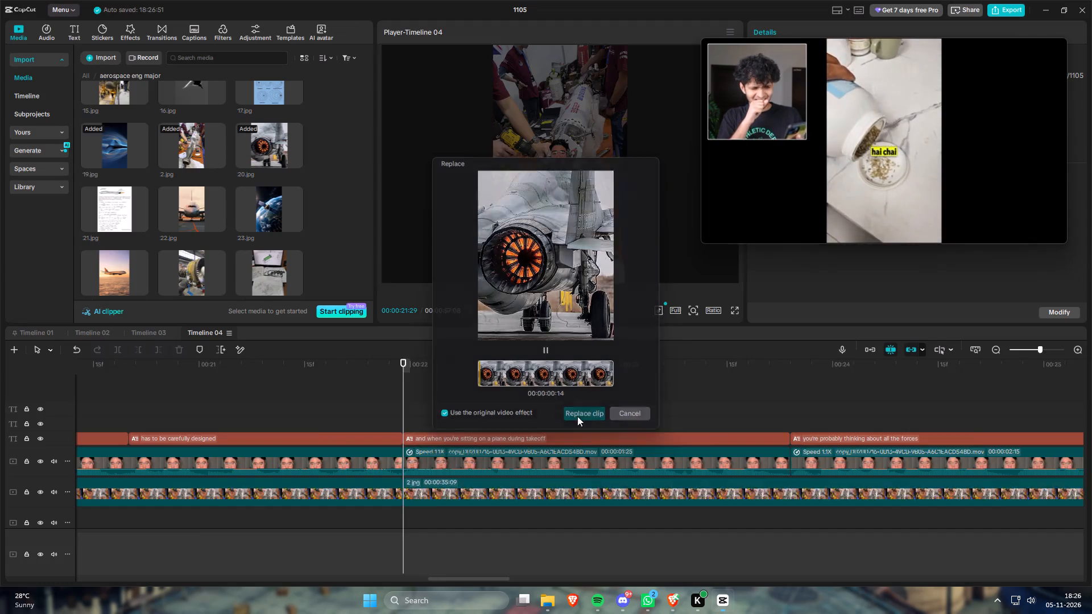
Split the 20.jpg clip at 00:00:23:24, where "you're probably thinking about all the forces" begins, and replace the second part with 21.jpg.
scroll(555, 439, down, 3)
drag(578, 366, 586, 367)
click(627, 491)
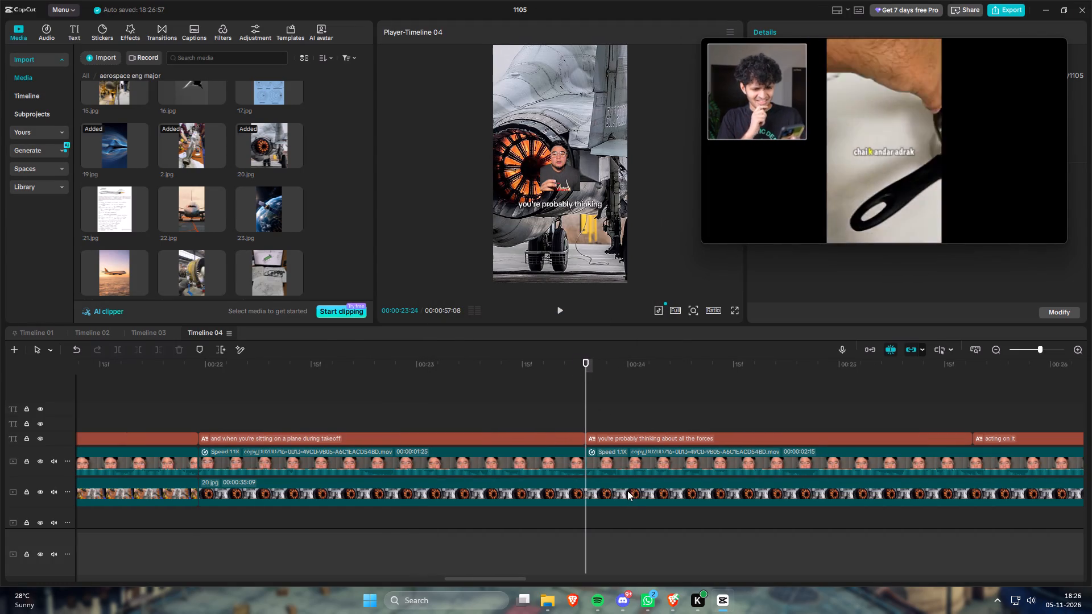
key(s)
scroll(465, 473, down, 3)
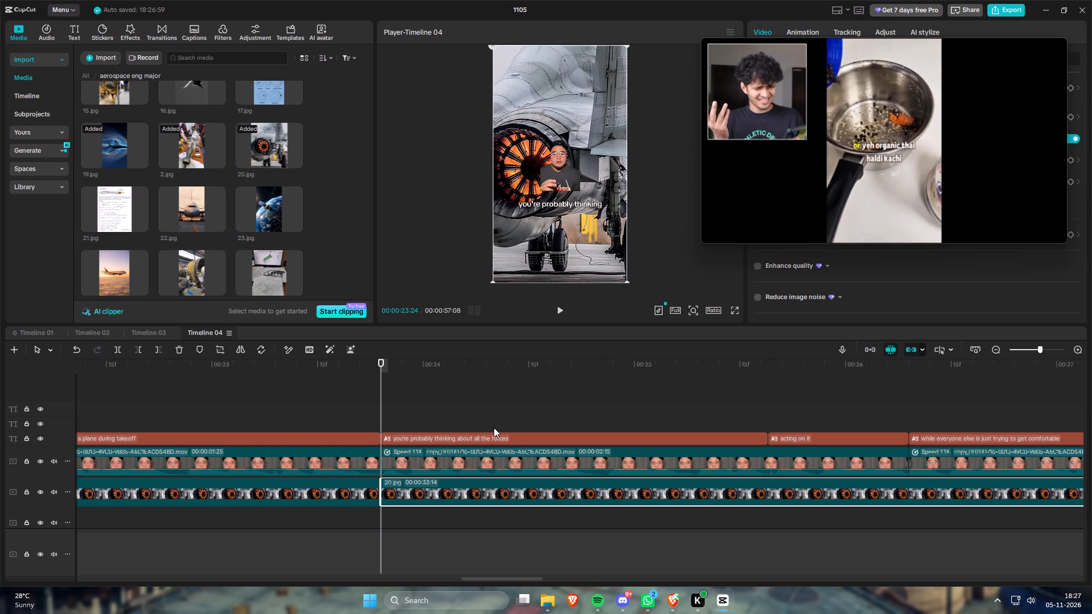
drag(455, 401, 499, 417)
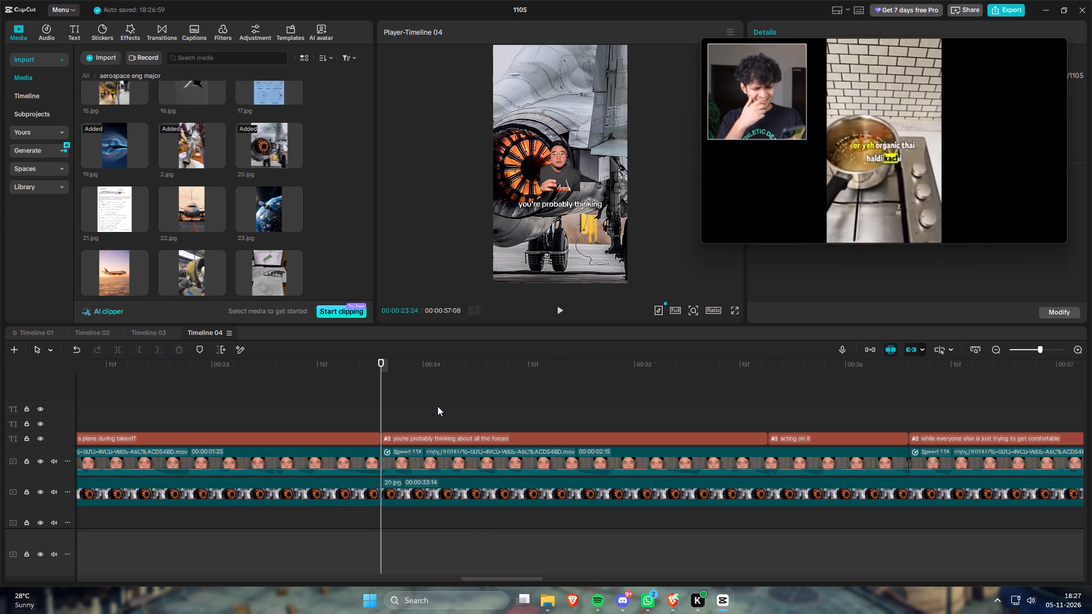
scroll(465, 408, down, 1)
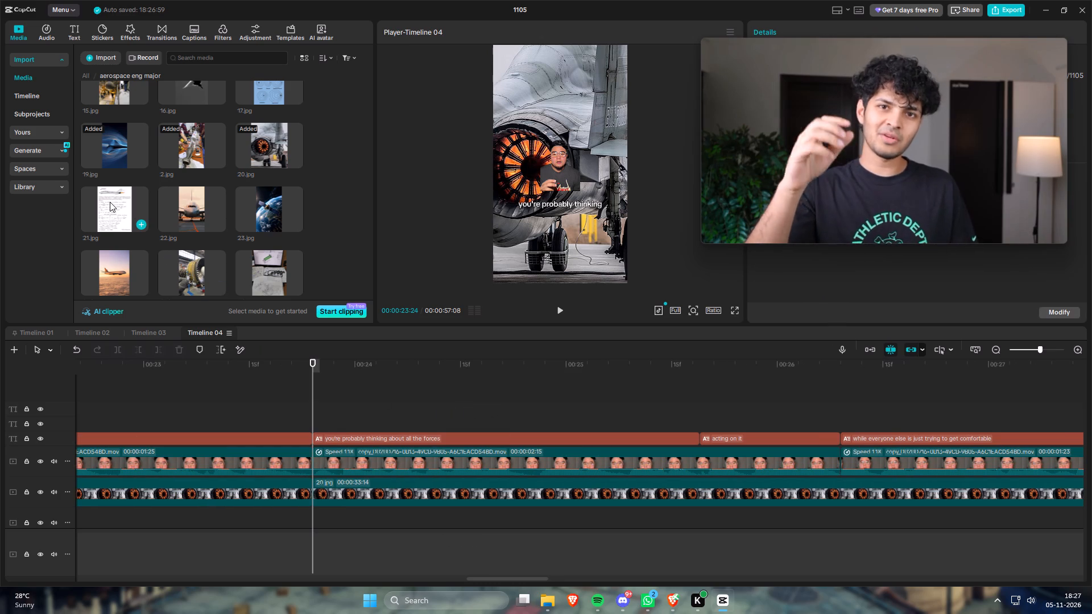
click(110, 202)
drag(120, 213, 418, 459)
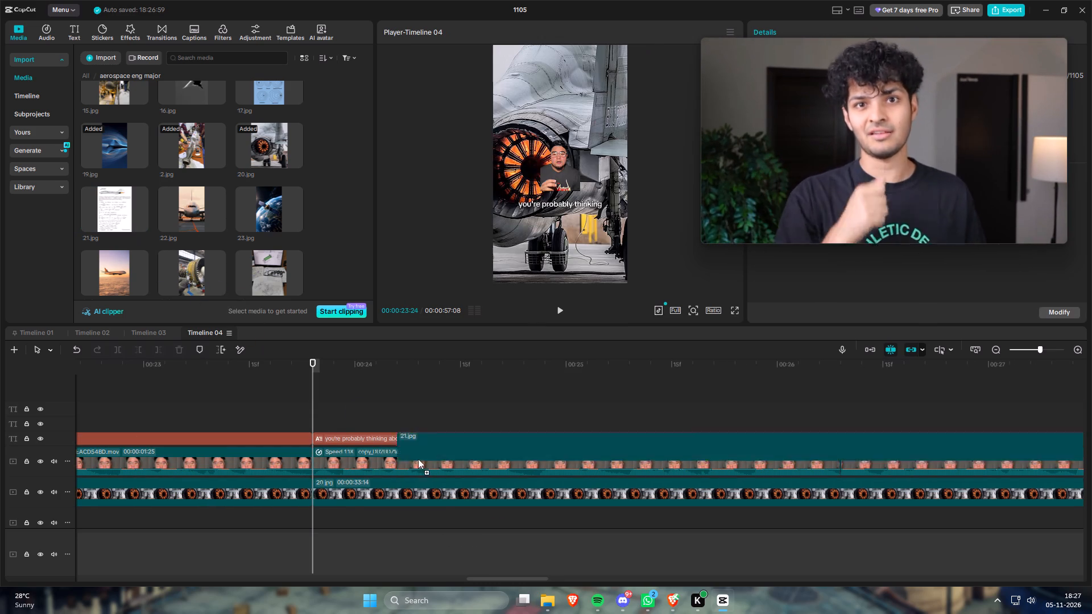
drag(418, 459, 467, 488)
click(588, 409)
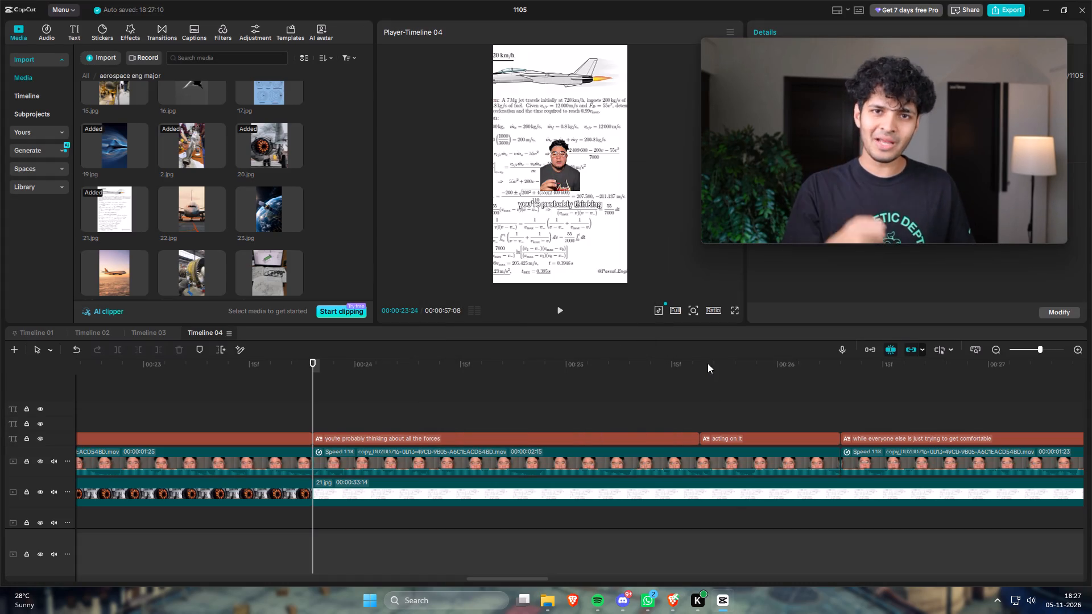
Split the 21.jpg clip at 00:00:26:09, where "while everyone else is just trying to get comfortable" begins, and replace the second part with 22.jpg.
drag(709, 363, 841, 382)
scroll(762, 422, down, 4)
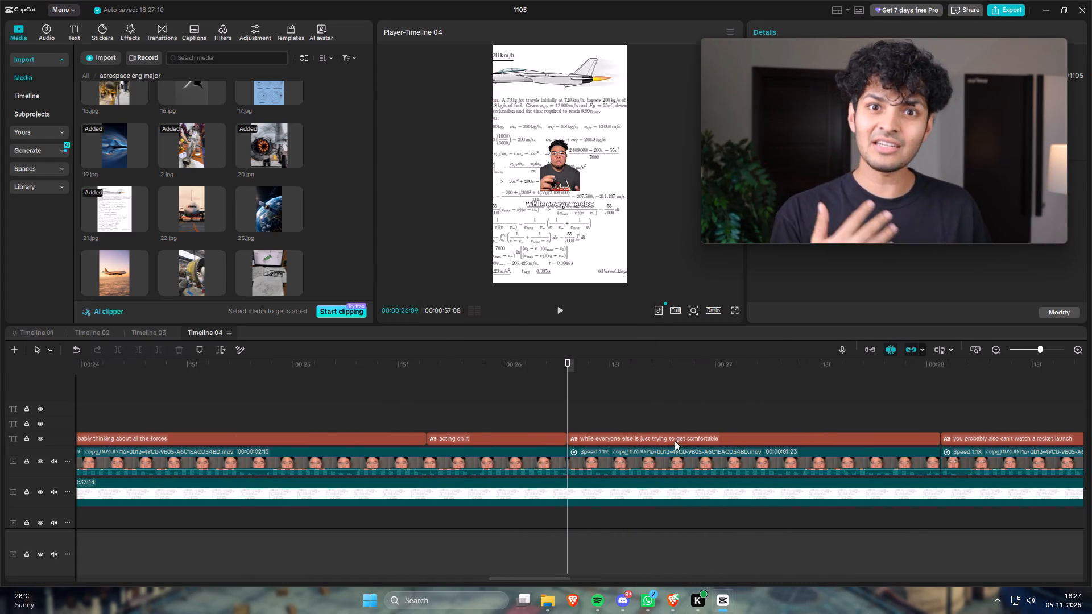
click(602, 495)
key(s)
scroll(504, 483, down, 4)
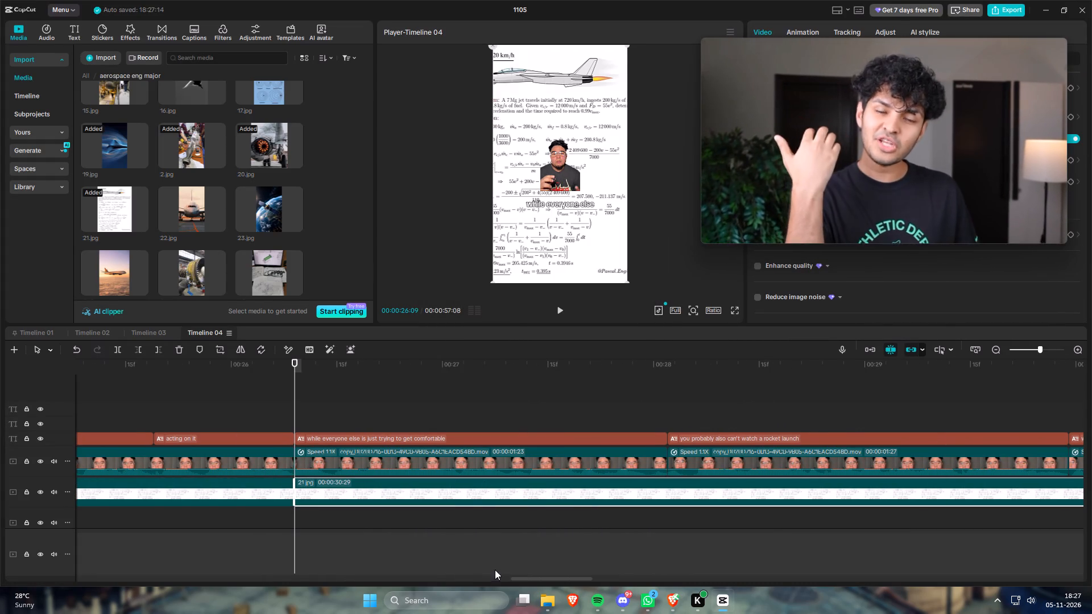
drag(184, 204, 538, 493)
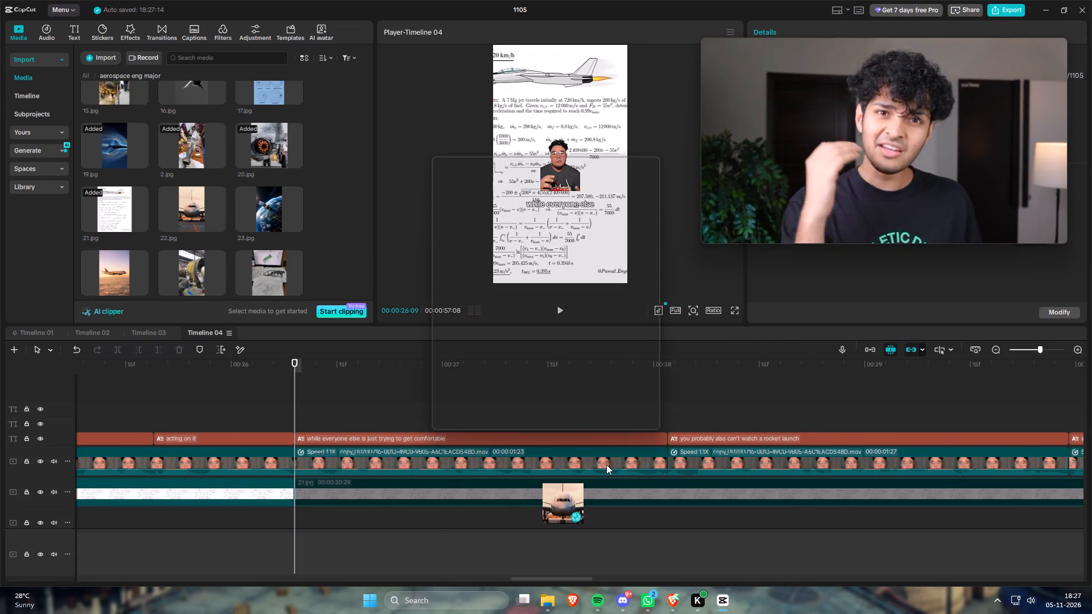
click(590, 414)
Split the 22.jpg clip at 00:00:28:02, where "you probably also can't watch a rocket launch" begins, and replace the second part with 23.jpg.
scroll(493, 440, down, 2)
drag(403, 384, 452, 402)
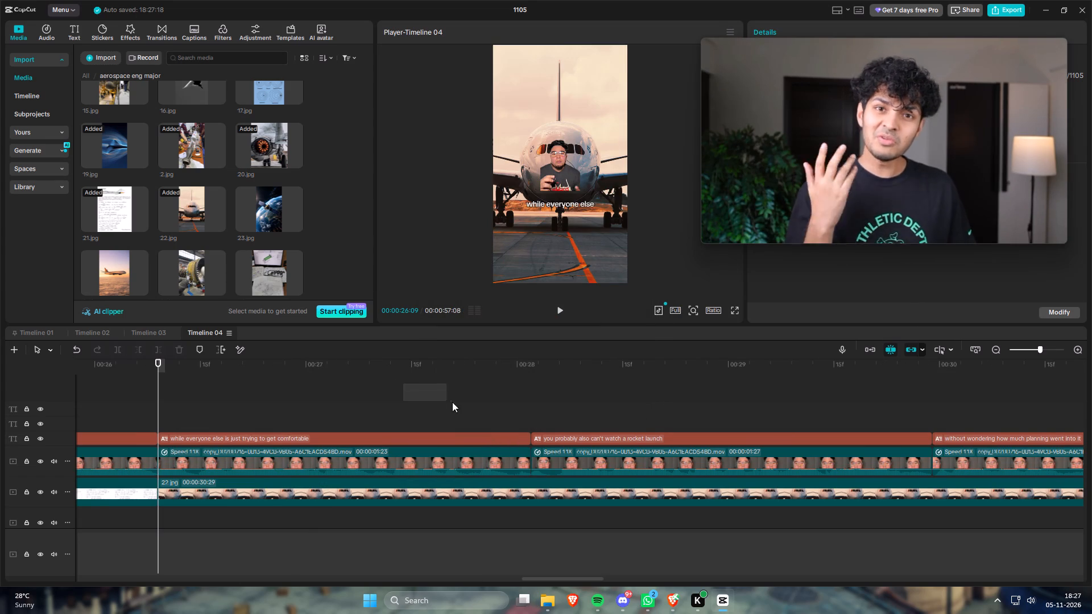
drag(452, 402, 454, 403)
drag(450, 364, 531, 374)
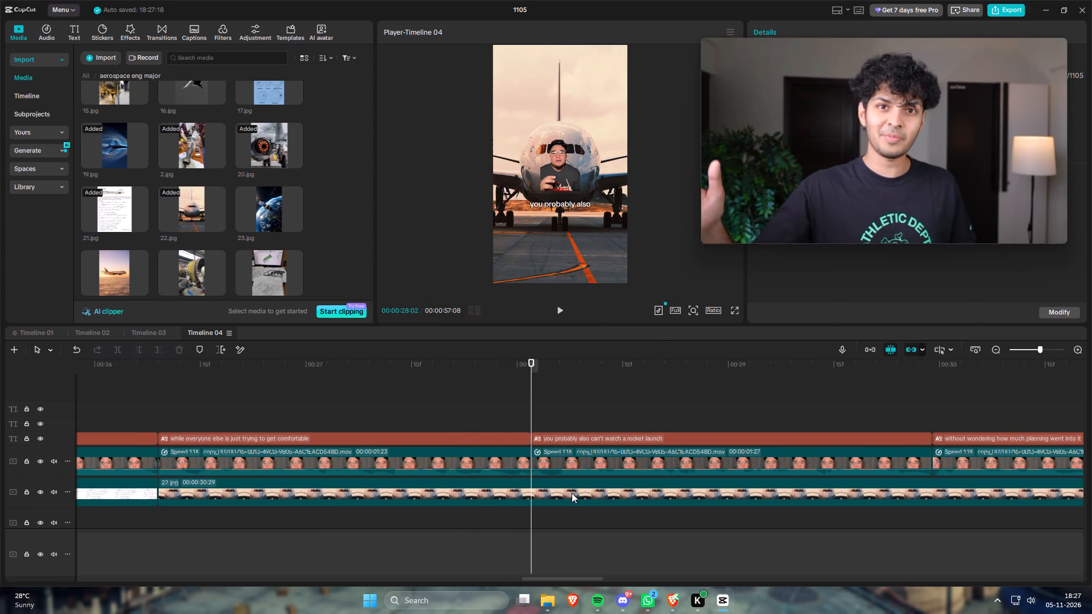
click(572, 493)
key(s)
scroll(481, 465, down, 3)
scroll(434, 470, down, 2)
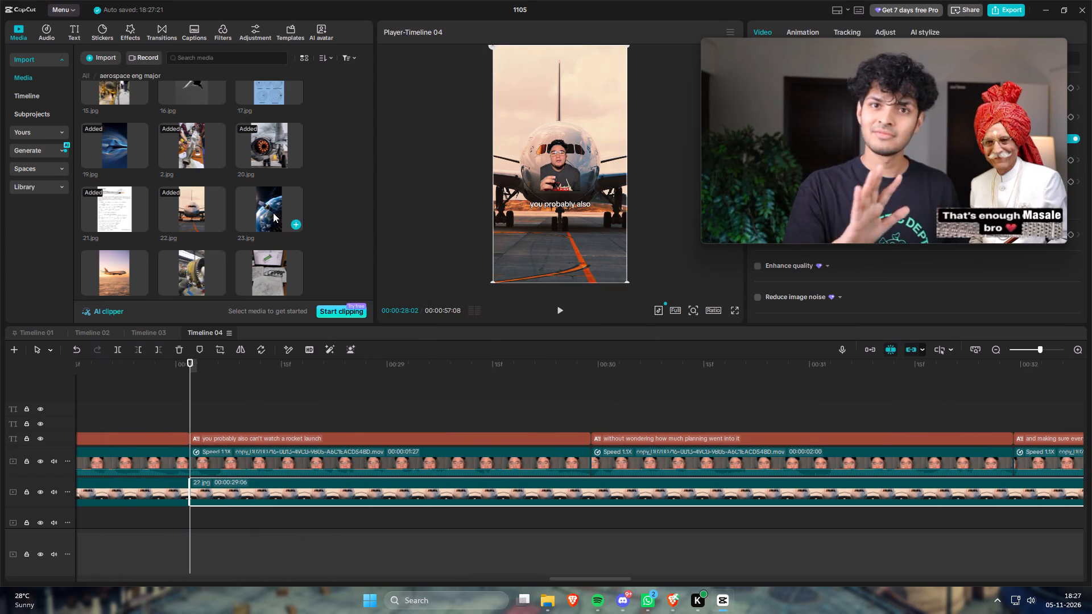
drag(273, 213, 376, 495)
click(587, 414)
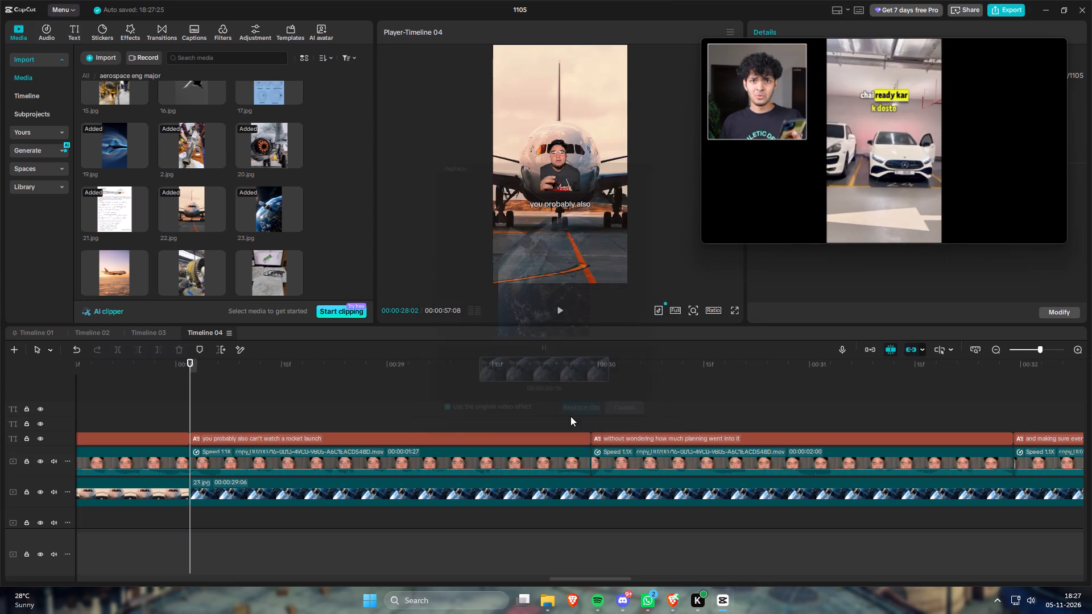
Split the 23.jpg clip at 00:00:29:29, where "without wondering how much planning went into it" begins, and replace the second part with 25.jpg.
scroll(439, 429, down, 3)
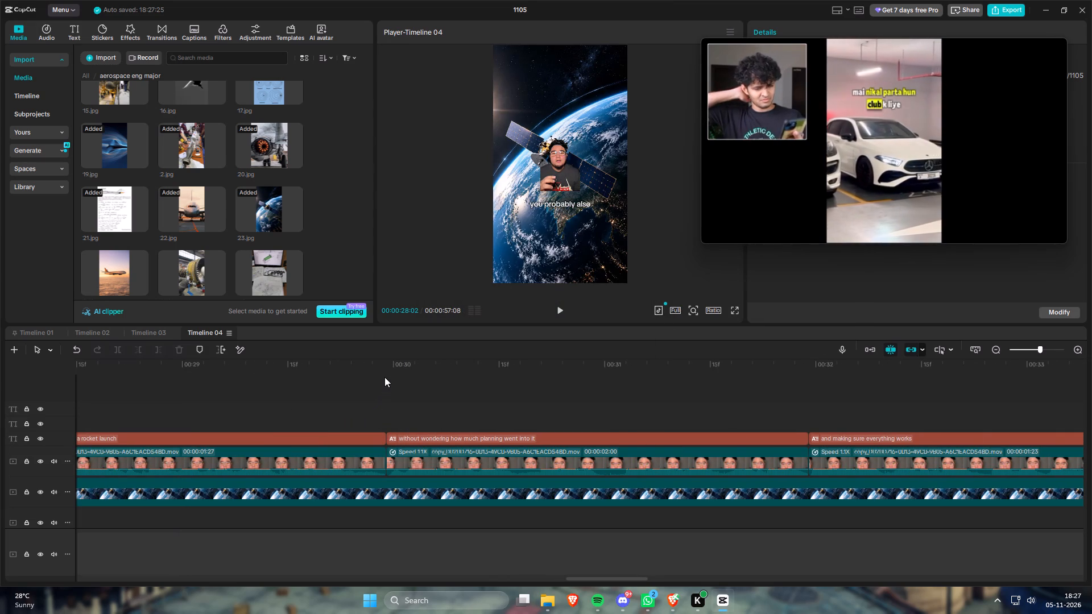
click(384, 377)
click(420, 492)
key(s)
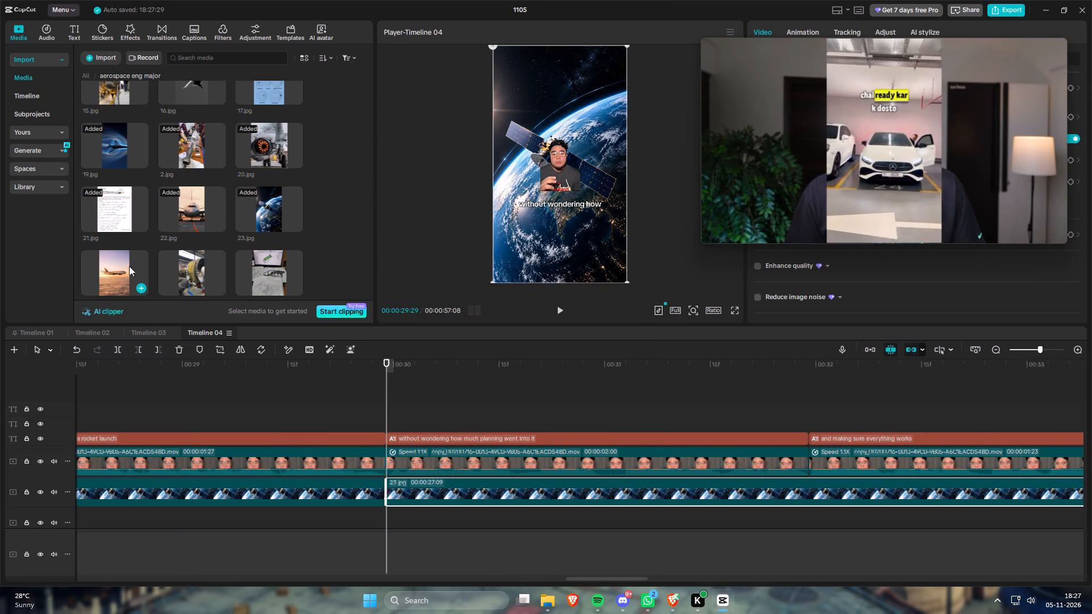
drag(193, 272, 475, 504)
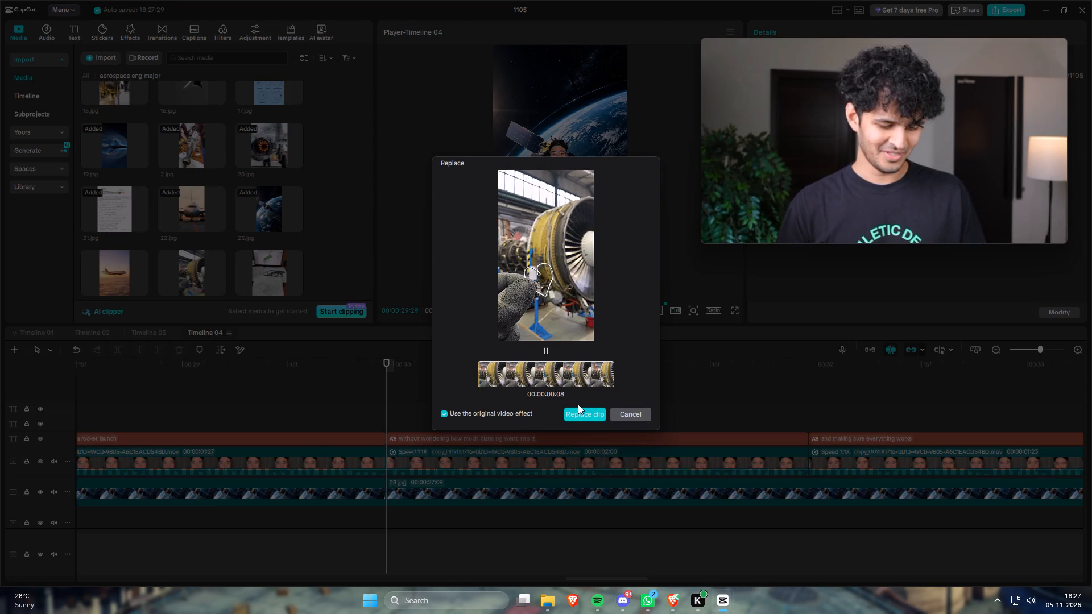
click(580, 418)
Split the 25.jpg clip at 00:00:31:29, where "and making sure everything works" begins, and replace the second part with 24.jpg.
scroll(493, 426, down, 3)
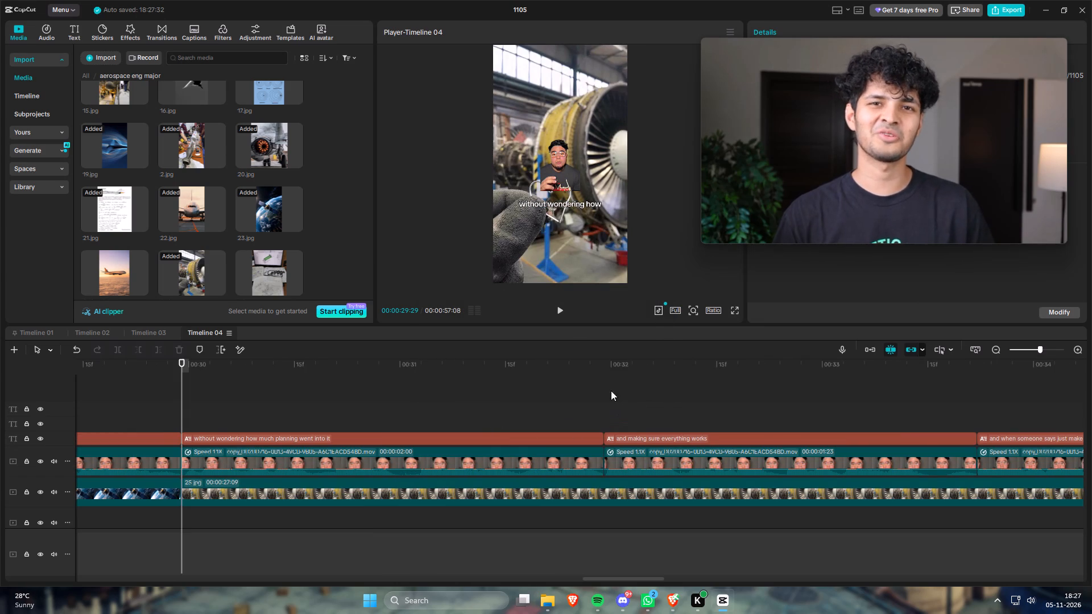
click(605, 372)
click(608, 372)
click(848, 139)
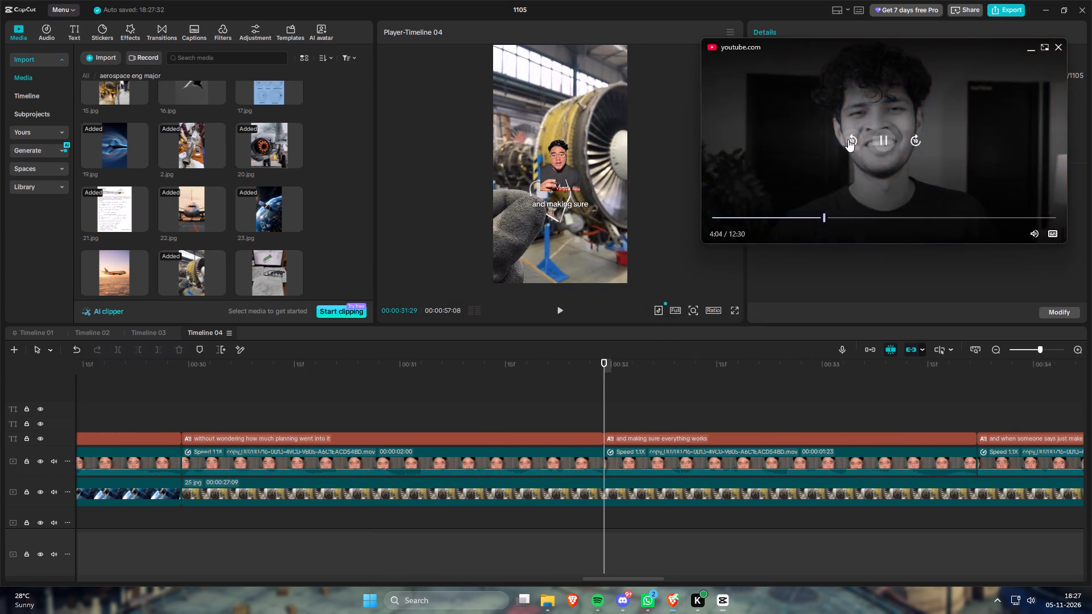
scroll(670, 438, down, 3)
scroll(590, 455, down, 1)
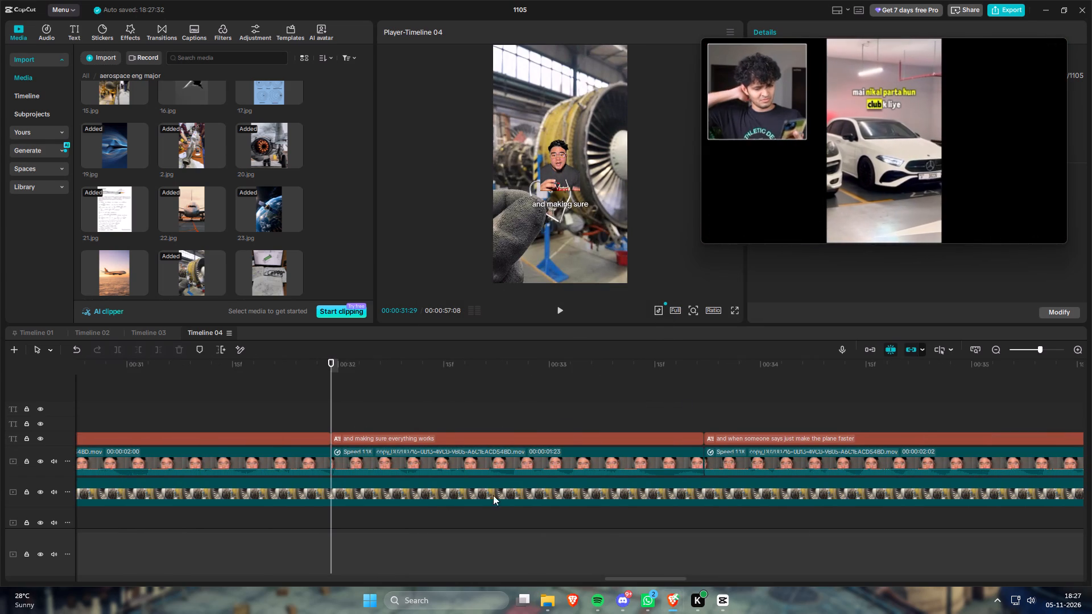
click(440, 500)
key(s)
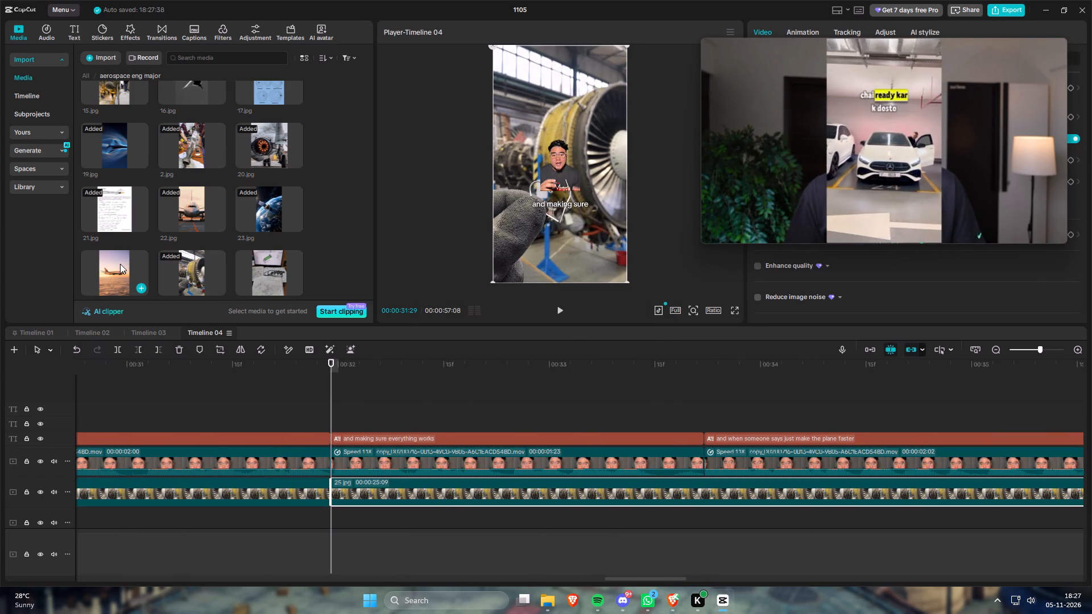
drag(120, 264, 622, 491)
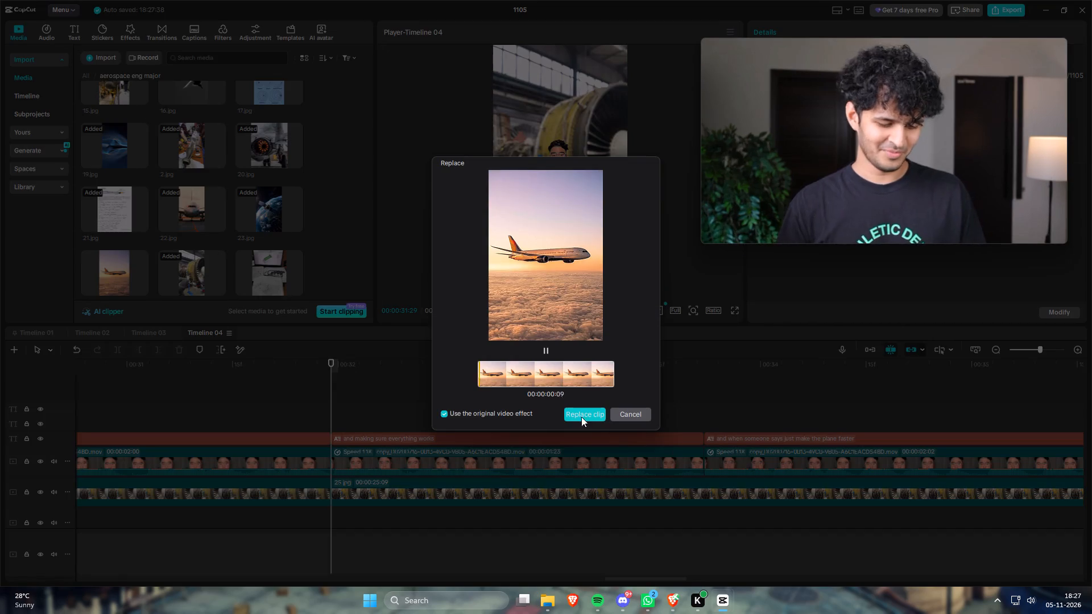
click(578, 415)
Split the 24.jpg clip at 00:00:33:22 and replace the part under the "and making sure everything works" caption with 3.jpg.
scroll(549, 435, down, 3)
click(498, 362)
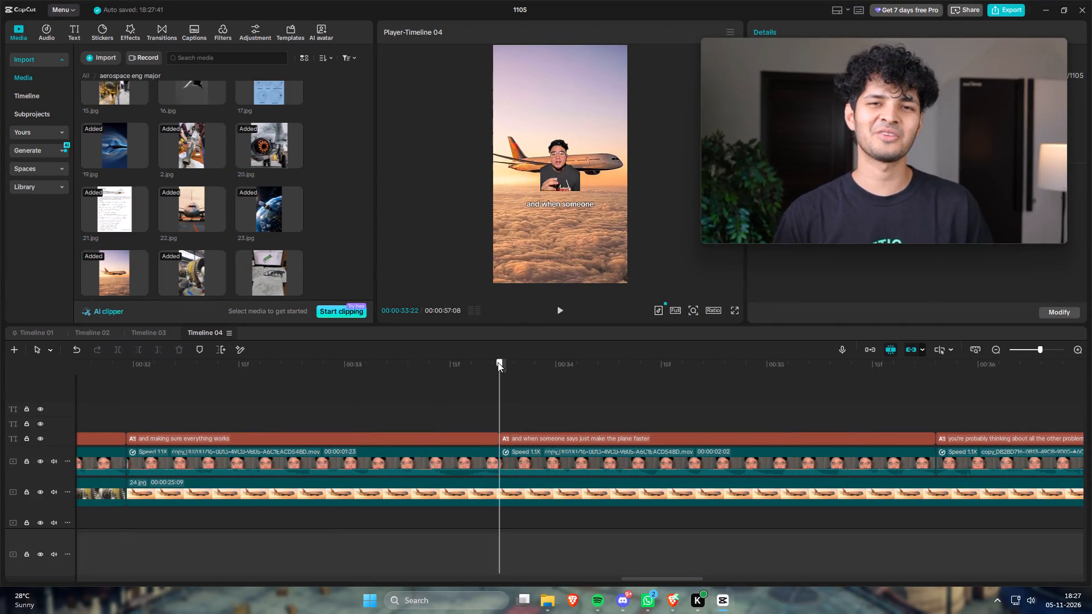
click(530, 497)
key(s)
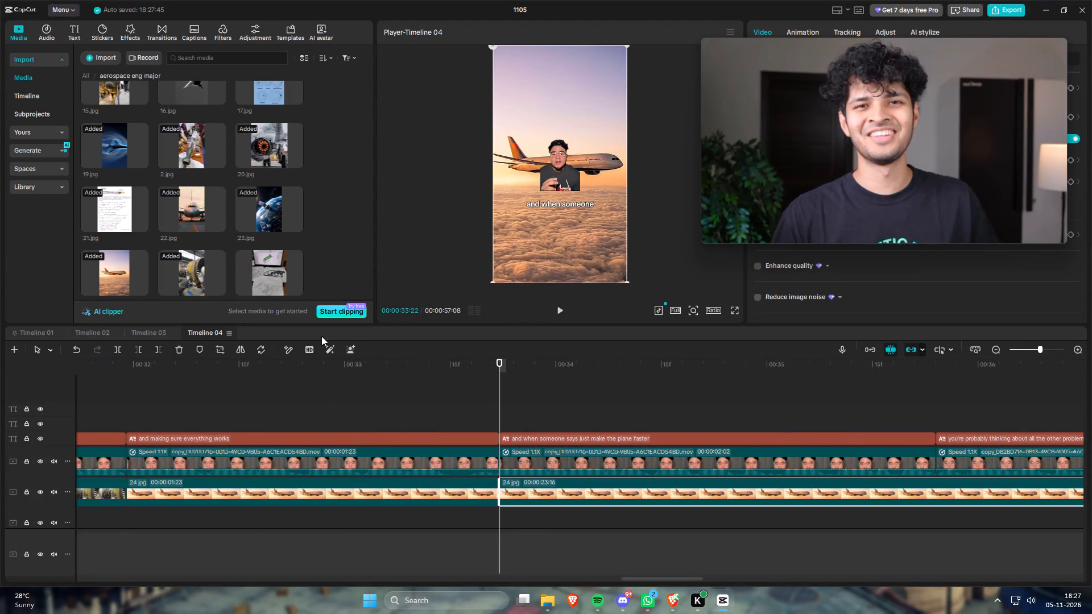
drag(265, 269, 362, 492)
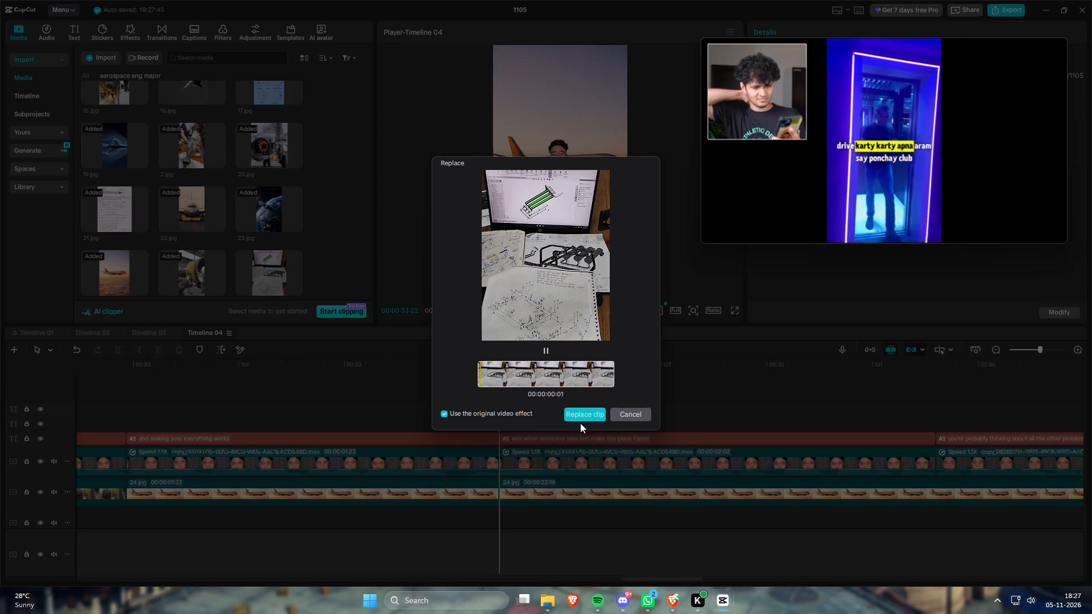
click(580, 413)
Split the 24.jpg clip at 00:00:35:24, where "you're probably thinking about all the other problems" begins, and replace the second part with 4.jpg.
scroll(511, 432, down, 4)
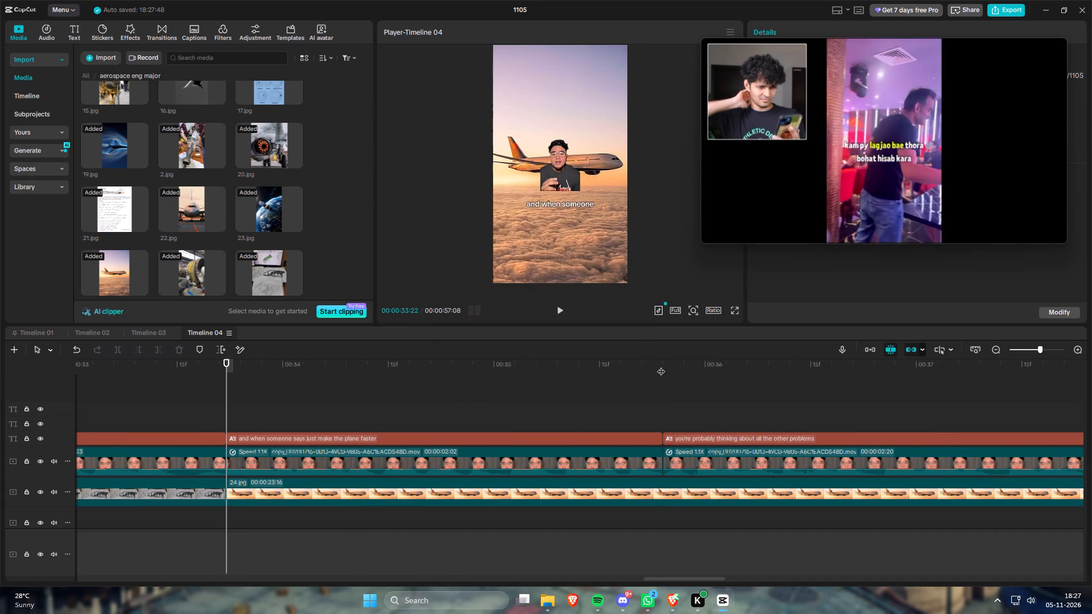
click(660, 365)
click(668, 497)
key(s)
scroll(463, 475, down, 5)
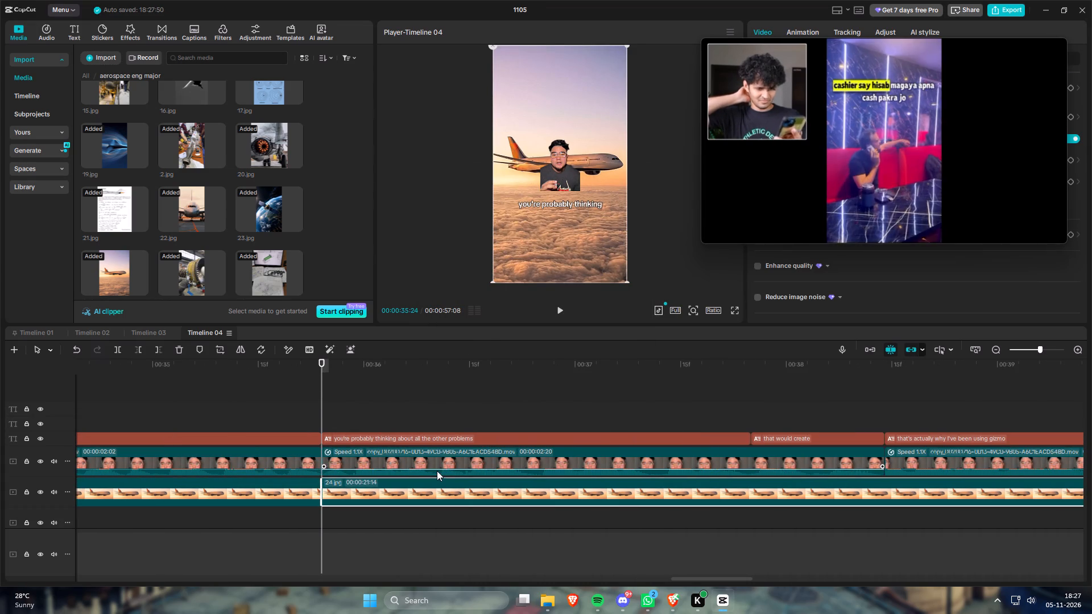
scroll(348, 214, down, 3)
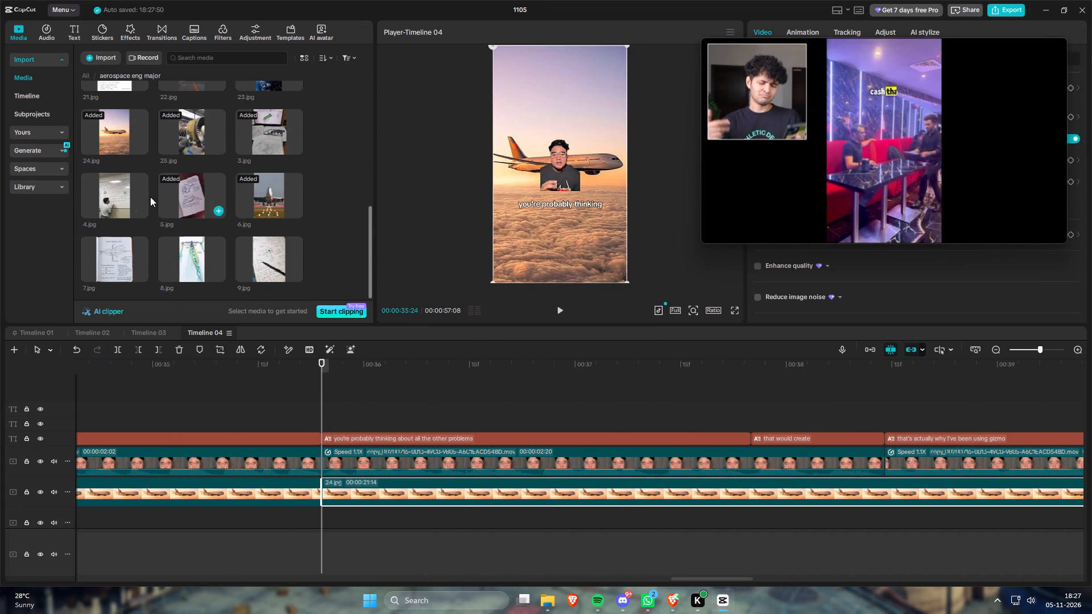
drag(108, 193, 471, 486)
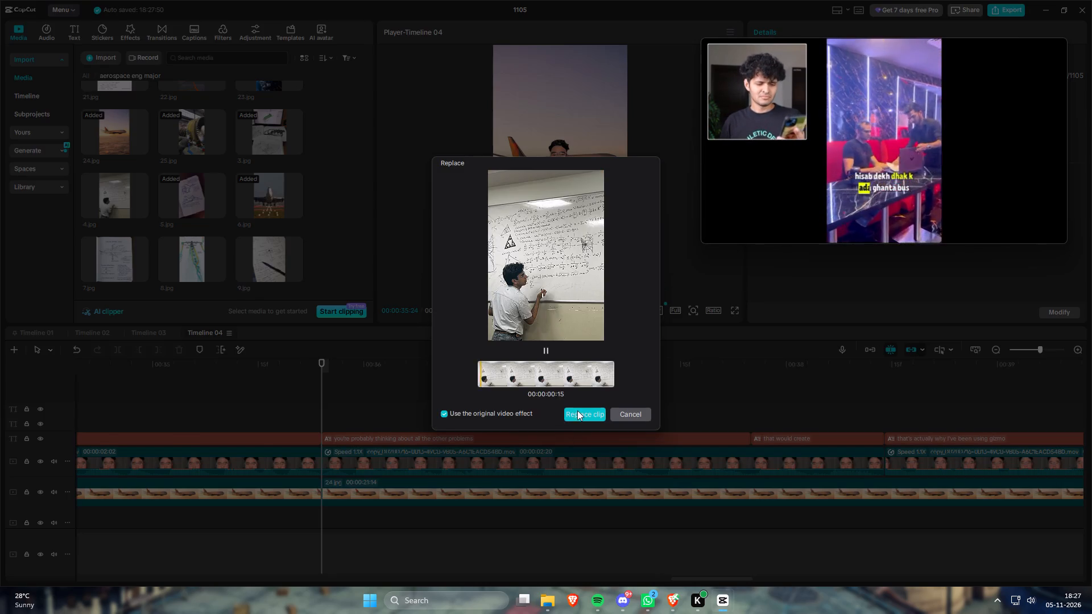
click(582, 410)
Split the 4.jpg clip at 00:00:38:14, where the "that's actually why I've been using gizmo" caption begins.
scroll(570, 420, down, 5)
drag(527, 359, 544, 363)
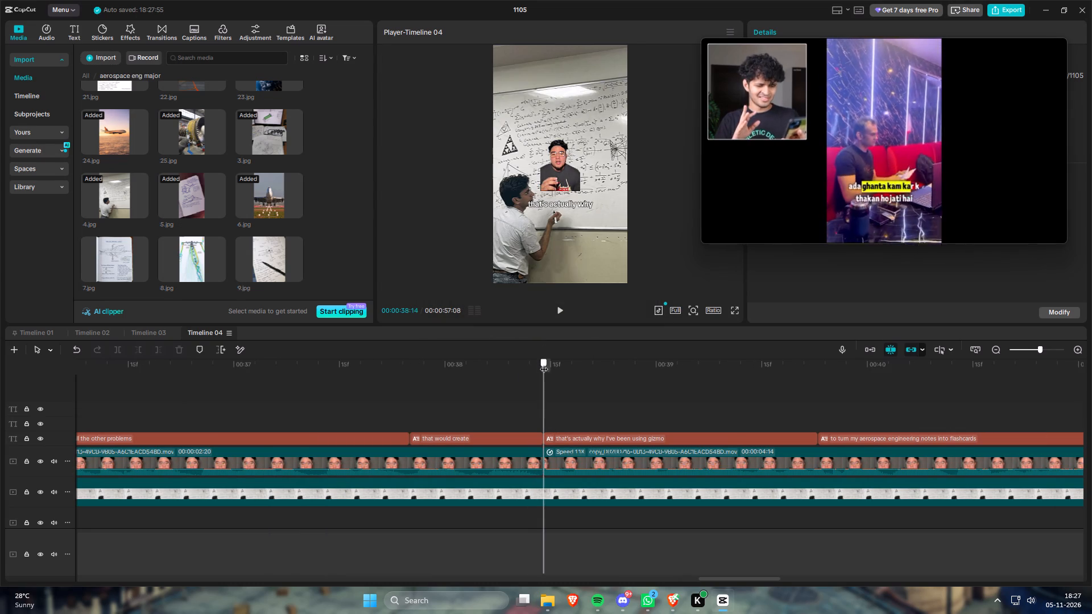
drag(544, 363, 545, 364)
click(586, 494)
key(s)
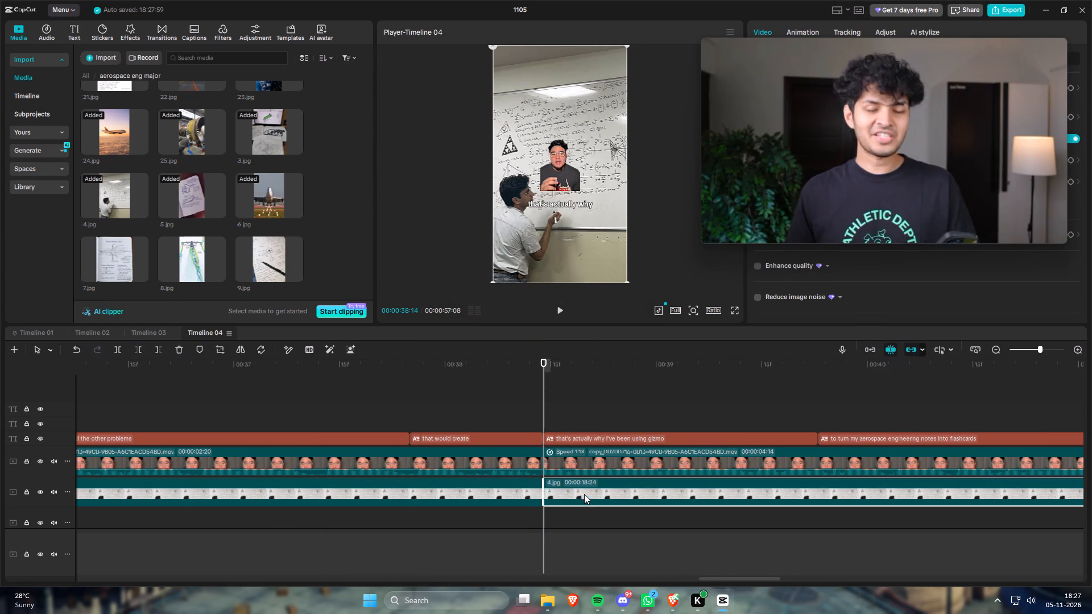
Examine the timeline and captions from "that's actually why I've been using gizmo" onward to find where the next image belongs.
scroll(494, 479, down, 3)
drag(512, 409, 556, 418)
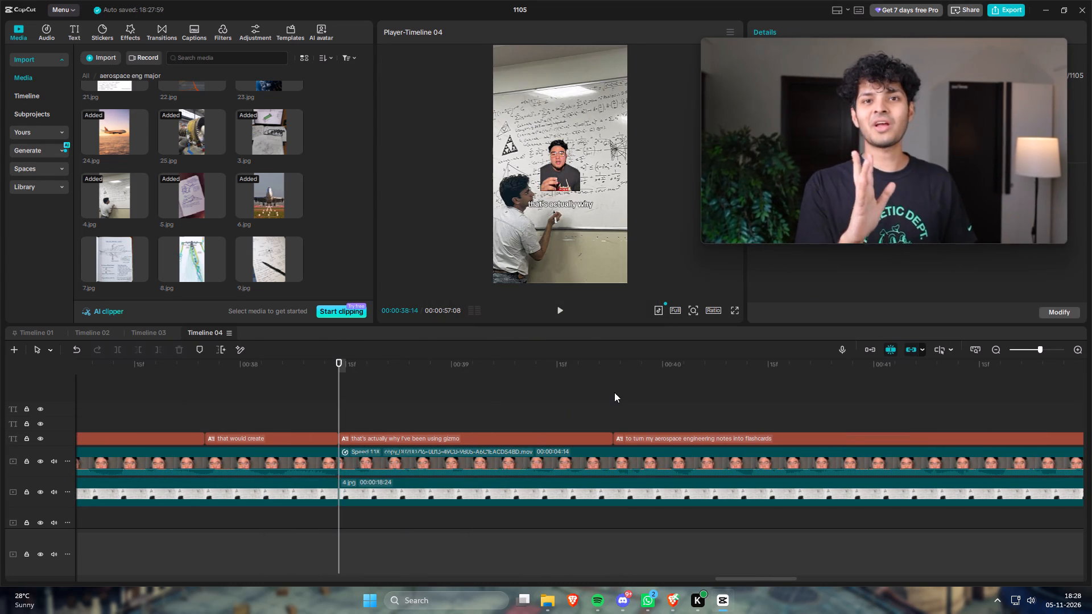
click(618, 361)
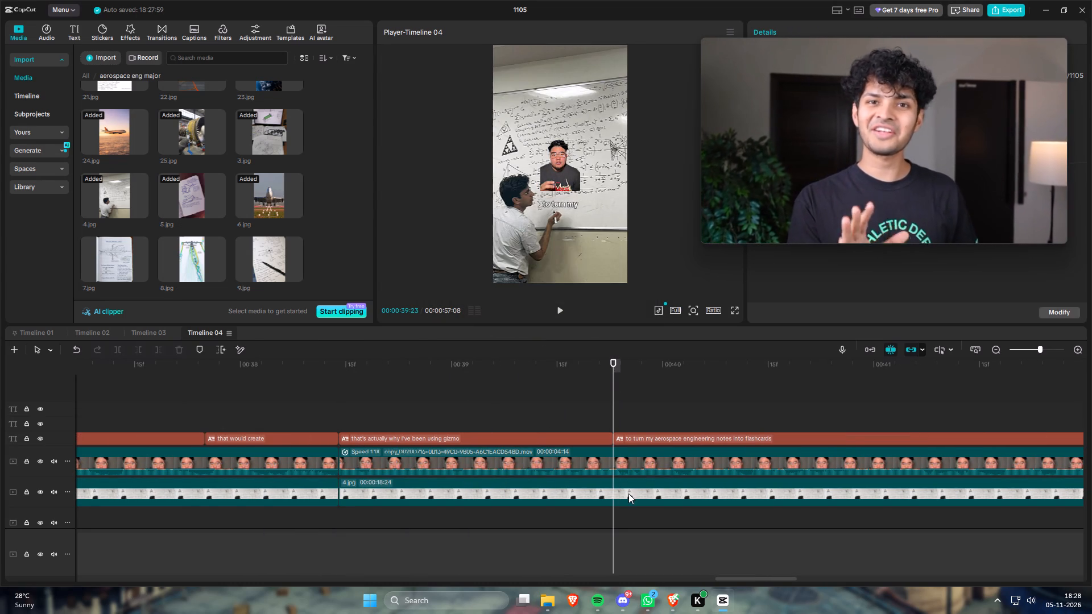
drag(360, 360, 340, 367)
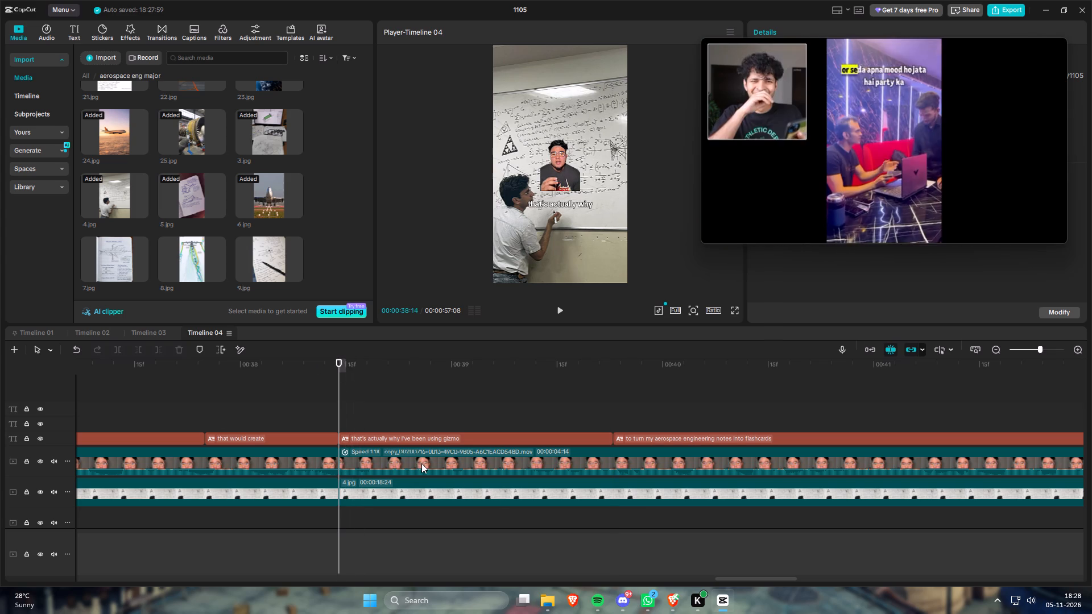
drag(603, 374, 330, 401)
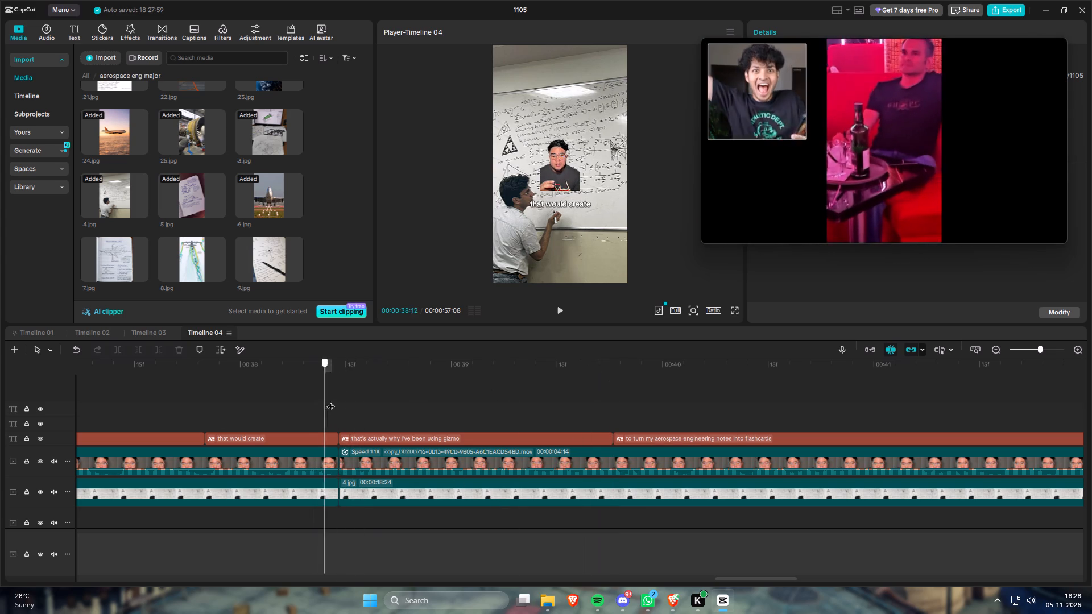
drag(330, 401, 348, 408)
scroll(419, 457, down, 9)
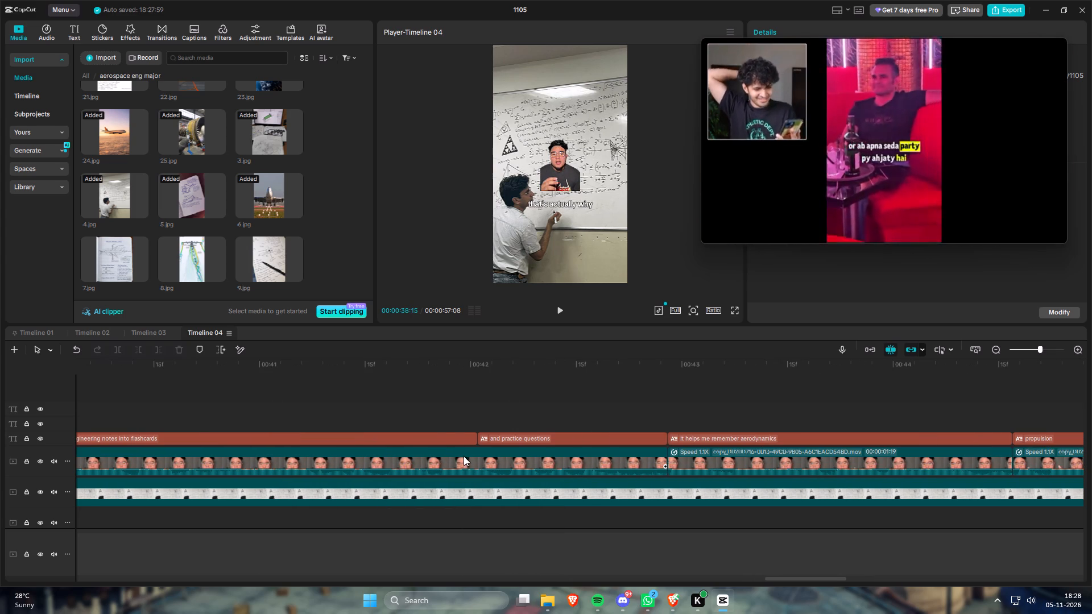
Trim the start of the last 4.jpg clip to 00:00:46:16, where the "so you can connect them to real world aircrafts" caption begins.
key(Down)
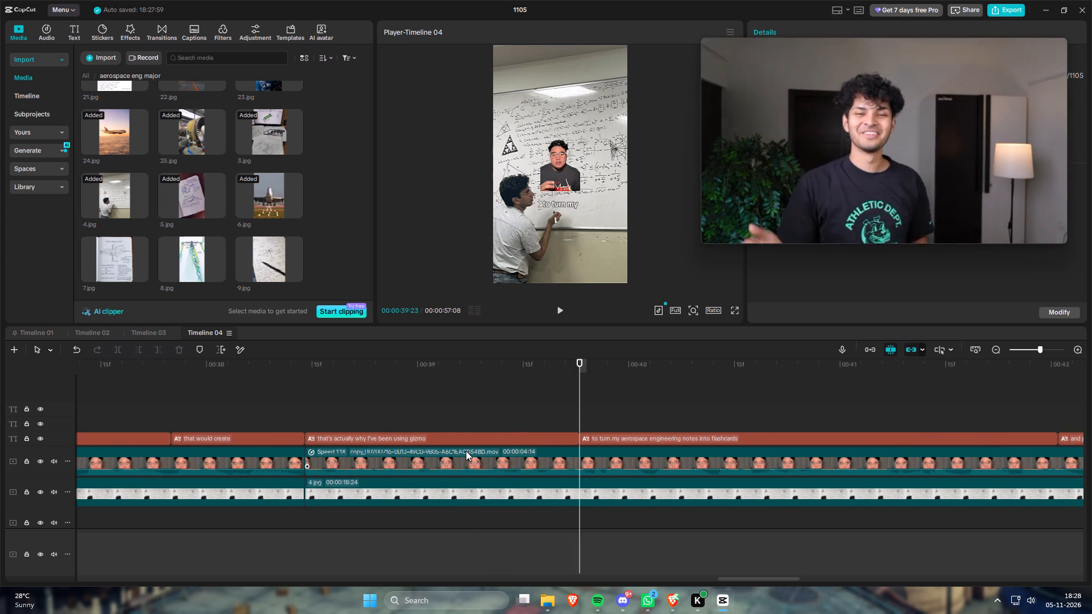
key(Down)
key(Down)
key(Down)
key(Down)
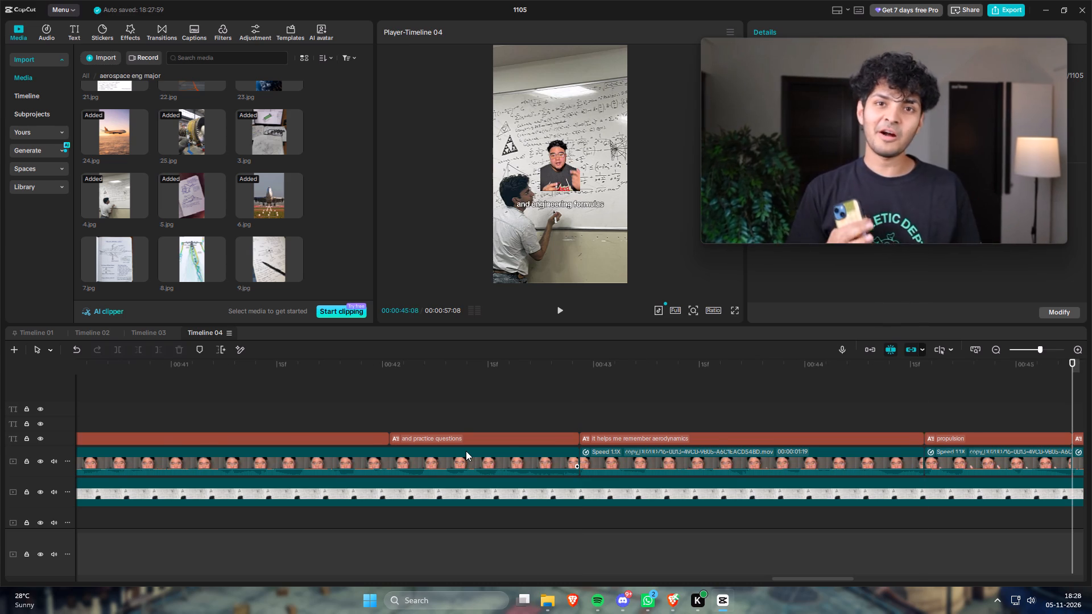
key(Down)
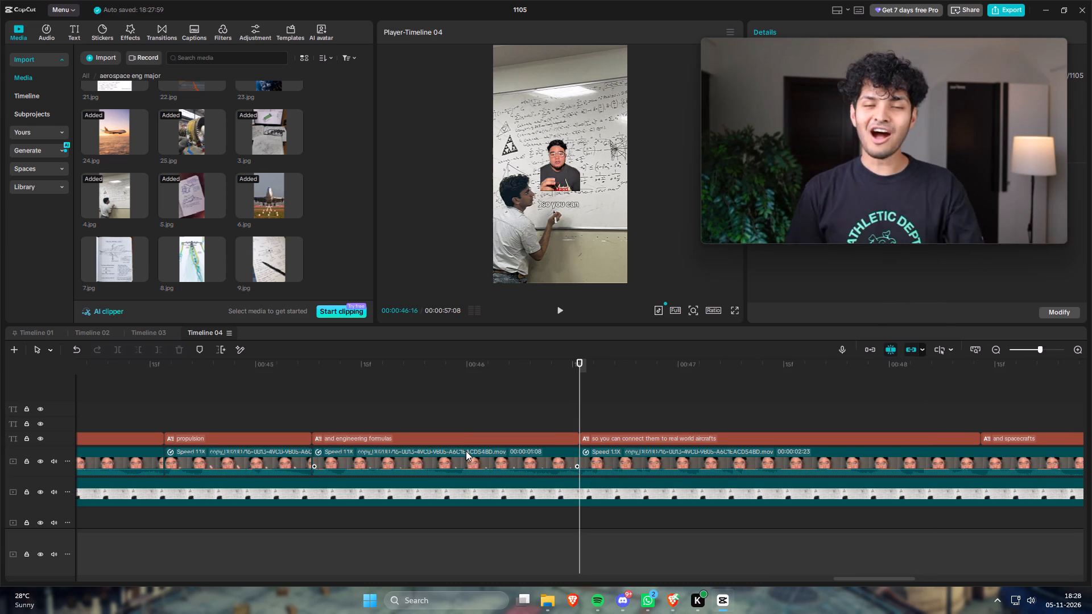
click(567, 498)
key(q)
key(shift+z)
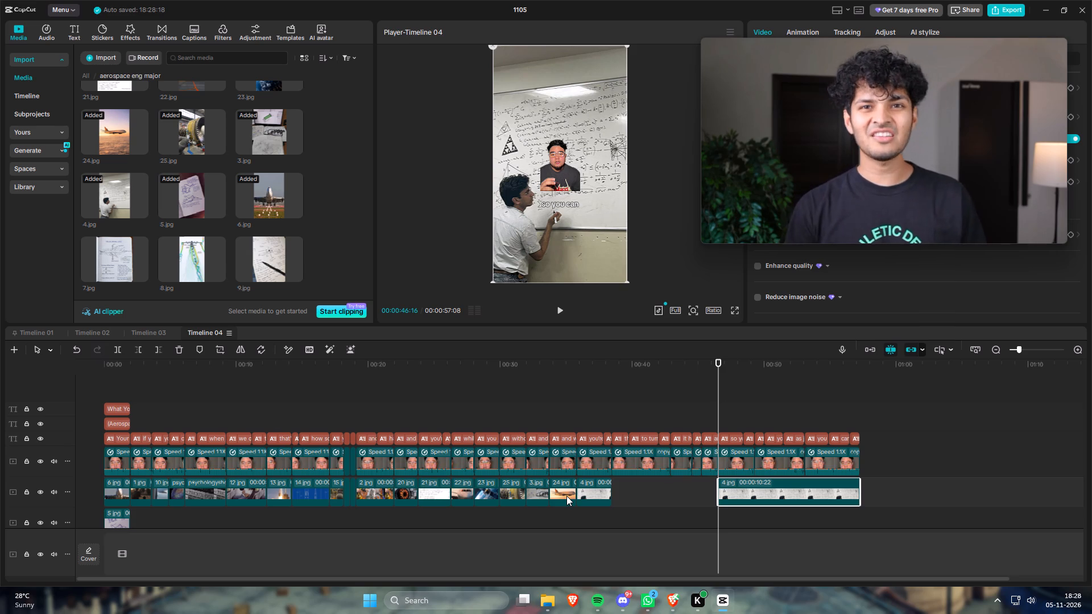
Import gizmo_2.png from the Gizmo assets folder in File Explorer into the project's top-level media.
text(==)
key(Left)
key(Down)
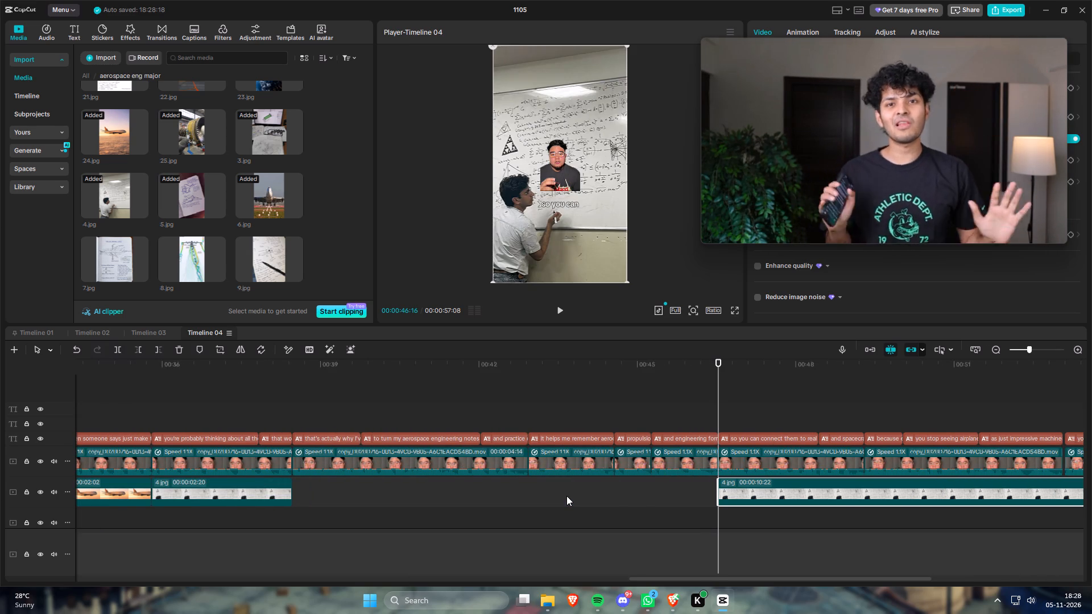
click(83, 75)
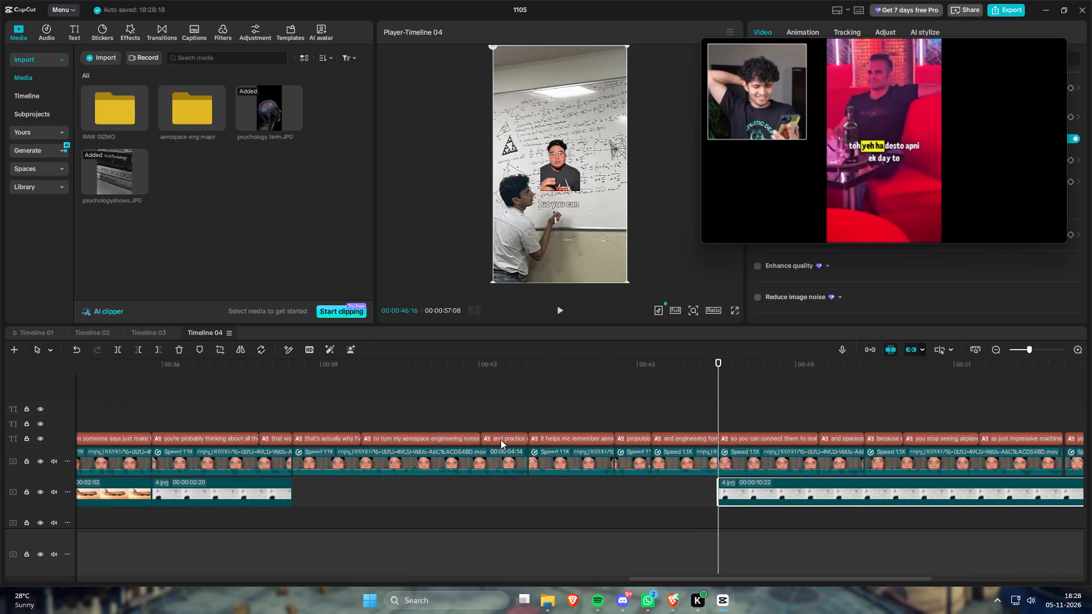
click(551, 604)
click(545, 103)
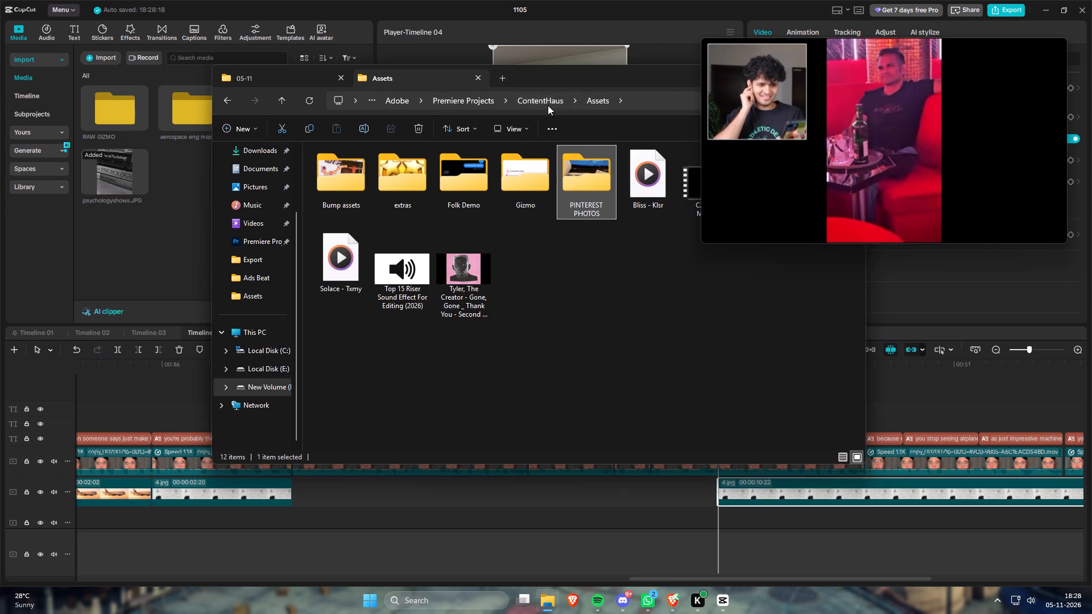
double_click(508, 186)
drag(343, 184, 166, 237)
drag(219, 240, 261, 258)
Place gizmo_2.png in the gap between the two 4.jpg clips and extend it to 00:00:46:16.
drag(189, 181, 350, 502)
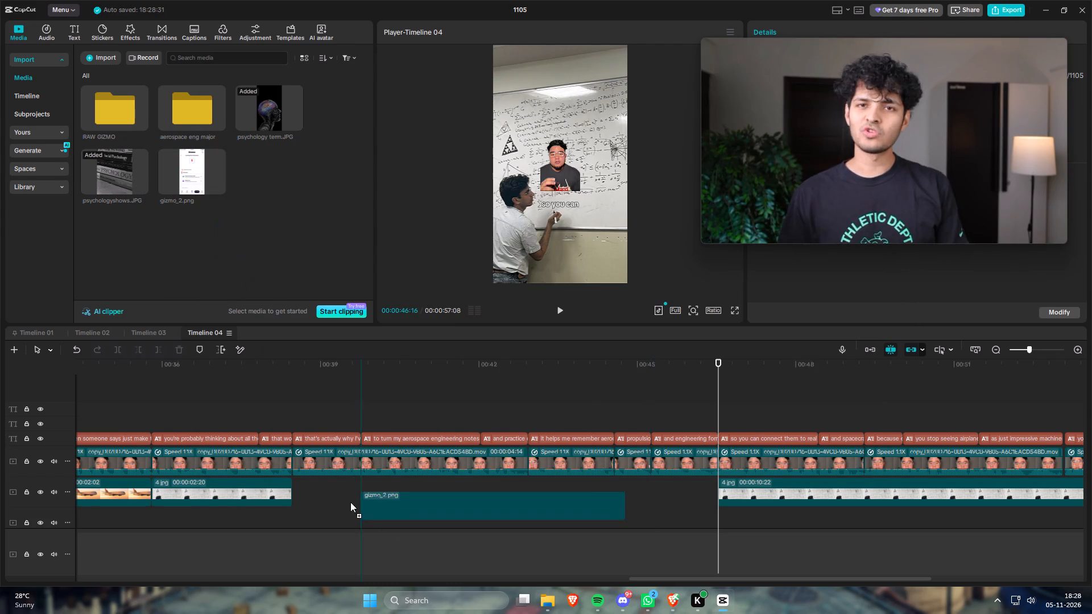
drag(350, 502, 291, 496)
drag(556, 495, 777, 507)
Replace the 4.jpg clip starting at 00:00:46:16 with 6.jpg from the aerospace eng major folder.
scroll(663, 440, down, 2)
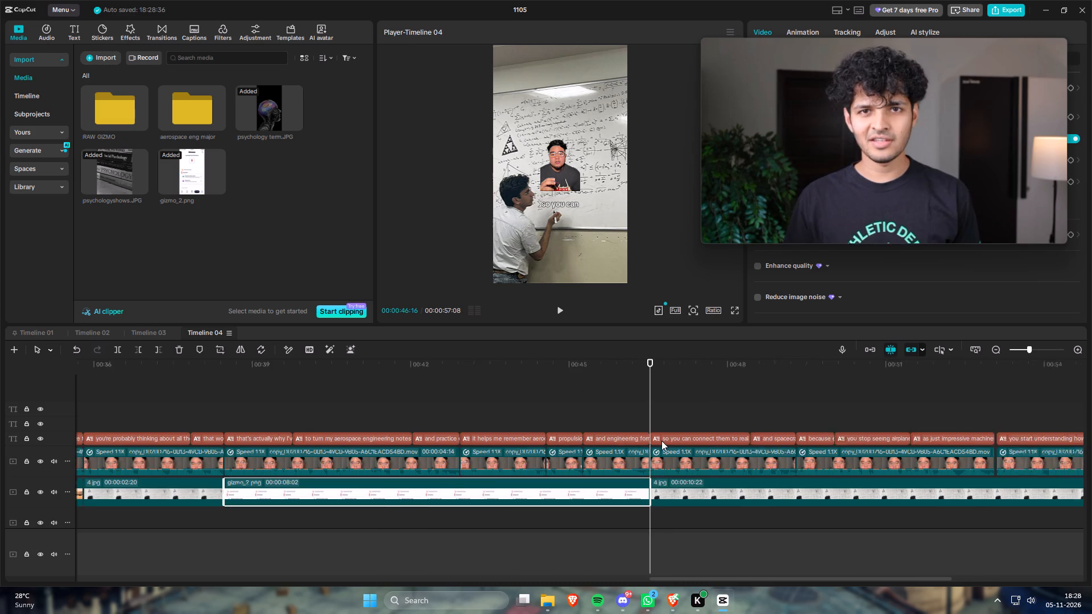
scroll(661, 441, down, 3)
drag(416, 393, 446, 406)
drag(420, 369, 468, 376)
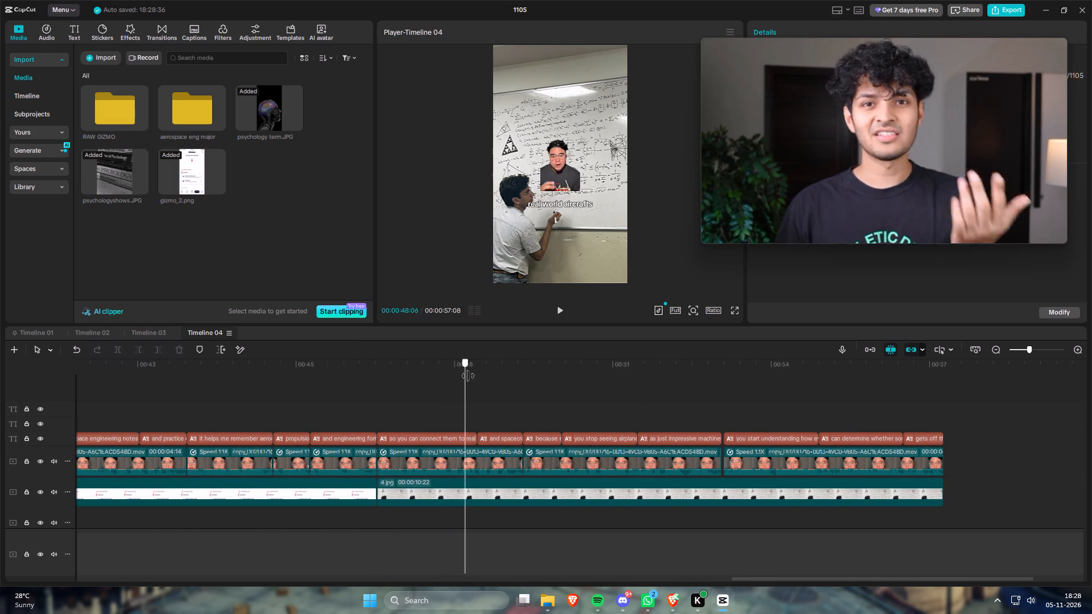
drag(468, 376, 460, 376)
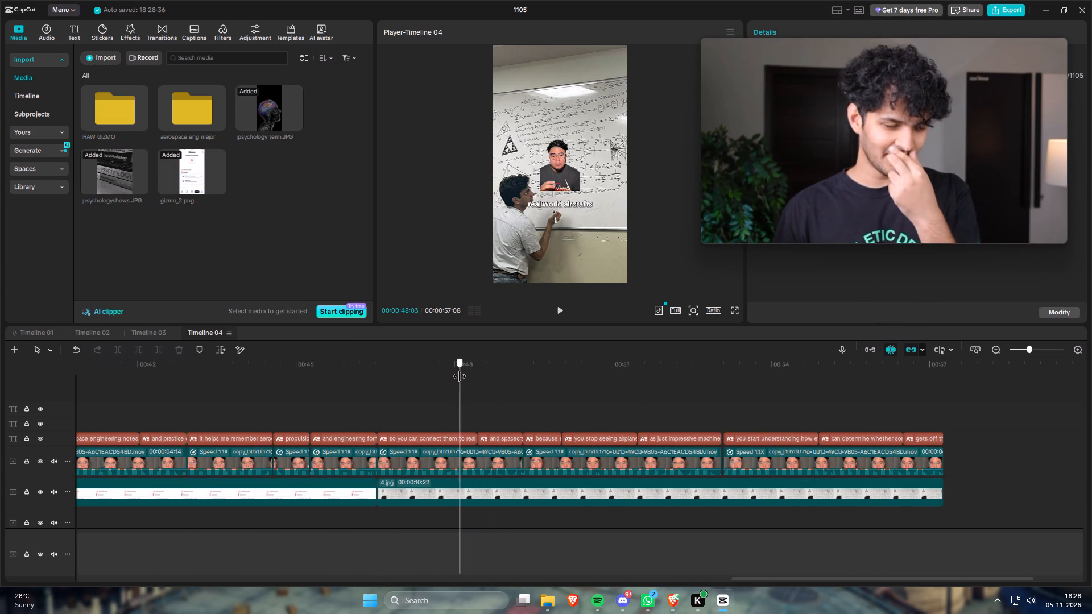
drag(460, 376, 489, 382)
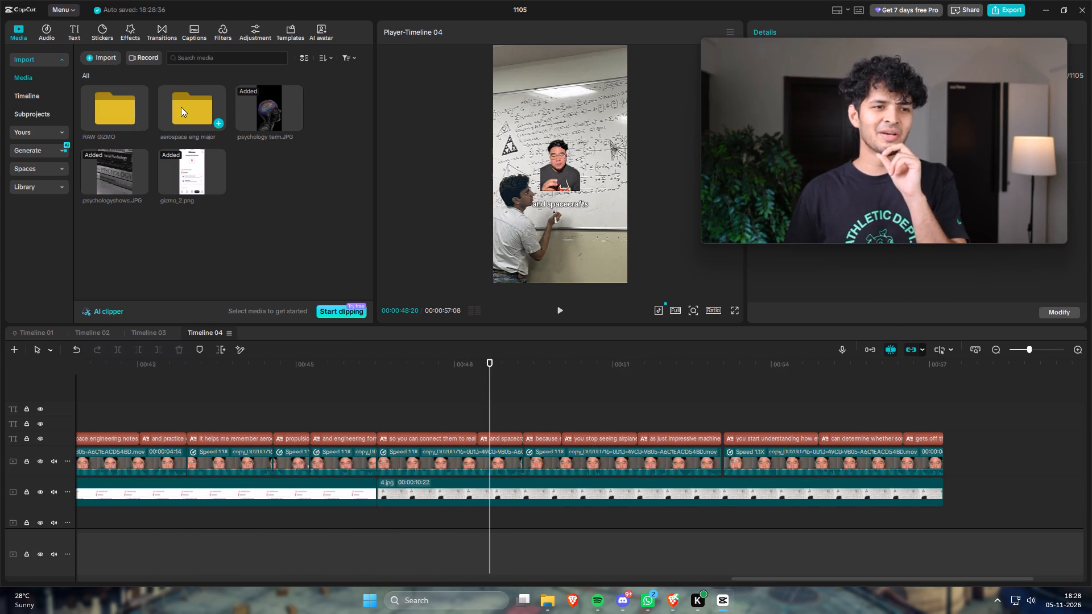
double_click(181, 107)
scroll(293, 212, down, 6)
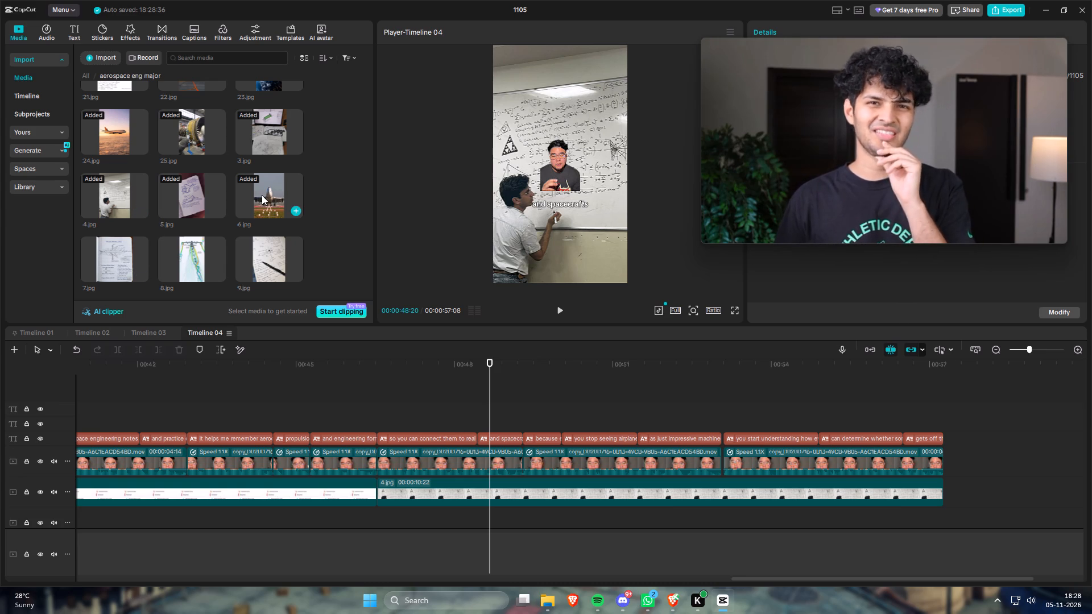
drag(263, 196, 475, 493)
click(596, 415)
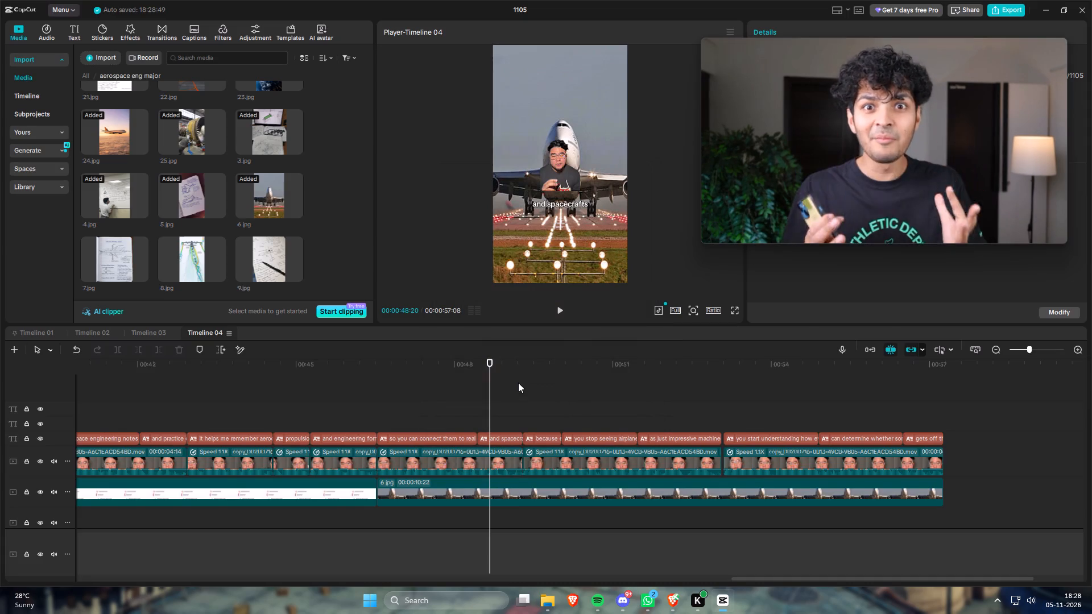
Split the 6.jpg clip at 00:00:49:09, where the "because eventually" caption begins.
drag(514, 370, 523, 370)
click(565, 489)
key(s)
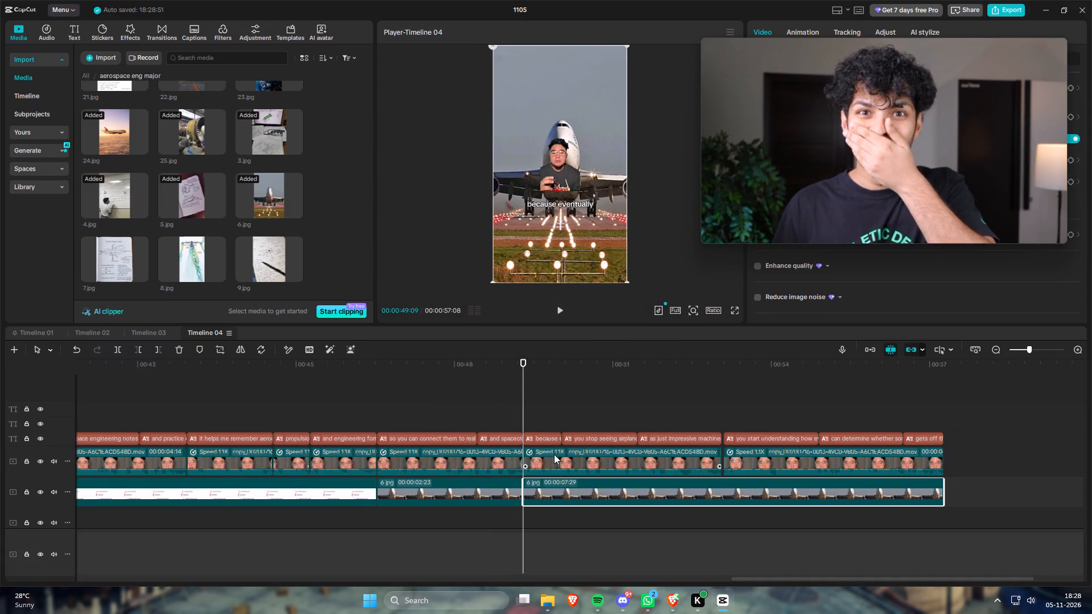
Delete the small gap before the talking-head clip captioned "you start understanding how every little design".
text(==)
scroll(506, 428, down, 3)
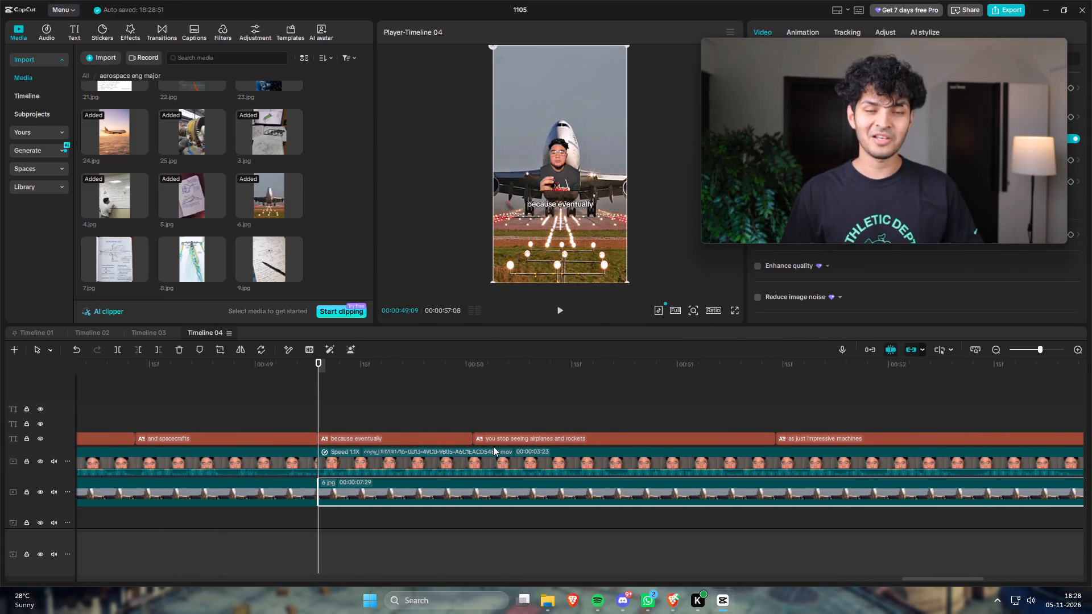
drag(476, 404, 504, 402)
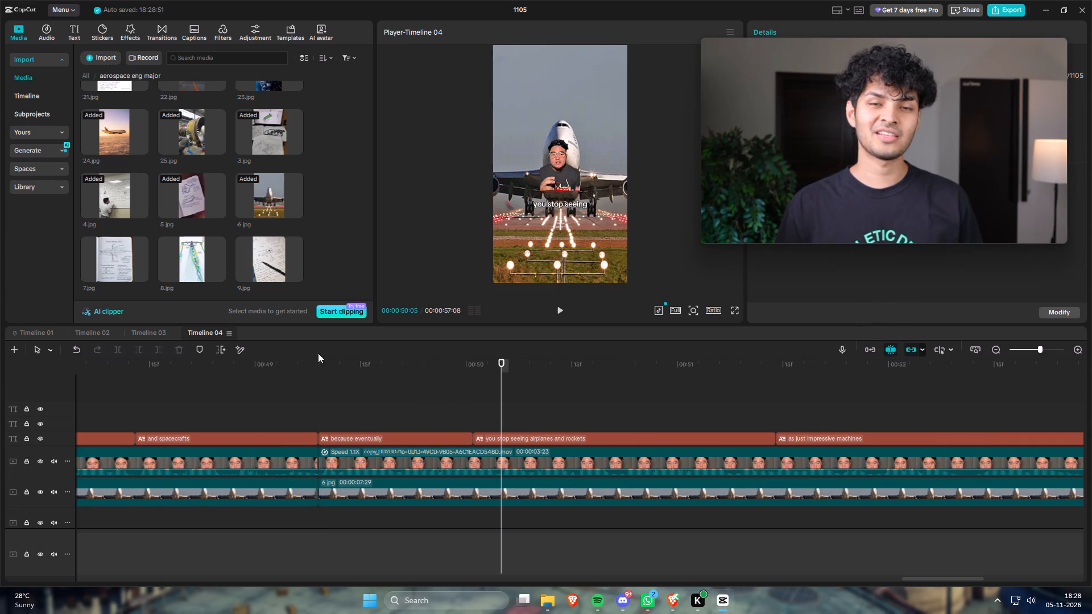
scroll(533, 409, down, 3)
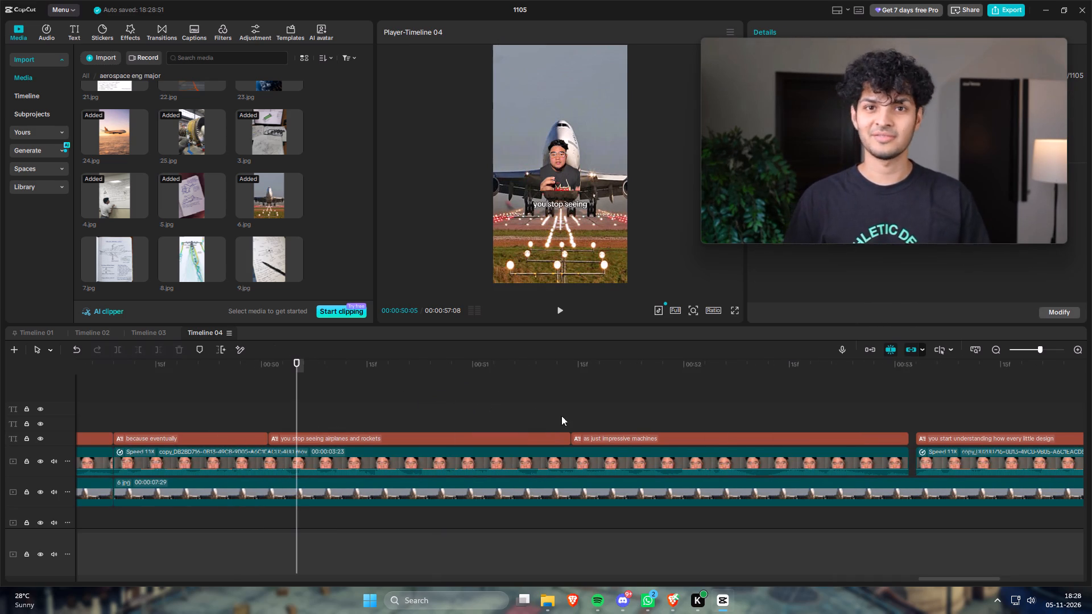
scroll(874, 391, down, 2)
right_click(777, 458)
right_click(777, 458)
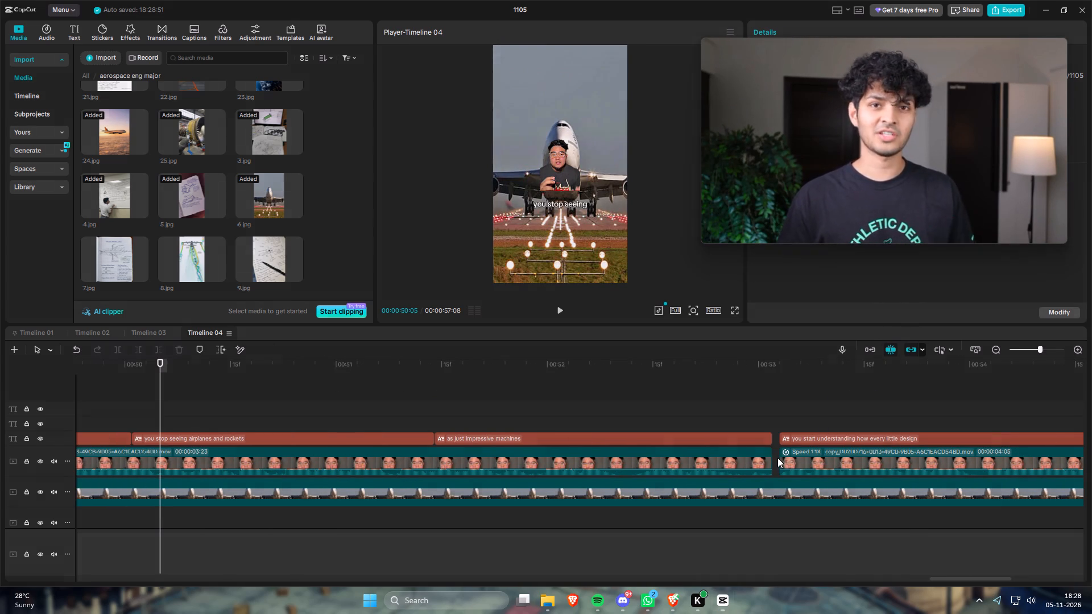
click(793, 465)
Split the 6.jpg clip at 00:00:53:02, where "you start understanding how every little design" begins.
drag(769, 368, 775, 370)
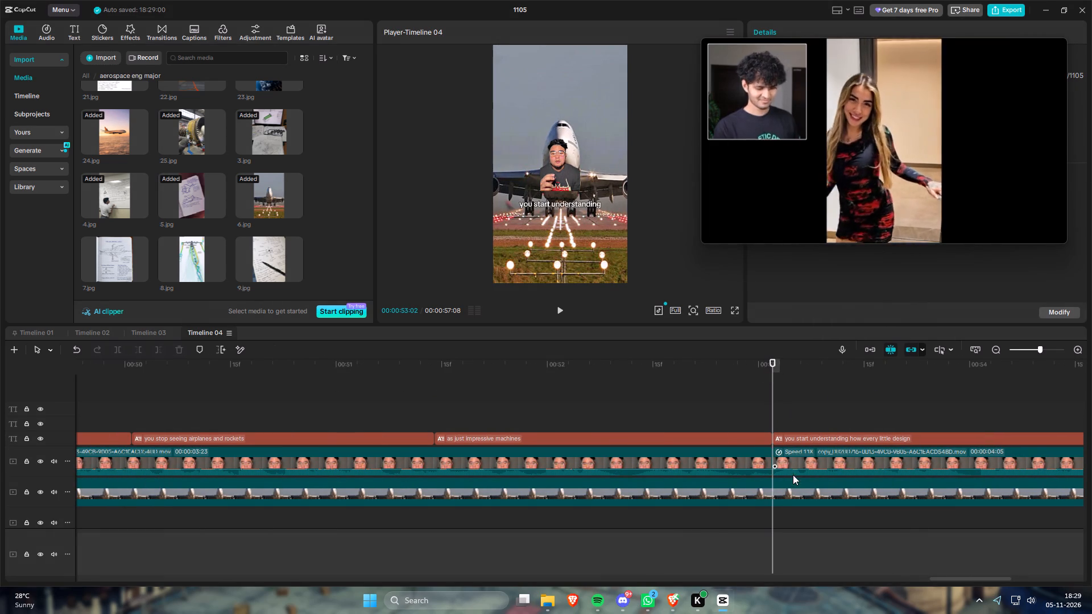
click(795, 493)
key(s)
Trim the end of the last 6.jpg clip to match the end of the talking-head video at 00:00:57:07.
scroll(725, 478, down, 4)
scroll(817, 391, down, 4)
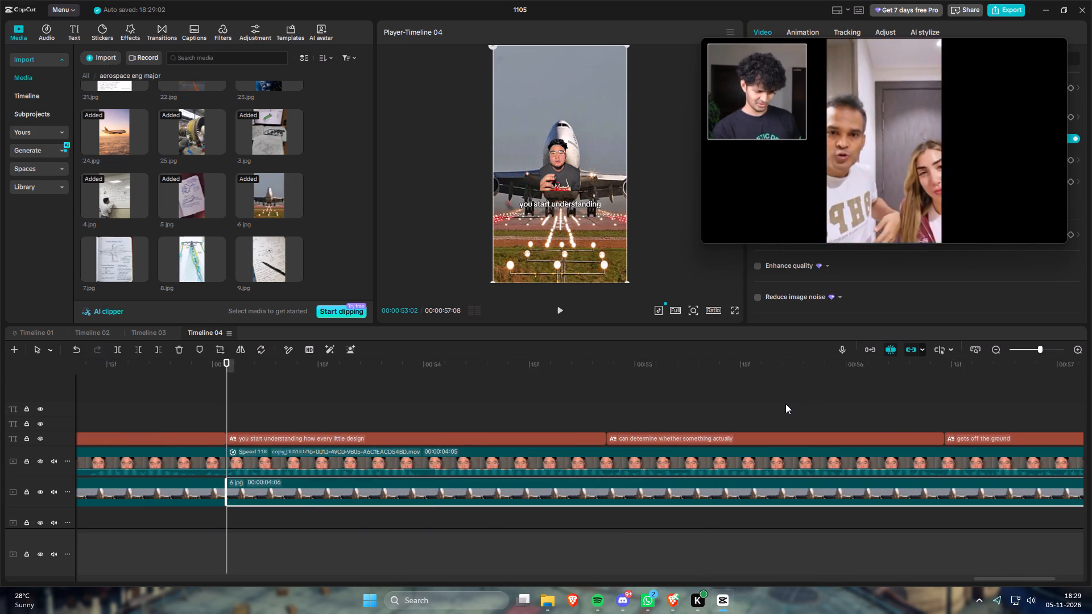
scroll(783, 405, down, 3)
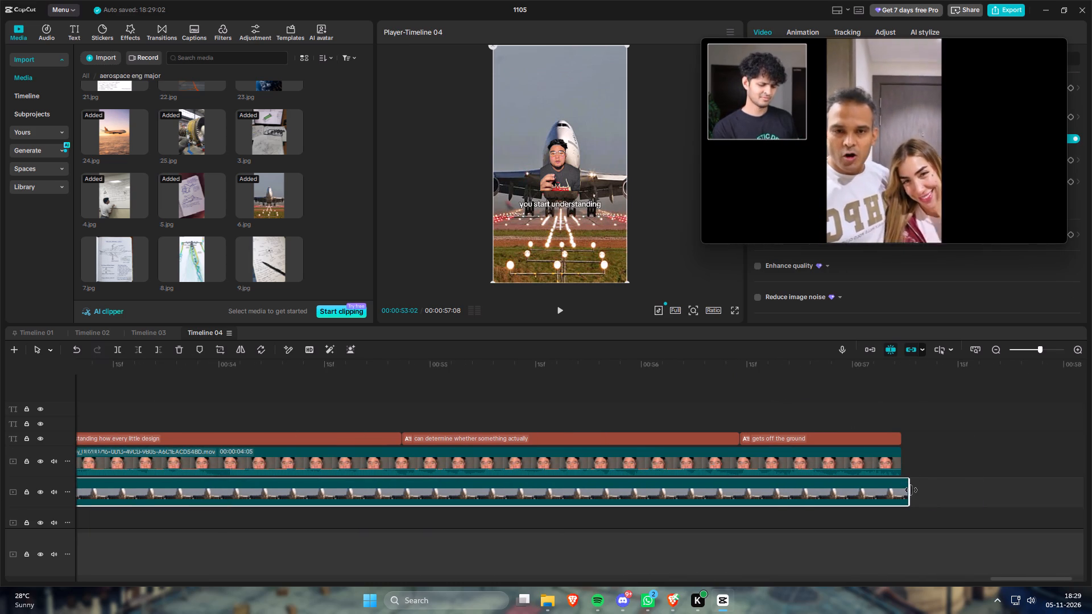
drag(911, 490, 903, 491)
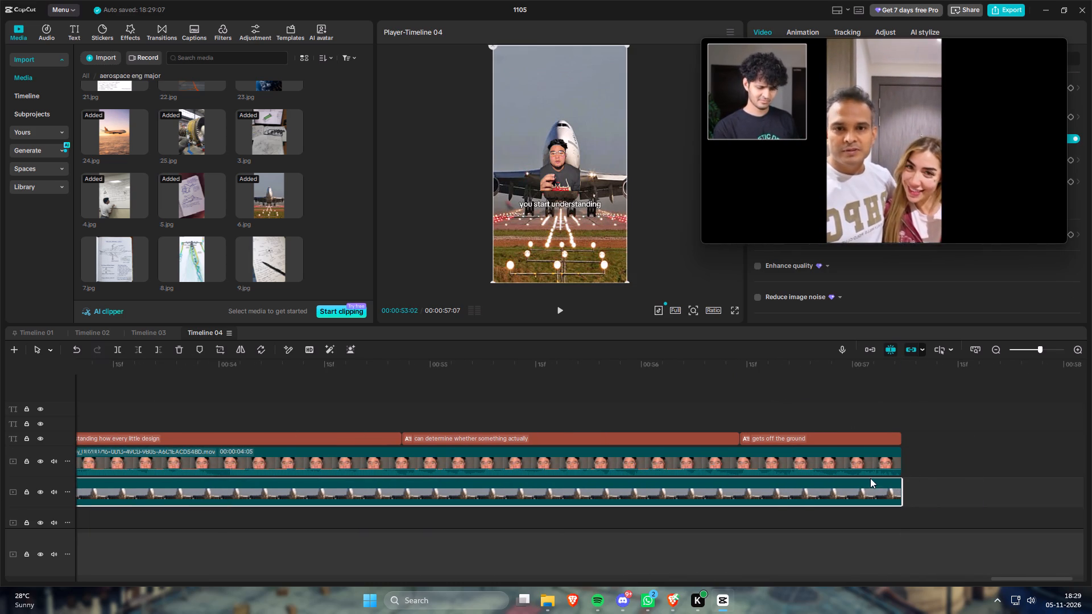
Examine the 6.jpg segments and their captions back to 00:00:46:16 to decide which segment needs a different image.
drag(628, 395, 691, 407)
scroll(688, 407, up, 4)
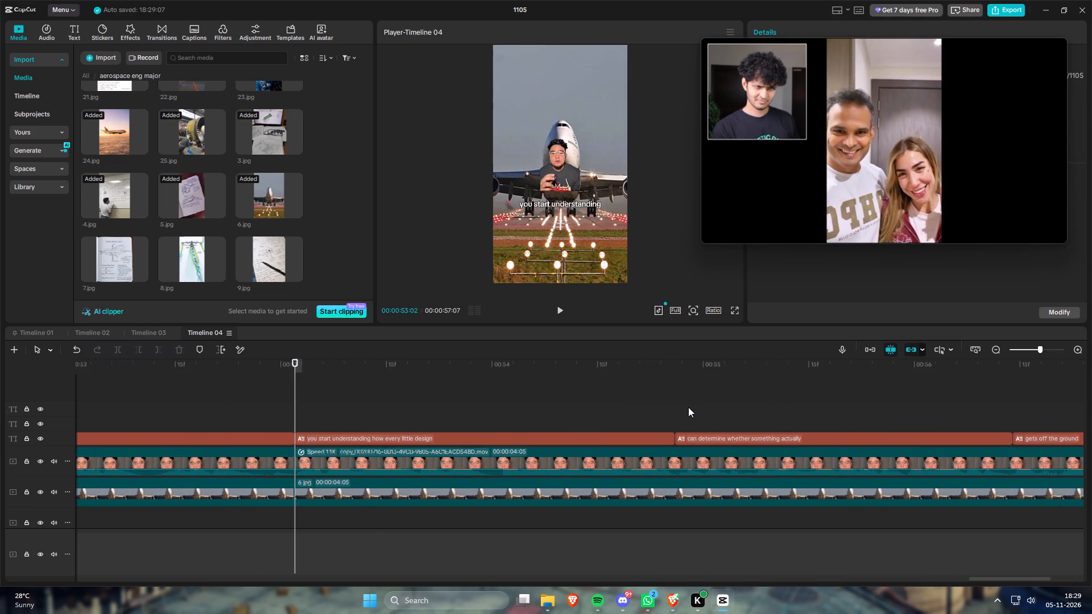
scroll(688, 407, up, 2)
drag(615, 400, 652, 405)
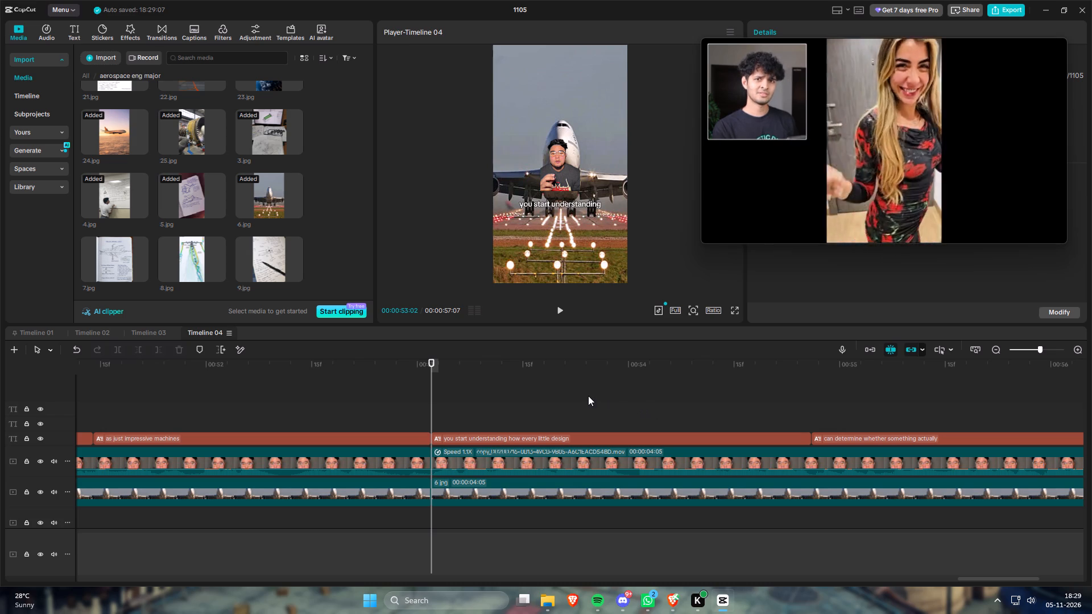
scroll(588, 396, up, 4)
key(Up)
key(Up)
key(Up)
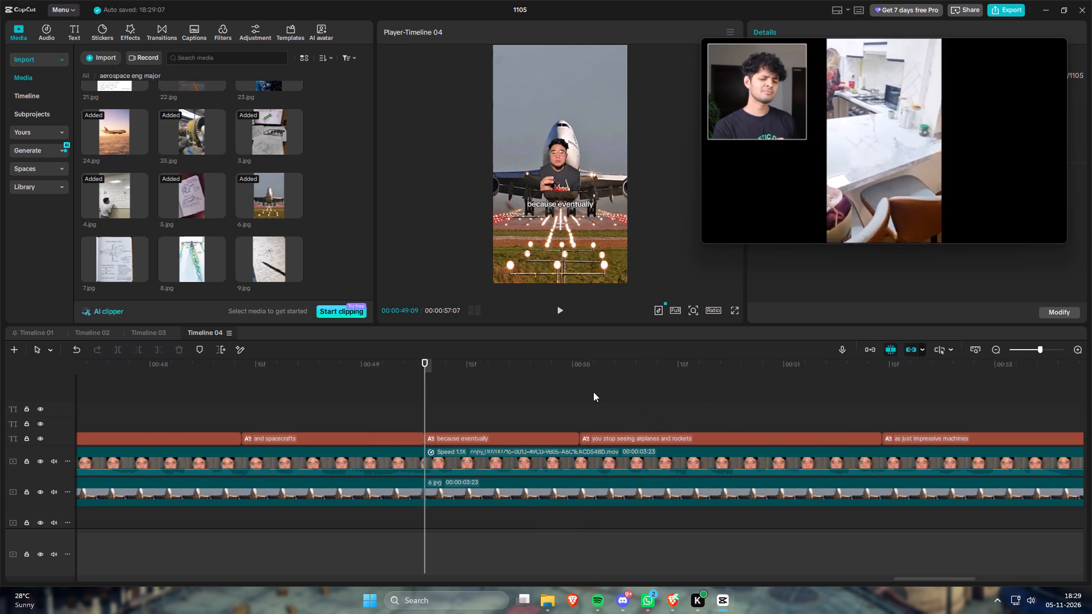
key(Up)
key(Up)
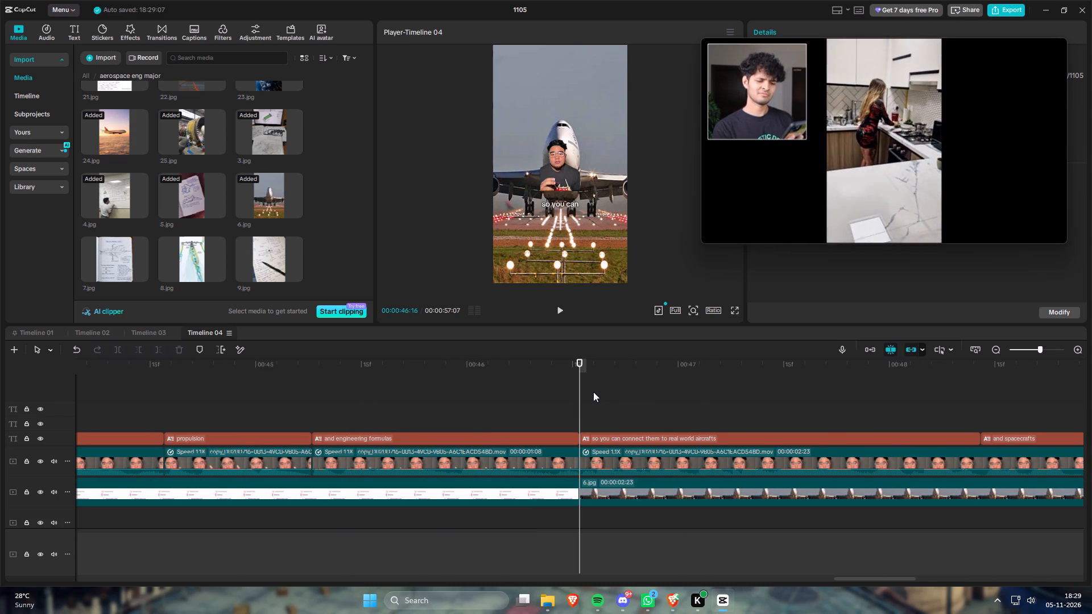
scroll(591, 393, down, 3)
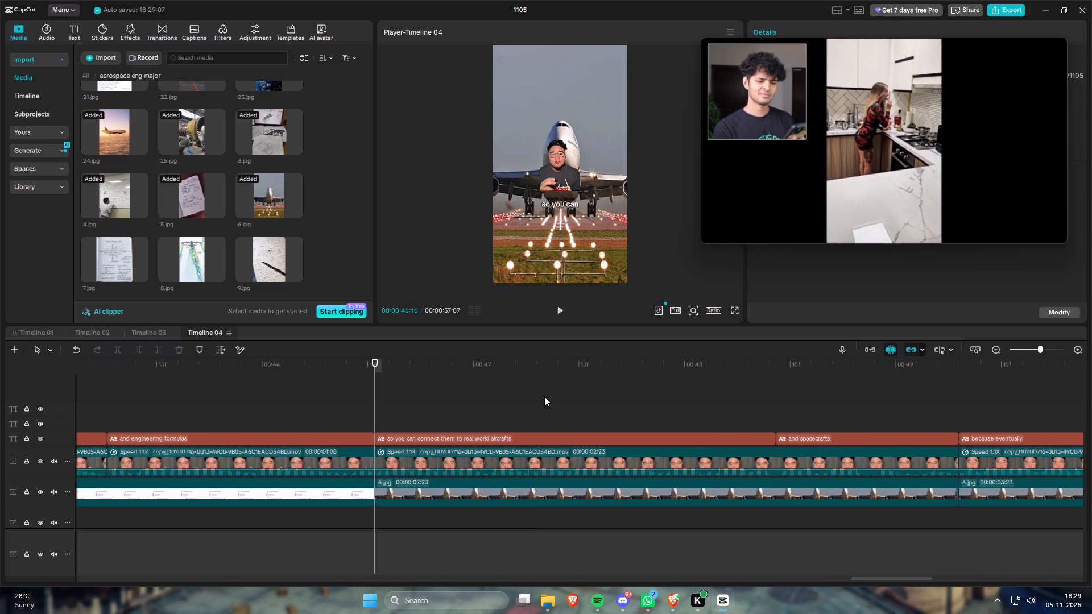
key(minus)
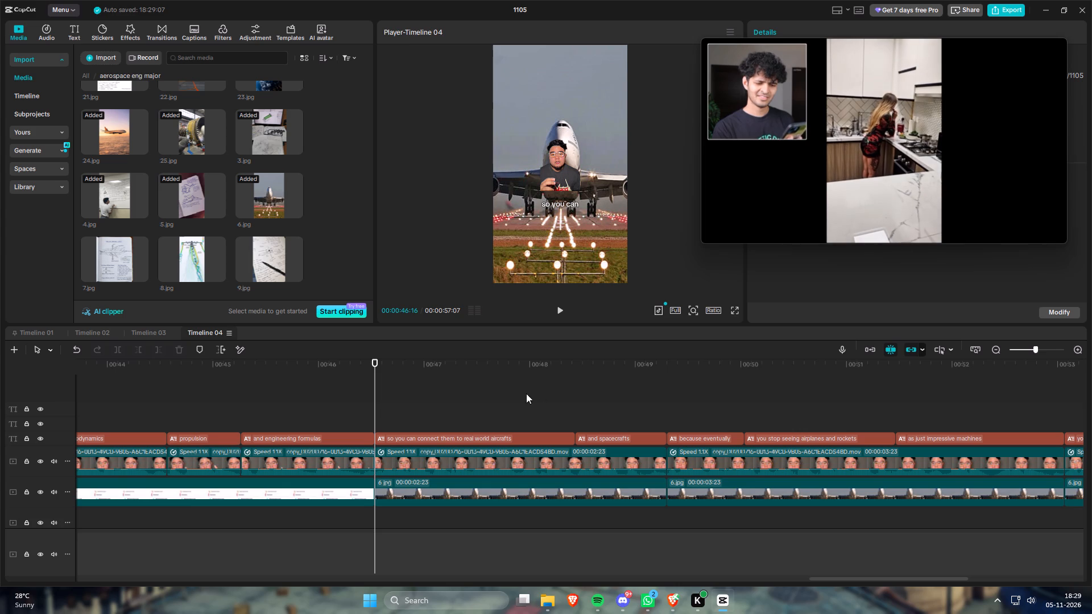
Replace the 6.jpg segment between 00:00:49:09 and 00:00:53:02, from "because eventually" to "as just impressive machines", with 8.jpg.
drag(517, 395, 546, 401)
drag(565, 363, 585, 366)
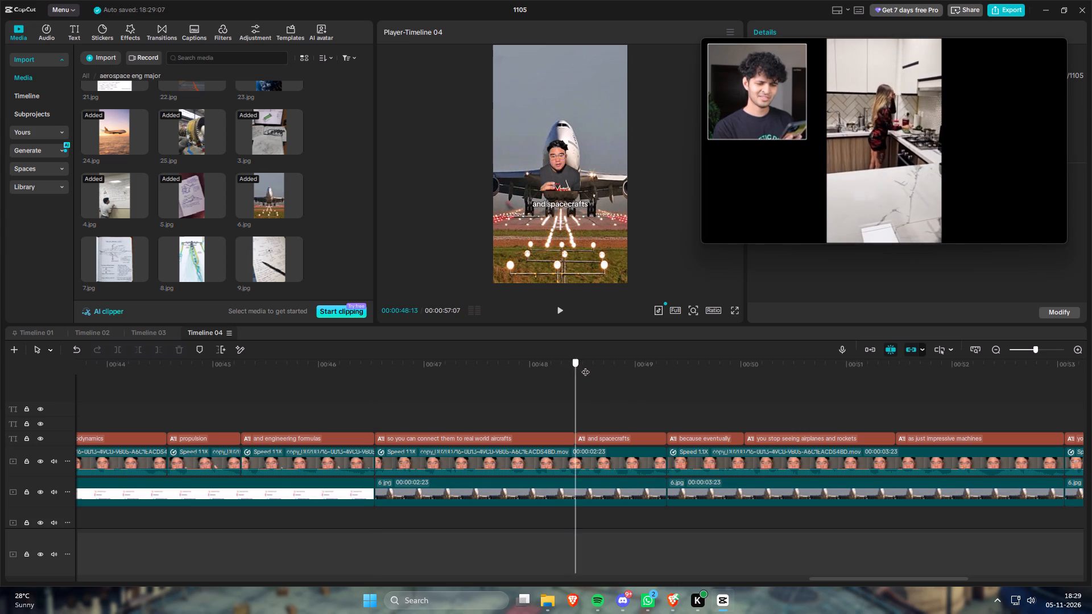
drag(585, 366, 670, 374)
scroll(632, 383, down, 3)
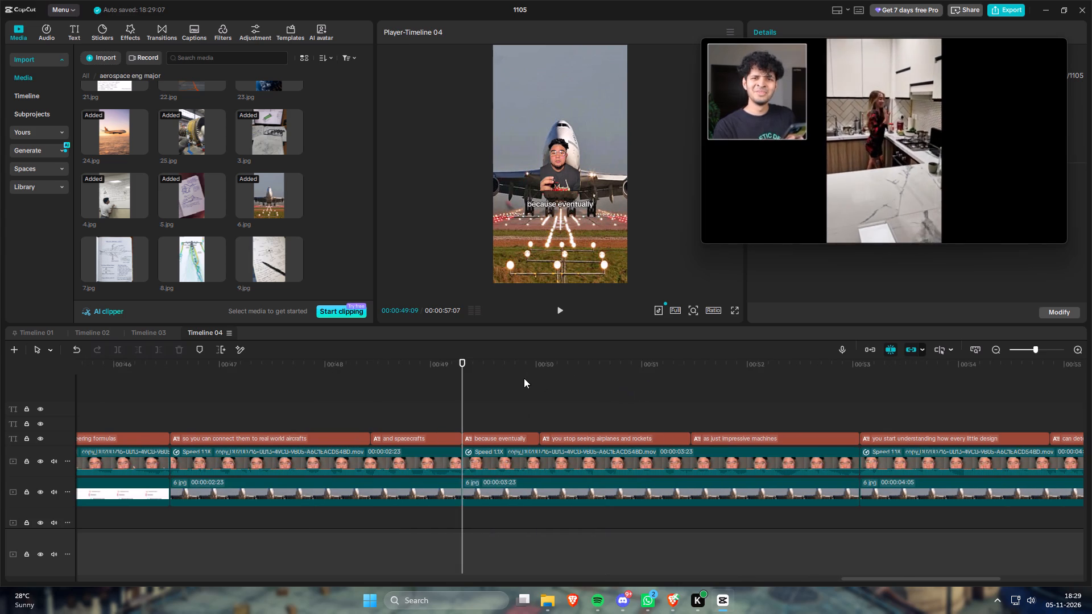
drag(502, 366, 527, 371)
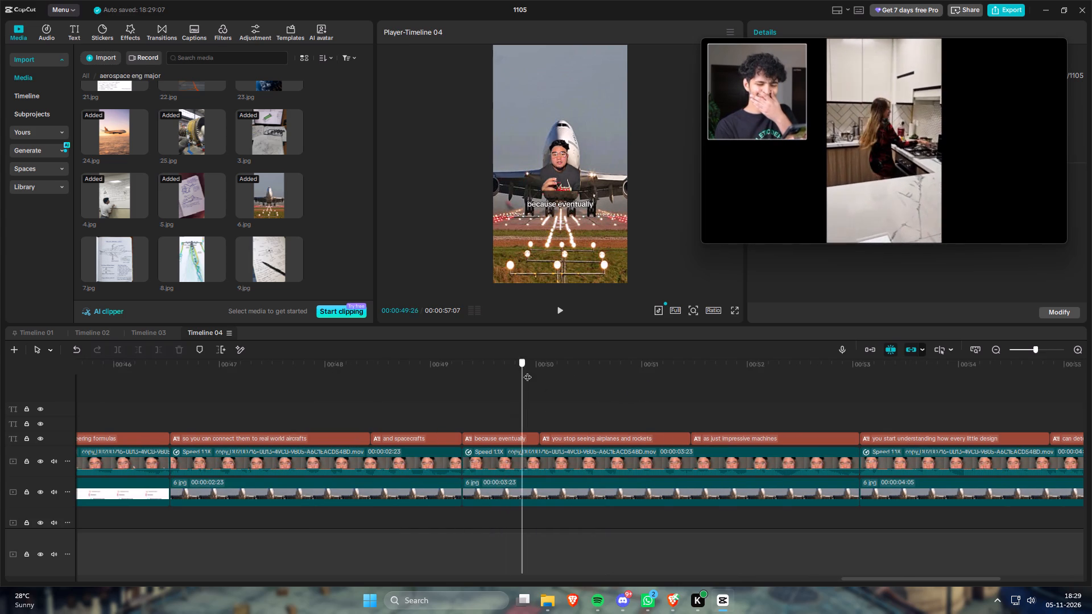
drag(527, 371, 697, 394)
scroll(518, 377, down, 1)
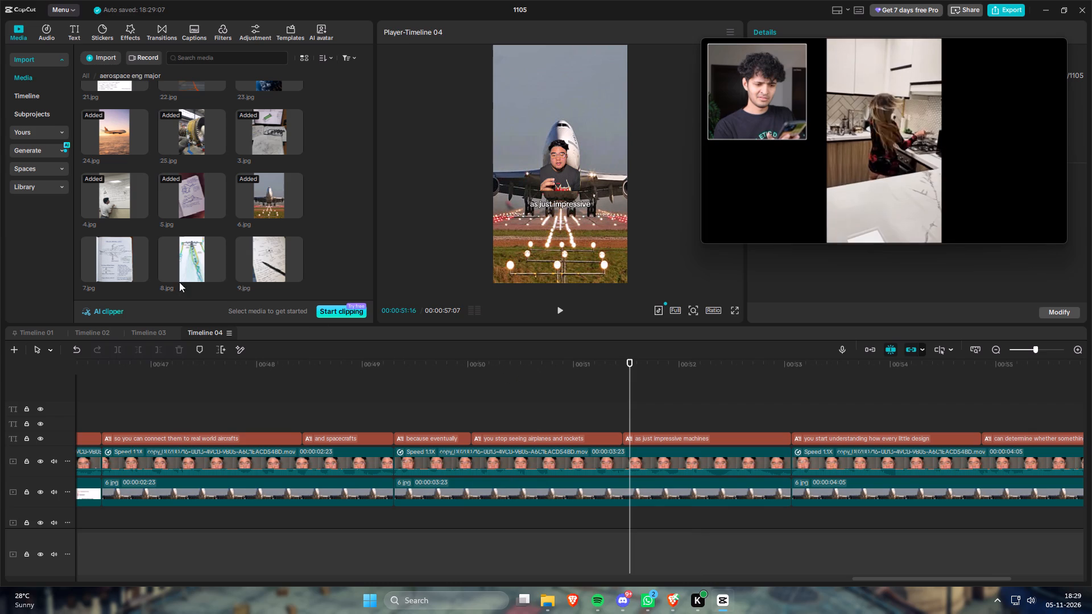
drag(202, 265, 573, 492)
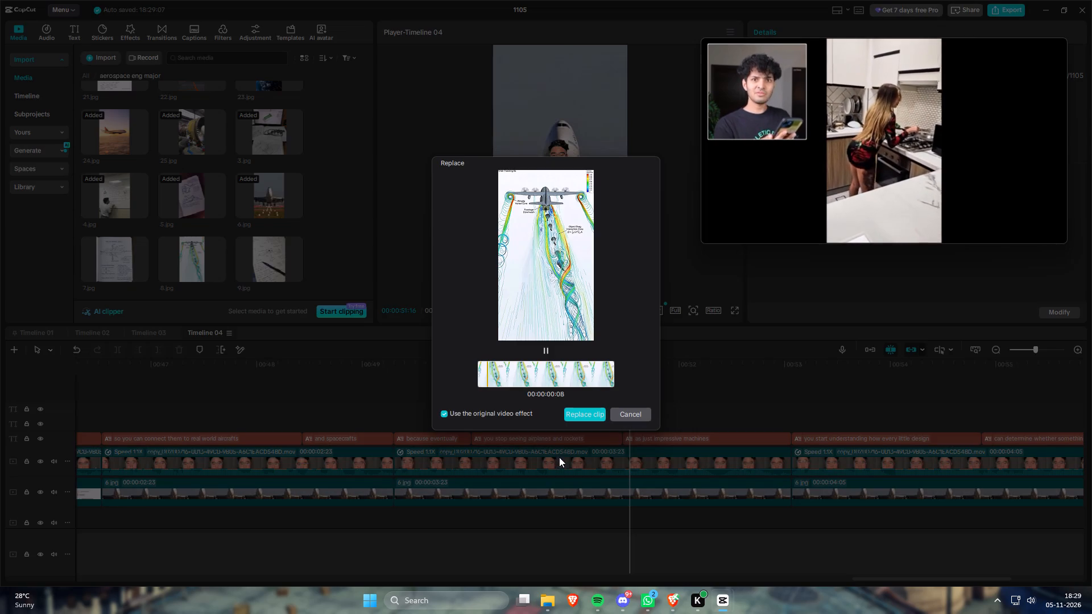
click(585, 412)
scroll(585, 412, down, 3)
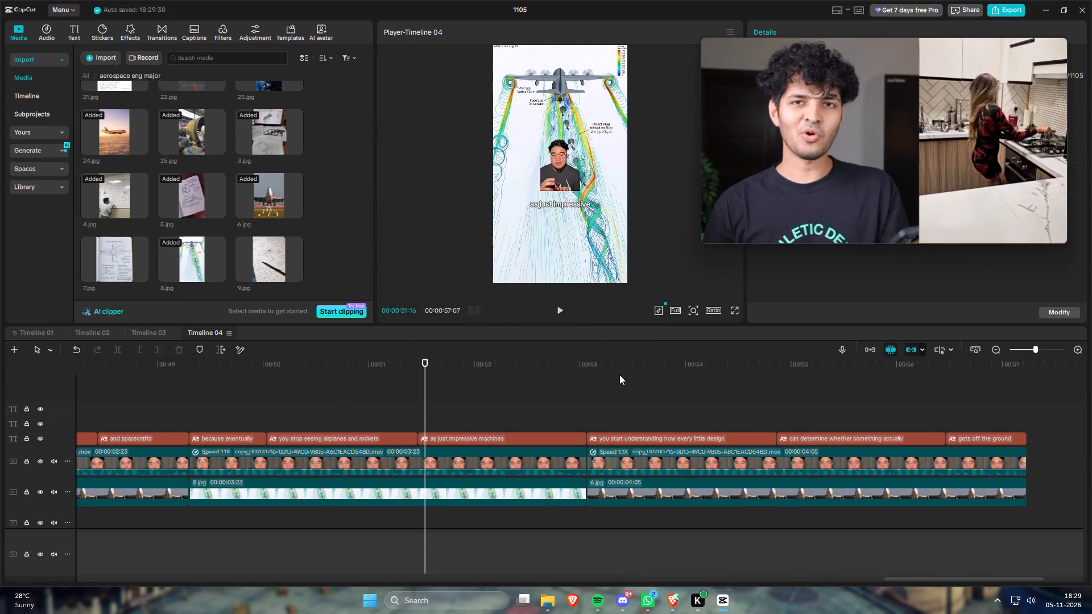
Split the last talking-head clip and the 6.jpg clip beneath it at 00:00:54:26, where "can determine whether something actually" begins.
drag(634, 379, 647, 384)
click(272, 266)
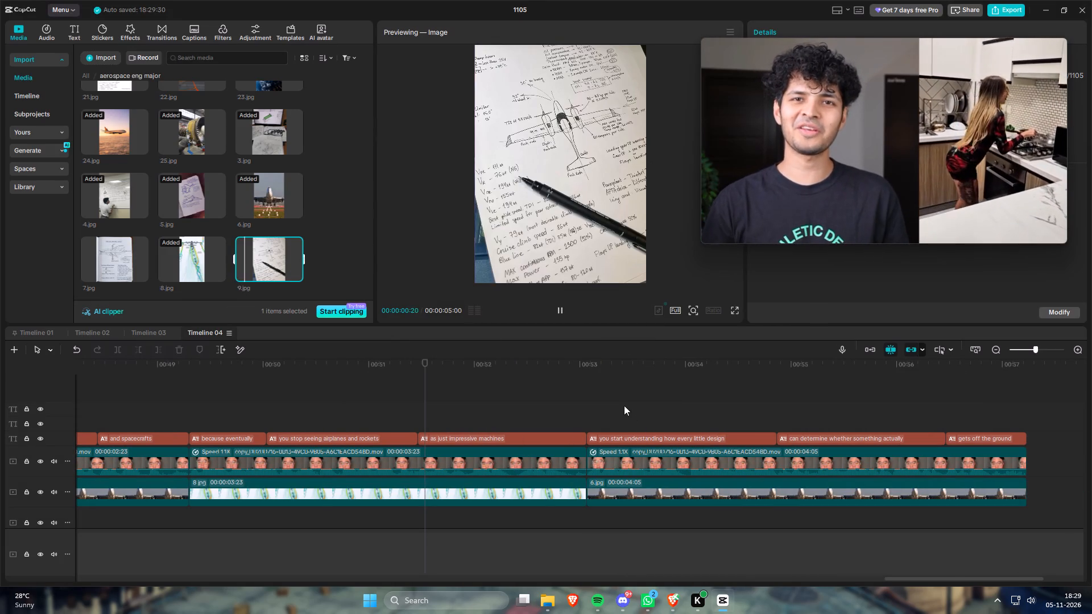
drag(642, 370, 649, 370)
drag(624, 358, 652, 368)
click(634, 410)
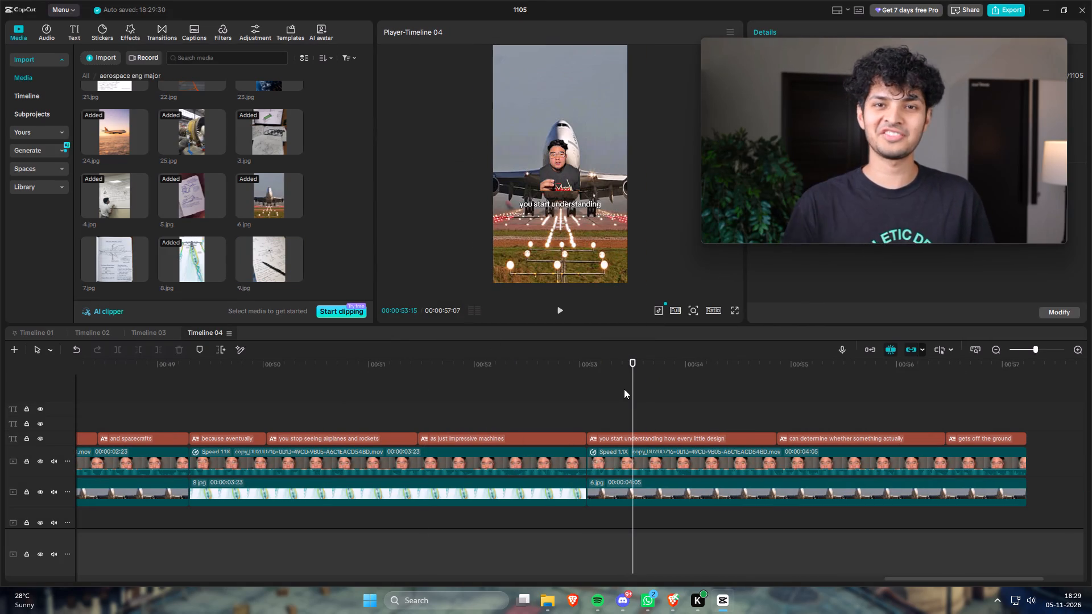
drag(721, 368, 777, 371)
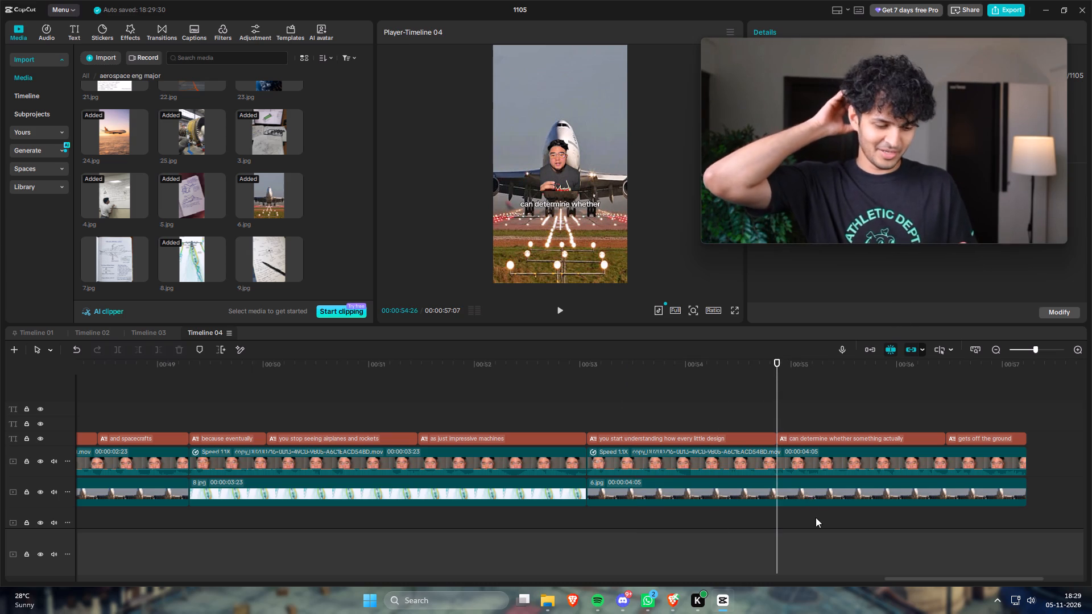
drag(816, 517, 791, 459)
key(s)
Replace the 6.jpg segment under "you start understanding how every little design", from 00:00:53:02 to 00:00:54:26, with 7.jpg.
drag(123, 262, 683, 467)
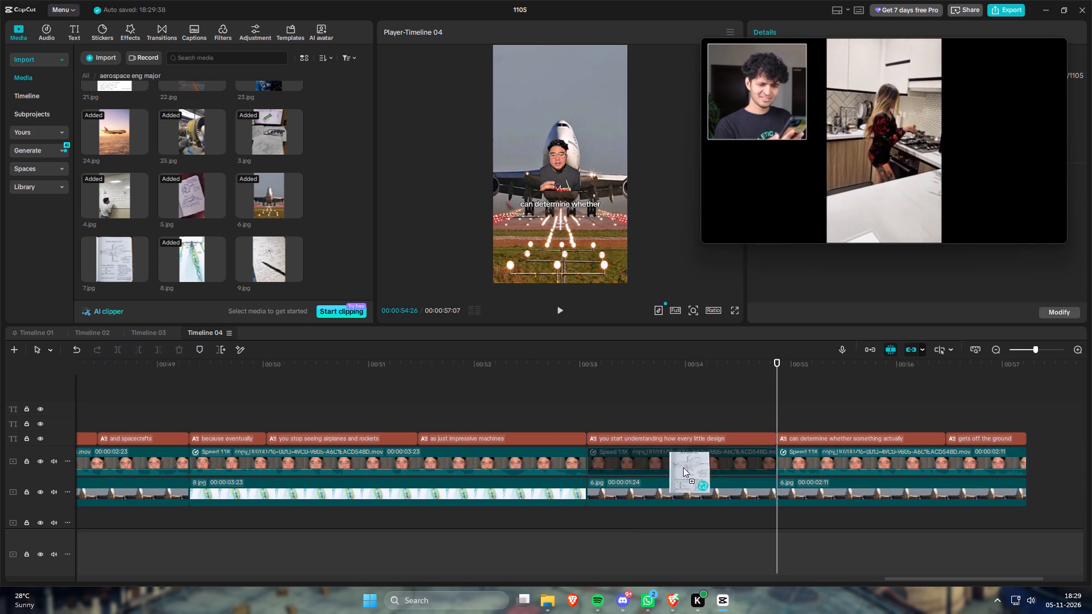
drag(683, 467, 728, 487)
click(593, 412)
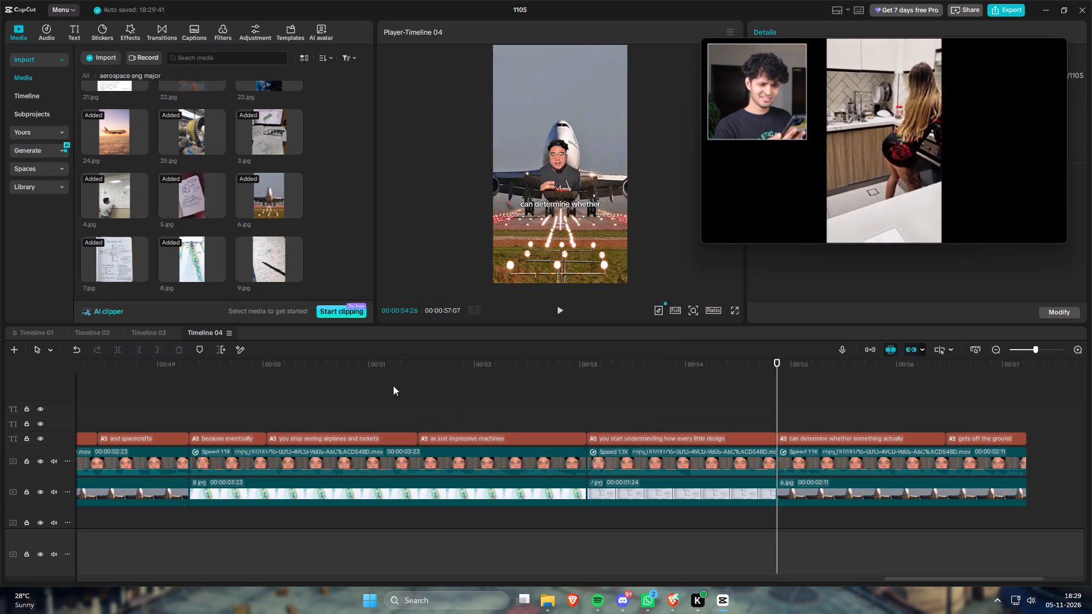
Replace the final 6.jpg segment, from 00:00:54:26 to the end at 00:00:57:07, with 9.jpg.
drag(264, 263, 859, 491)
click(577, 412)
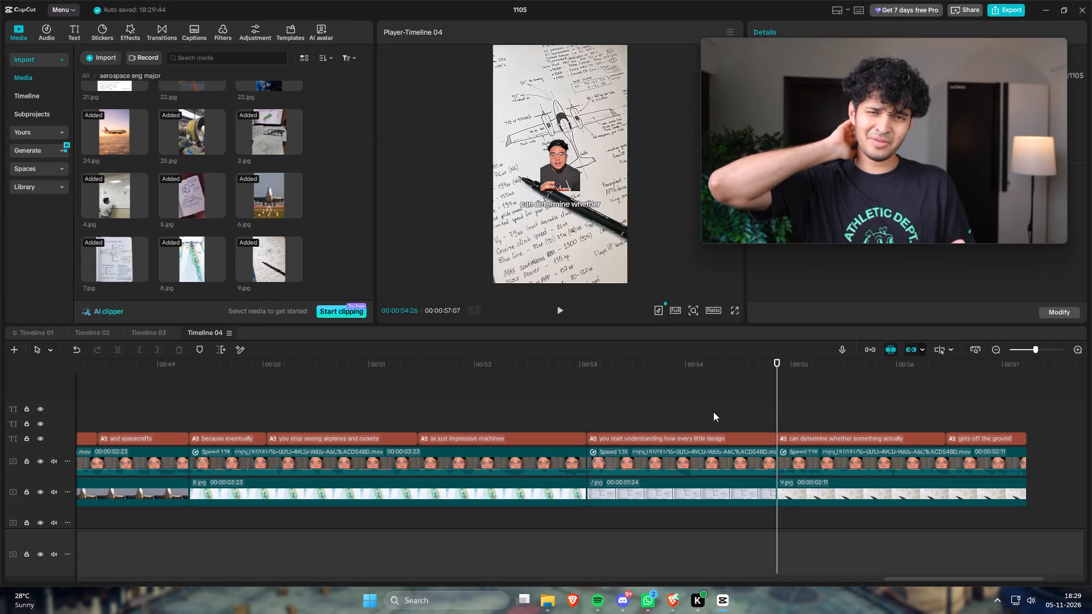
Examine the closing image segments against their captions, the whole timeline and the folder's images for anything still missing.
drag(737, 371, 907, 381)
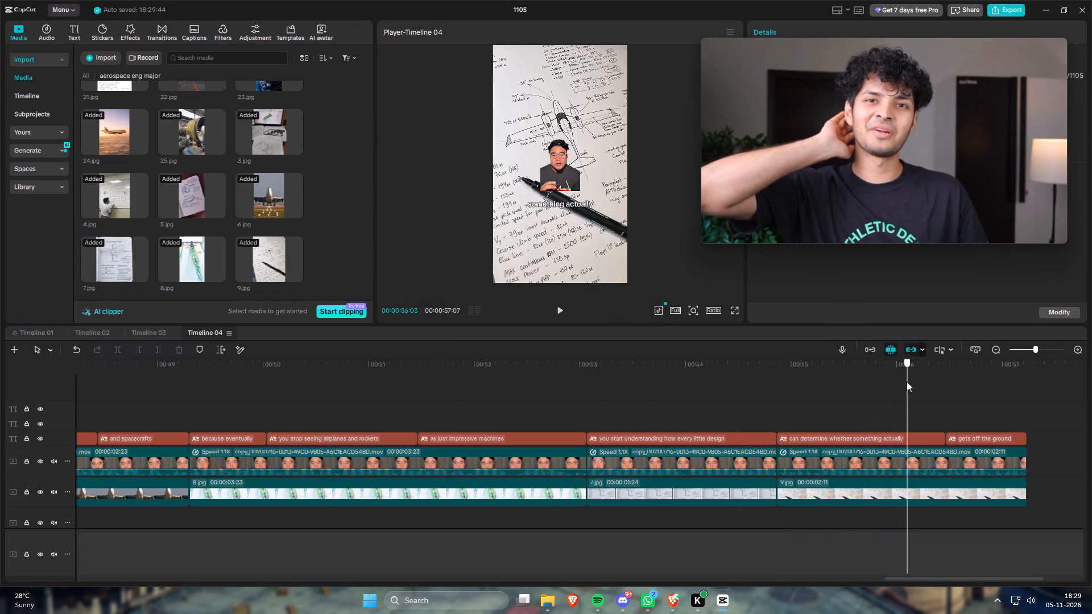
drag(825, 400, 868, 413)
key(z)
key(shift+z)
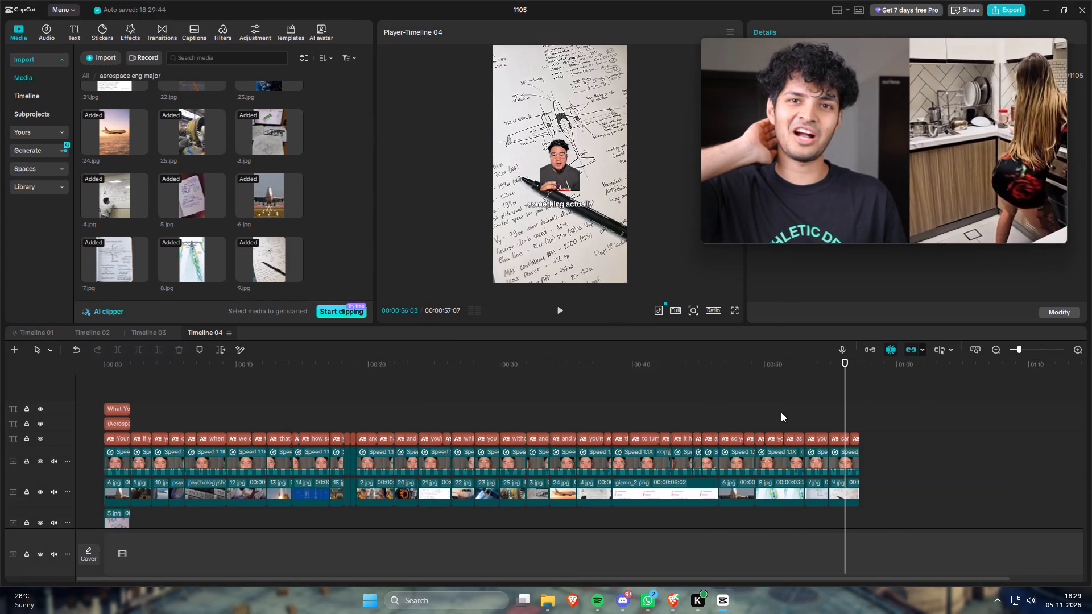
click(783, 360)
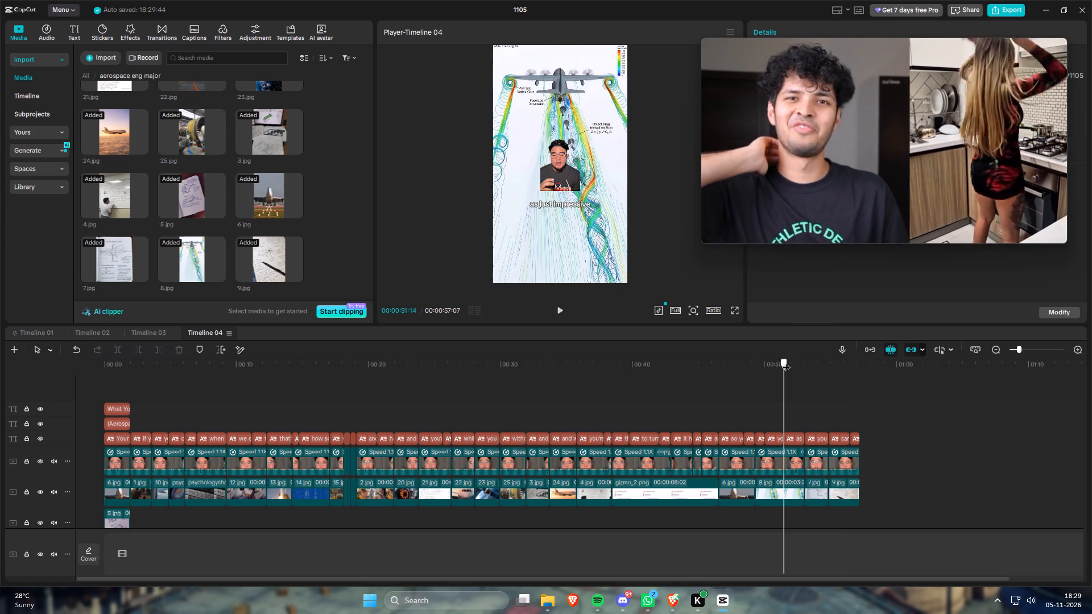
text(===)
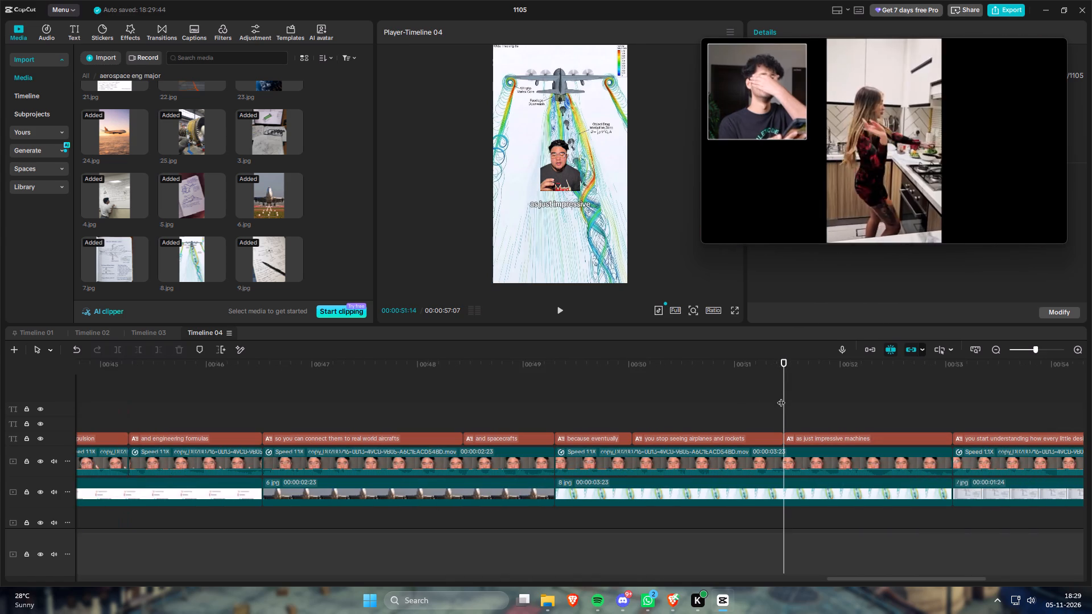
scroll(357, 209, up, 2)
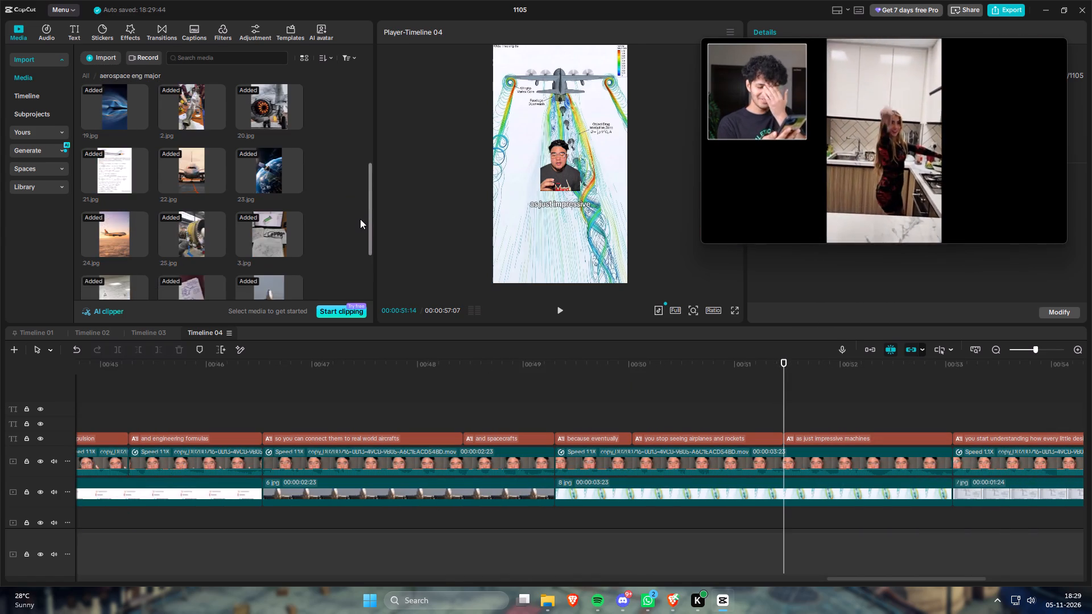
scroll(360, 222, up, 6)
scroll(360, 222, down, 9)
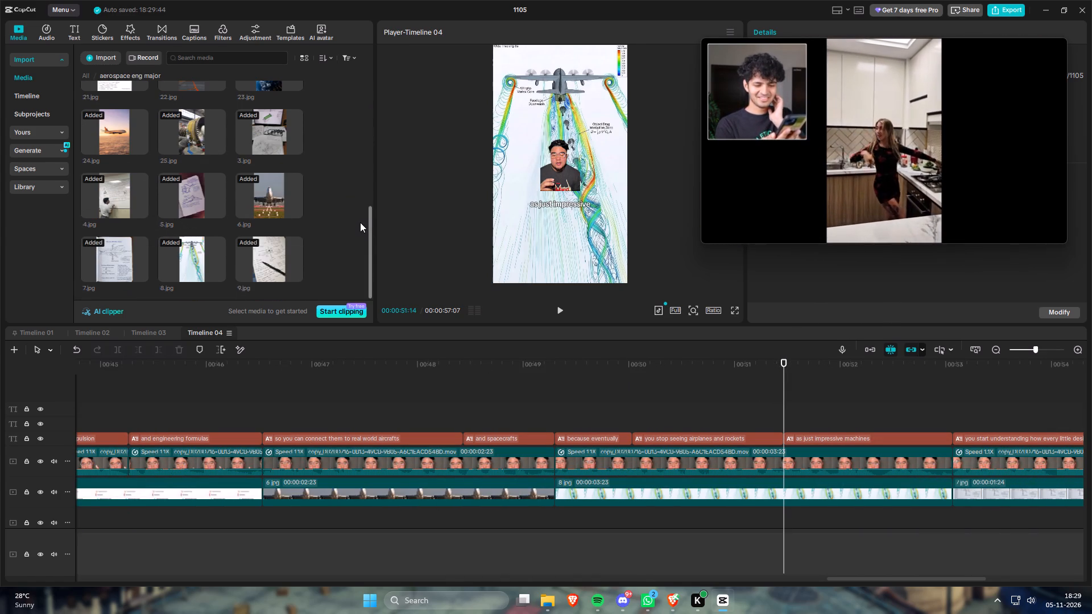
drag(702, 394, 727, 405)
key(shift+z)
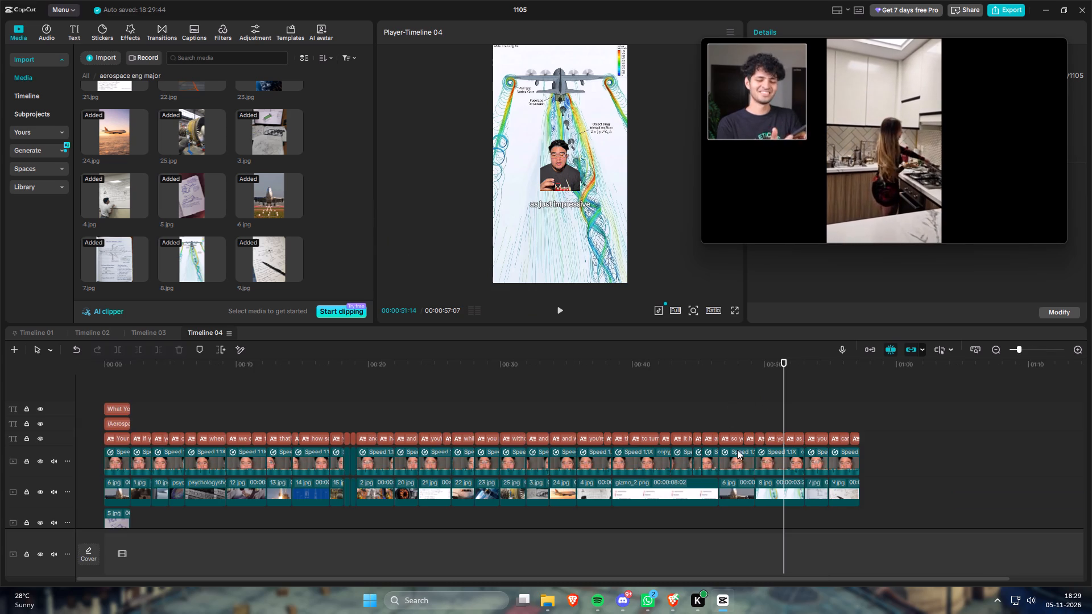
Move all background images from 1.jpg through the final 9.jpg down one track, onto the same track as the opening 5.jpg.
drag(891, 521, 135, 496)
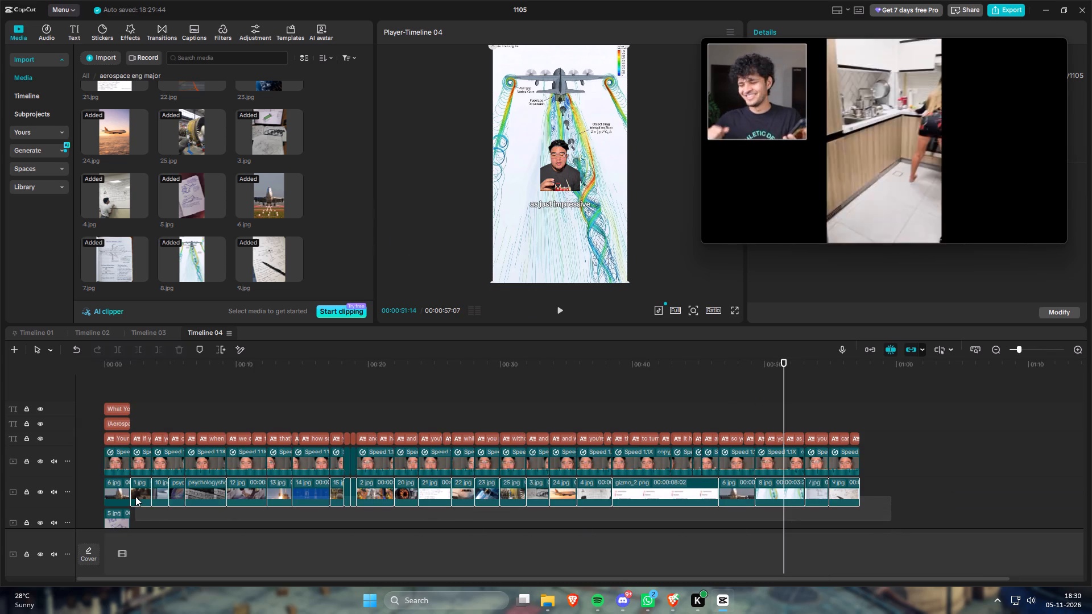
drag(135, 496, 135, 496)
alt+scroll(201, 463, down, 4)
drag(307, 435, 305, 442)
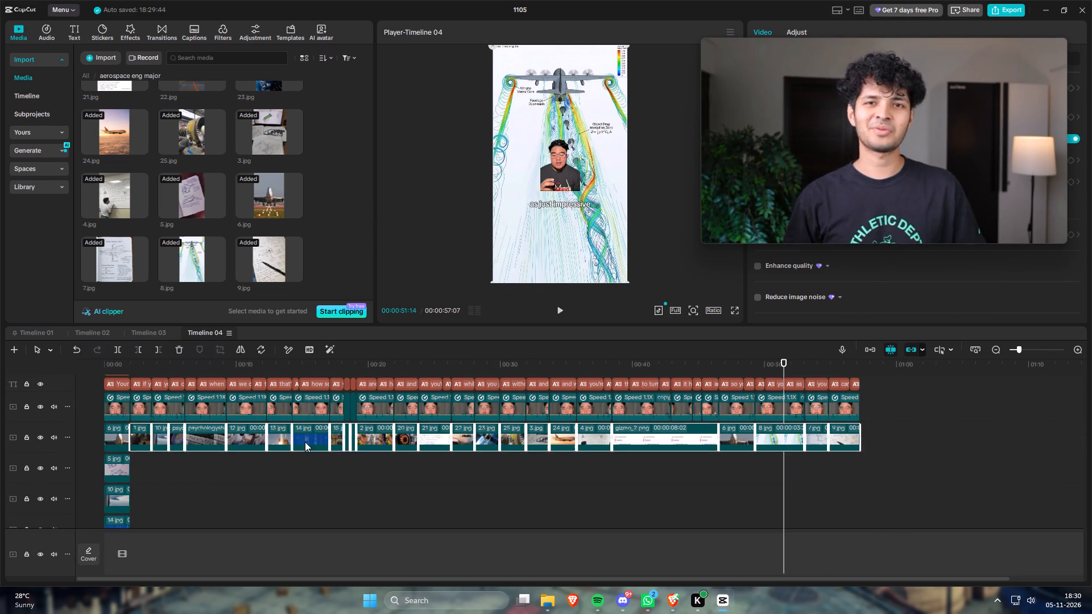
drag(305, 442, 305, 458)
drag(252, 431, 275, 436)
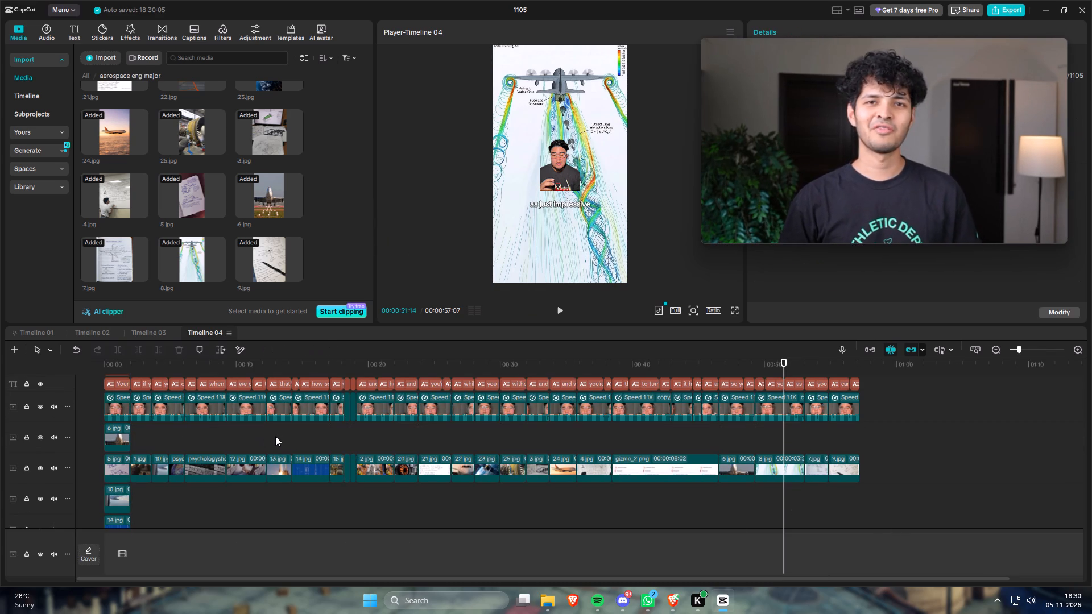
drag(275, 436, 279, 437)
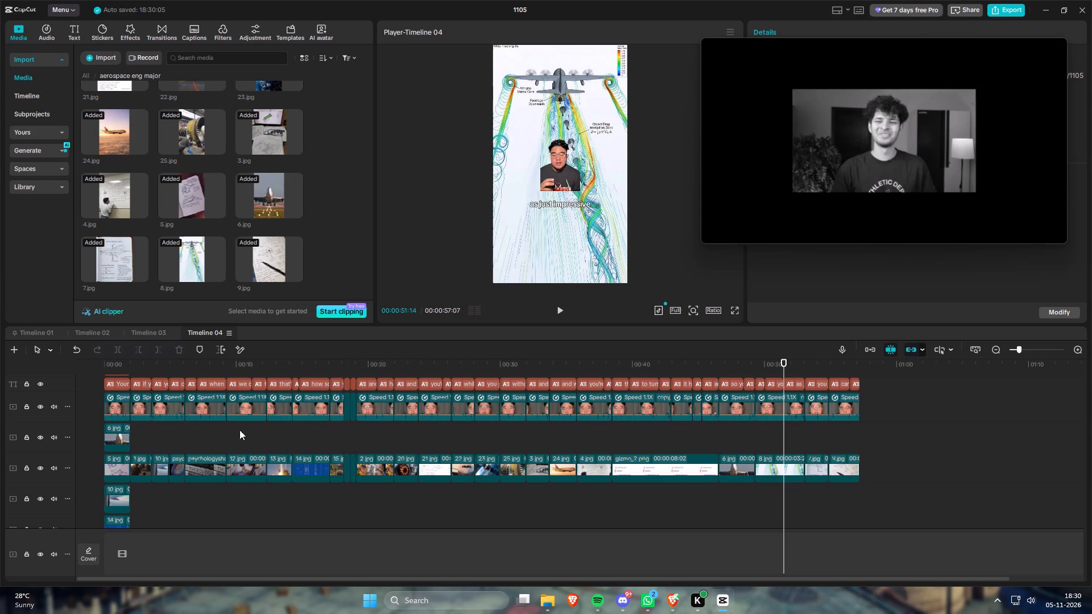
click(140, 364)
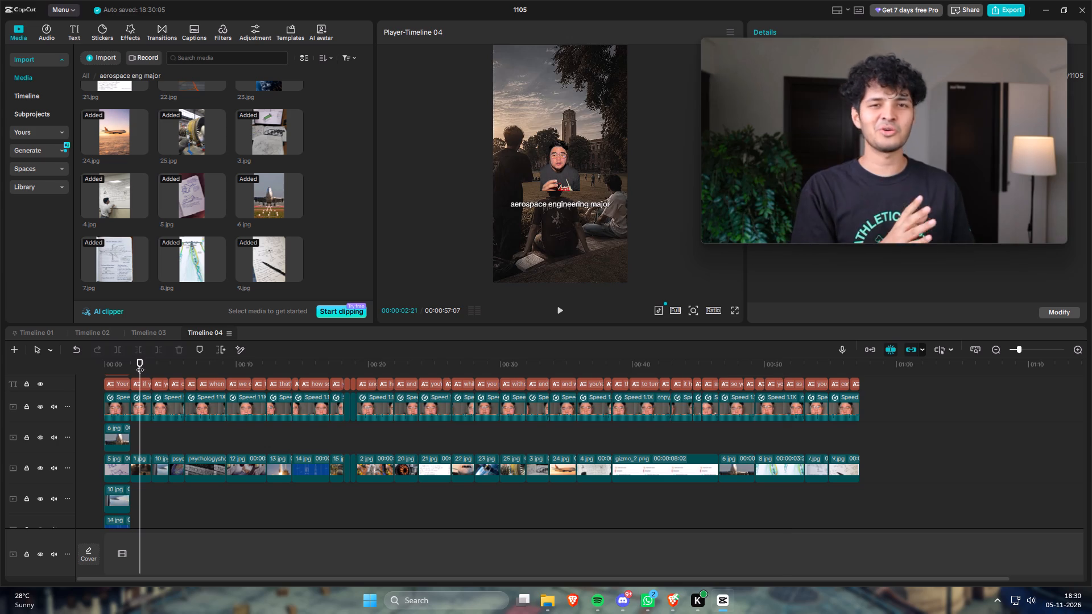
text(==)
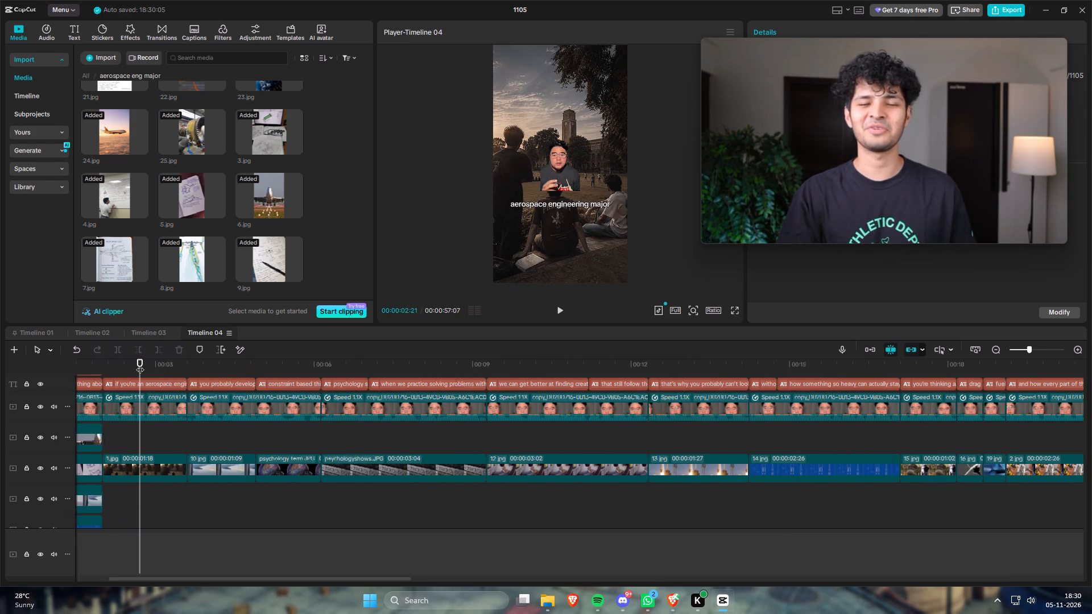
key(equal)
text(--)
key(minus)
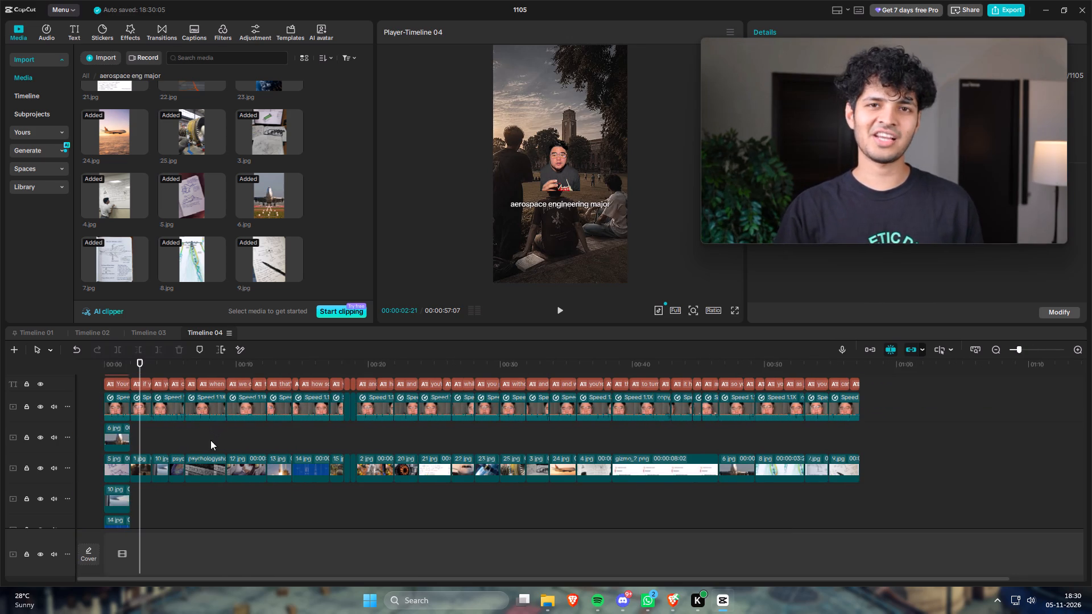
Import the "do i clench my fists - ridgeclub" song from the ContentHaus Assets folder into the project's top-level media.
alt+scroll(180, 438, down, 6)
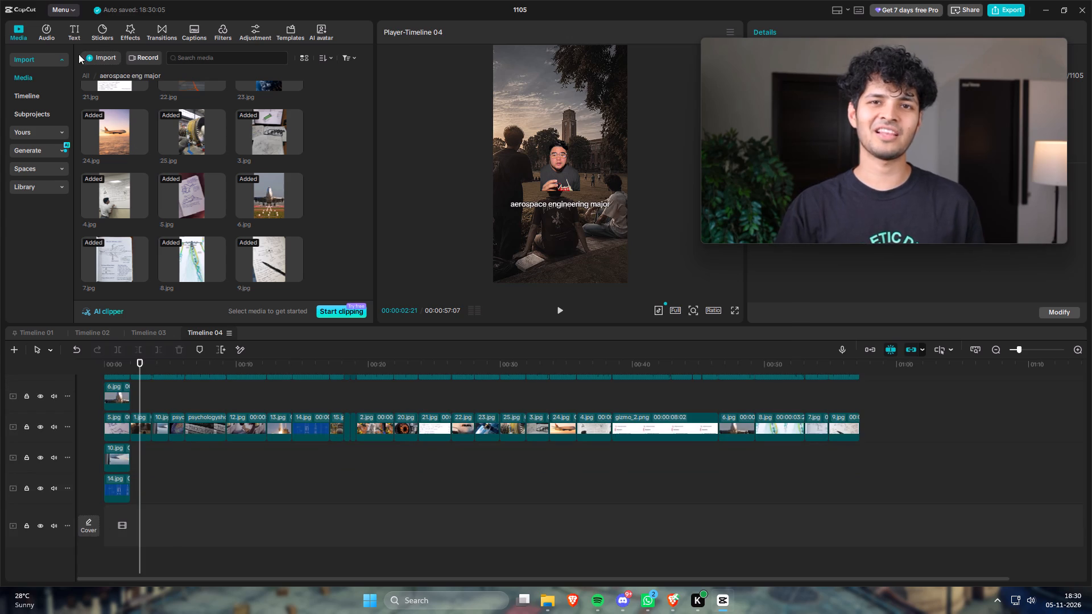
click(83, 76)
click(548, 601)
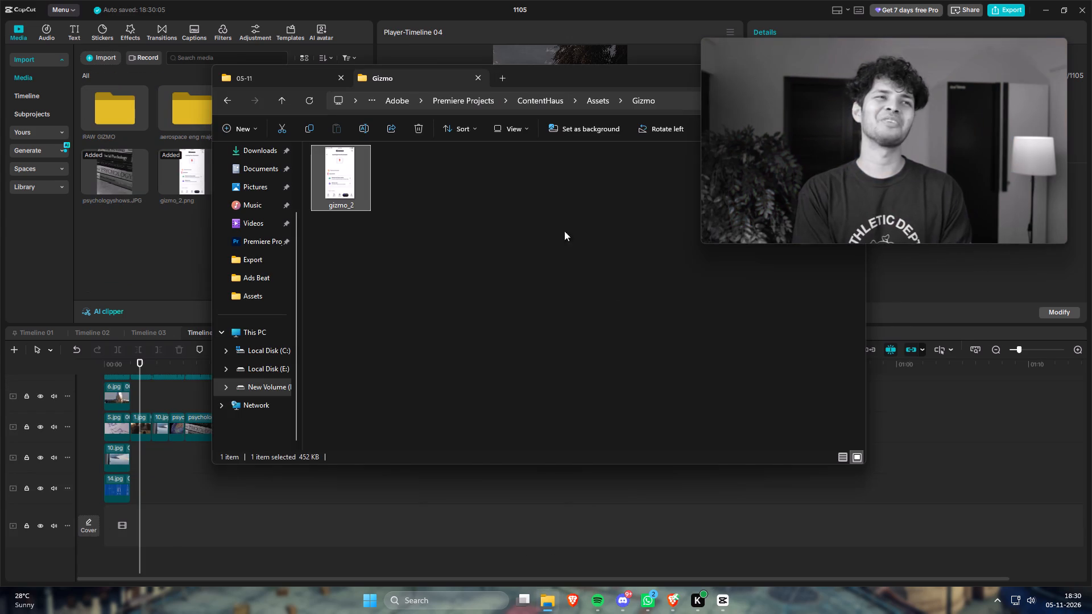
click(590, 103)
drag(646, 75, 525, 87)
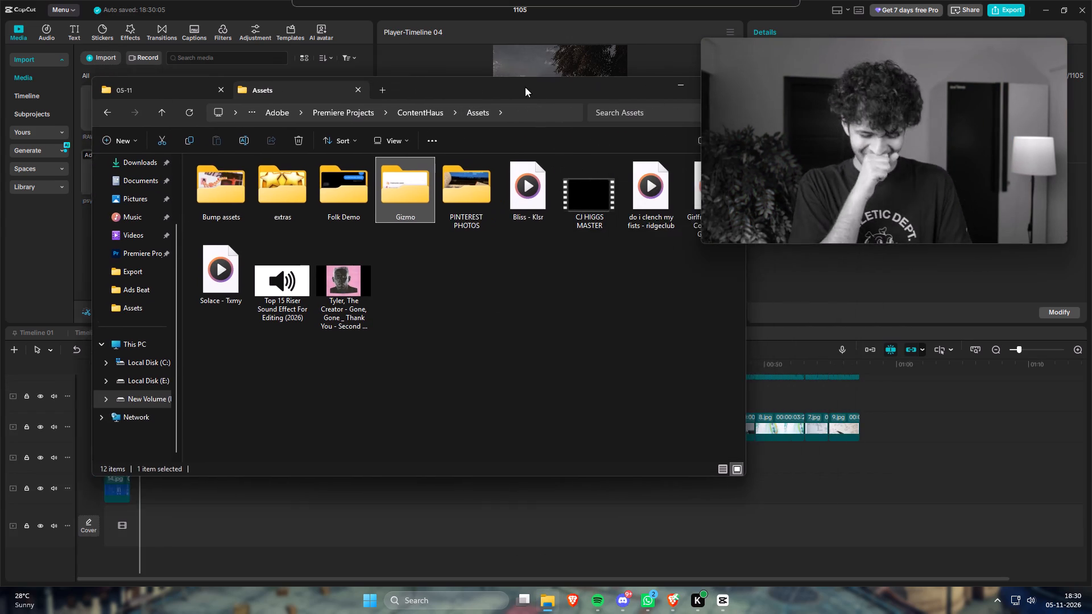
drag(525, 87, 499, 156)
drag(613, 262, 261, 241)
key(alt+Tab)
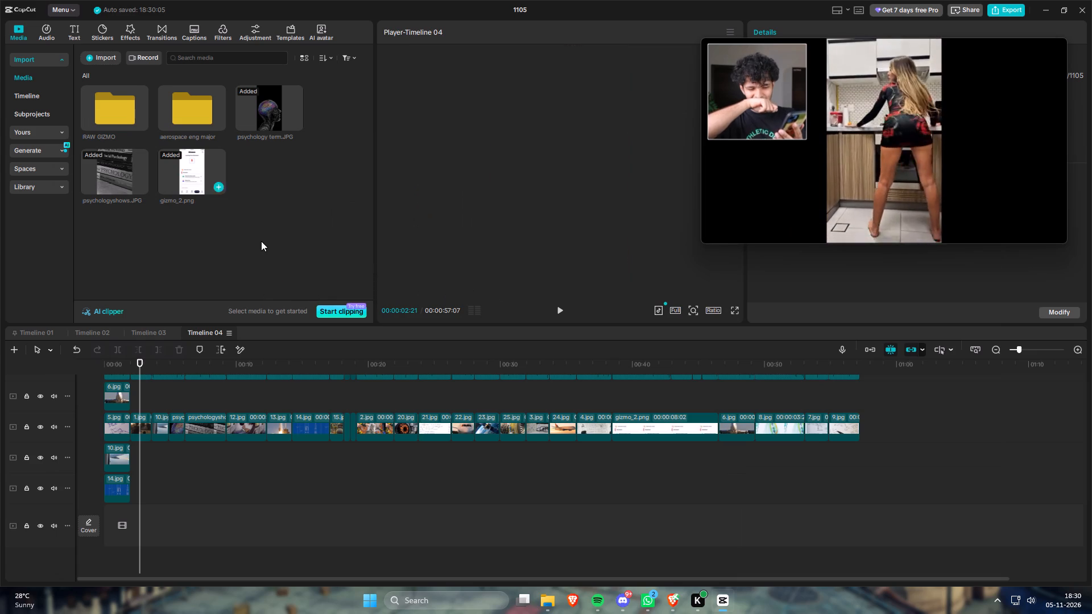
Listen to parts of "Girlfriends - New Computers" and "Solace - Txmy" from the Assets folder as alternative background music.
key(alt+Tab)
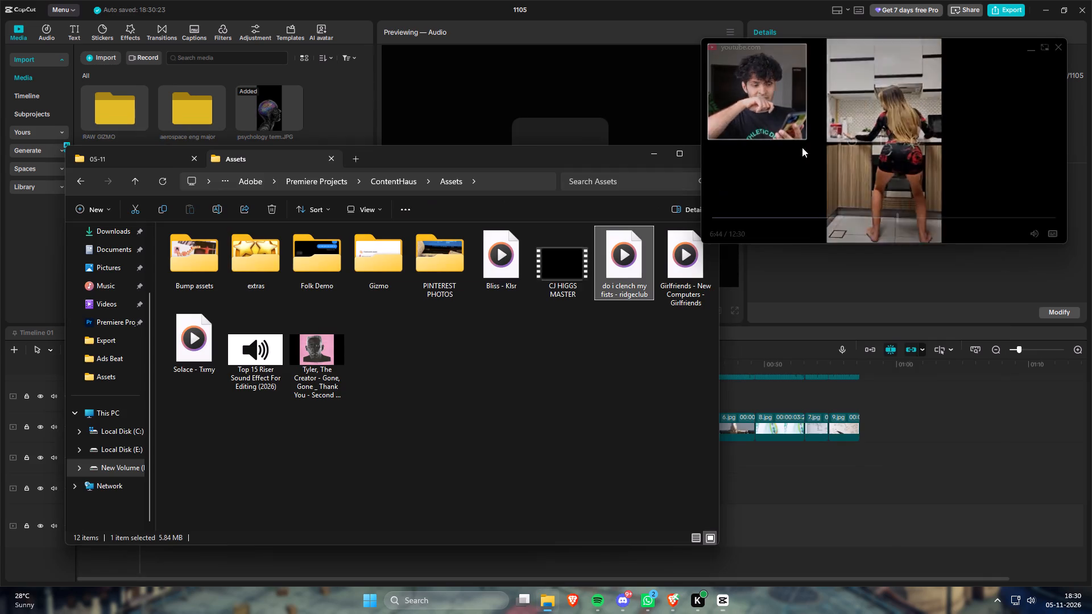
click(883, 134)
double_click(684, 262)
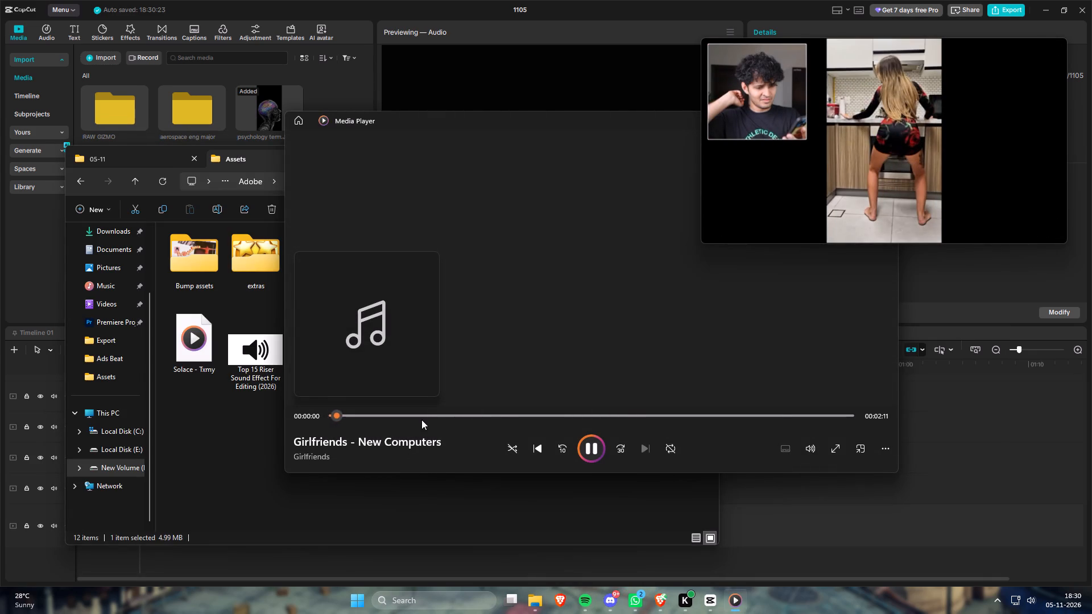
click(421, 420)
click(497, 413)
double_click(190, 352)
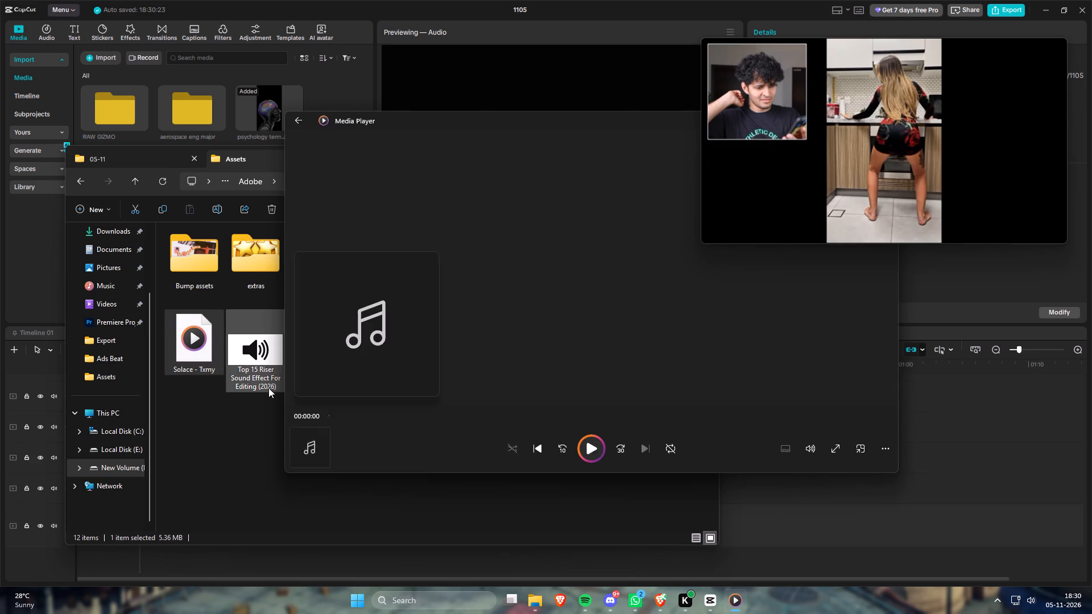
drag(283, 375, 469, 387)
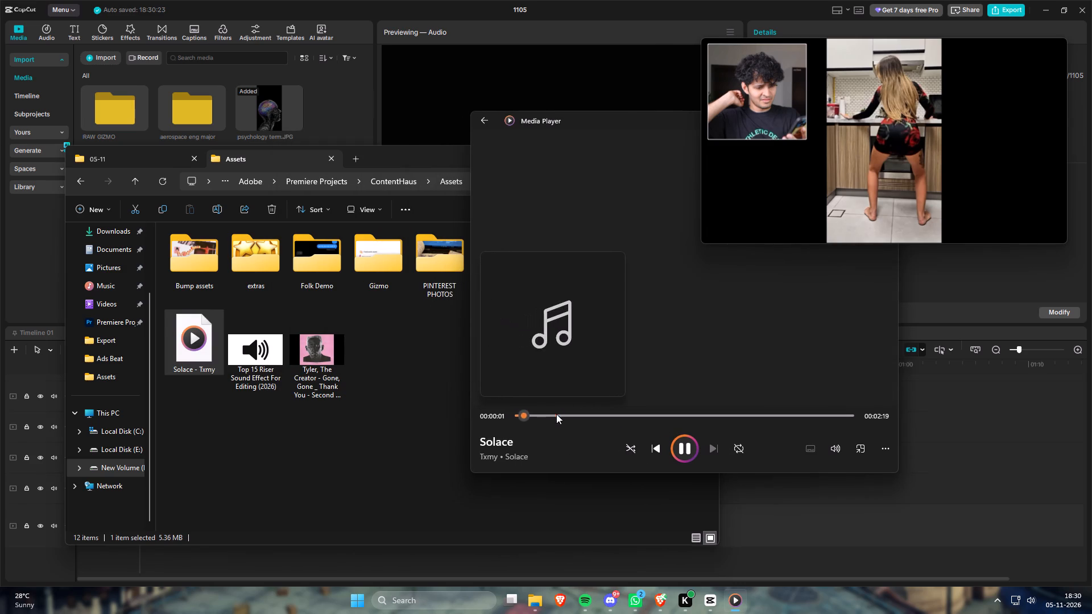
click(556, 414)
click(642, 418)
drag(640, 173, 420, 223)
drag(618, 123, 445, 181)
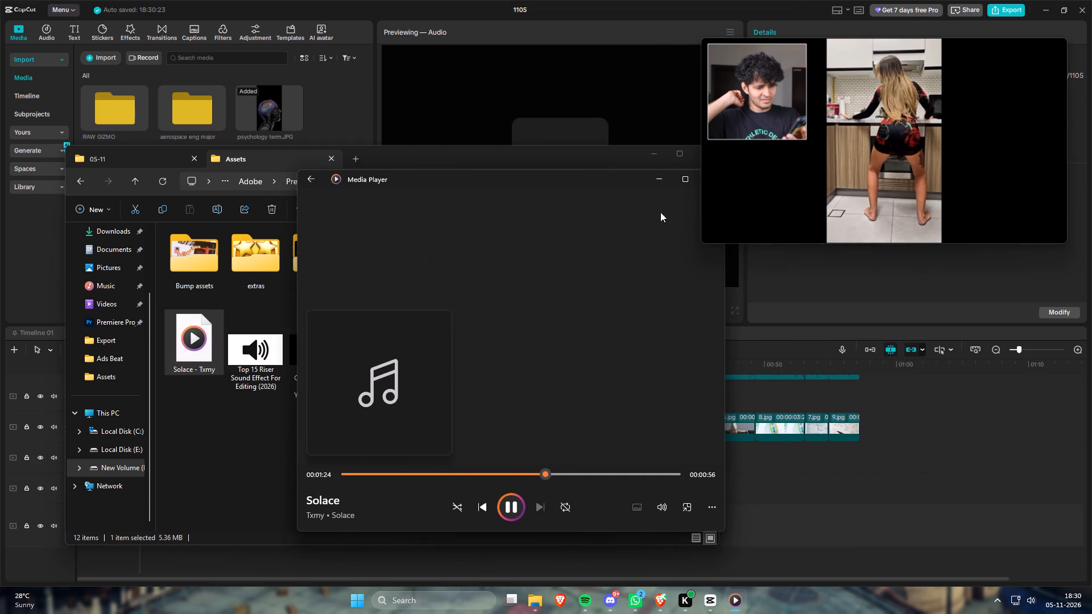
drag(634, 177, 543, 184)
click(622, 182)
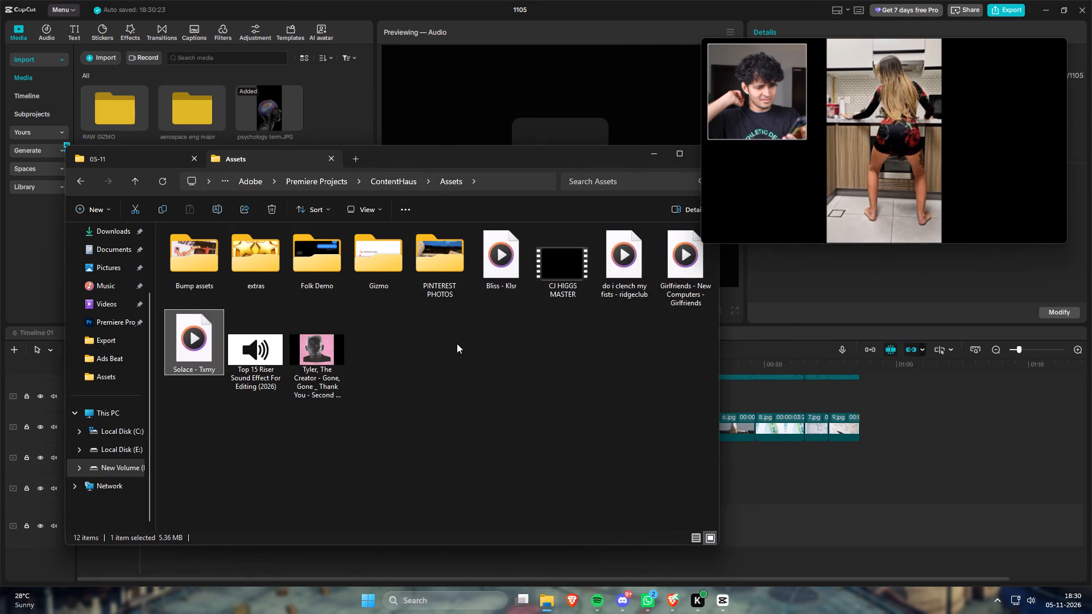
Add the "do i clench my fists - ridgeclub" audio to Timeline 04 below the main track, starting at 00:00.
click(31, 260)
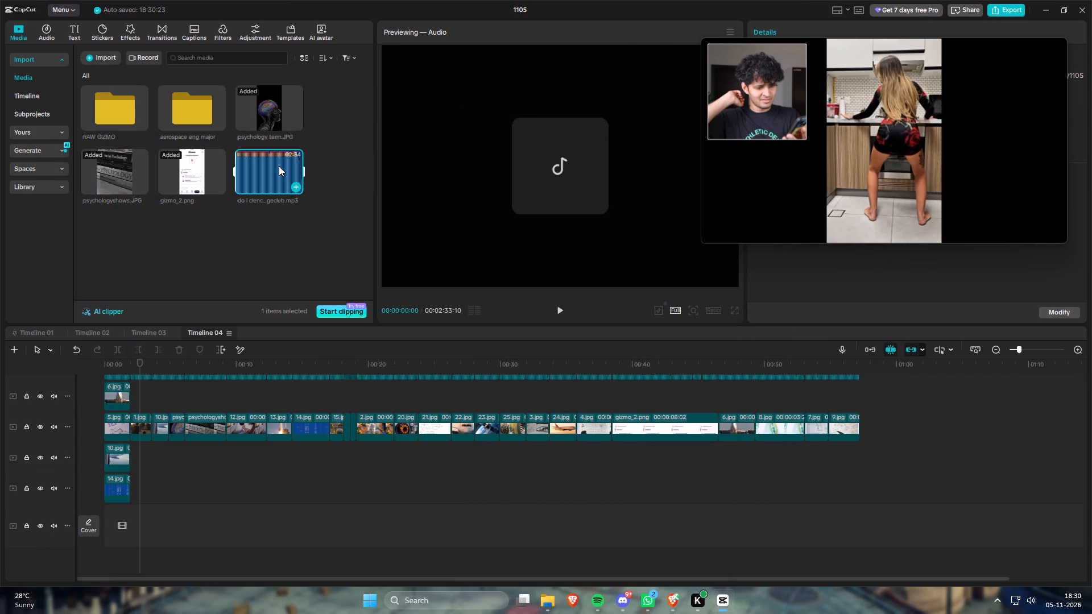
drag(279, 170, 73, 565)
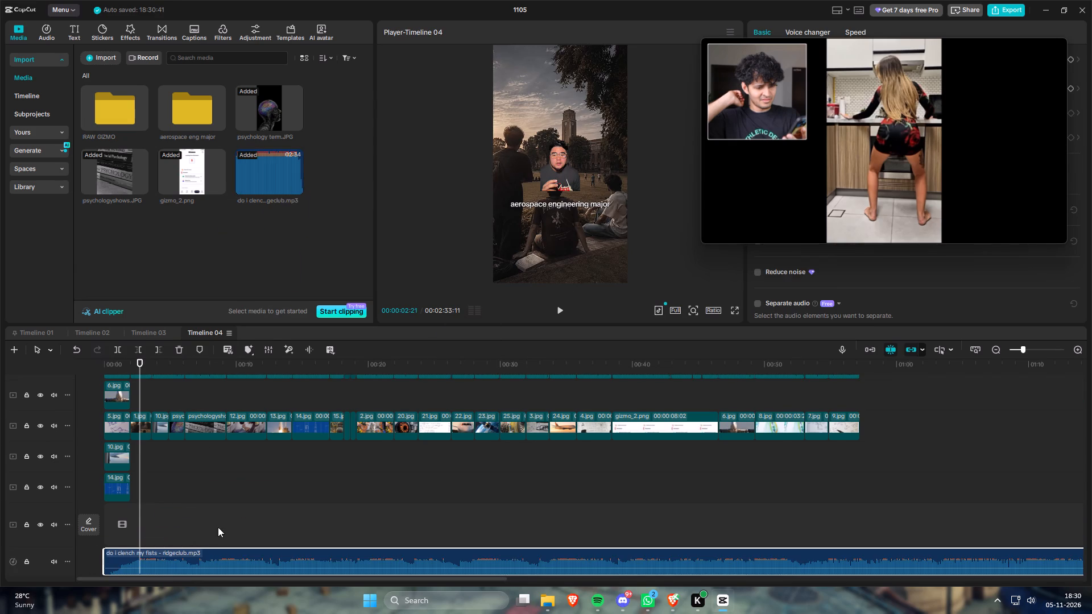
Trim the first two seconds off the "do i clench my fists" audio at 00:00:02:00 and keep it at the timeline's start.
key(Left)
key(Left)
key(Left)
key(Left)
key(Left)
key(Left)
key(Left)
key(Left)
key(Left)
key(Left)
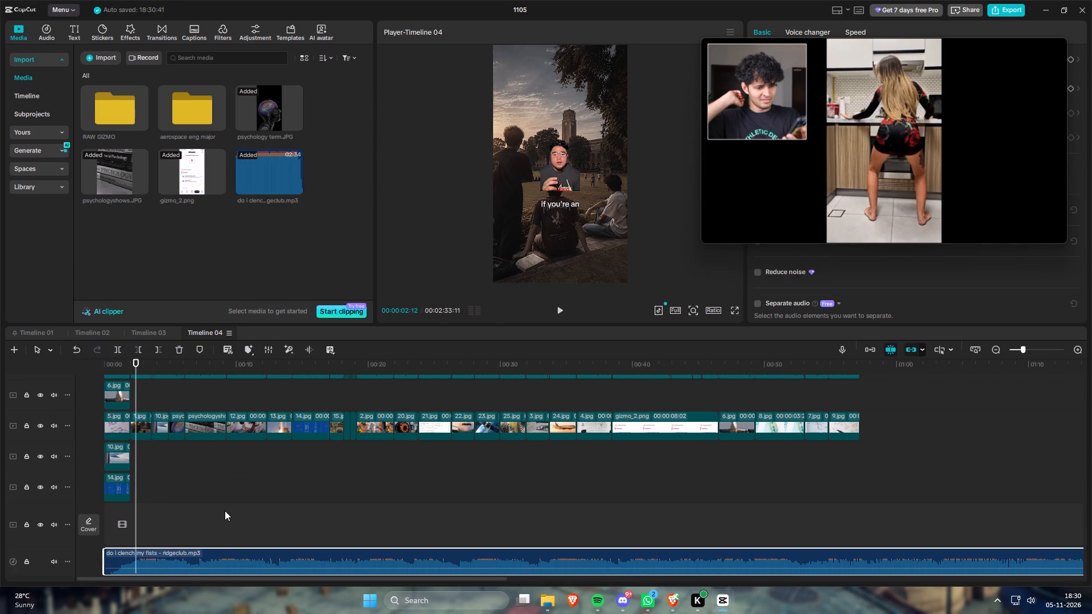
key(Left)
key(Left)
key(Left)
key(Left)
key(Left)
key(Left)
key(Left)
key(Left)
key(Left)
key(Left)
key(Left)
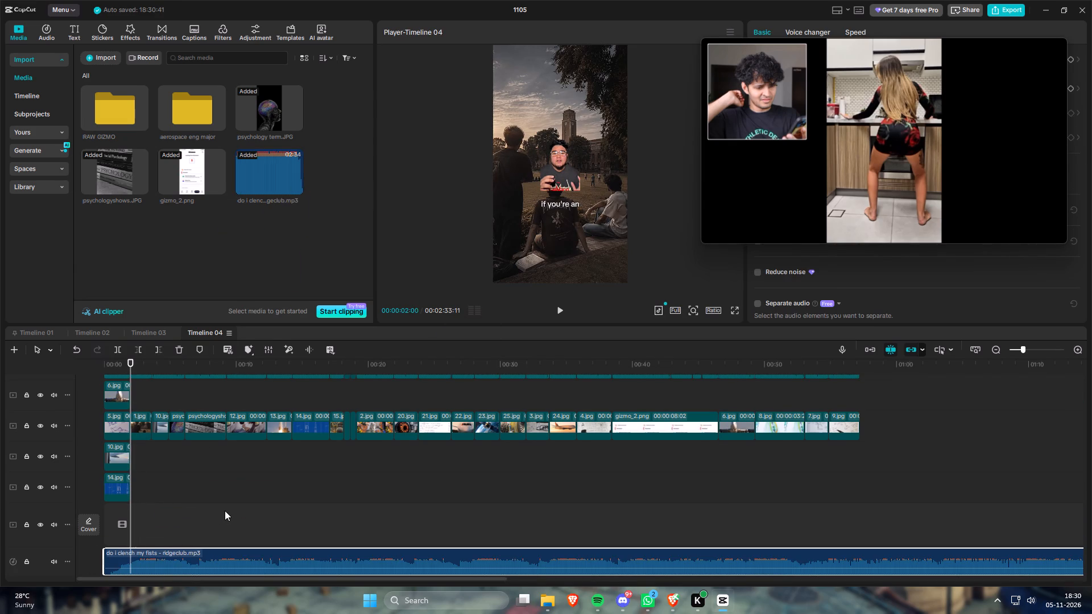
key(q)
drag(193, 555, 38, 556)
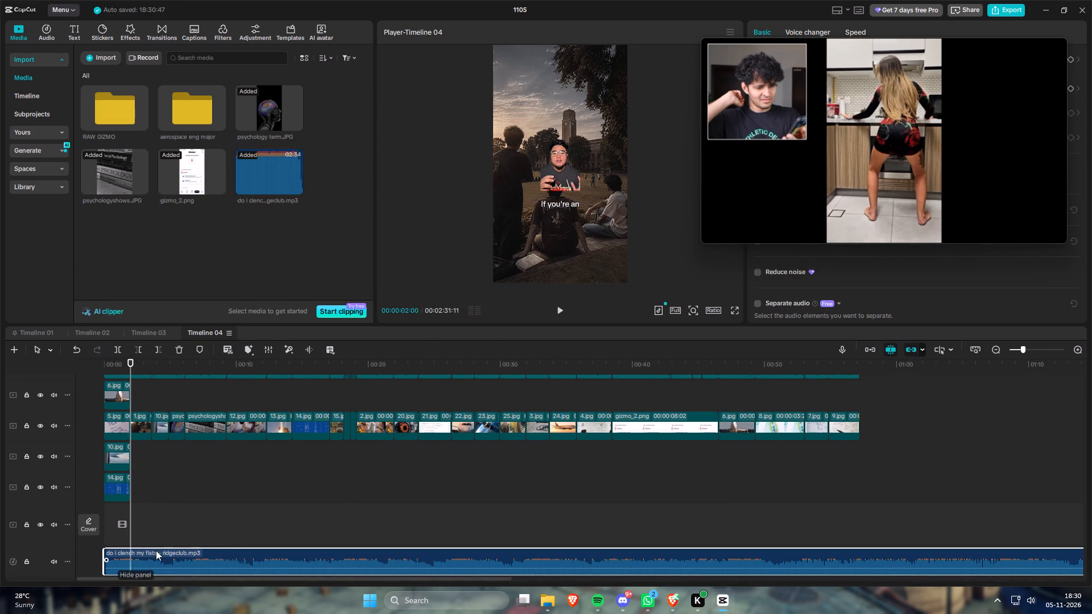
Move the floating video off the audio settings and set the "do i clench my fists" audio's volume to -5 dB.
drag(872, 91, 488, 105)
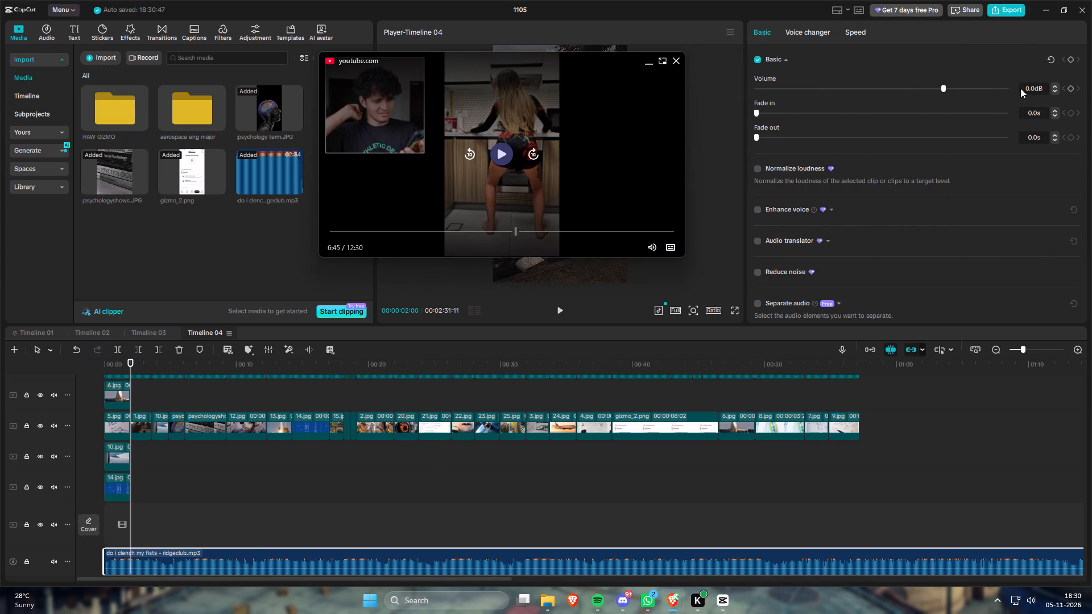
drag(1023, 89, 1091, 91)
text(-5)
key(Return)
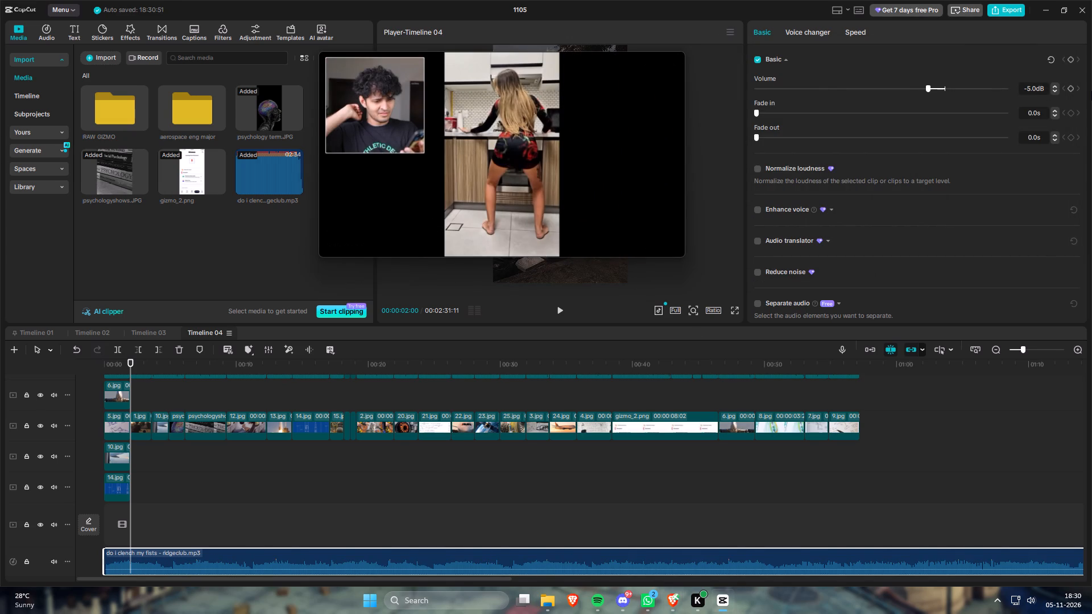
Copy the music clip from Timeline 04 to the start of Timeline 02, lifting all its captions and clips clear of the main track.
drag(520, 492, 623, 561)
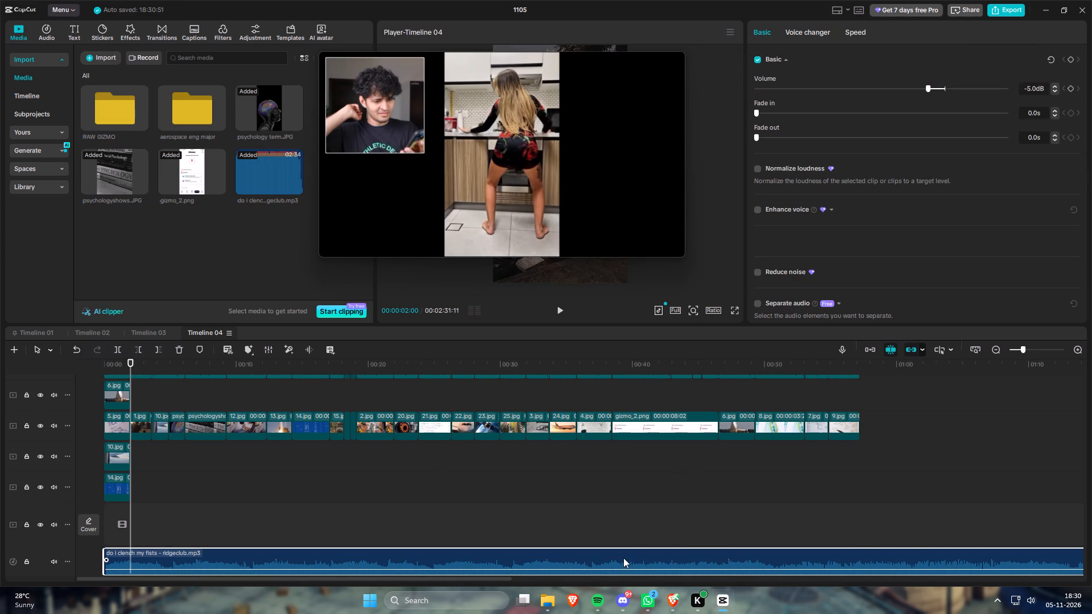
key(ctrl+c)
click(94, 332)
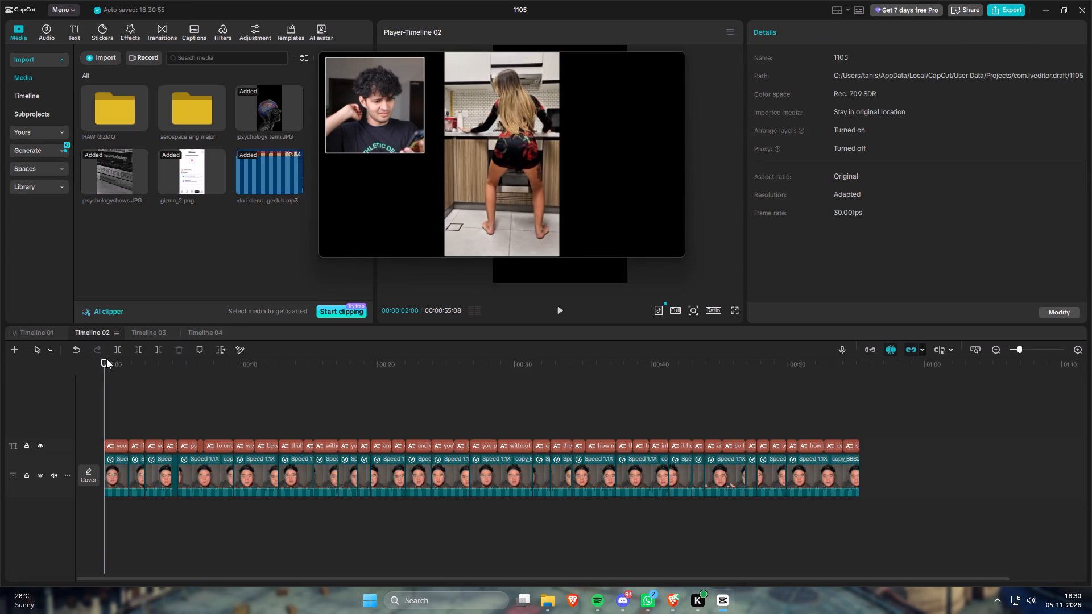
drag(106, 363, 56, 381)
drag(113, 363, 36, 387)
drag(884, 537, 72, 439)
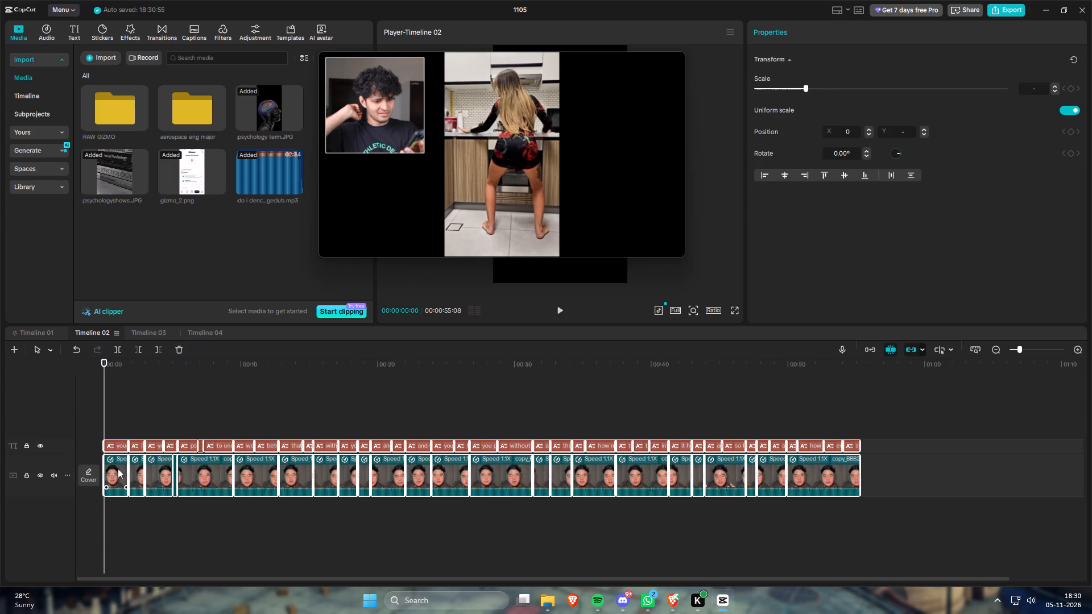
drag(118, 468, 105, 420)
key(ctrl+v)
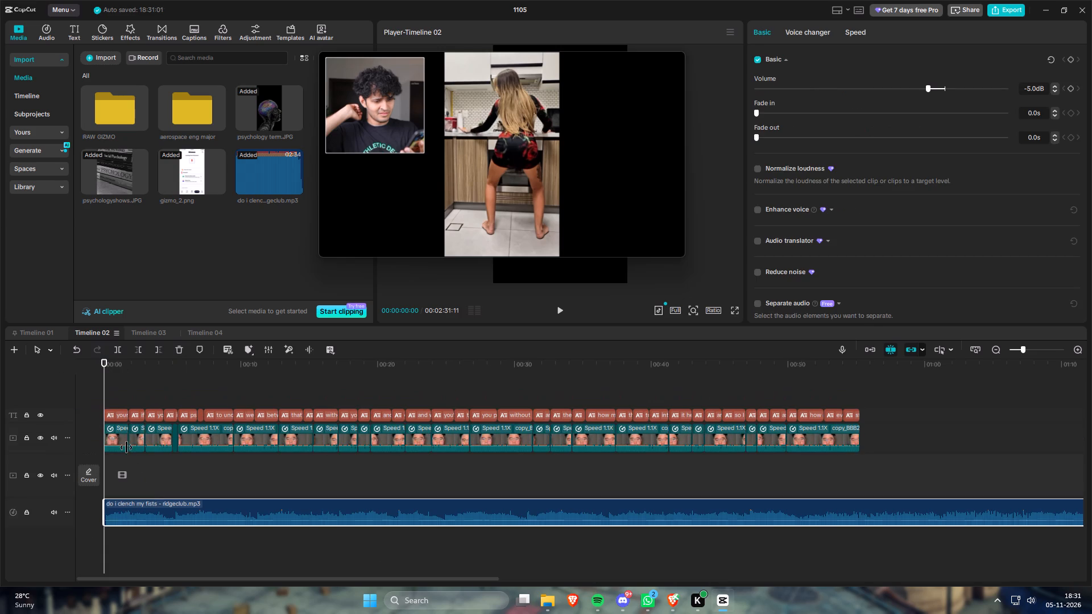
Lift all captions and clips in Timeline 01 off the main track and paste the copied music clip at 00:00.
click(39, 335)
drag(894, 546, 194, 471)
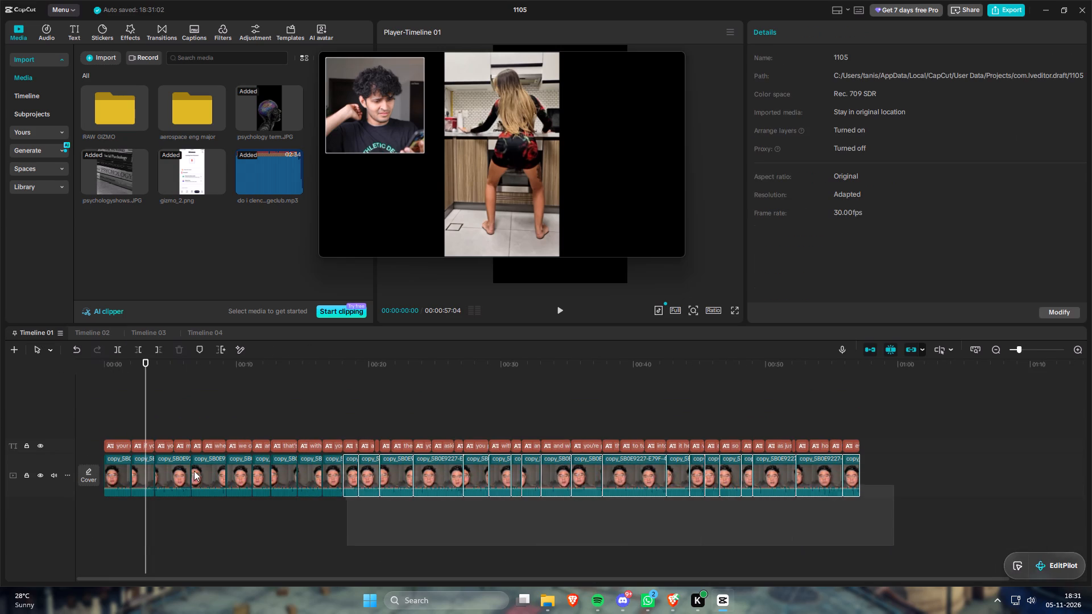
drag(194, 471, 80, 433)
drag(122, 474, 105, 431)
drag(172, 512, 231, 529)
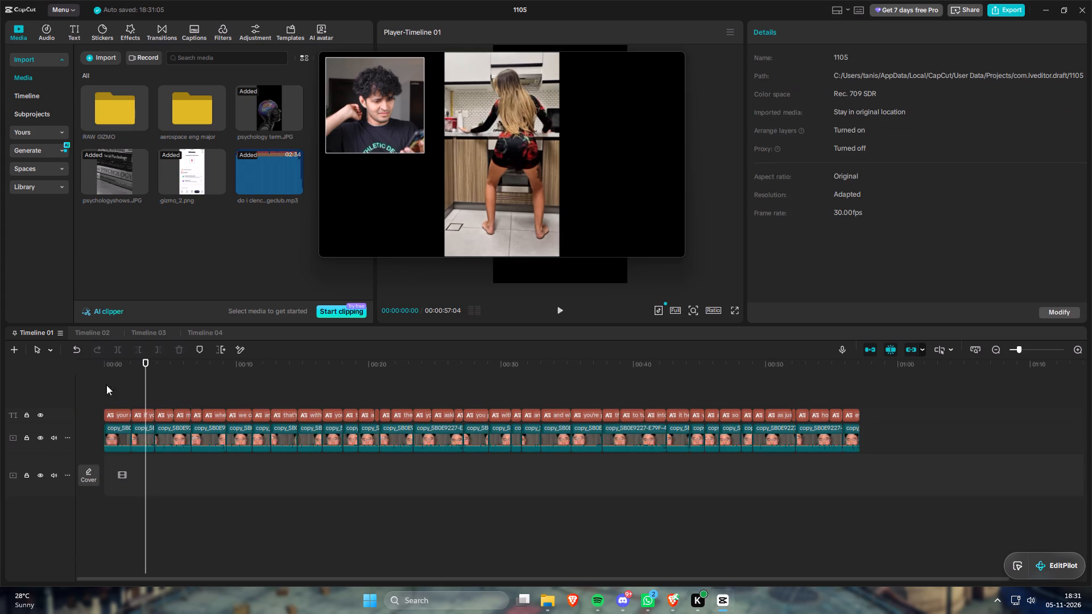
drag(109, 362, 40, 374)
key(ctrl+v)
drag(164, 472, 206, 479)
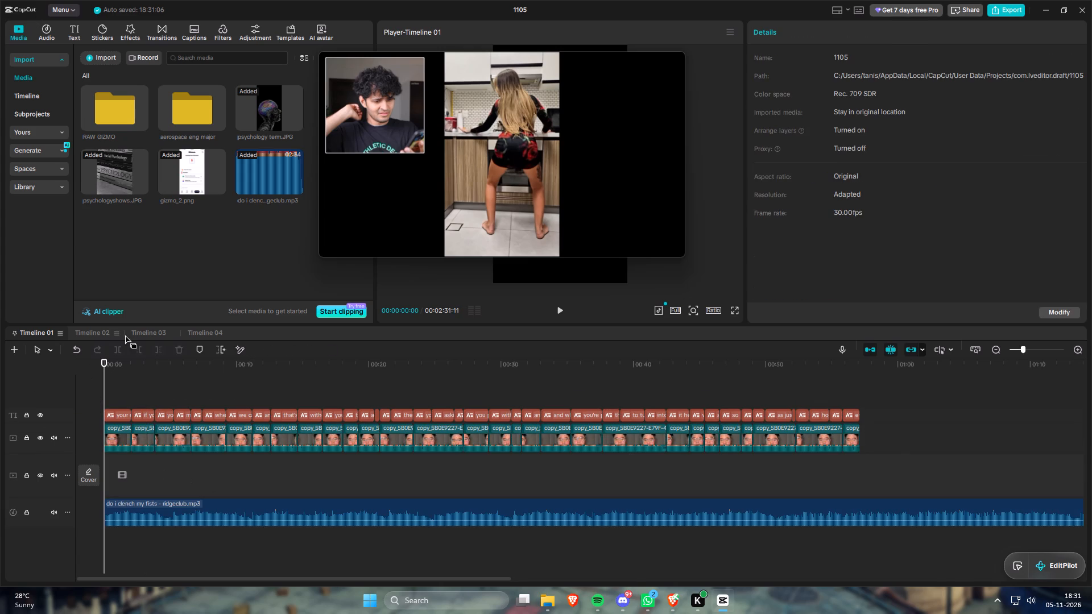
Copy the two opening title texts above the captions in Timeline 04 and paste them at 00:00 in Timeline 02.
click(196, 334)
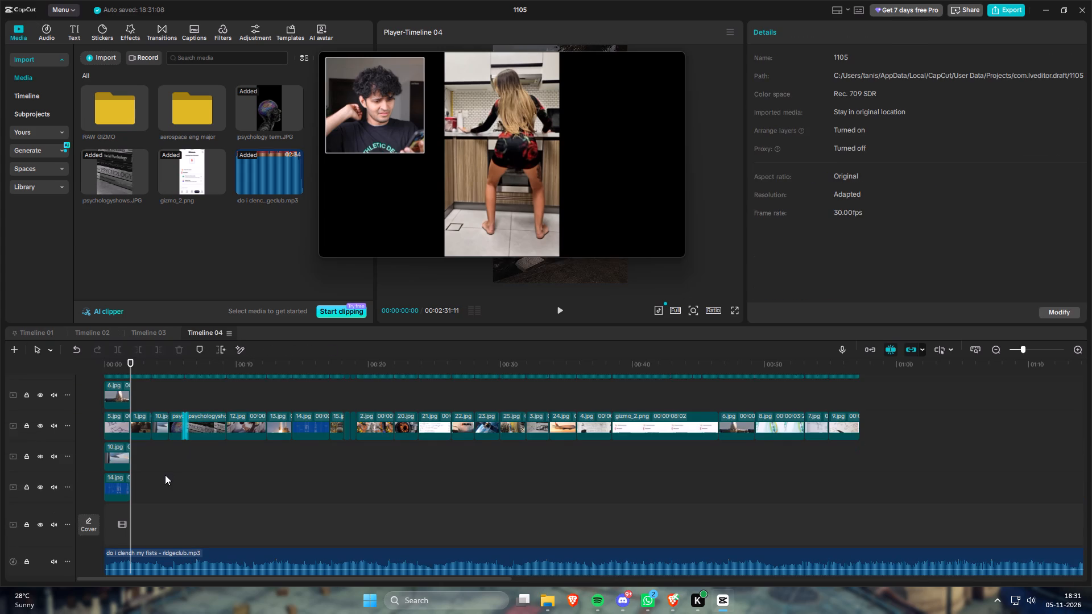
alt+scroll(160, 480, up, 8)
alt+scroll(164, 479, down, 2)
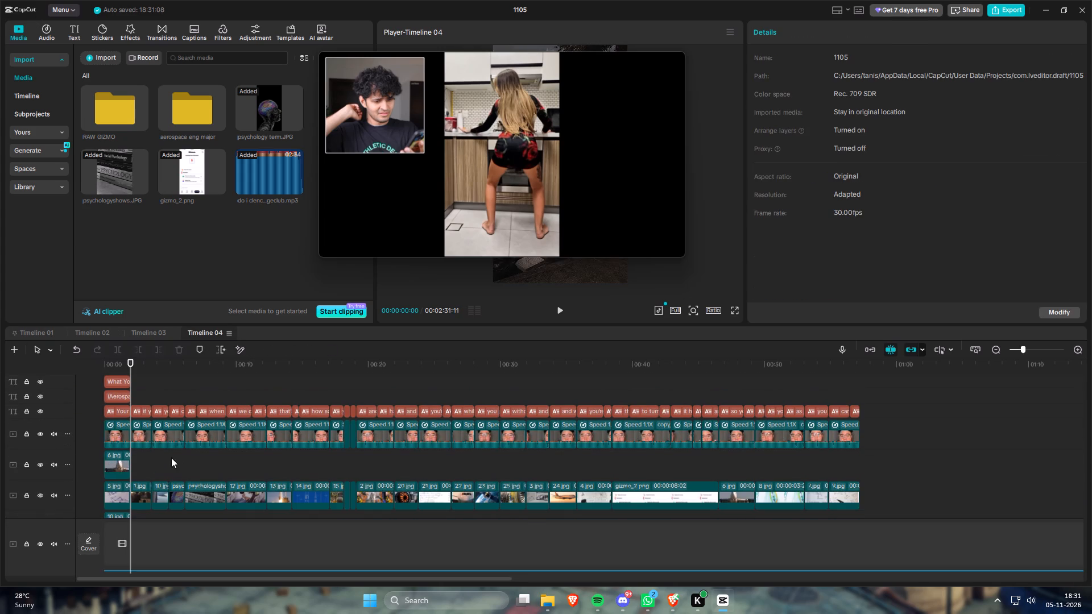
drag(142, 374, 105, 392)
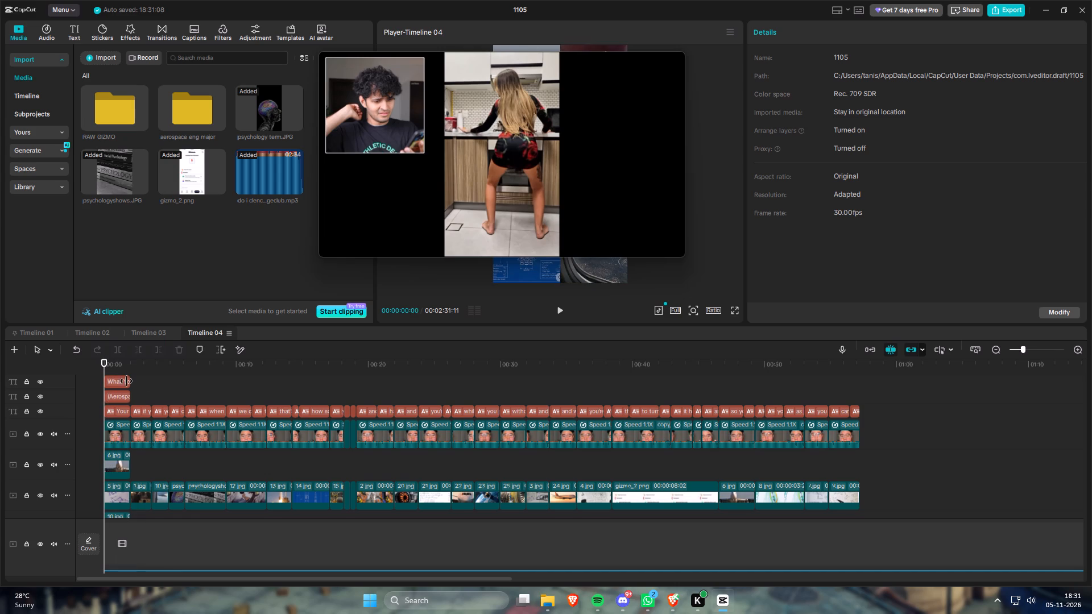
drag(143, 384, 106, 397)
key(ctrl+c)
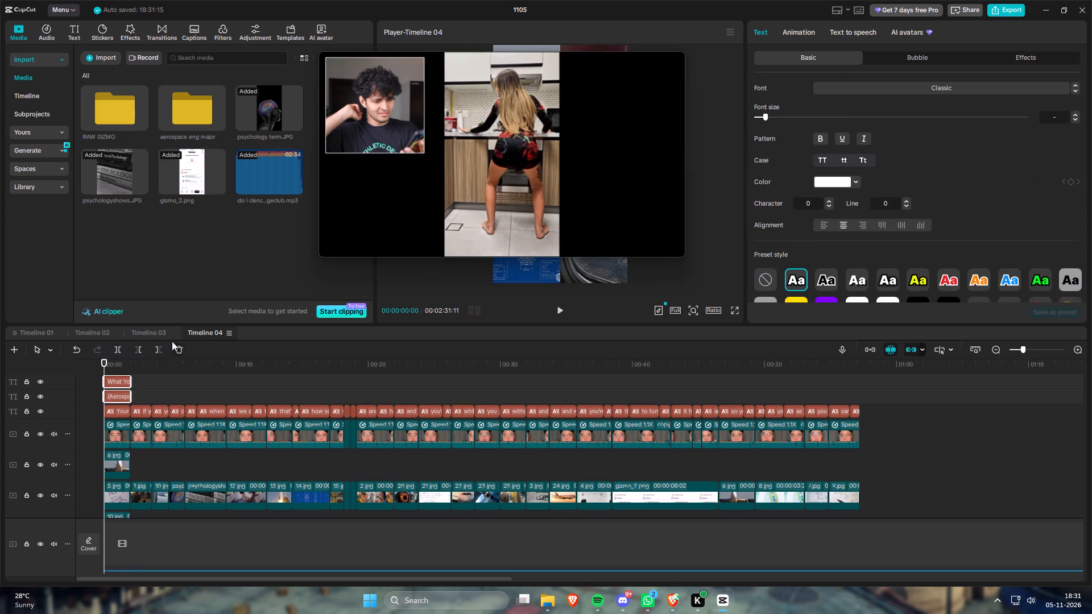
click(84, 335)
drag(111, 366, 70, 374)
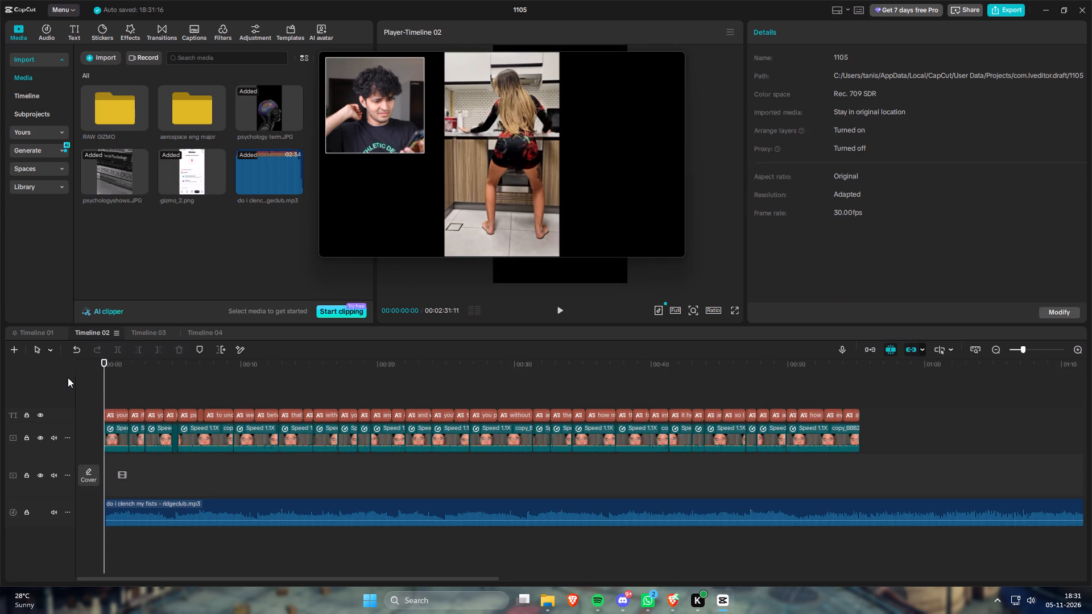
key(ctrl+v)
Paste the two copied title texts at 00:00 in Timeline 01 and align their ends with the first clip's end.
click(42, 333)
drag(107, 364, 105, 364)
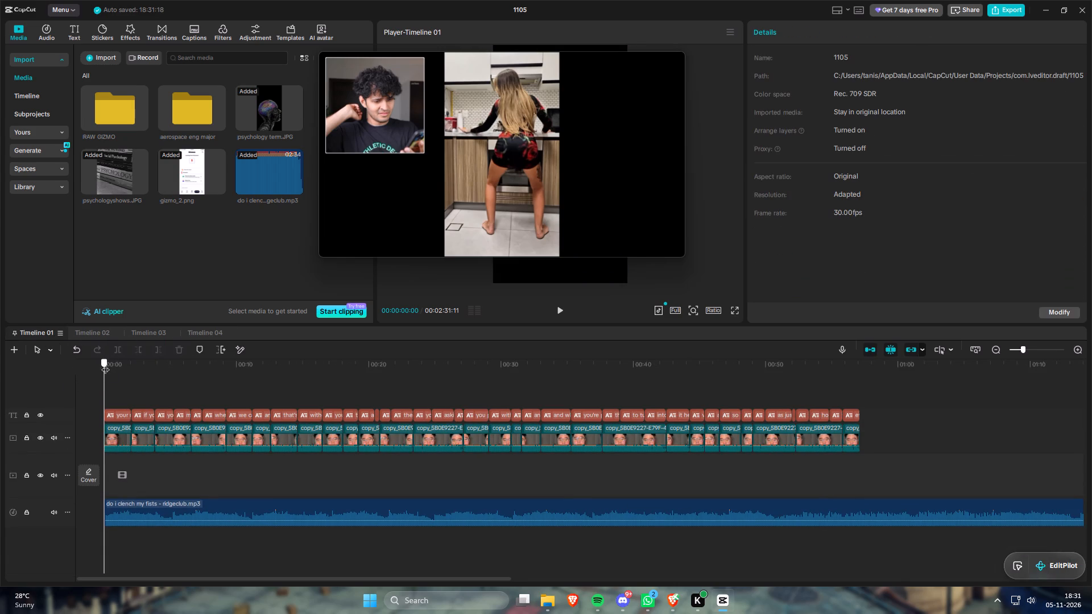
drag(105, 364, 69, 372)
key(ctrl+v)
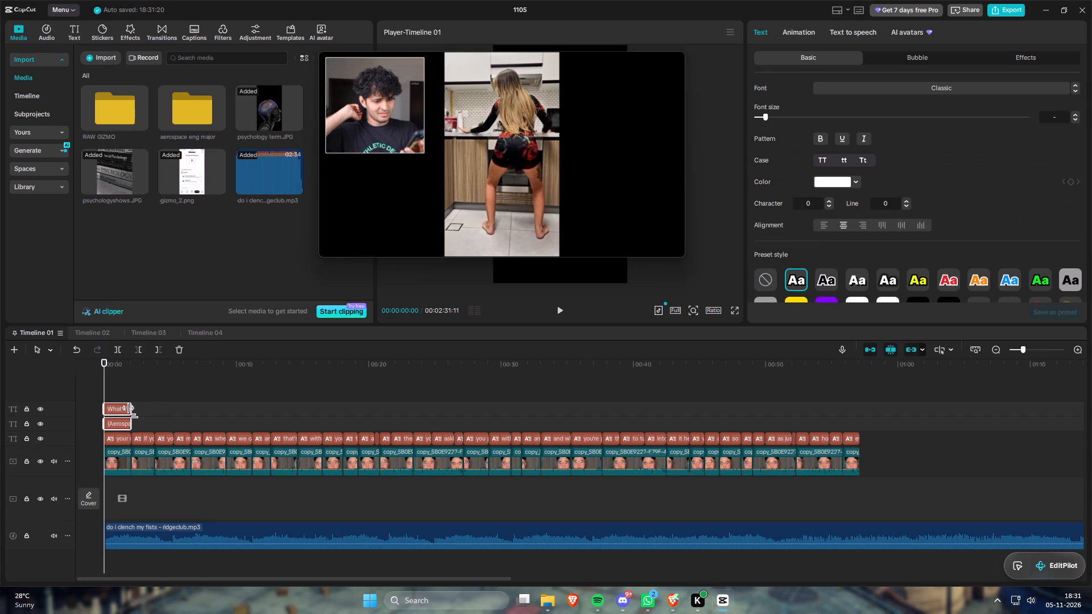
click(132, 412)
Shorten both opening title texts in Timeline 02 to end with the first clip at 00:00:01:24.
click(89, 334)
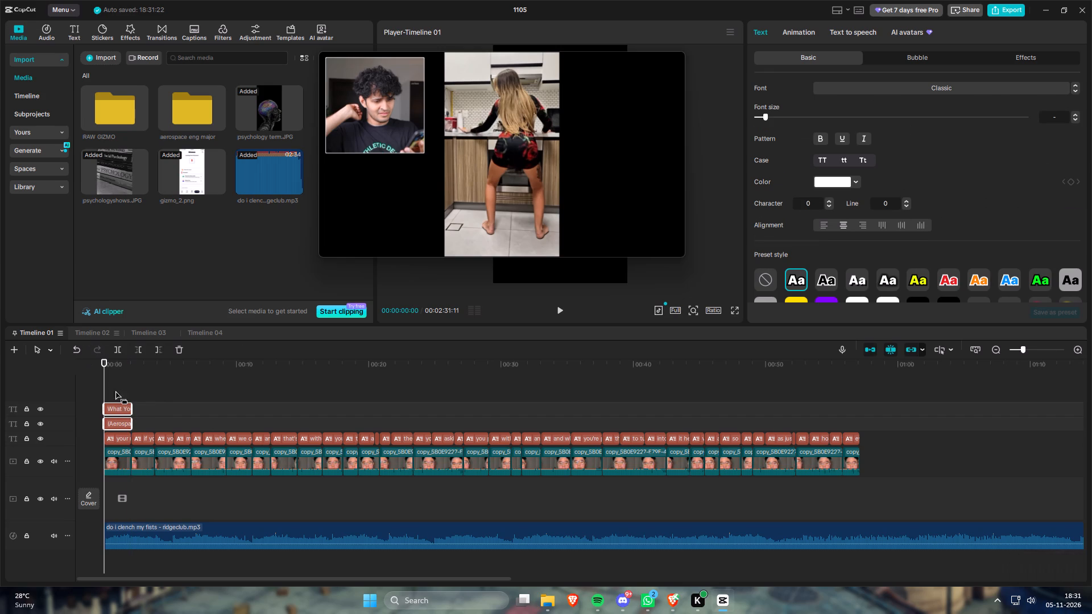
drag(137, 401, 124, 422)
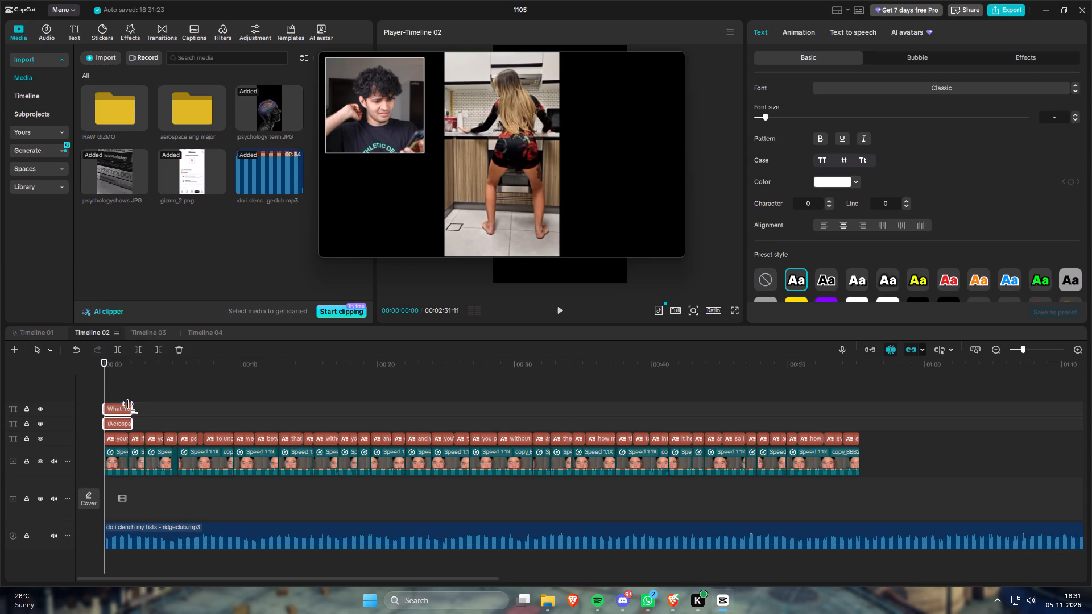
click(135, 412)
drag(148, 400, 125, 424)
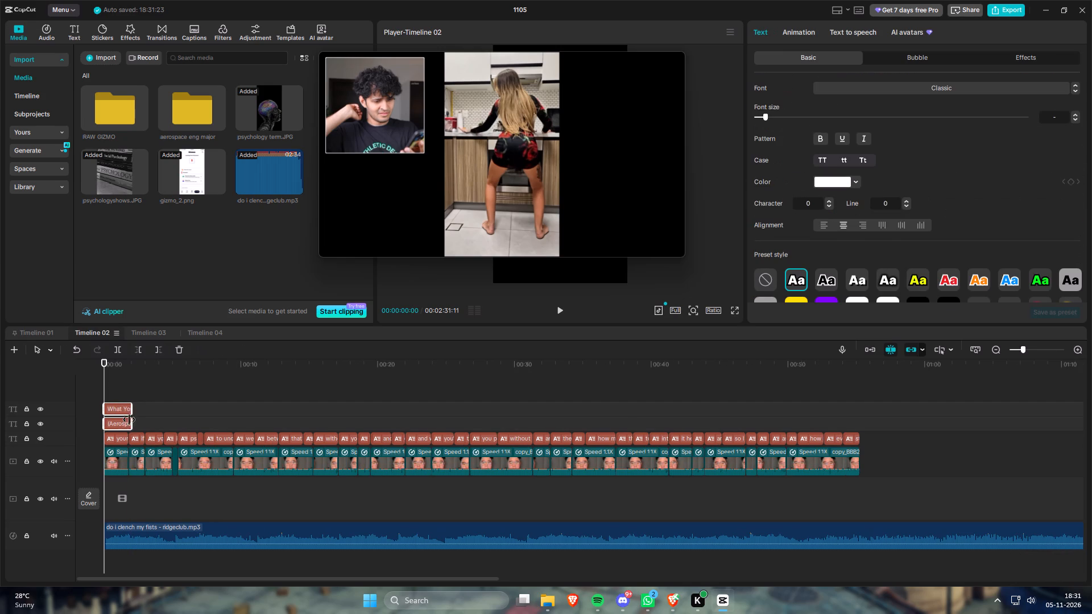
click(134, 420)
drag(169, 413, 198, 416)
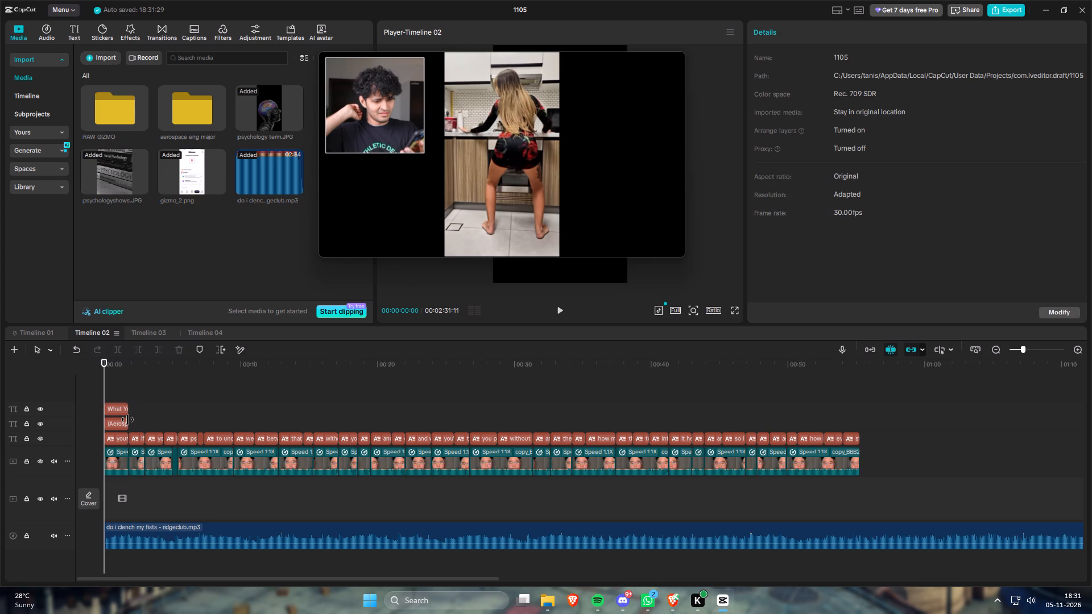
Copy the words "geophysics major" from the second caption in Timeline 02, resuming the floating YouTube video along the way.
click(139, 368)
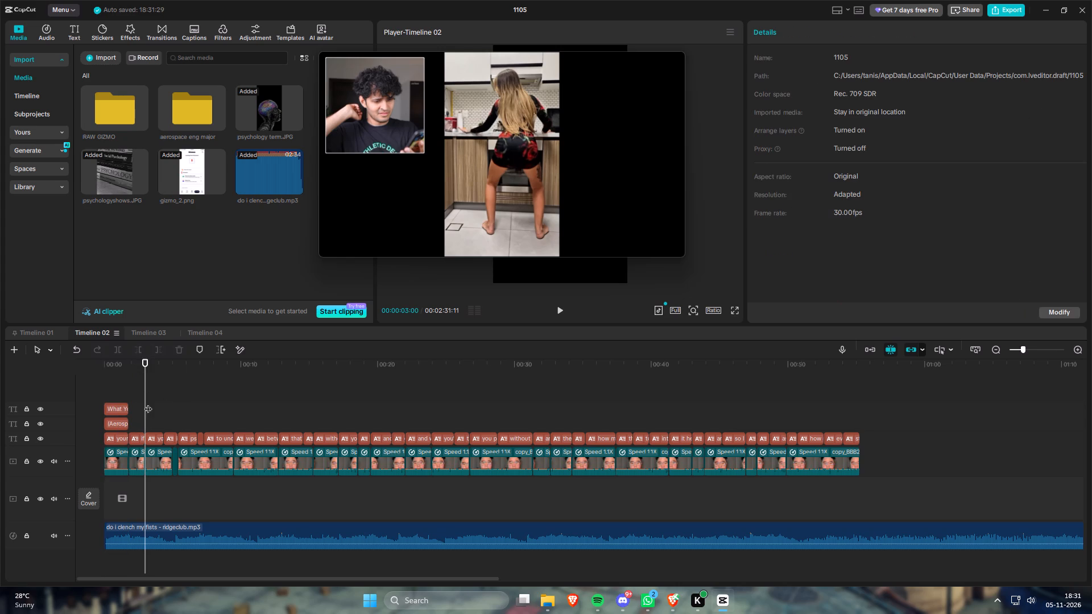
click(140, 437)
click(151, 439)
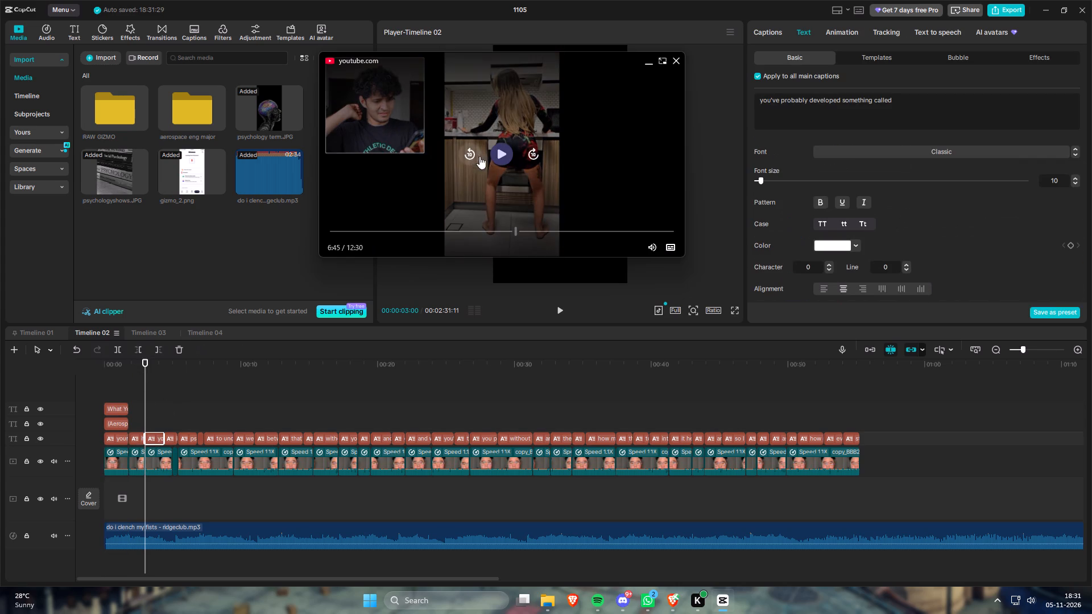
click(496, 152)
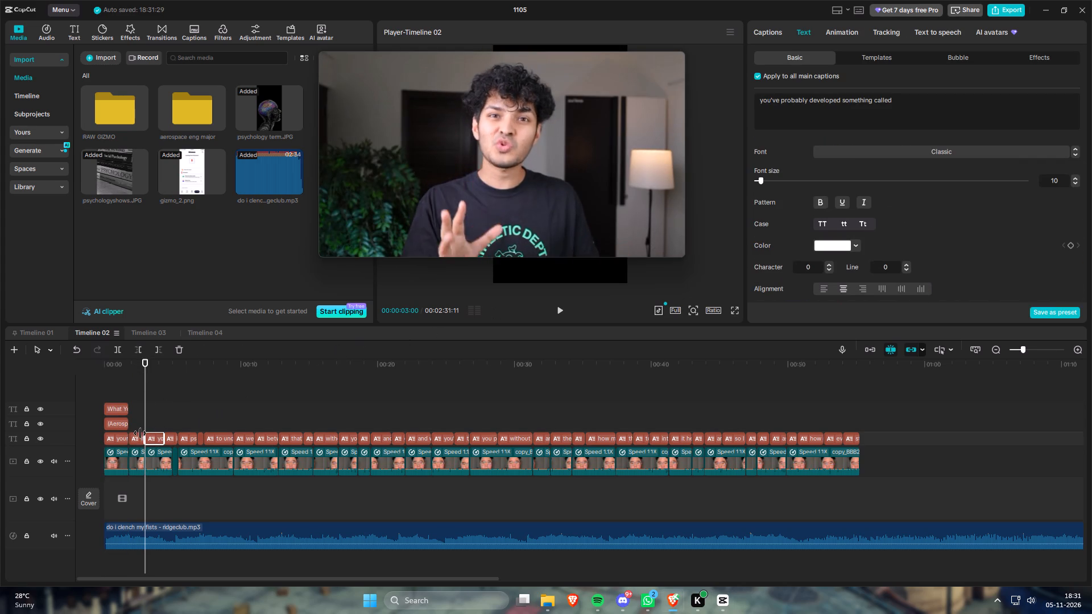
click(140, 433)
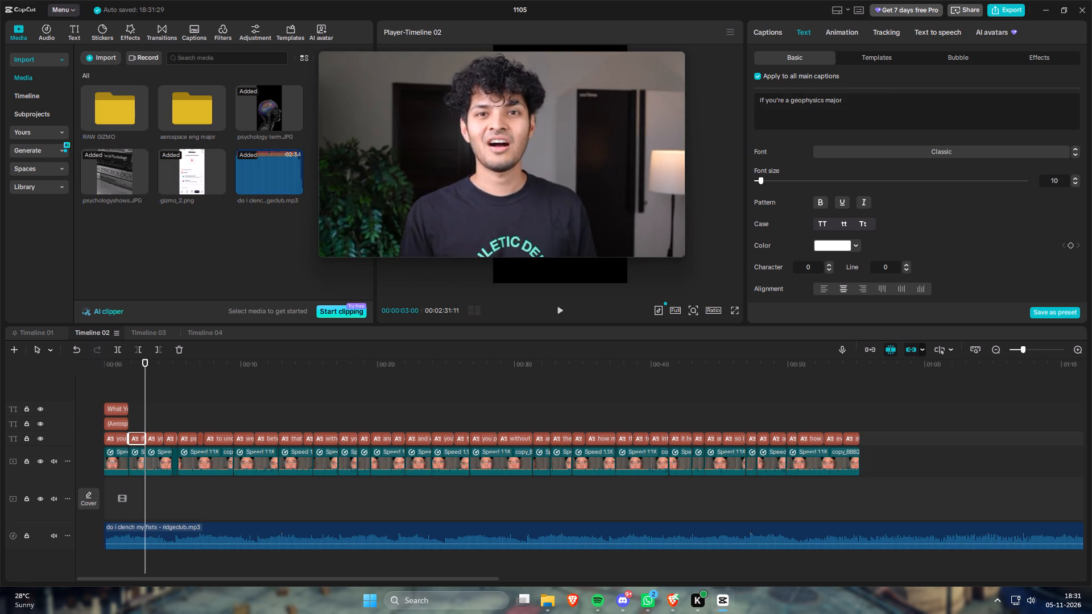
drag(792, 100, 844, 101)
key(ctrl+c)
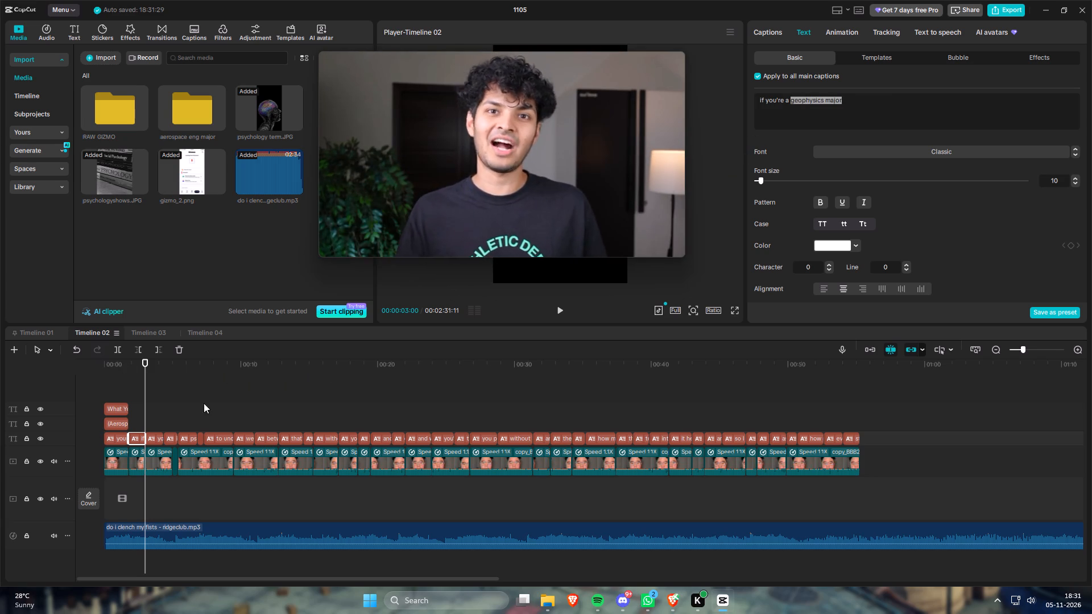
Change the "(Aerospace Engineering Major)" title in Timeline 02 to "(Geophysics Edition)", reusing the copied caption words.
click(110, 427)
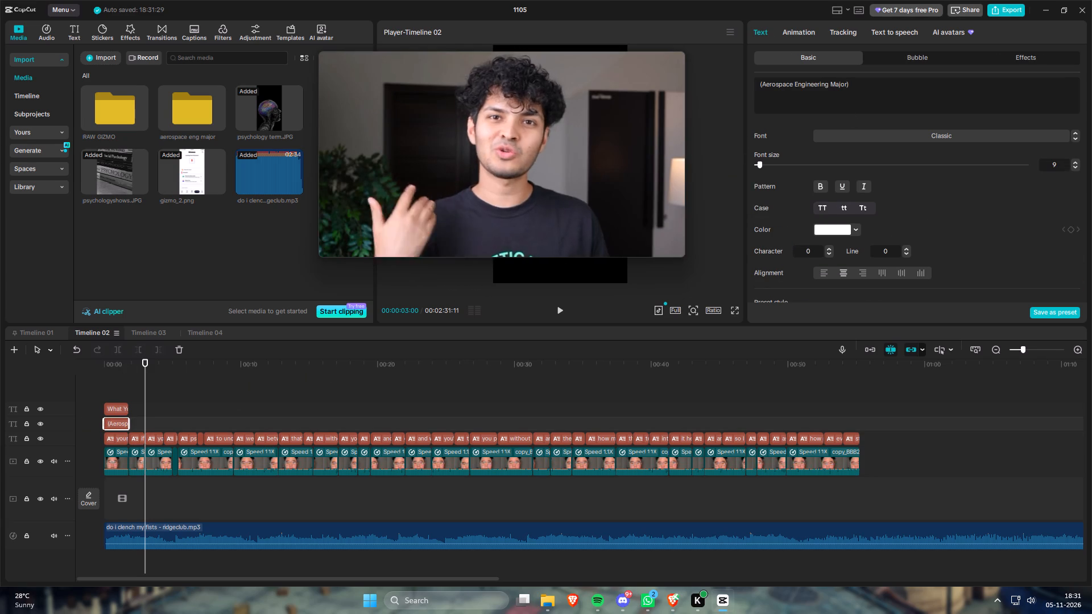
click(826, 84)
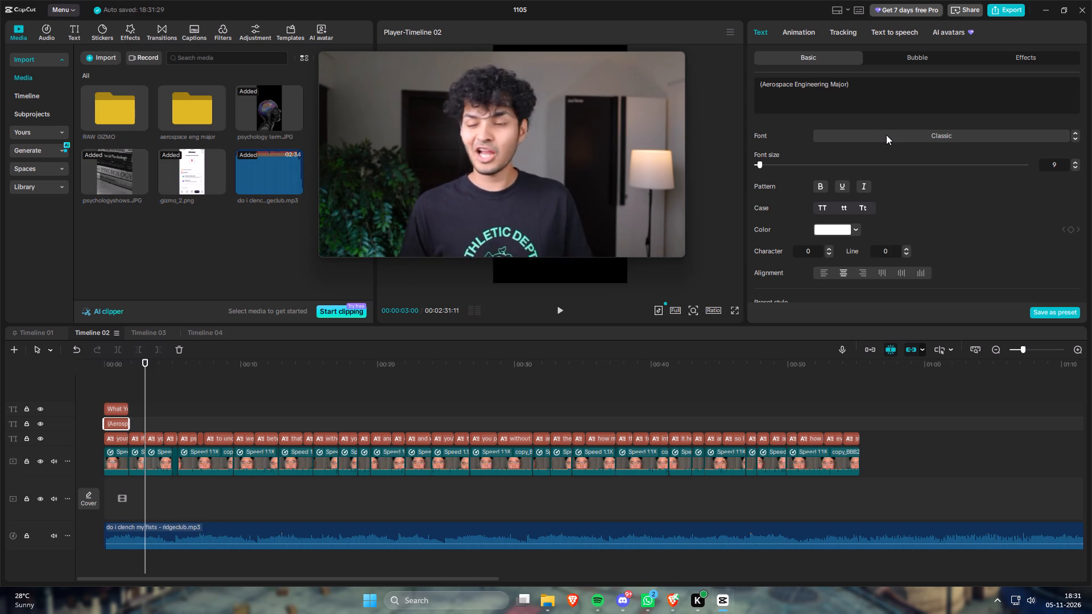
key(Right)
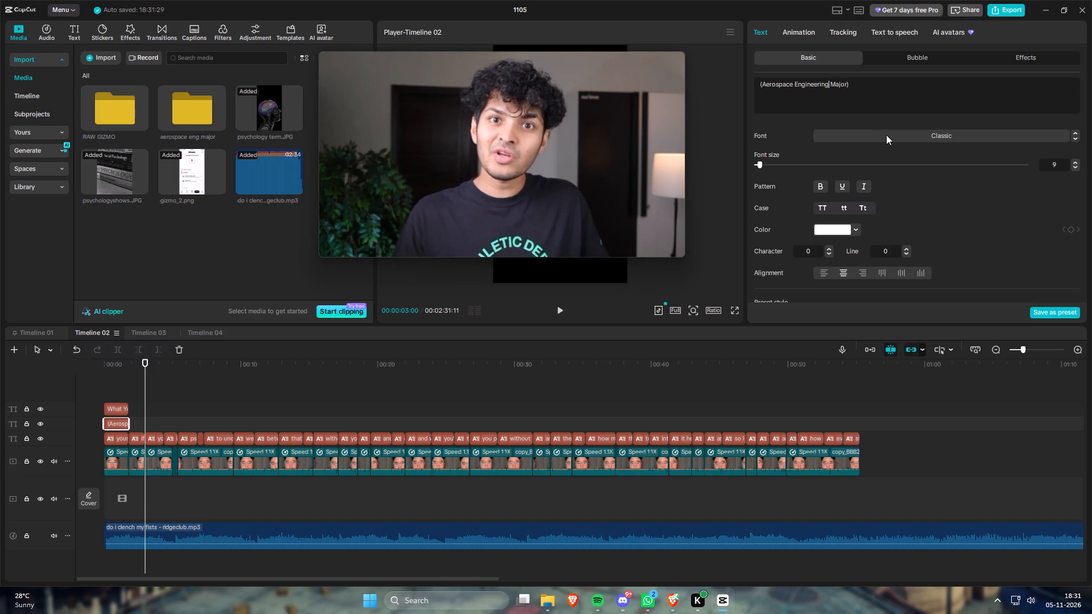
key(Delete)
key(Delete)
key(Delete)
key(Delete)
key(Delete)
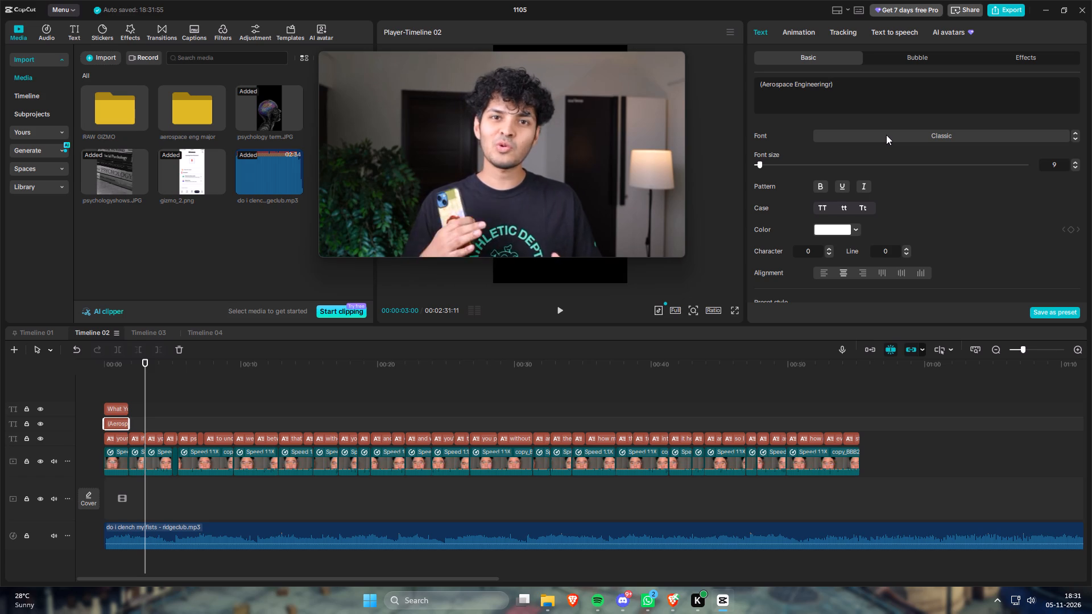
key(Delete)
key(BackSpace)
key(BackSpace)
key(BackSpace)
key(BackSpace)
key(BackSpace)
key(BackSpace)
key(BackSpace)
key(BackSpace)
key(BackSpace)
key(BackSpace)
key(BackSpace)
key(BackSpace)
key(BackSpace)
key(BackSpace)
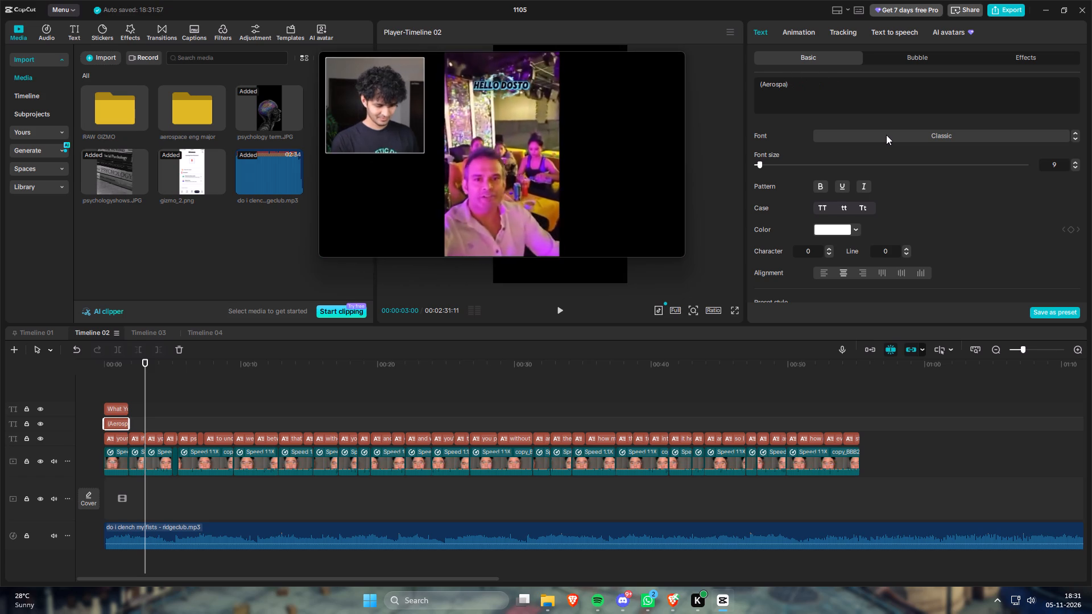
key(BackSpace)
key(BackSpace)
key(BackSpace)
key(BackSpace)
key(BackSpace)
key(BackSpace)
key(BackSpace)
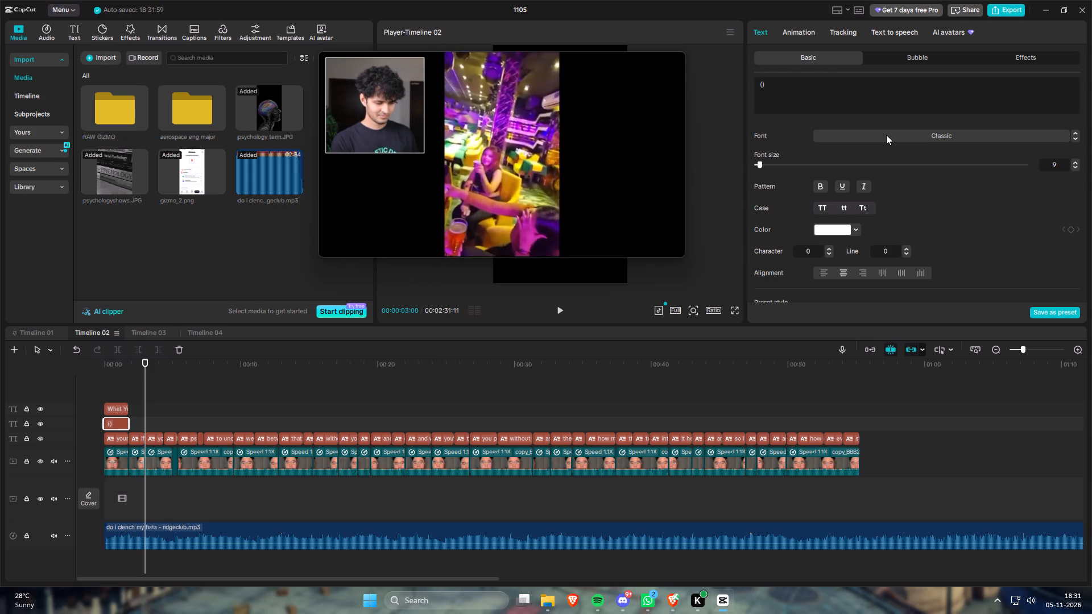
key(ctrl+v)
key(ctrl+BackSpace)
key(ctrl+BackSpace)
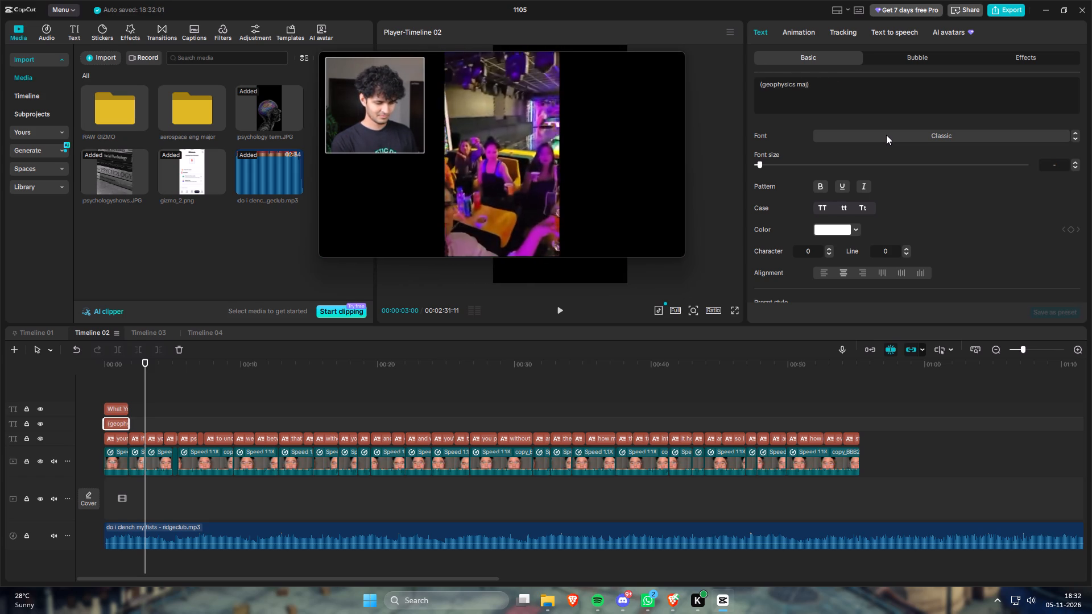
key(ctrl+BackSpace)
key(BackSpace)
key(BackSpace)
text(Edition)
key(ctrl+Left)
key(ctrl+Left)
key(ctrl+Left)
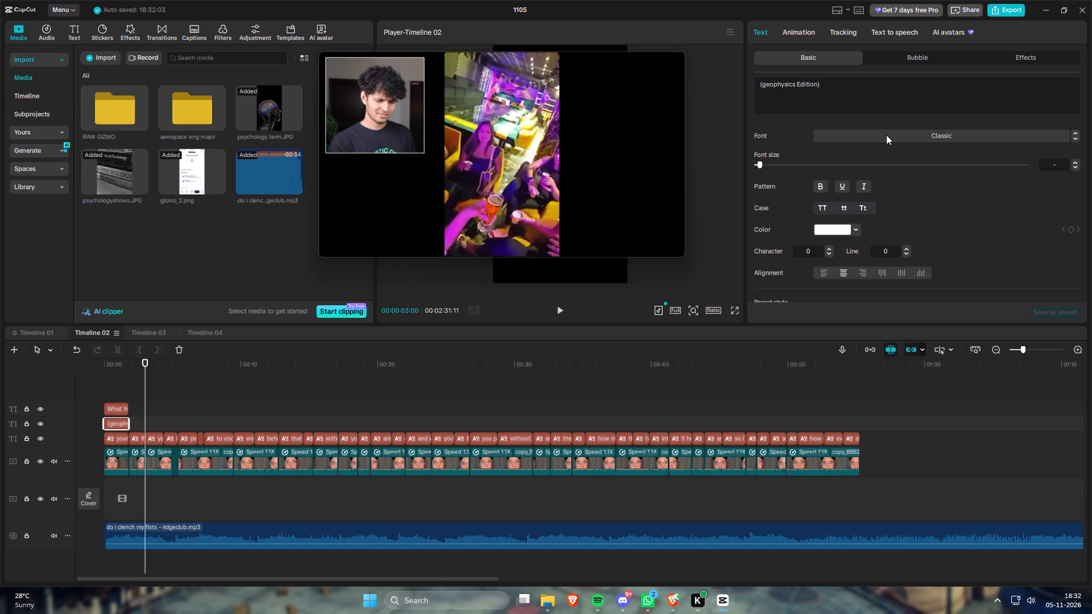
key(Right)
key(Delete)
key(shift+g)
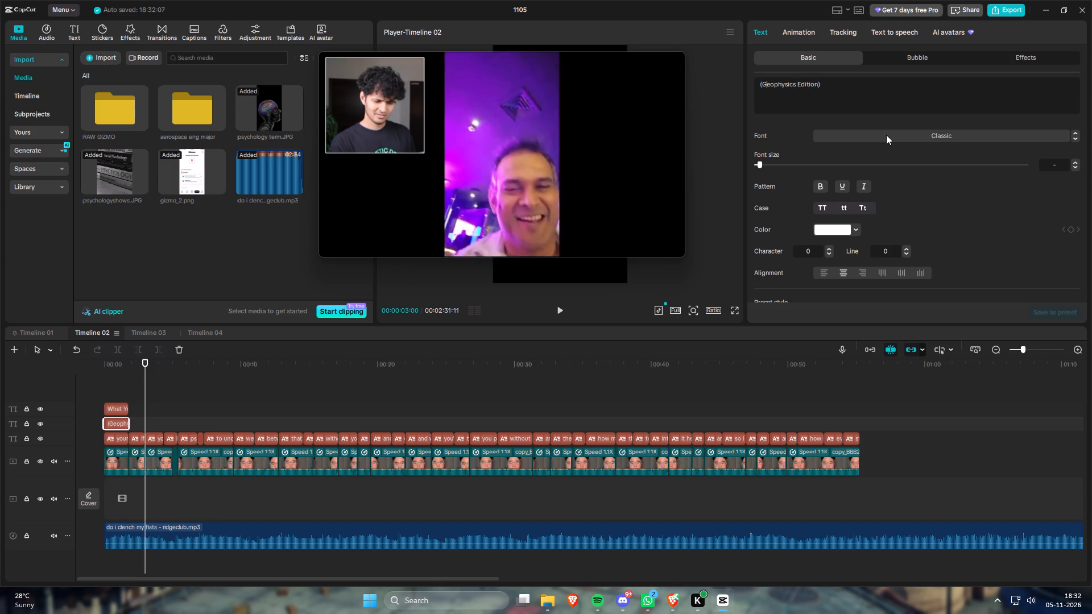
Change the "(Aerospace Engineering Major)" title in Timeline 04 to "(Aerospace Edition)".
click(204, 334)
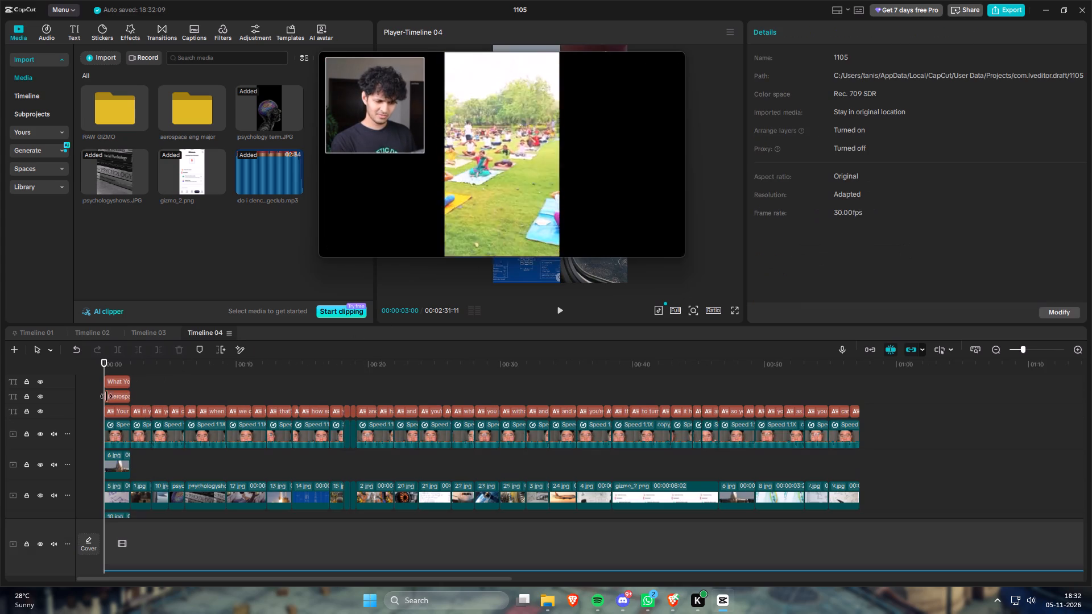
click(114, 396)
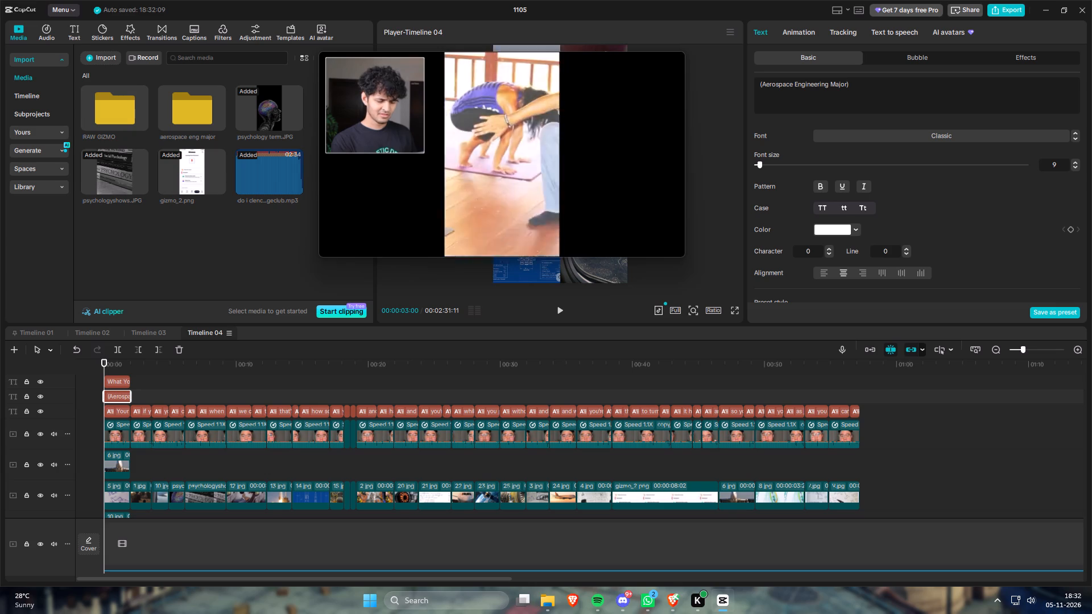
click(796, 83)
key(ctrl+Delete)
key(ctrl+Delete)
key(ctrl+Delete)
key(ctrl+Delete)
key(ctrl+Delete)
key(ctrl+Delete)
key(ctrl+Delete)
key(ctrl+Delete)
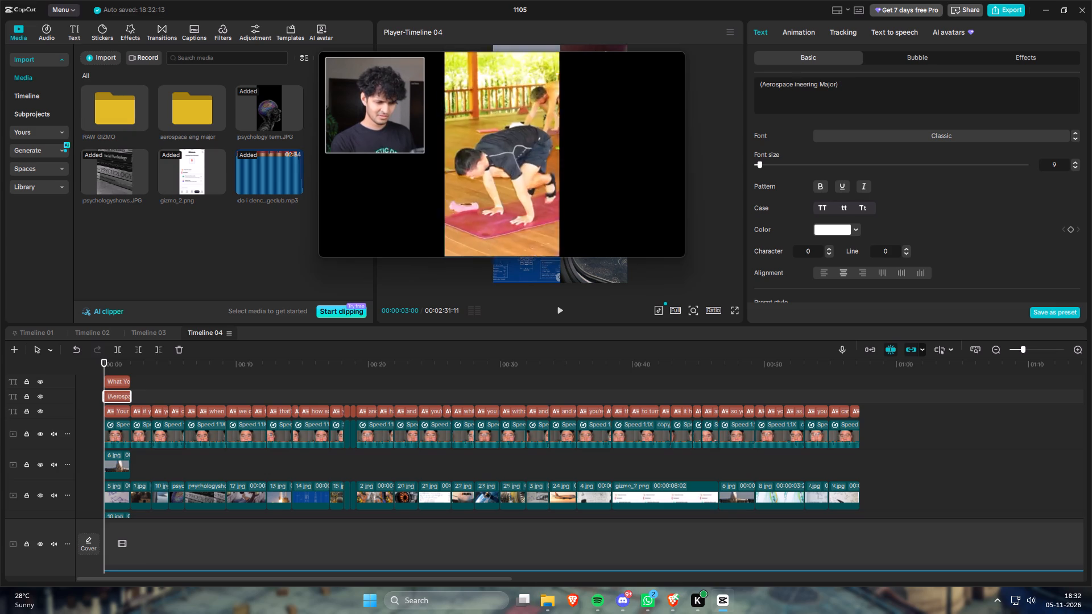
key(Delete)
key(Delete)
key(Delete)
key(Delete)
key(Delete)
key(Delete)
key(Delete)
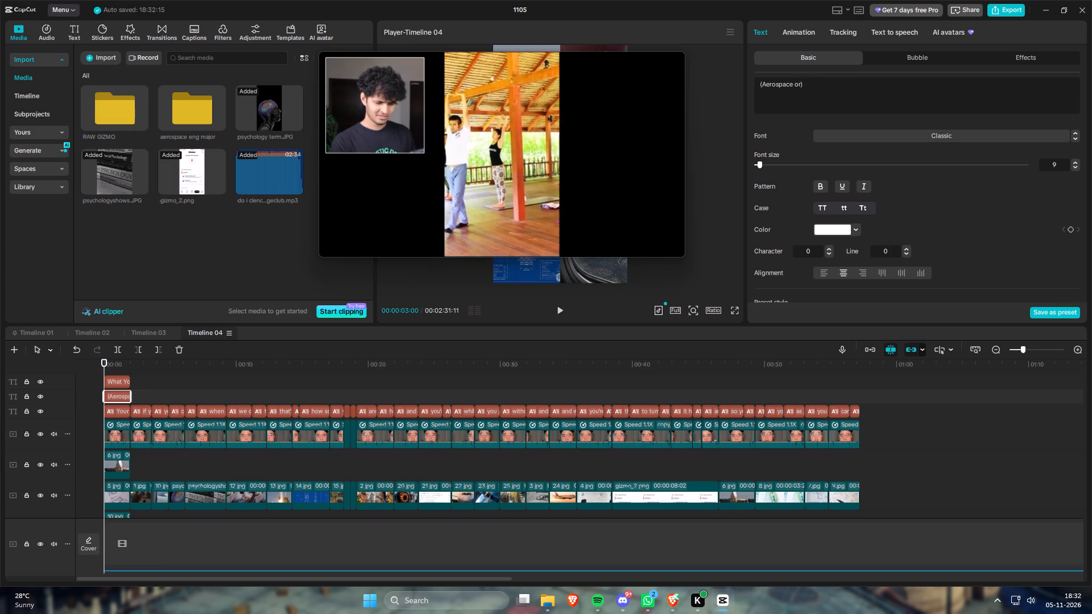
key(Delete)
key(Delete)
text(Edition)
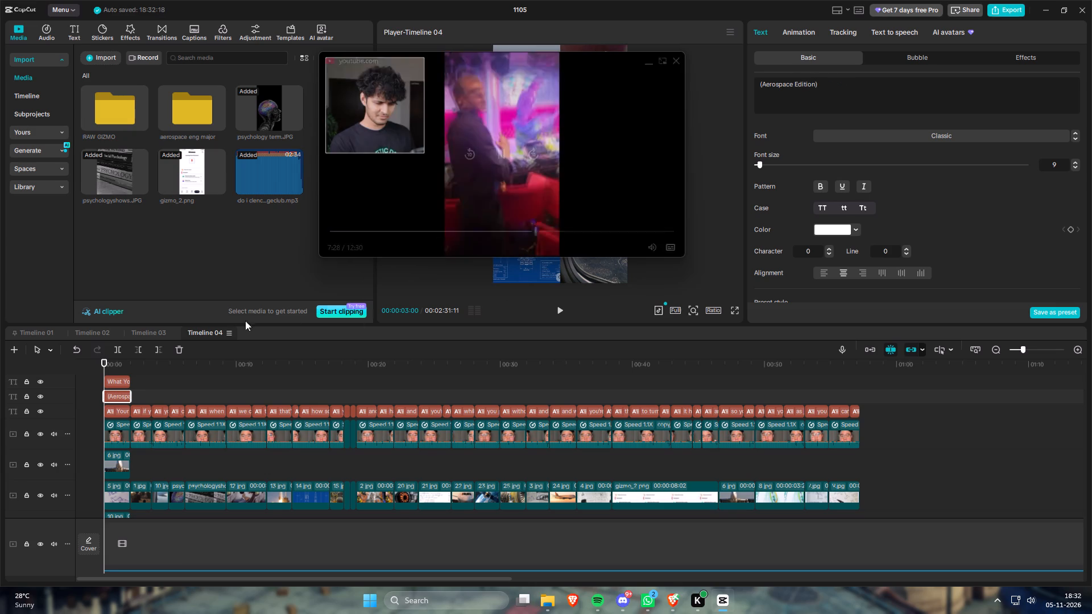
Copy the words "automotive engineering" from the second caption in Timeline 01.
click(88, 334)
click(39, 337)
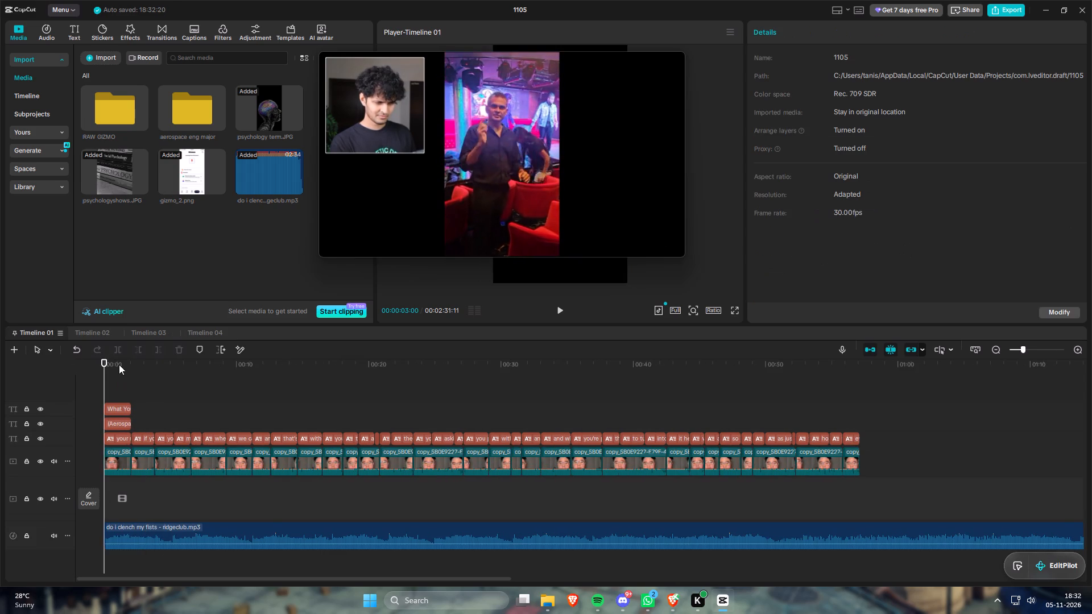
drag(113, 363, 69, 372)
click(146, 442)
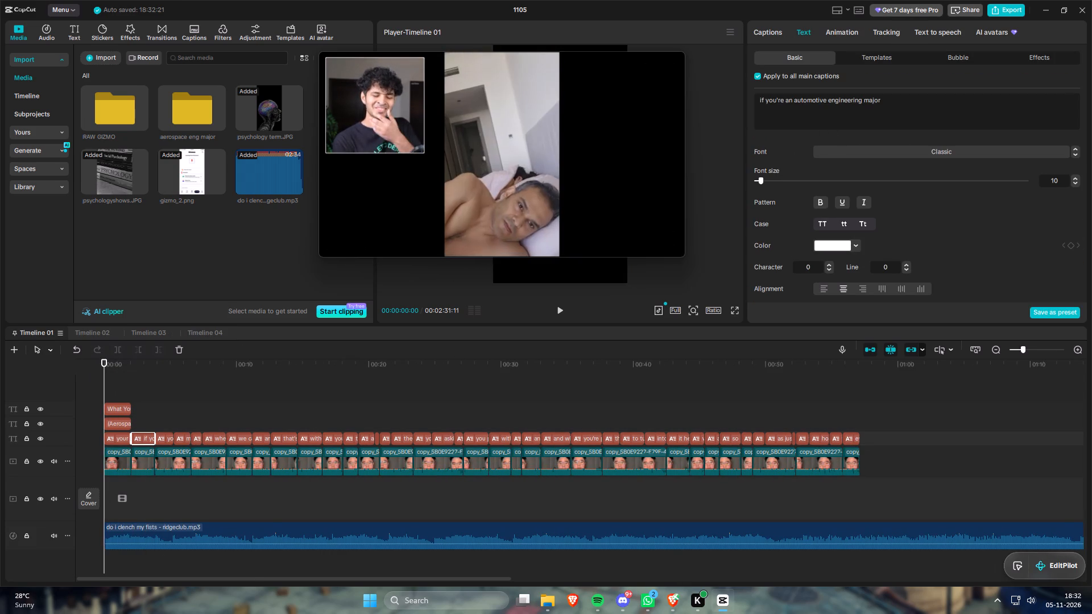
drag(793, 100, 859, 102)
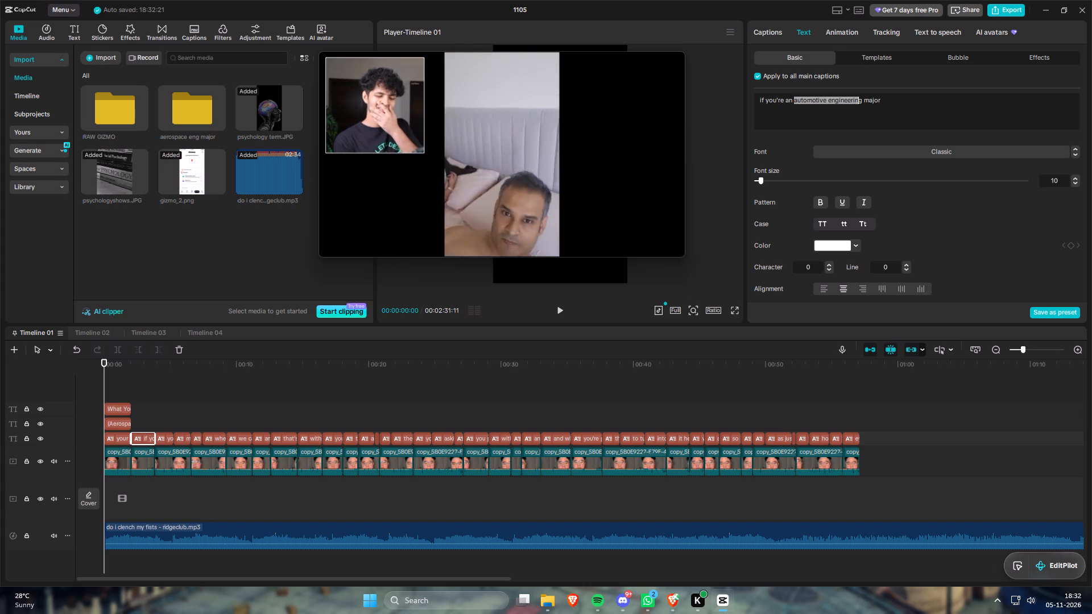
drag(859, 102, 861, 103)
key(ctrl+c)
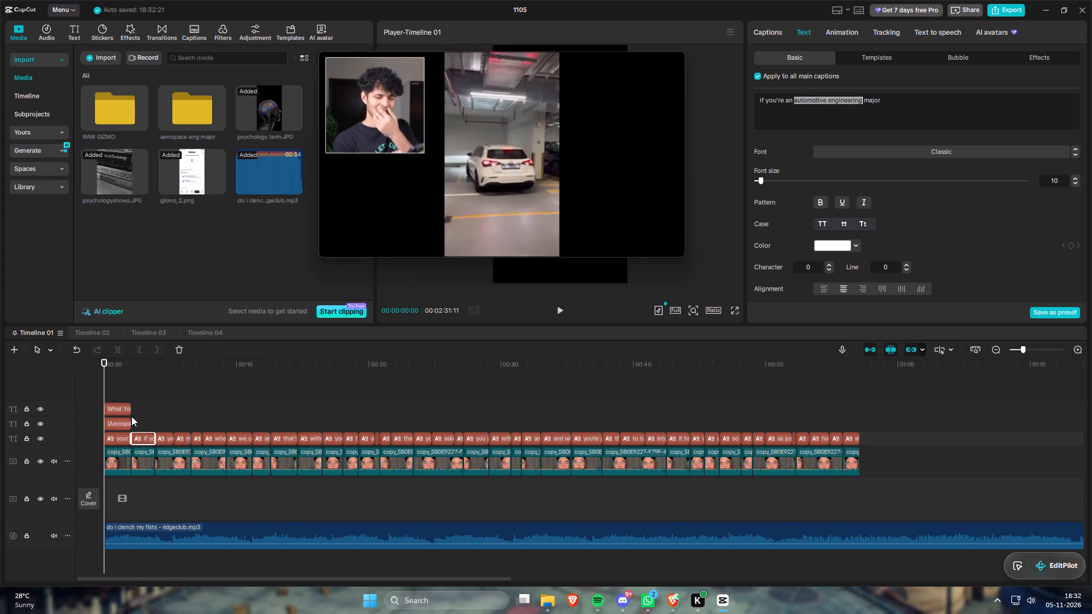
Change the "(Aerospace Engineering Major)" title in Timeline 01 to "(Automotive Engineering Edition)", reusing the copied caption words.
click(120, 425)
drag(763, 84, 846, 89)
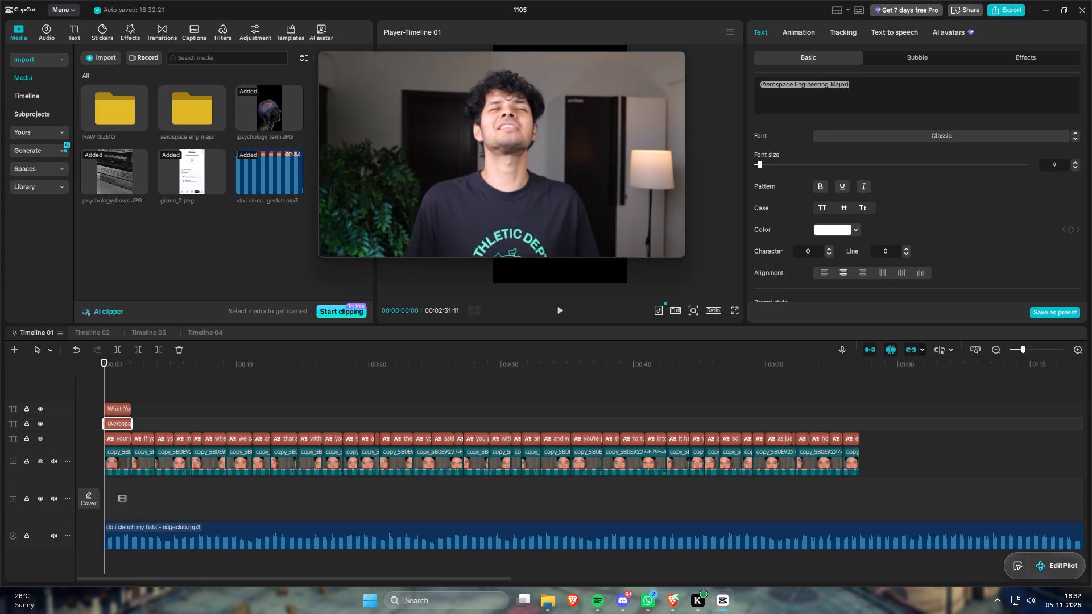
drag(846, 89, 843, 88)
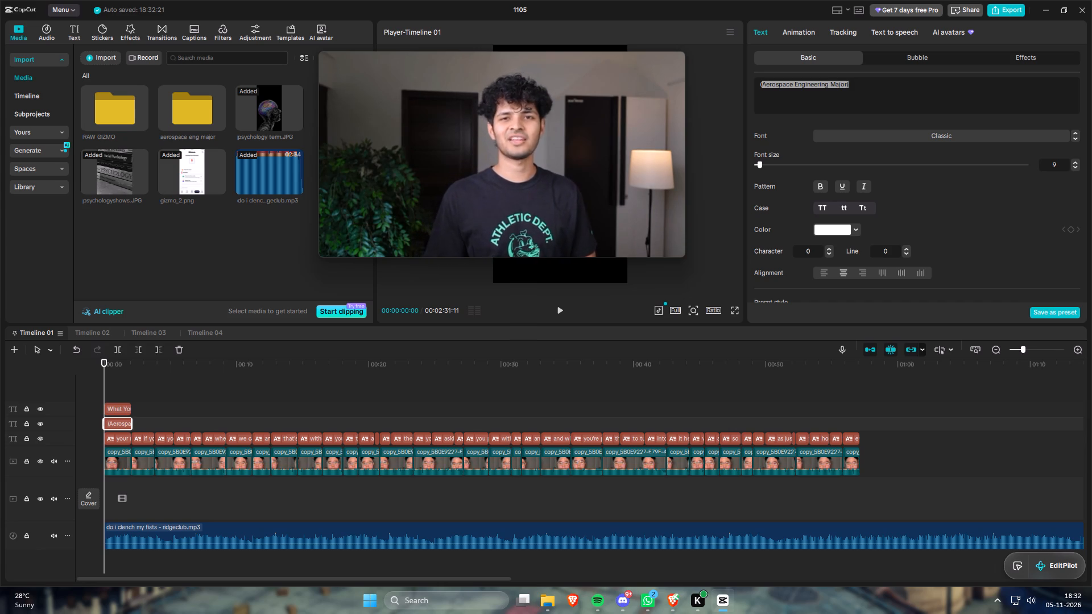
drag(843, 88, 846, 86)
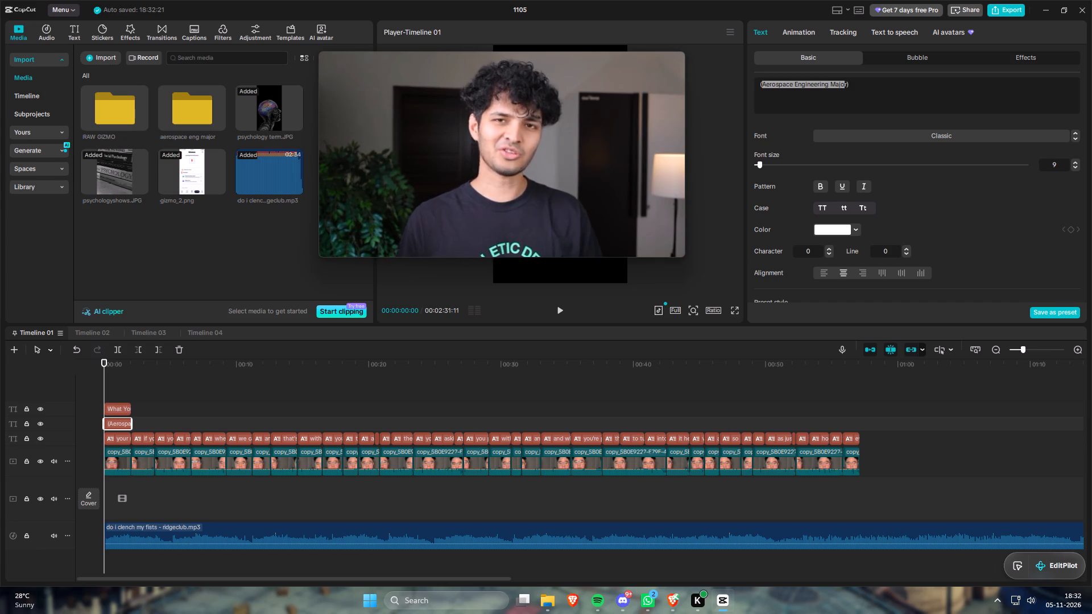
drag(846, 86, 846, 86)
key(ctrl+v)
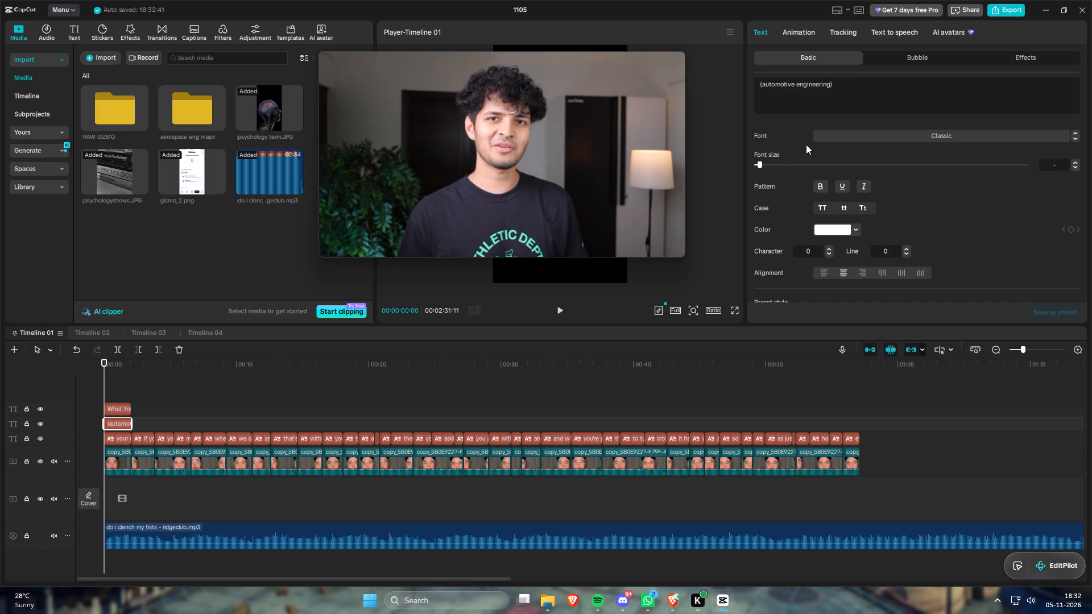
key(space)
text(Edition)
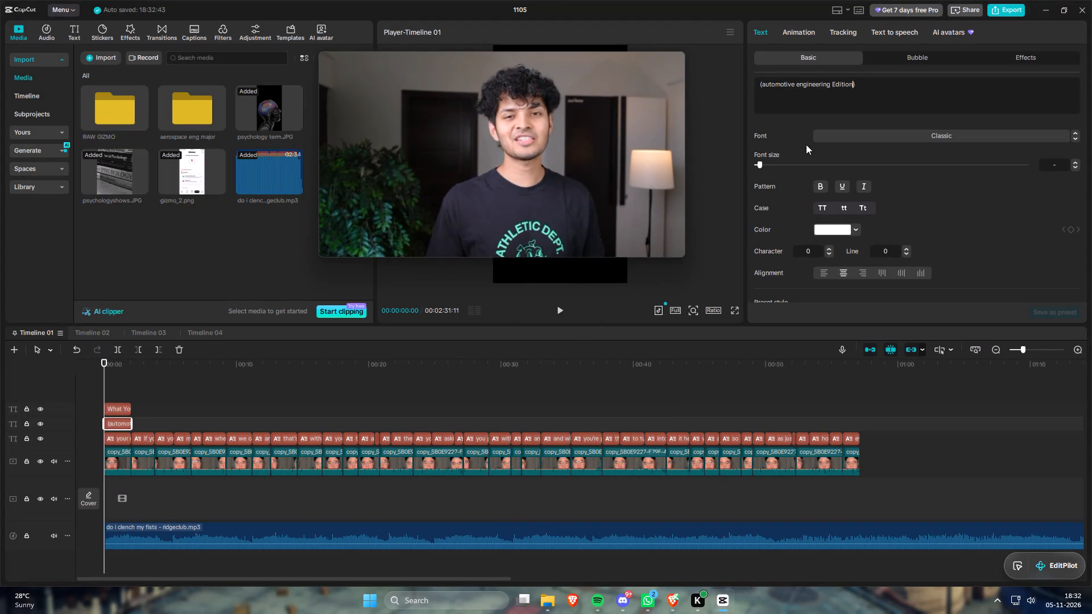
key(ctrl+Left)
key(ctrl+Left)
key(Delete)
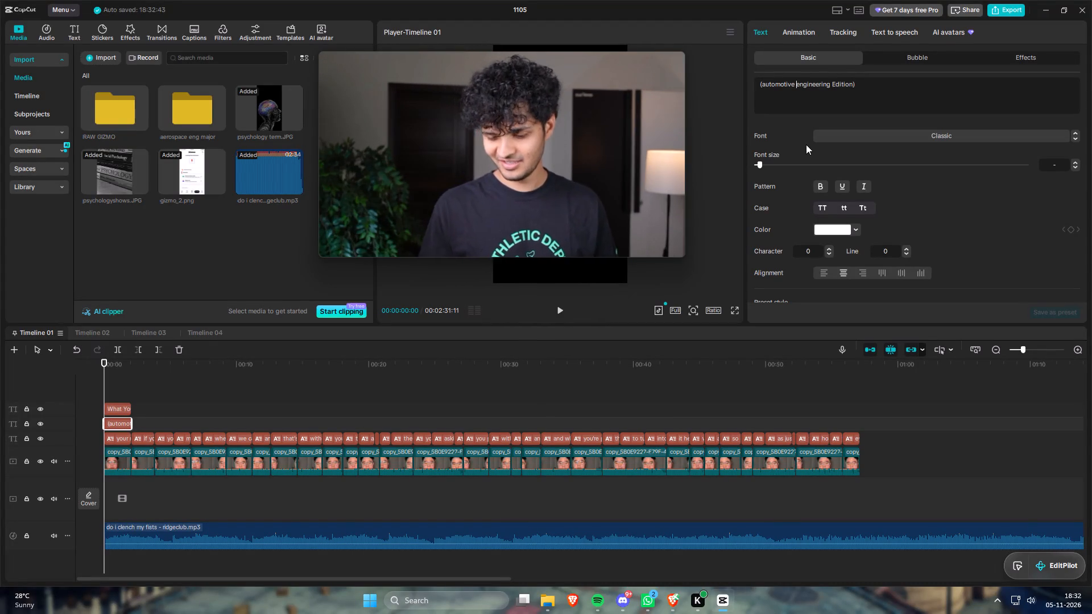
key(shift+e)
key(ctrl+Left)
key(ctrl+Left)
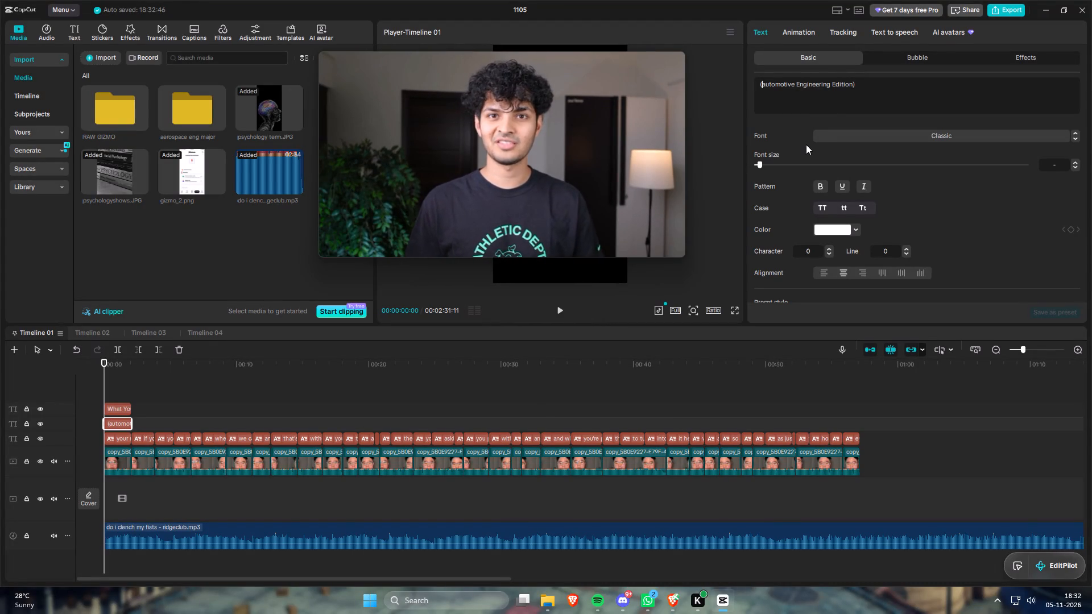
key(Delete)
key(shift+a)
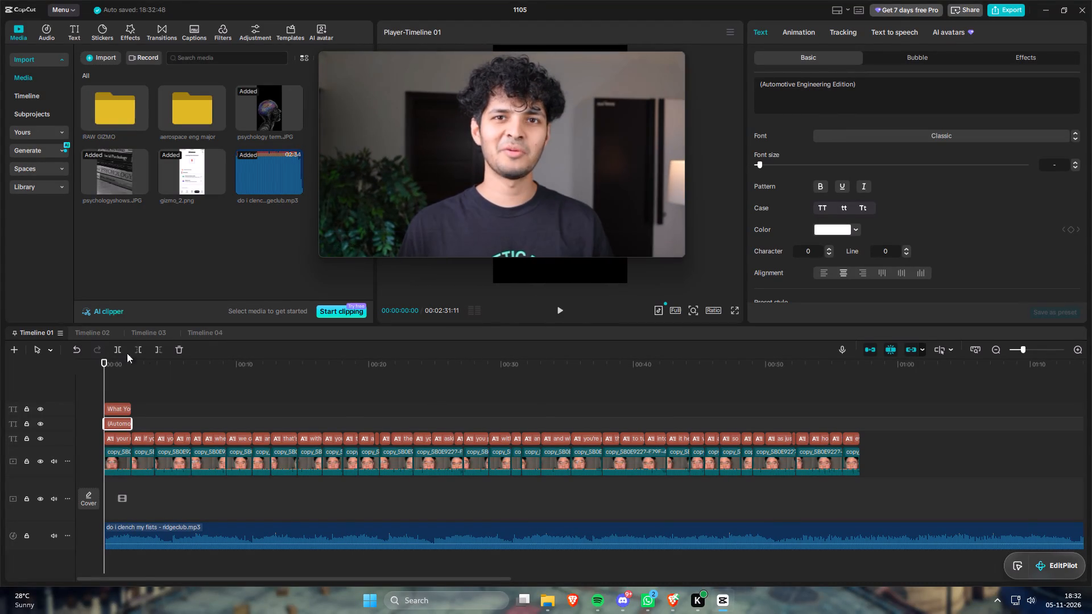
Check the wording of the lower opening title in Timeline 02.
click(89, 333)
click(111, 364)
click(122, 428)
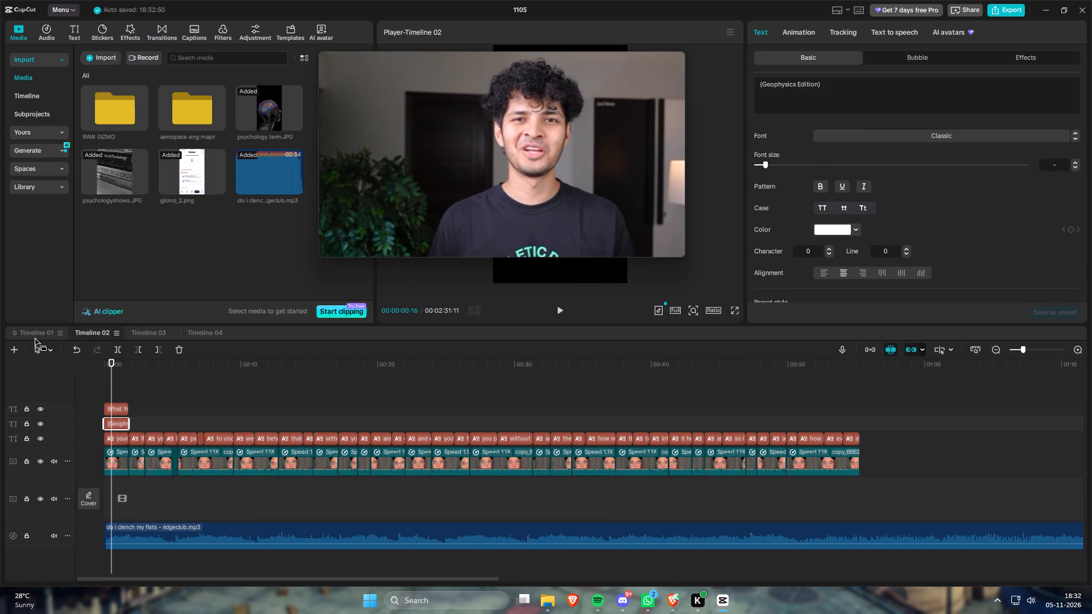
Change the "(Aerospace Edition)" title in Timeline 04 to "(Aerospace Engineering Edition)", reusing the copied caption words.
click(192, 334)
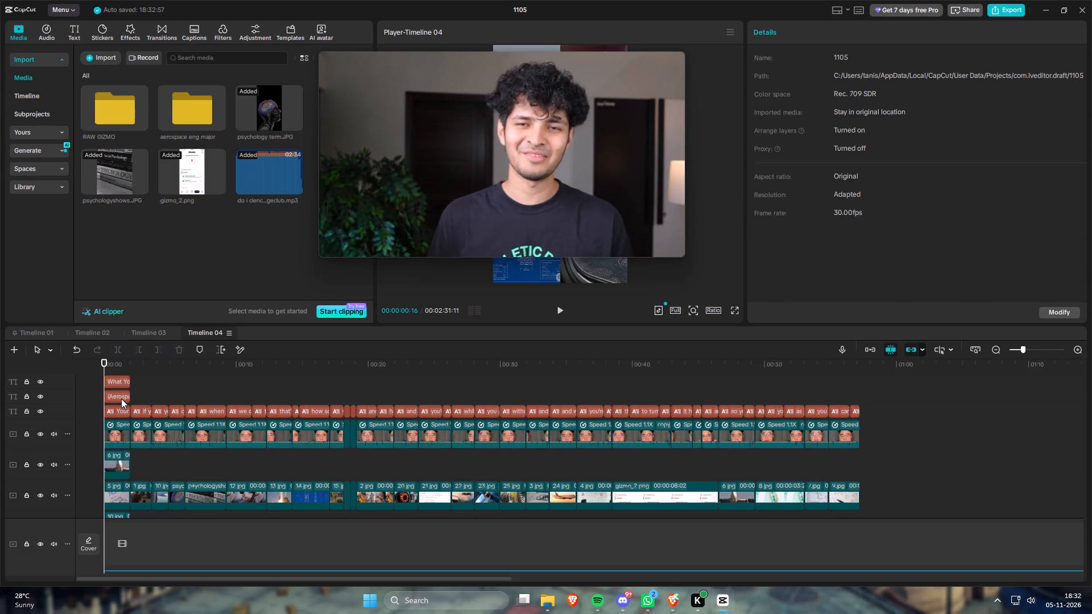
click(121, 399)
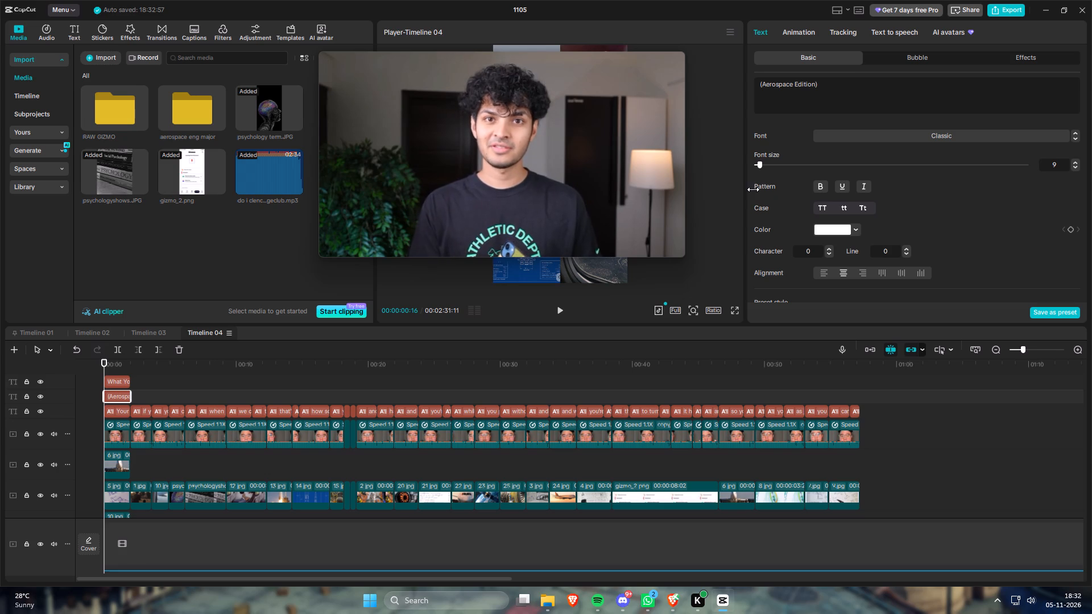
click(791, 83)
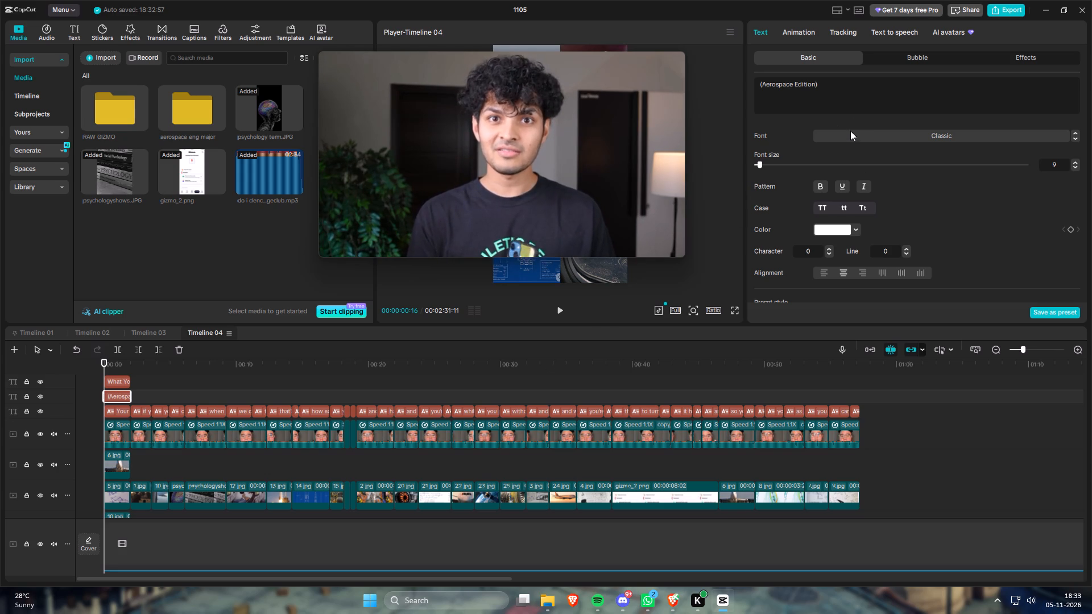
key(Right)
key(space)
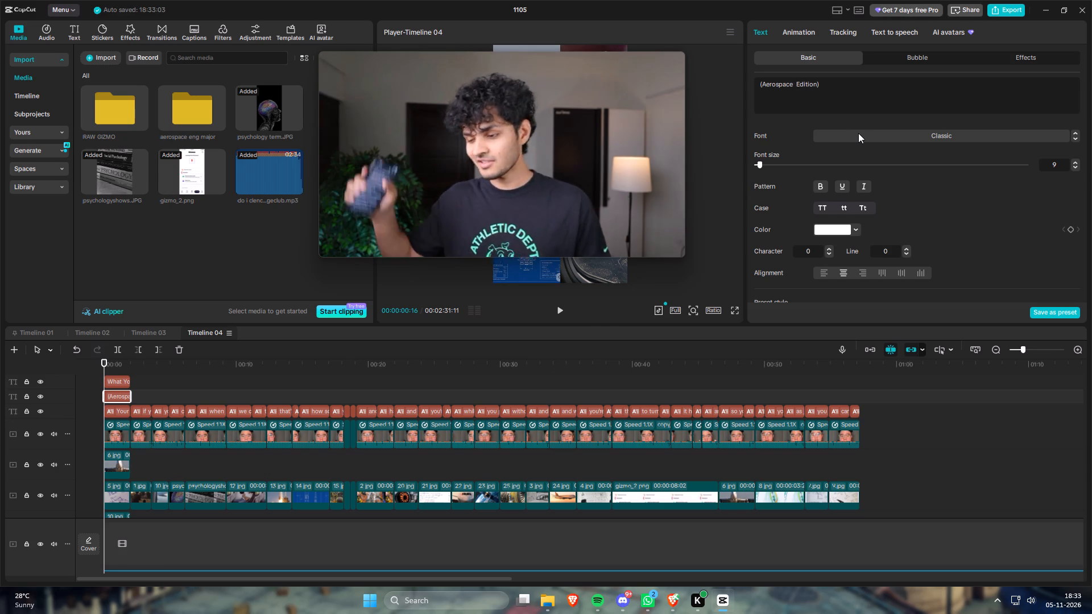
key(ctrl+v)
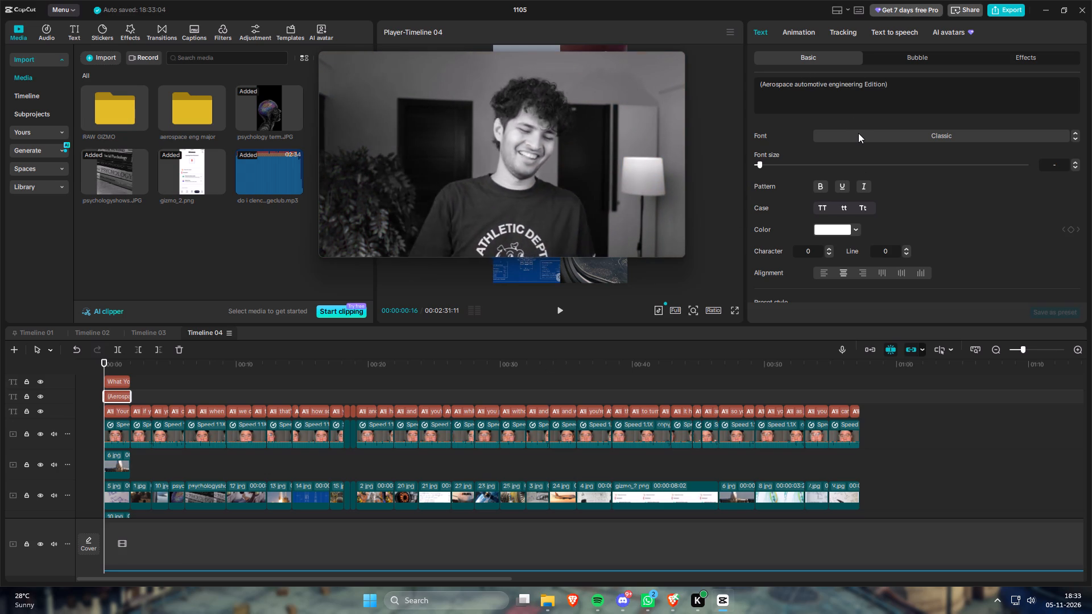
key(ctrl+Left)
key(Delete)
key(shift+e)
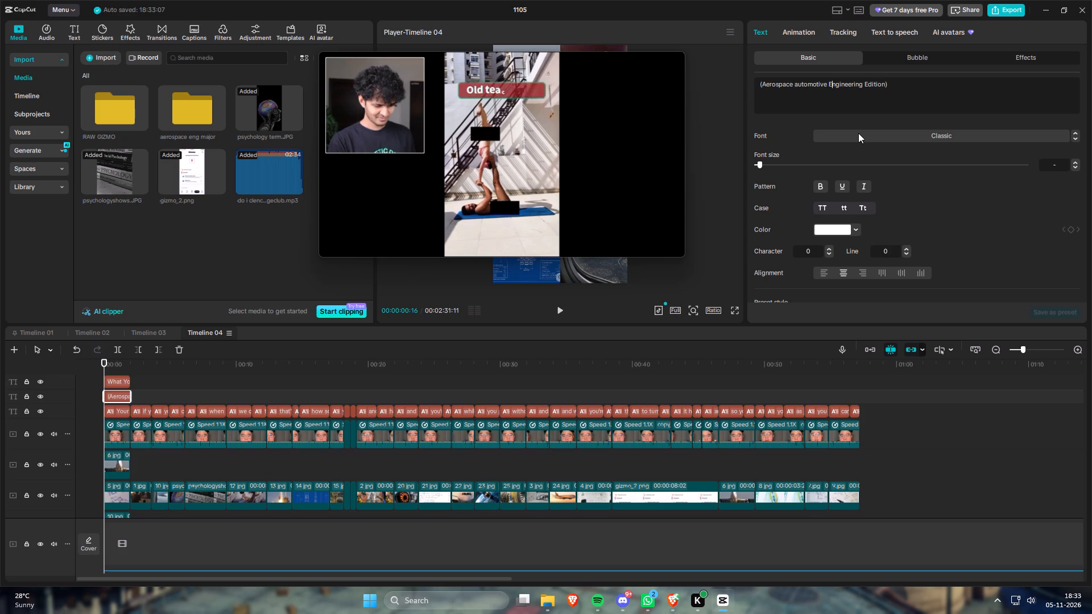
key(ctrl+Left)
key(ctrl+Left)
key(Delete)
key(ctrl+Delete)
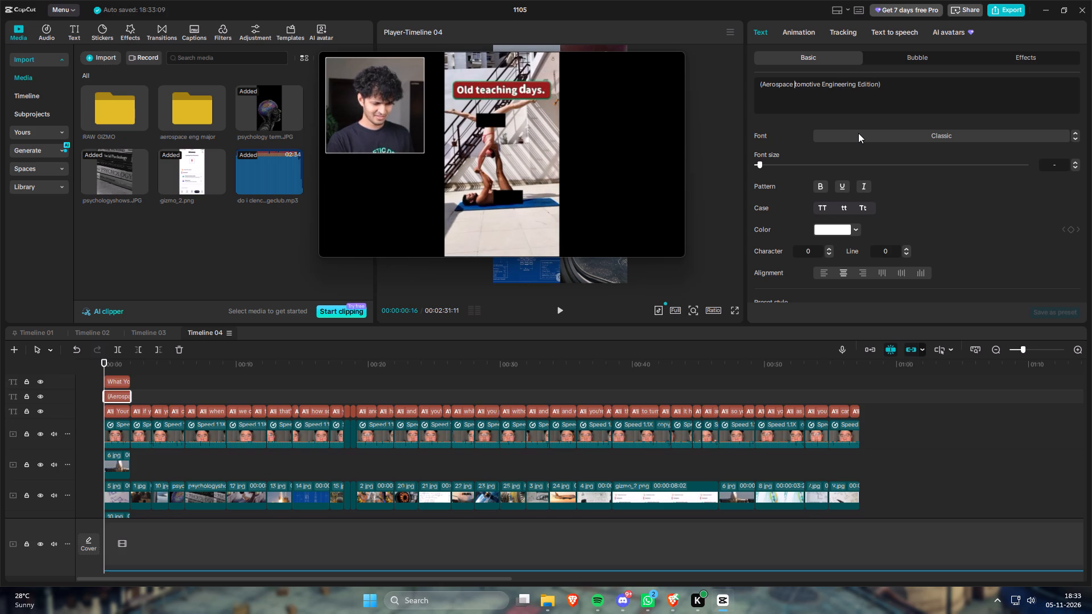
key(ctrl+Delete)
key(ctrl+Delete)
key(ctrl+Delete)
key(ctrl+Delete)
key(Delete)
key(Delete)
key(Delete)
key(Delete)
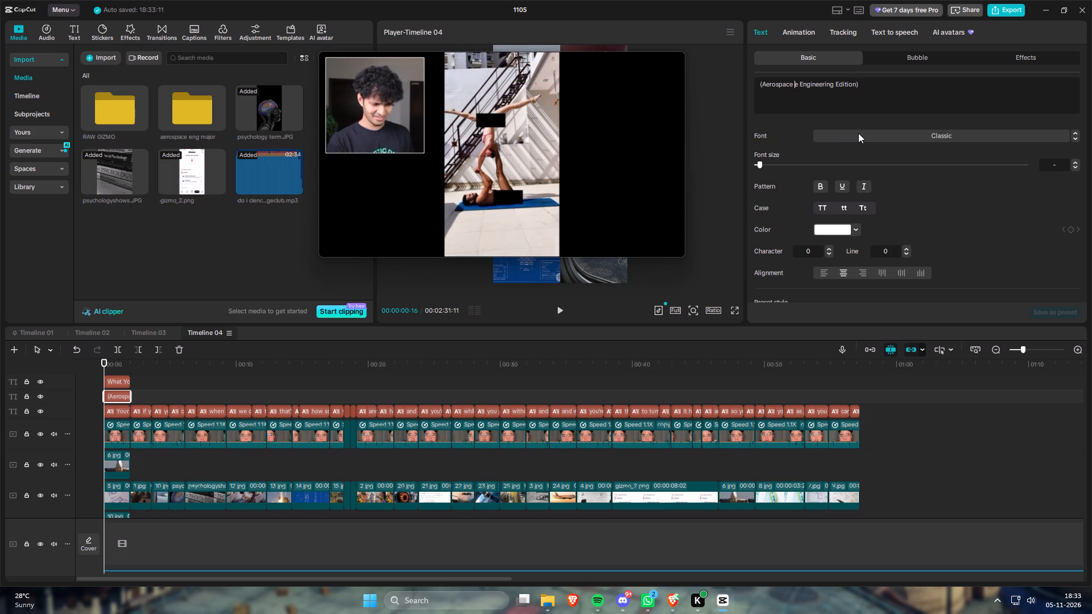
key(Delete)
Copy the word "Engineering" from the Aerospace title text in Timeline 04.
key(shift+Right)
key(shift+Right)
key(shift+Right)
key(shift+Right)
key(shift+Right)
key(shift+Right)
key(shift+Right)
key(shift+Right)
key(shift+Right)
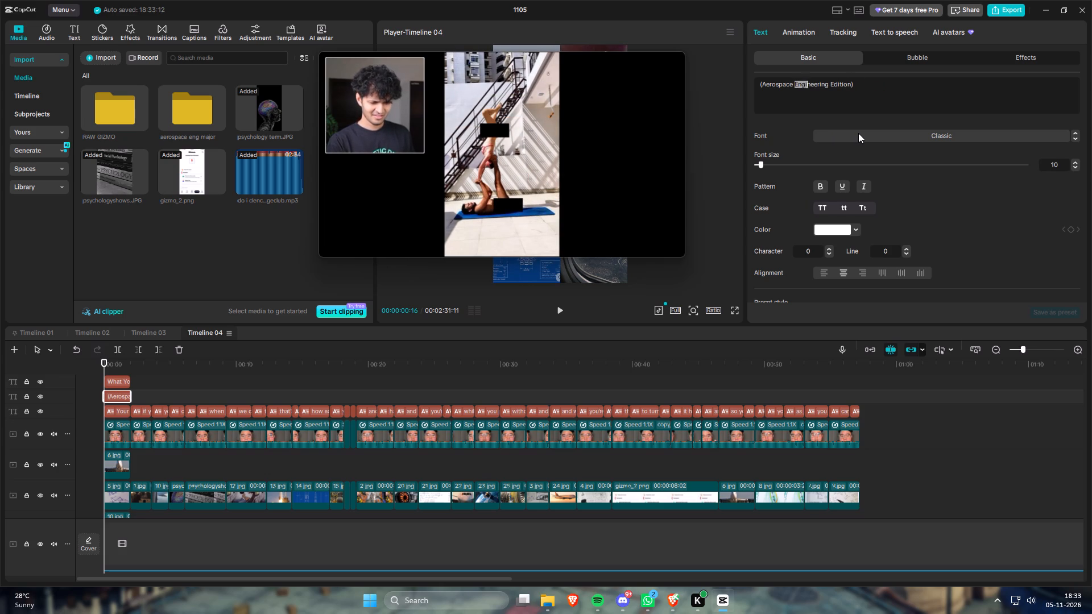
key(shift+Right)
key(shift+Right)
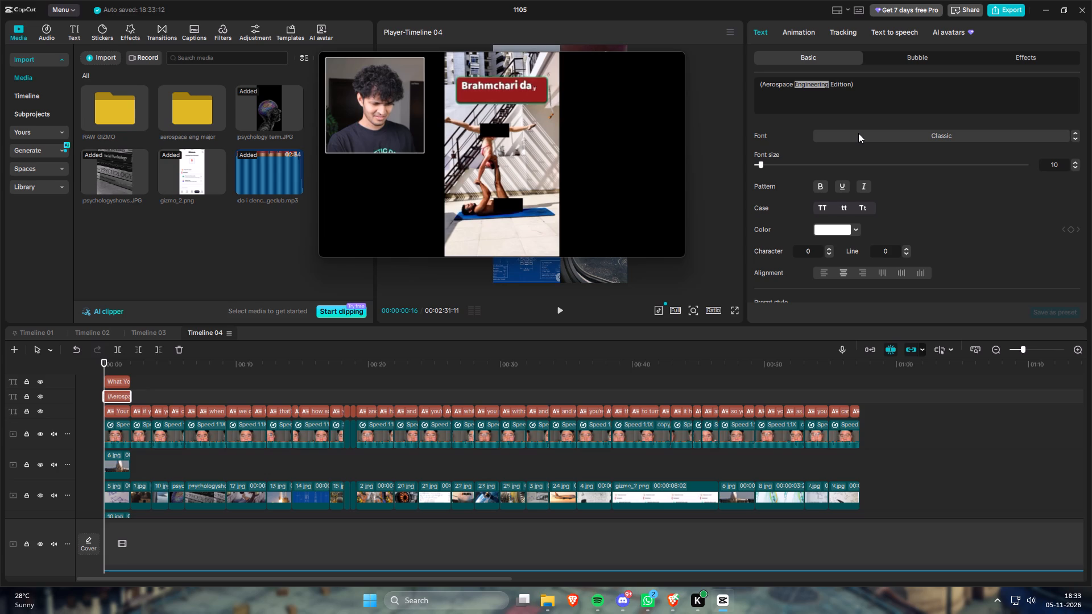
key(ctrl+c)
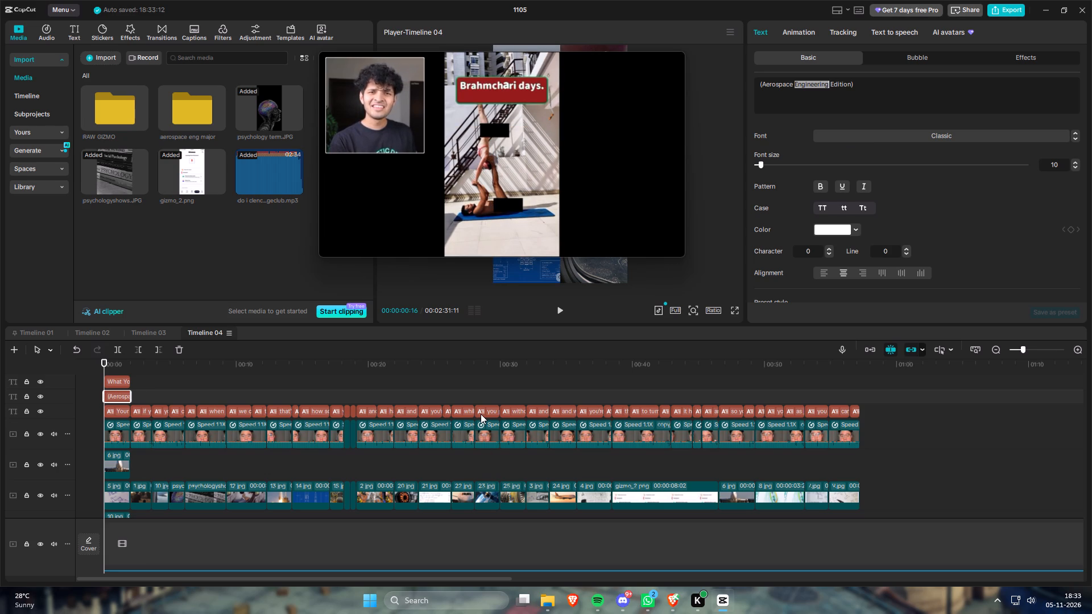
Add the copied word to the "(Geophysics Edition)" title in Timeline 02 so it reads "(Geophysics Engineering Edition)".
drag(220, 385, 242, 390)
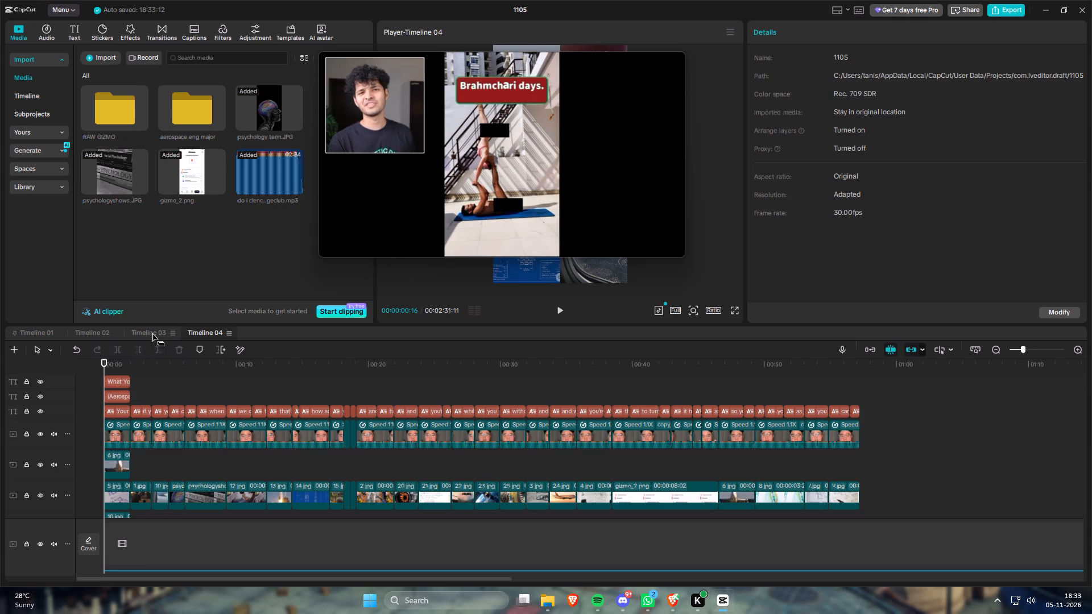
click(151, 331)
drag(125, 364, 70, 370)
click(93, 330)
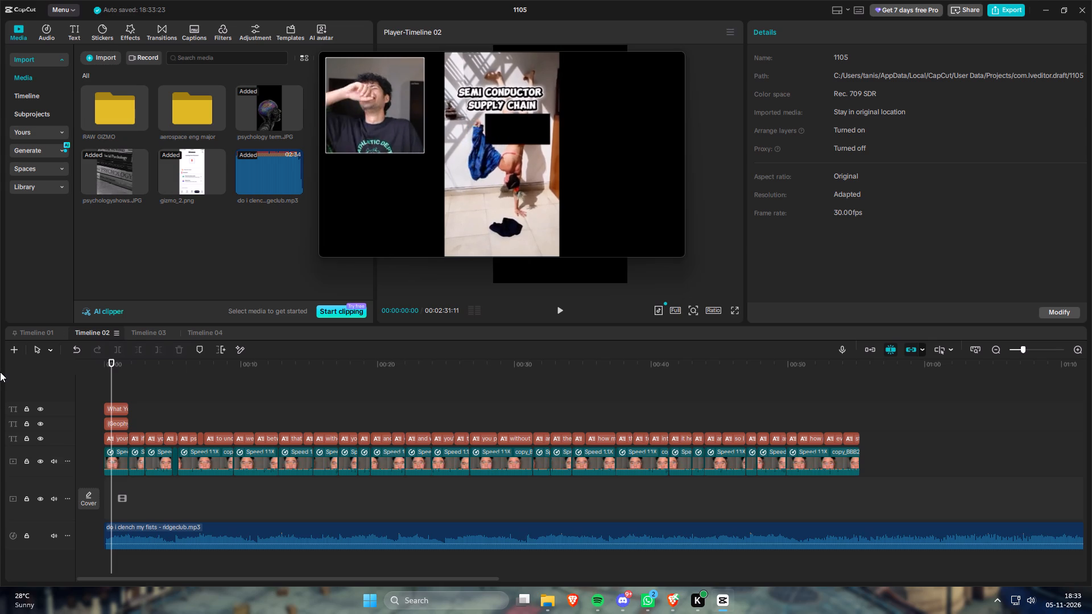
click(114, 421)
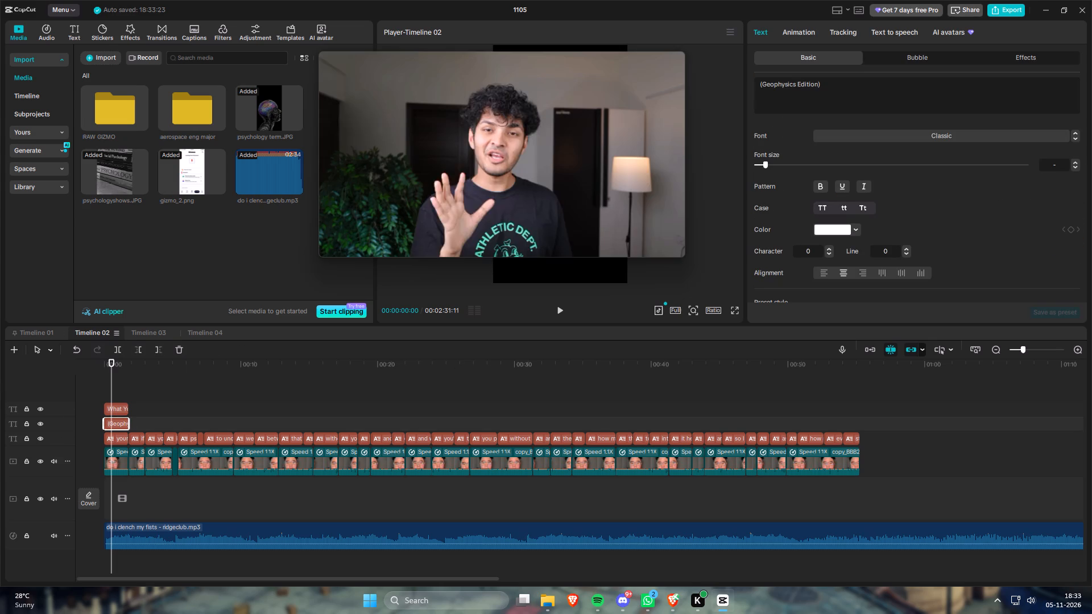
click(795, 80)
click(796, 86)
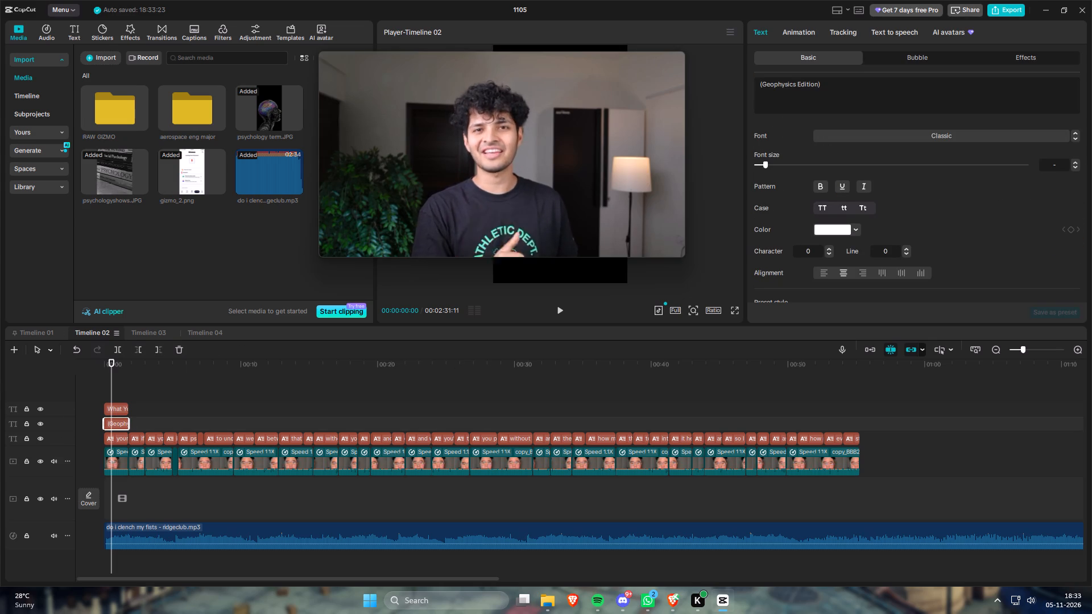
key(space)
key(ctrl+v)
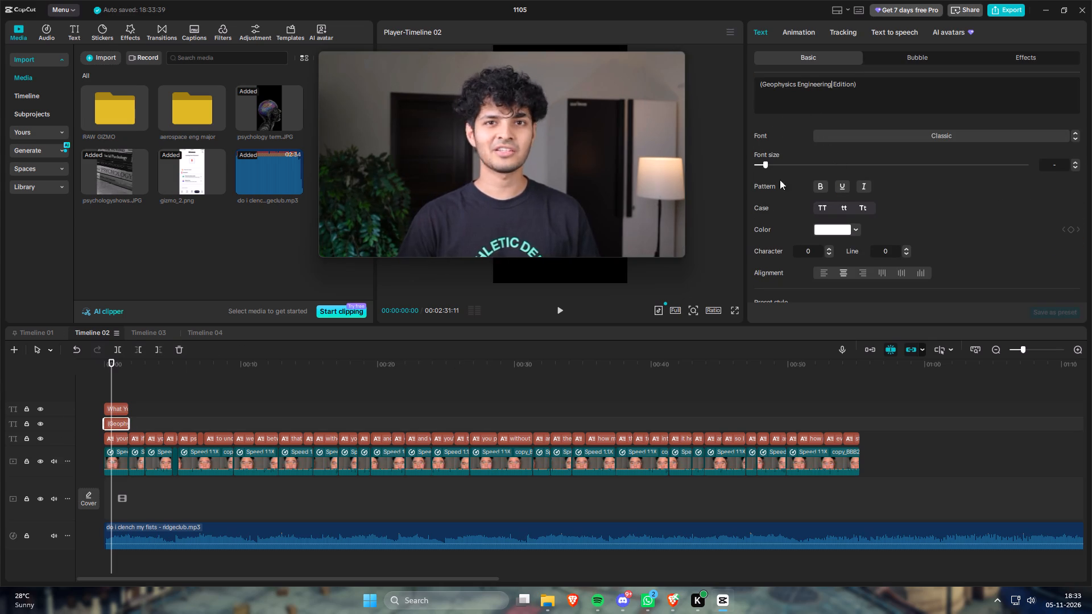
Trim the end of the background music in Timeline 04 to the end of the last video clip.
click(36, 331)
click(196, 333)
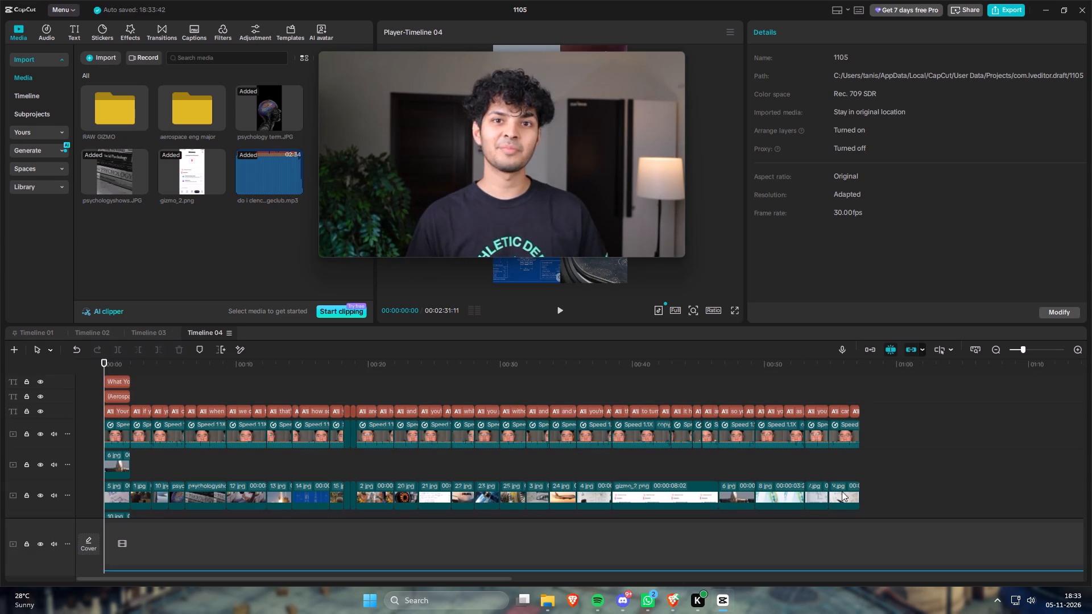
alt+scroll(908, 558, down, 6)
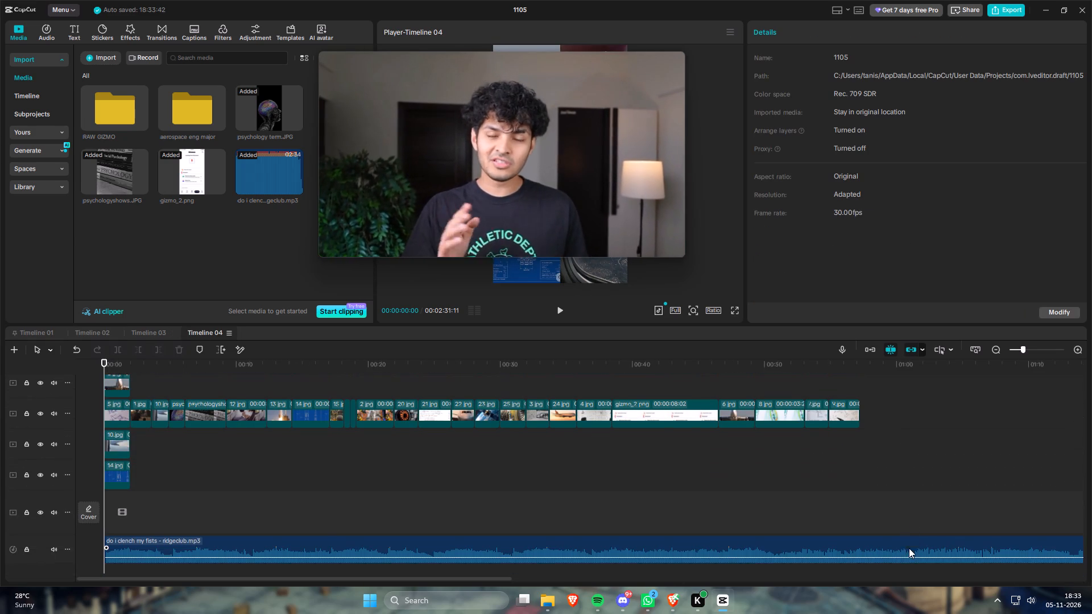
click(880, 364)
drag(909, 513, 950, 545)
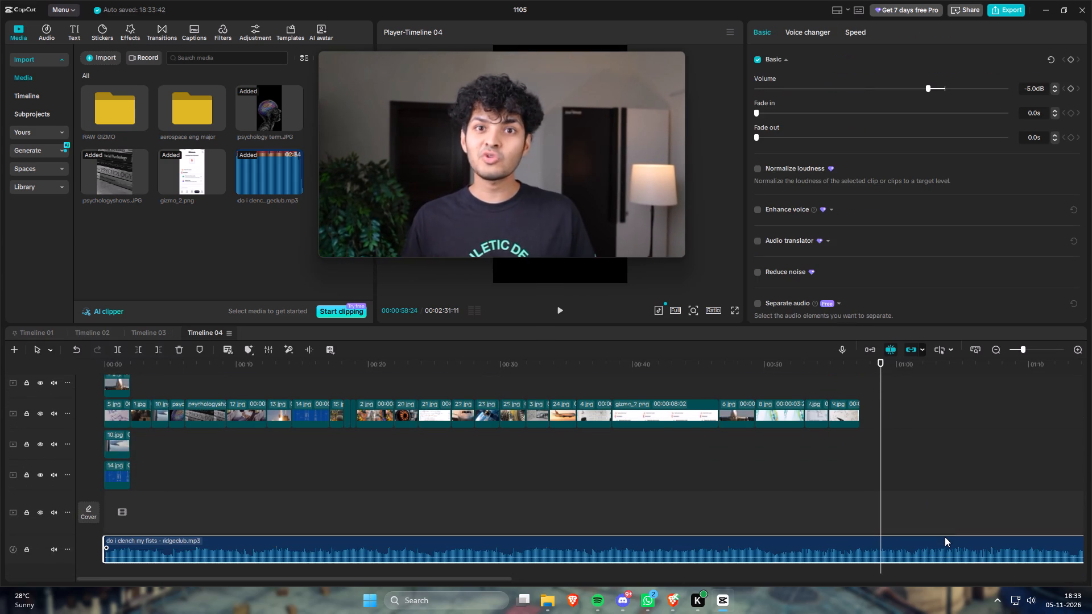
key(Up)
key(w)
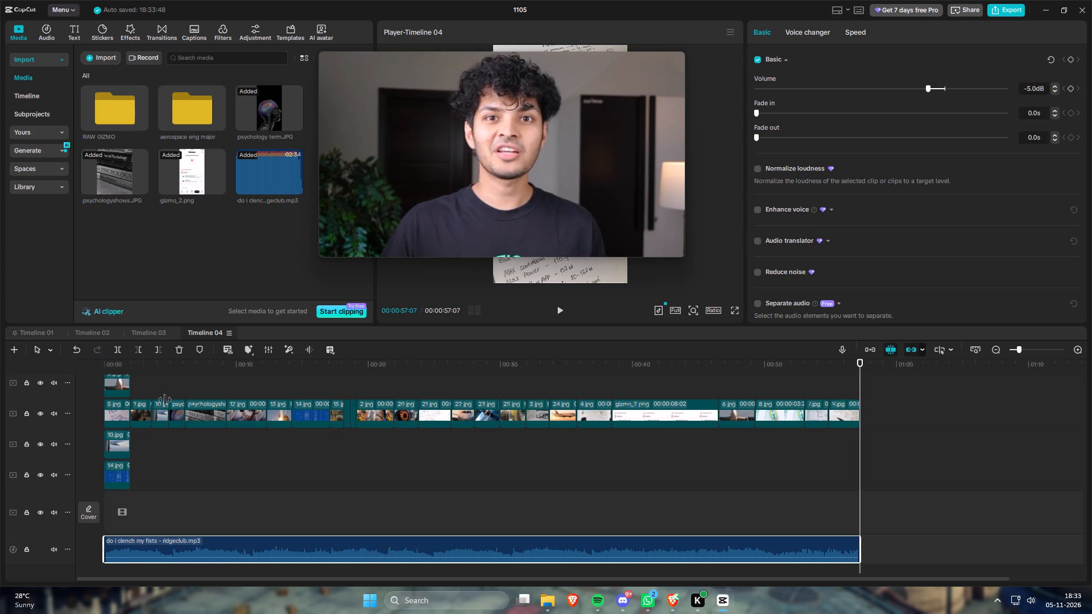
Trim the end of the background music in Timeline 02 to the end of the last video clip.
click(98, 331)
alt+scroll(926, 472, down, 2)
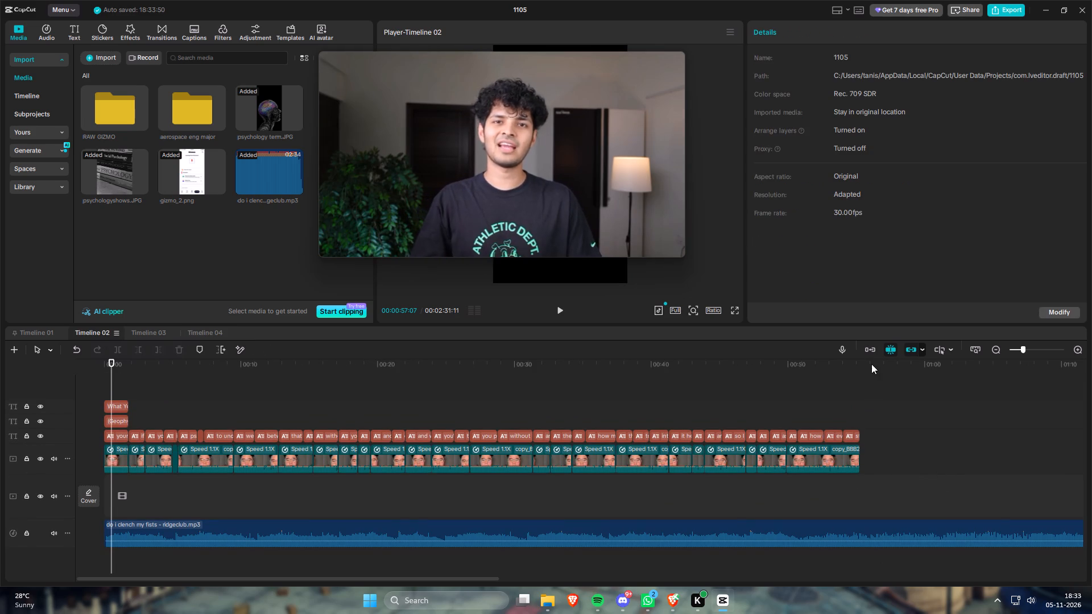
click(875, 367)
drag(936, 487, 969, 541)
key(Up)
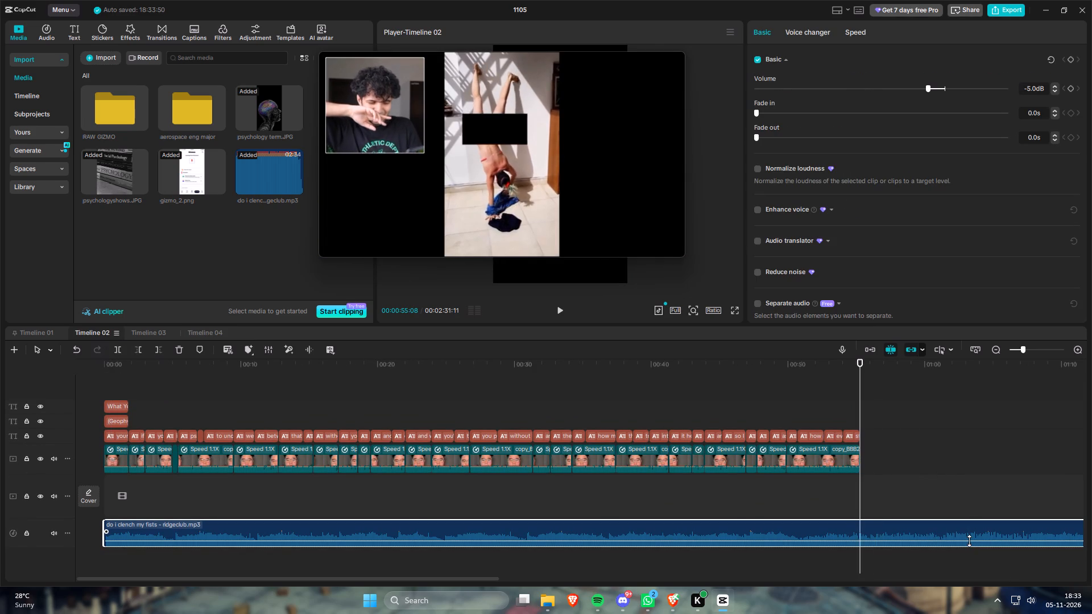
key(w)
Trim the end of the background music in Timeline 01 to the end of the last video clip.
click(39, 331)
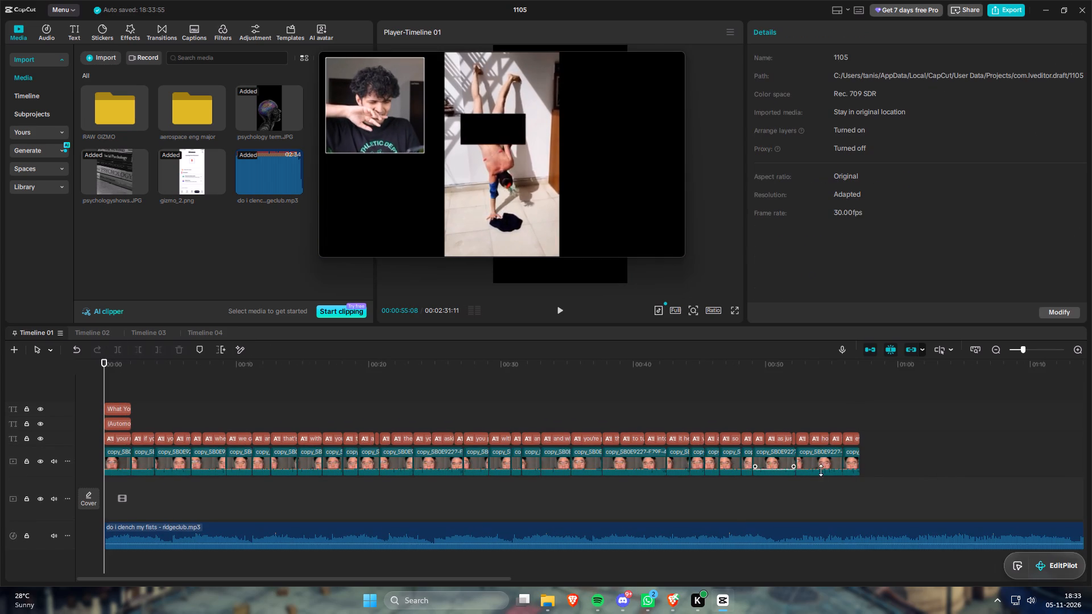
alt+scroll(887, 438, down, 1)
drag(926, 494, 971, 524)
click(876, 364)
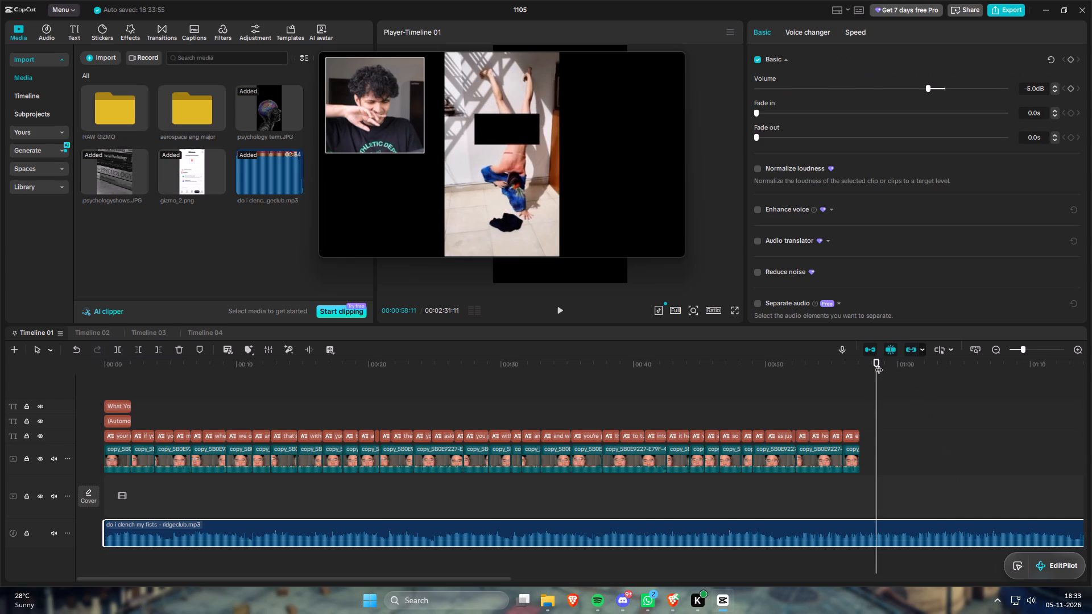
key(Up)
key(w)
drag(919, 405, 983, 450)
Return to Timeline 04's upper tracks and move the floating browser video off the player preview.
click(201, 332)
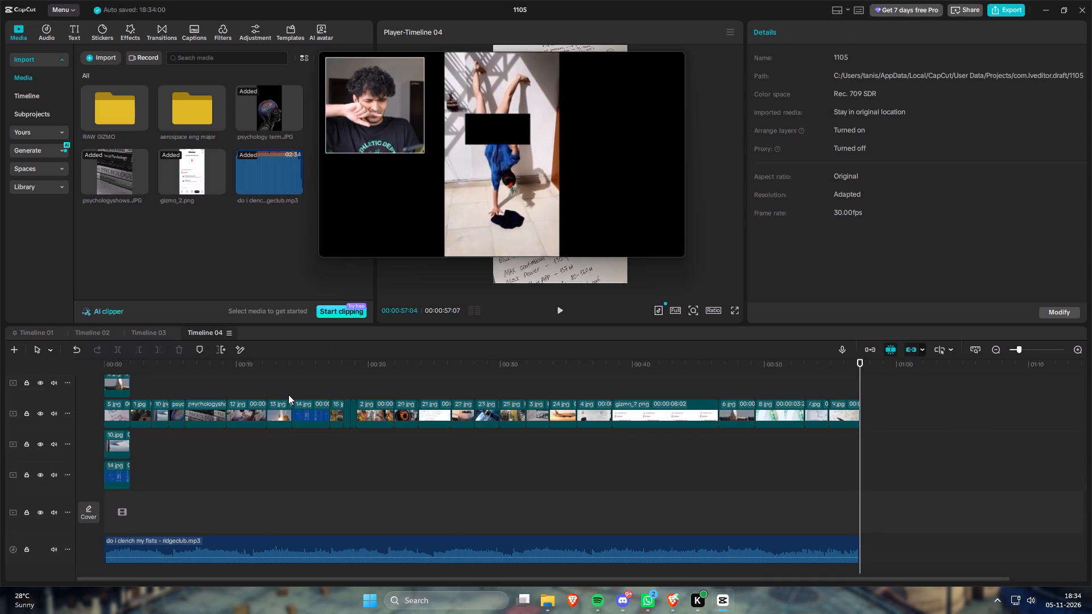
drag(245, 469, 323, 484)
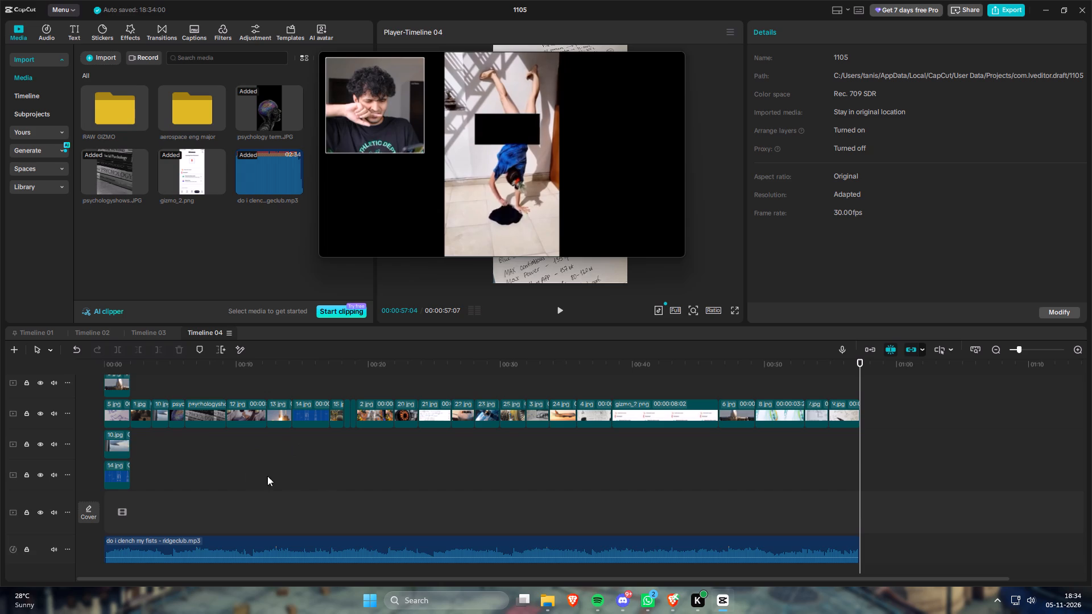
alt+scroll(197, 471, up, 3)
alt+scroll(259, 514, up, 1)
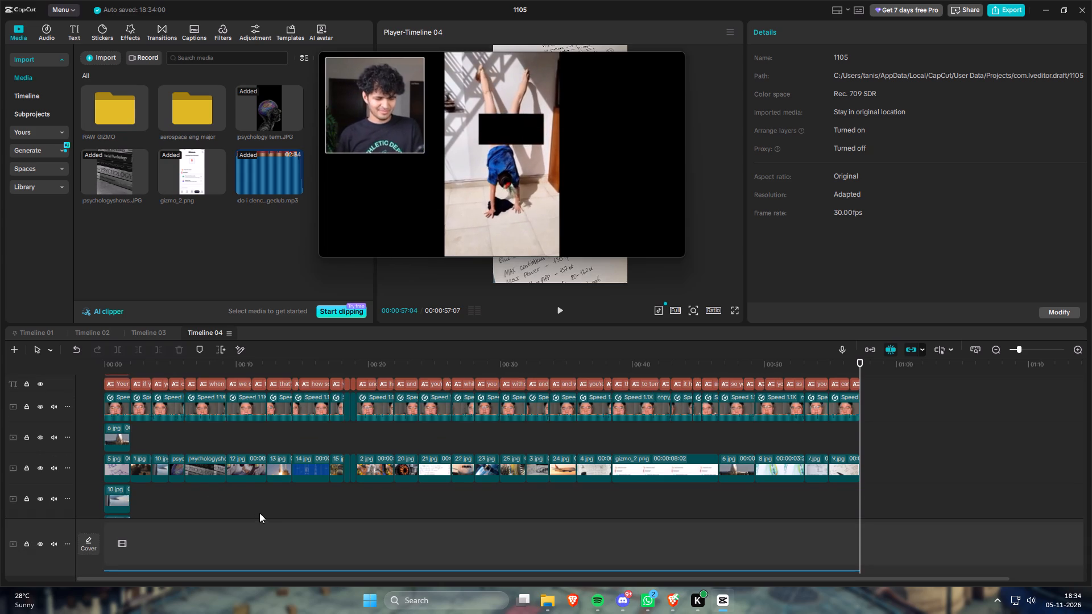
drag(444, 113, 234, 119)
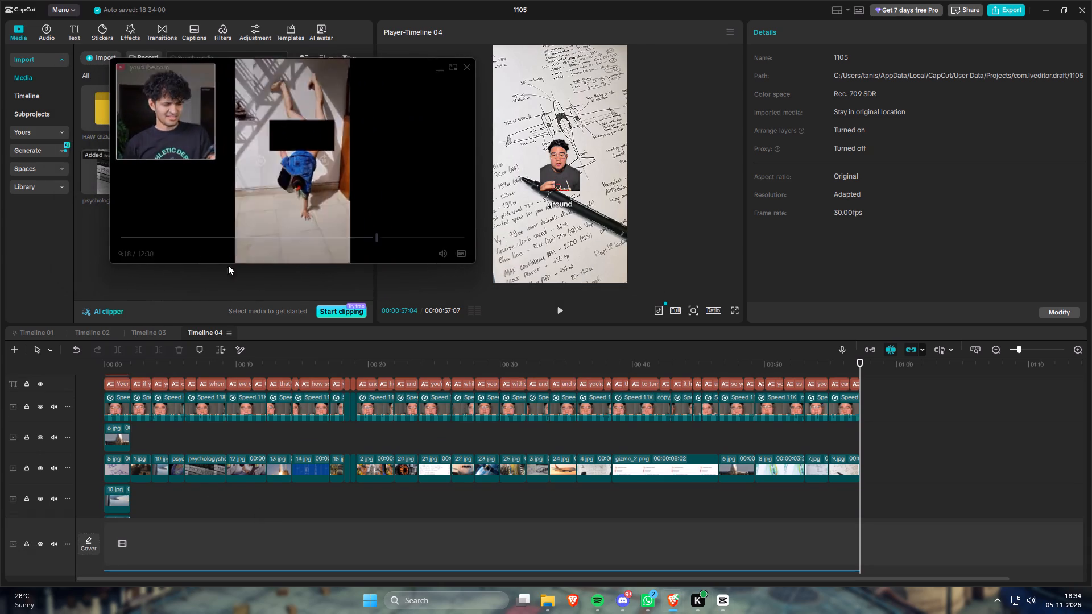
Split the talking-head clip in Timeline 04 at 00:00:04:27, where the "constraint based thinking" caption begins.
click(140, 363)
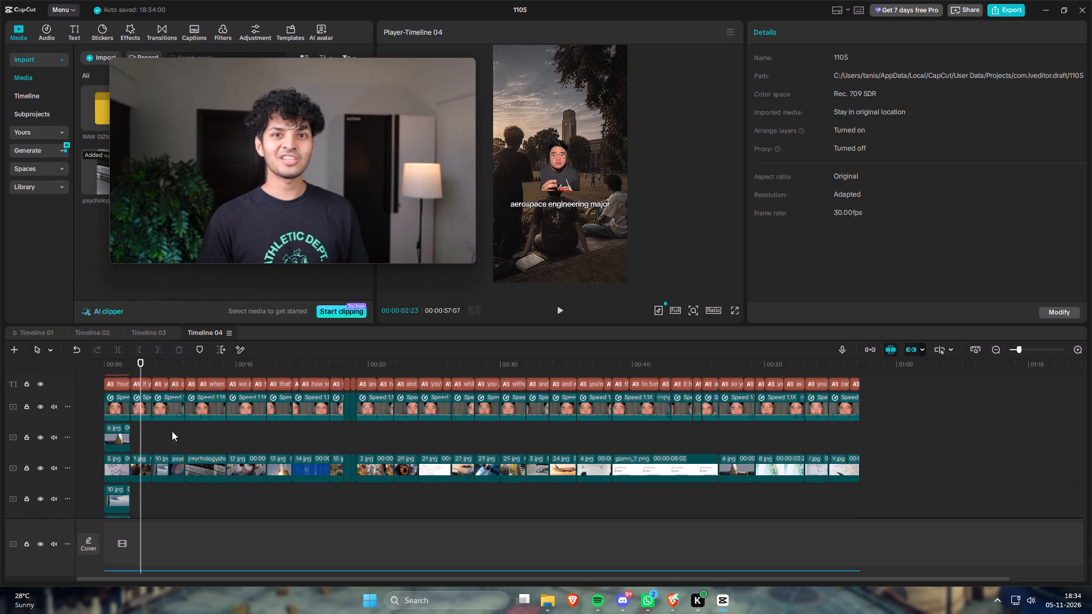
text(==)
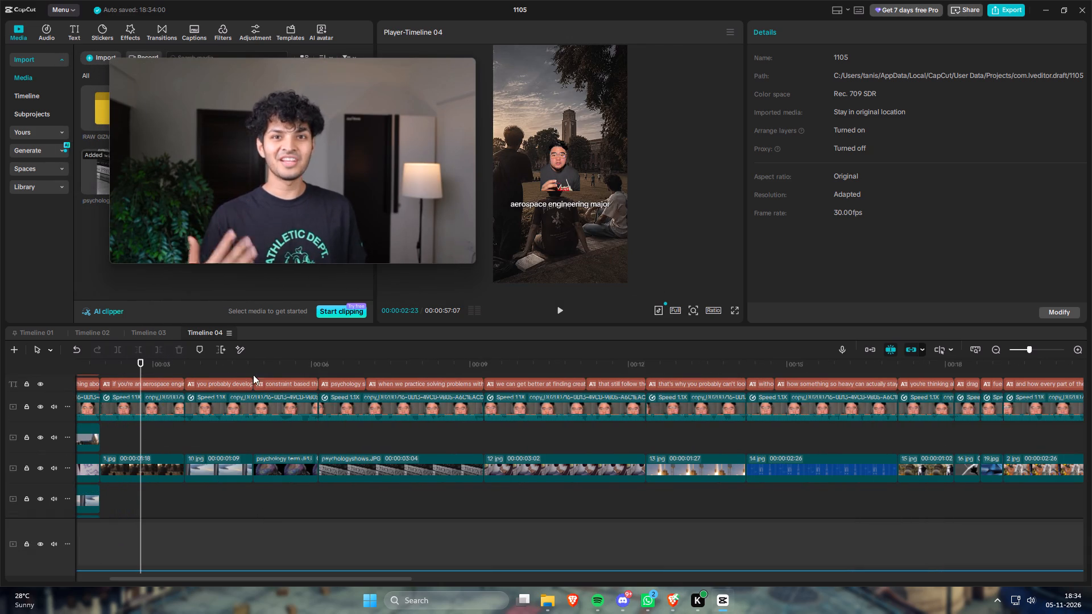
drag(262, 364, 254, 365)
click(271, 407)
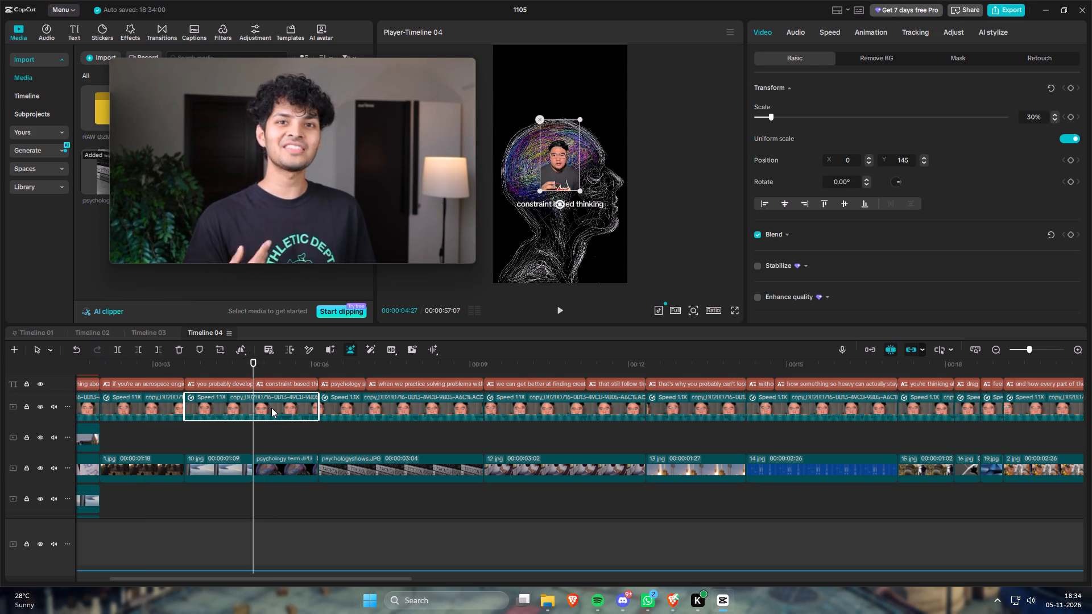
key(s)
Set the X position to 550 for the two talking-head clips just before the new split.
drag(152, 438, 212, 413)
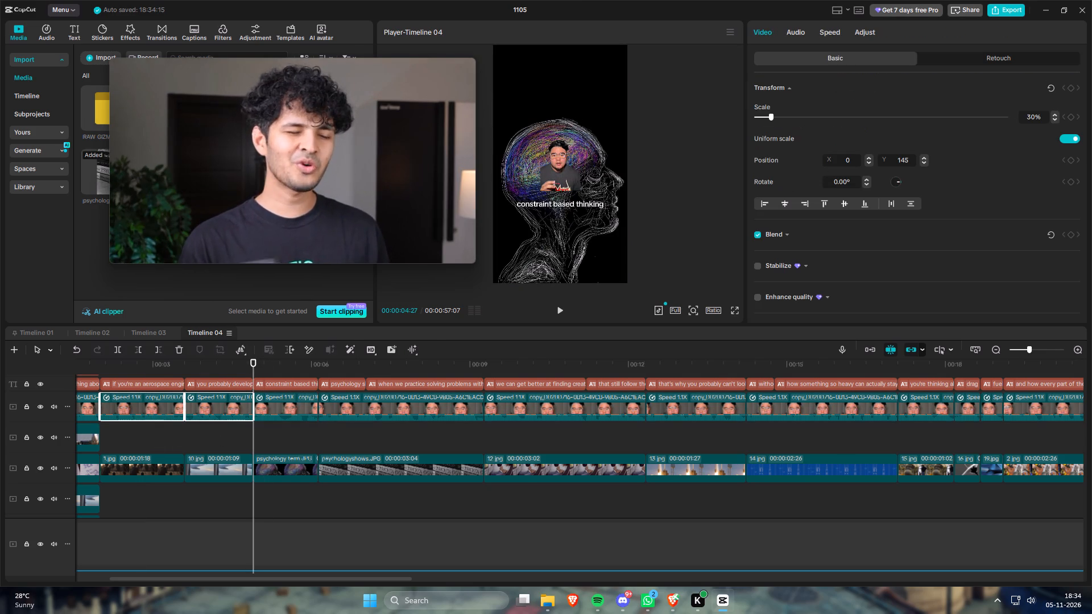
click(841, 157)
key(5)
key(5)
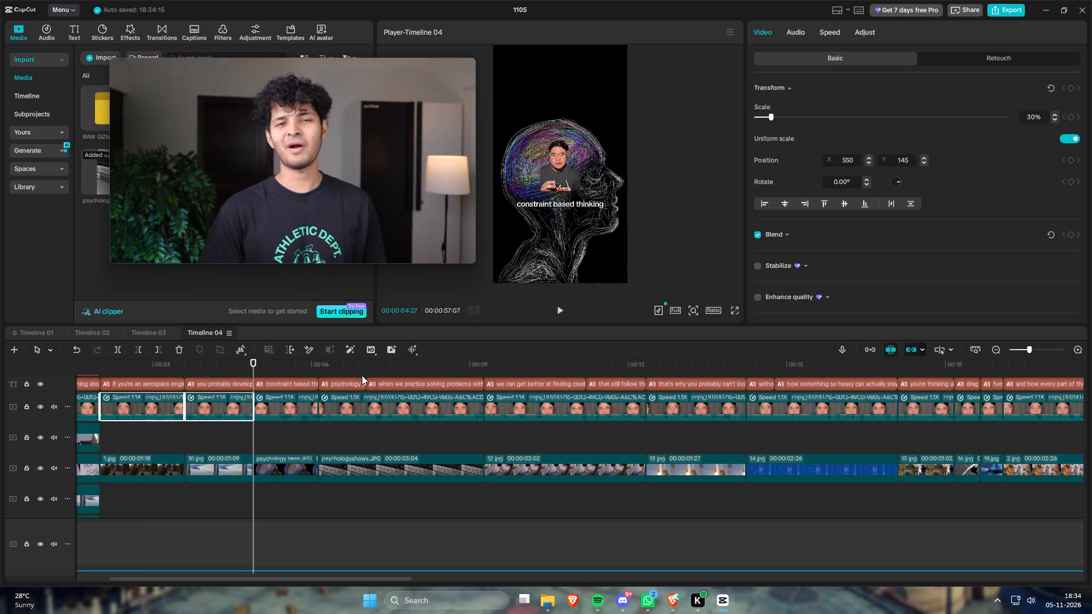
Set the Y position to 1000 for the three talking-head clips above 10.jpg, the psychology team image and psychologyshows.JPG.
drag(221, 434, 407, 408)
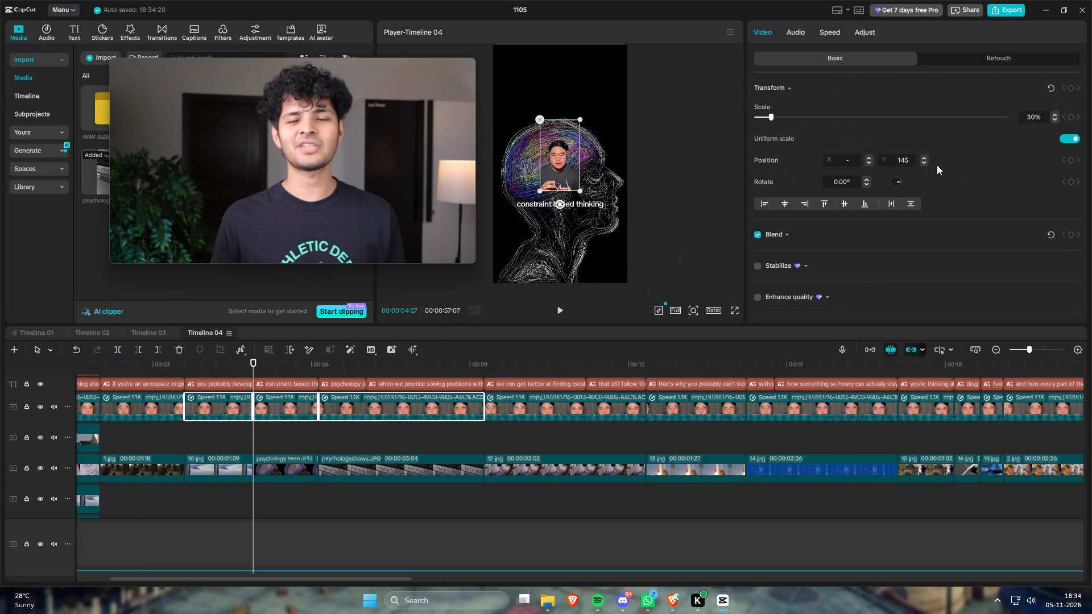
drag(903, 156, 923, 166)
key(0)
key(0)
key(0)
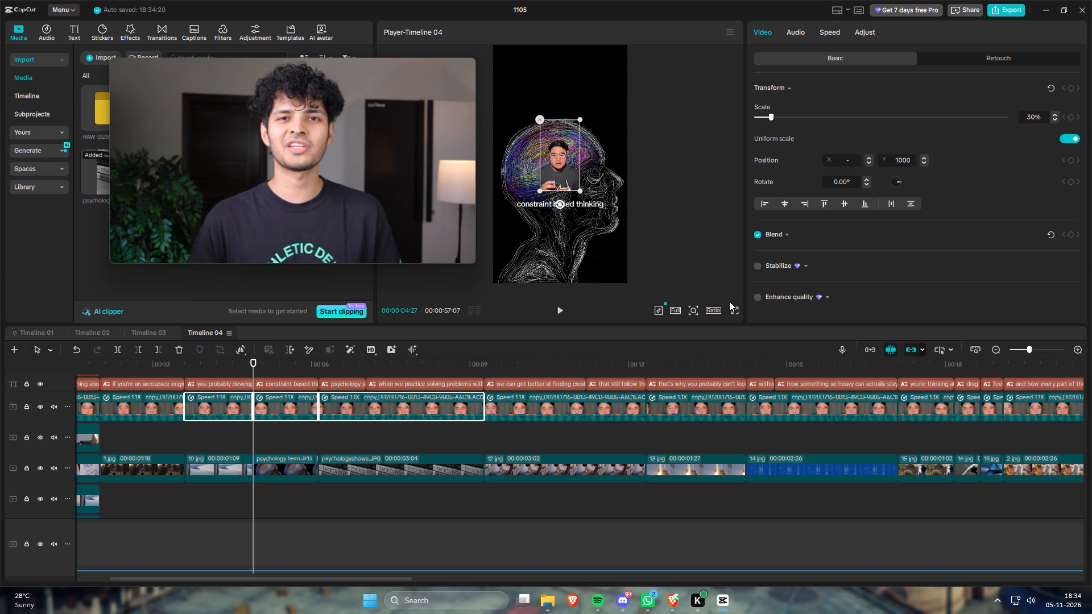
Set the X position to -550 for the two talking-head clips above psychologyshows.JPG and 12.jpg.
drag(406, 443, 565, 414)
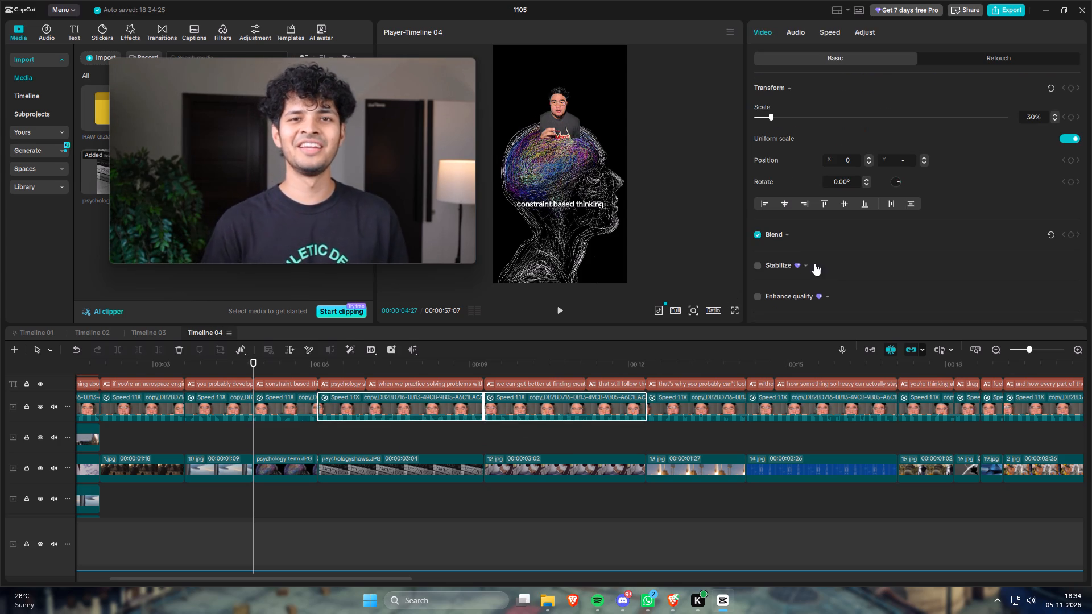
click(843, 160)
text(-55)
key(Return)
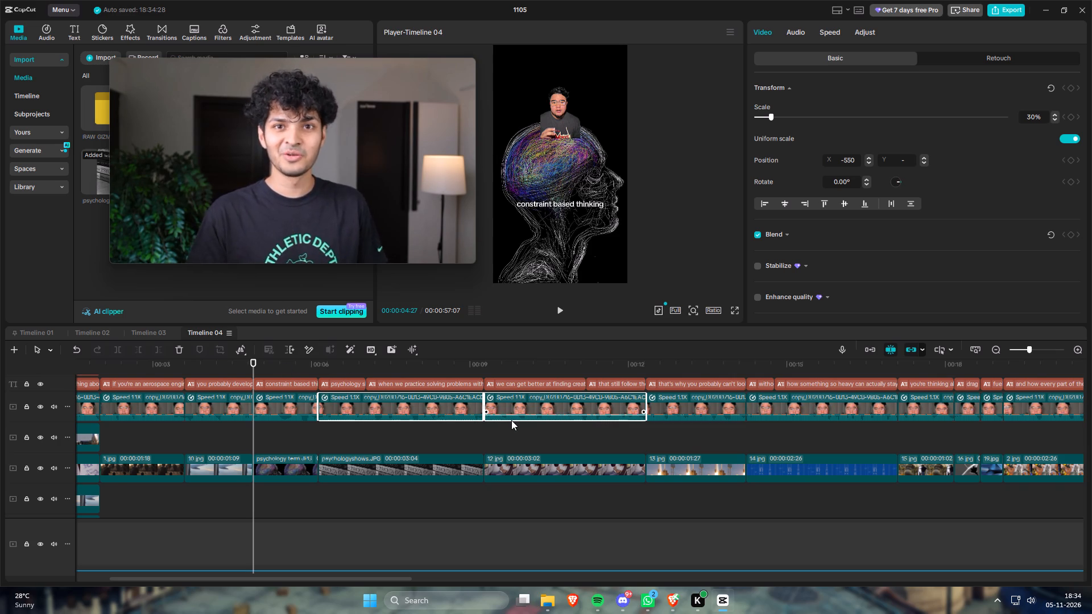
Set the X position to 550 for the two talking-head clips above 15.jpg and 16.jpg.
scroll(511, 420, down, 4)
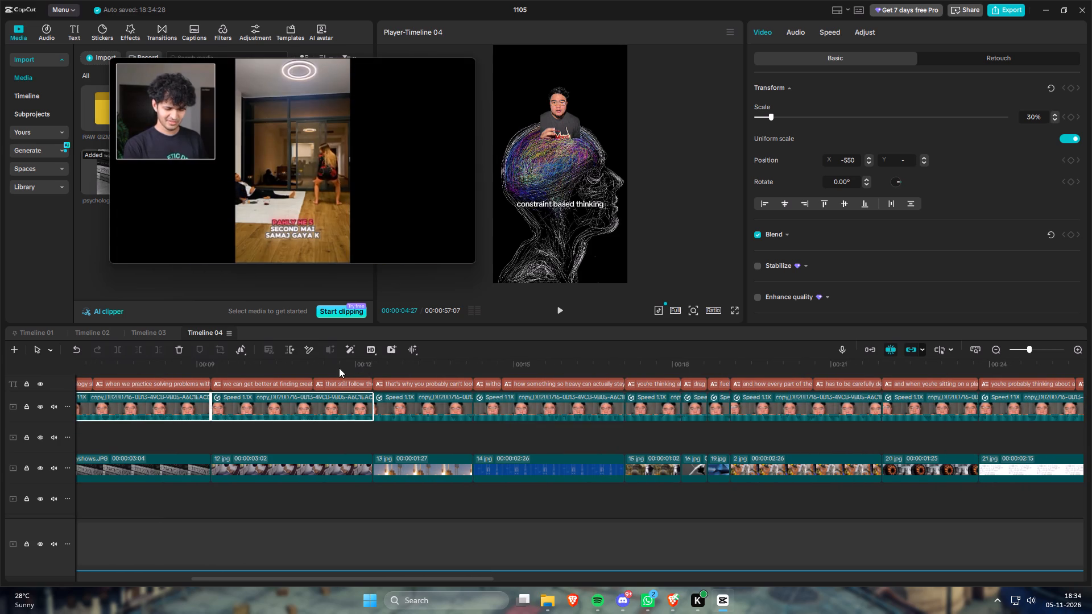
drag(653, 434, 665, 429)
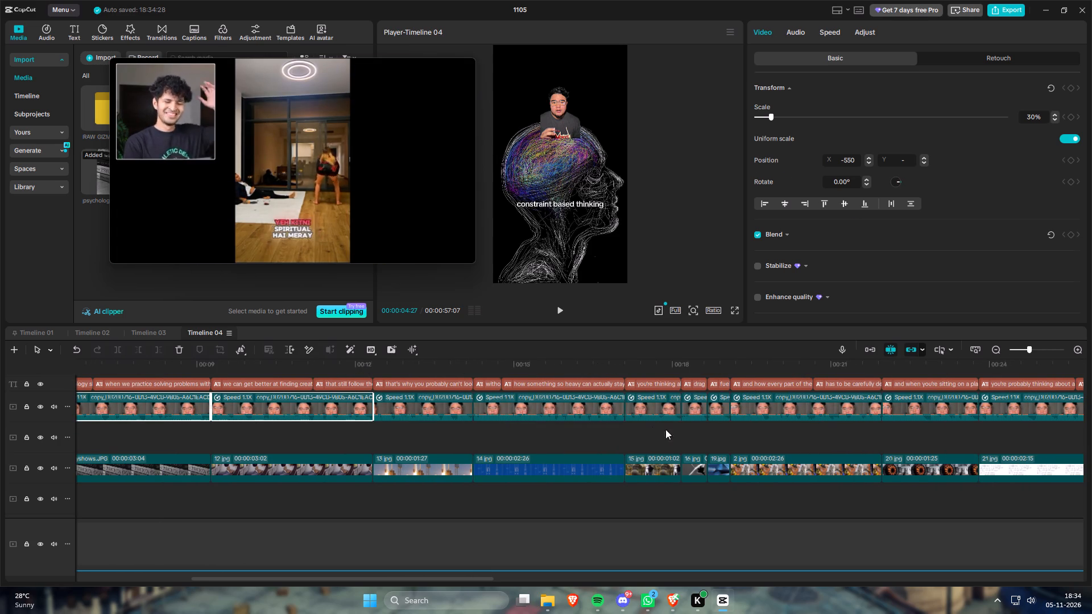
drag(665, 429, 693, 420)
click(842, 157)
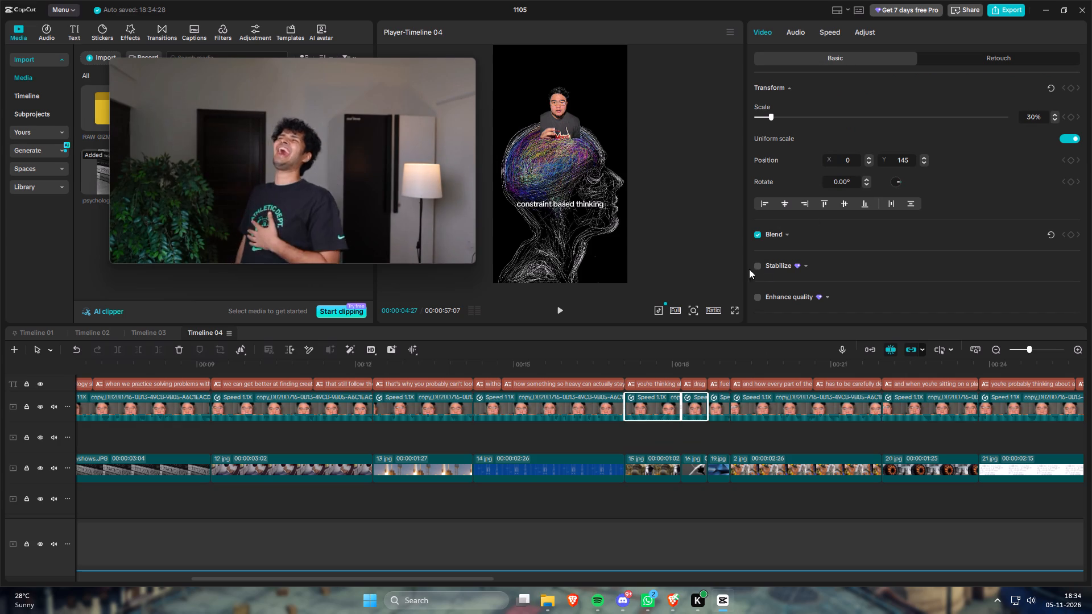
key(5)
key(5)
Set the Y position to 1000 for the three talking-head clips above 16.jpg, 19.jpg and 2.jpg.
scroll(561, 389, down, 5)
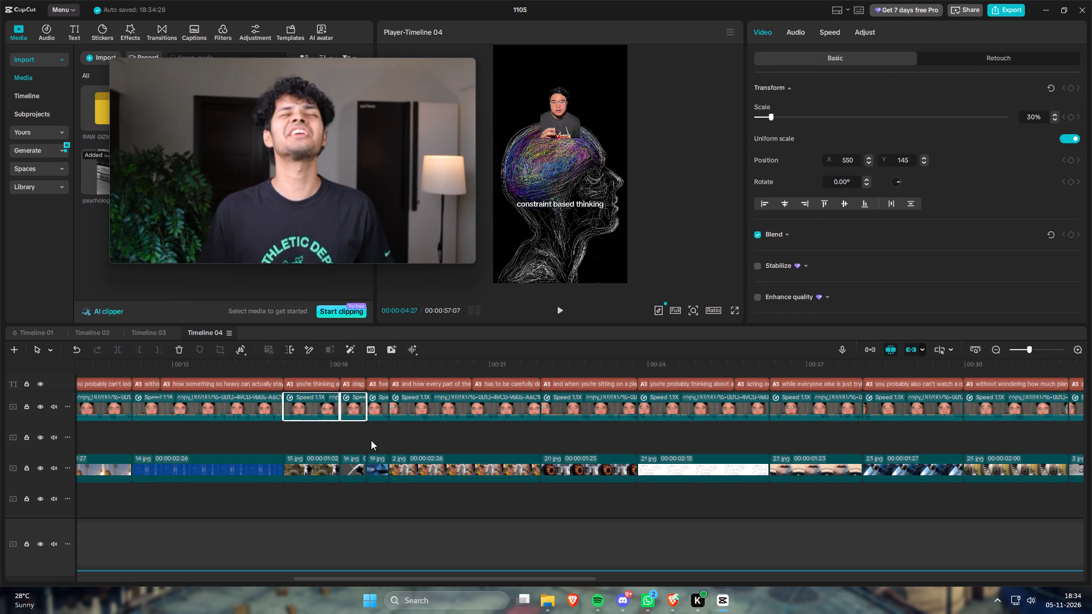
drag(354, 432, 447, 409)
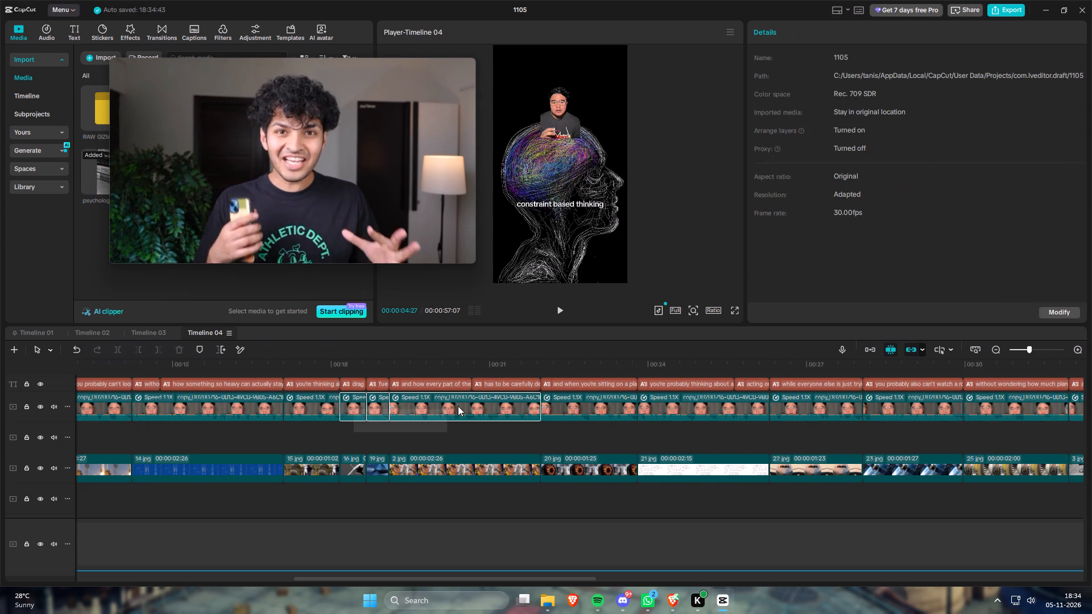
drag(903, 159, 933, 173)
key(0)
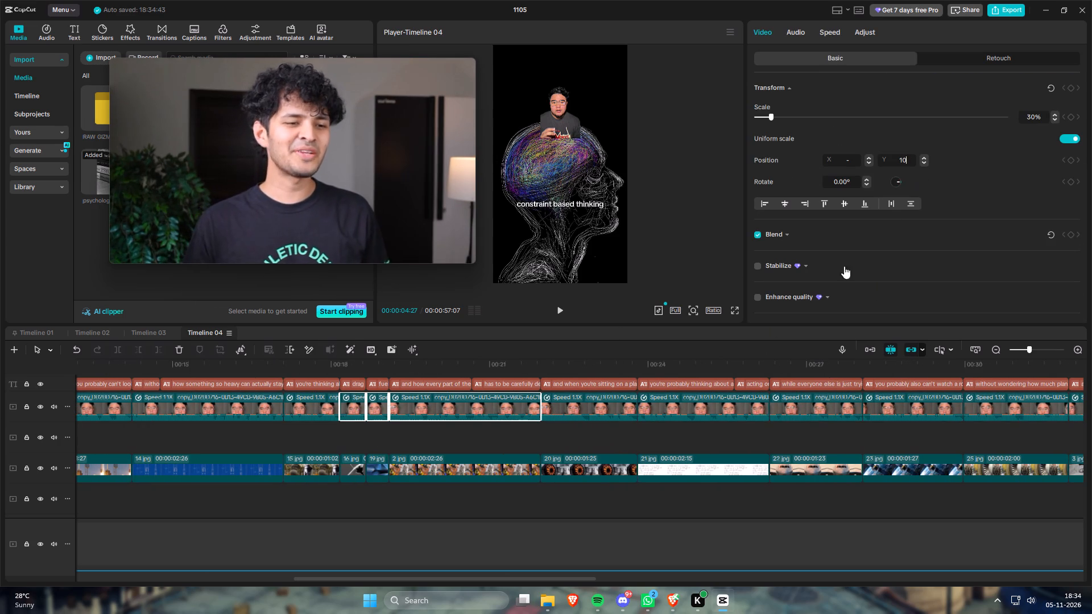
key(0)
key(0)
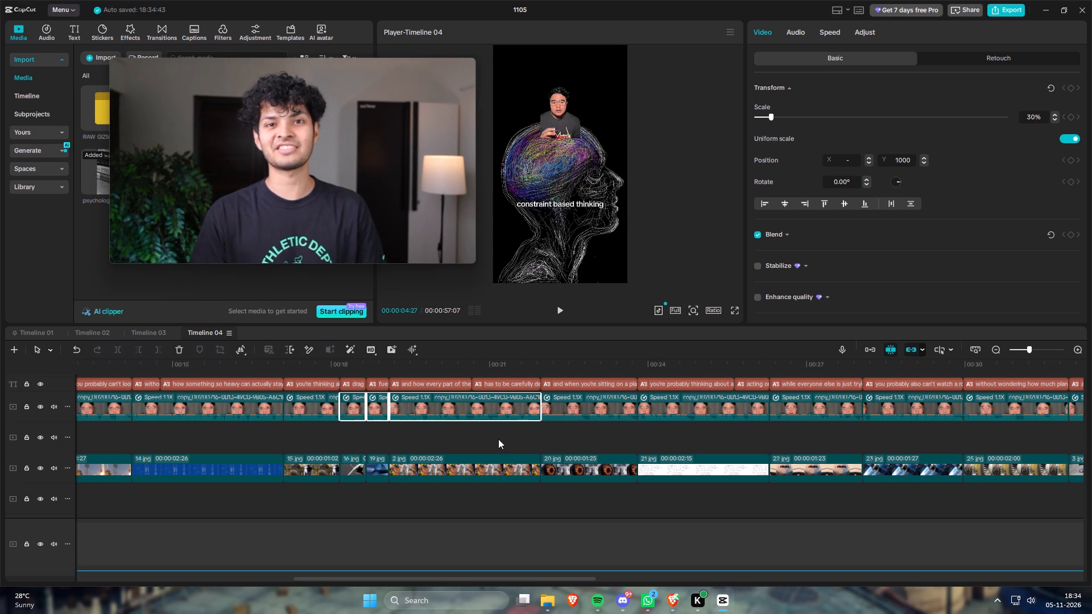
Set the X position to -550 for the two talking-head clips above 2.jpg and 20.jpg.
drag(498, 439, 573, 416)
click(838, 156)
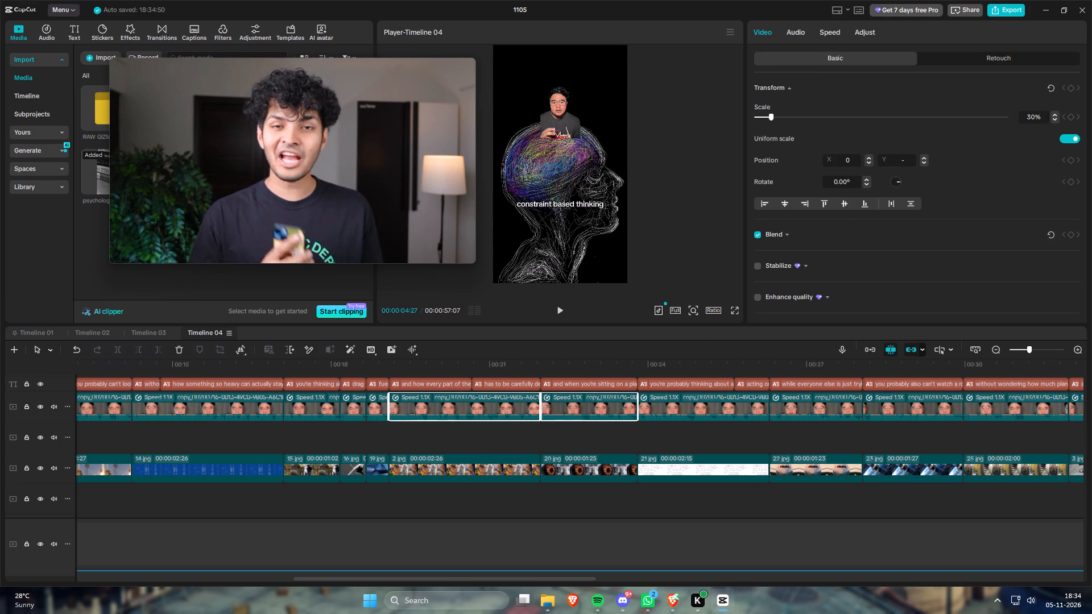
key(minus)
text(55)
key(Return)
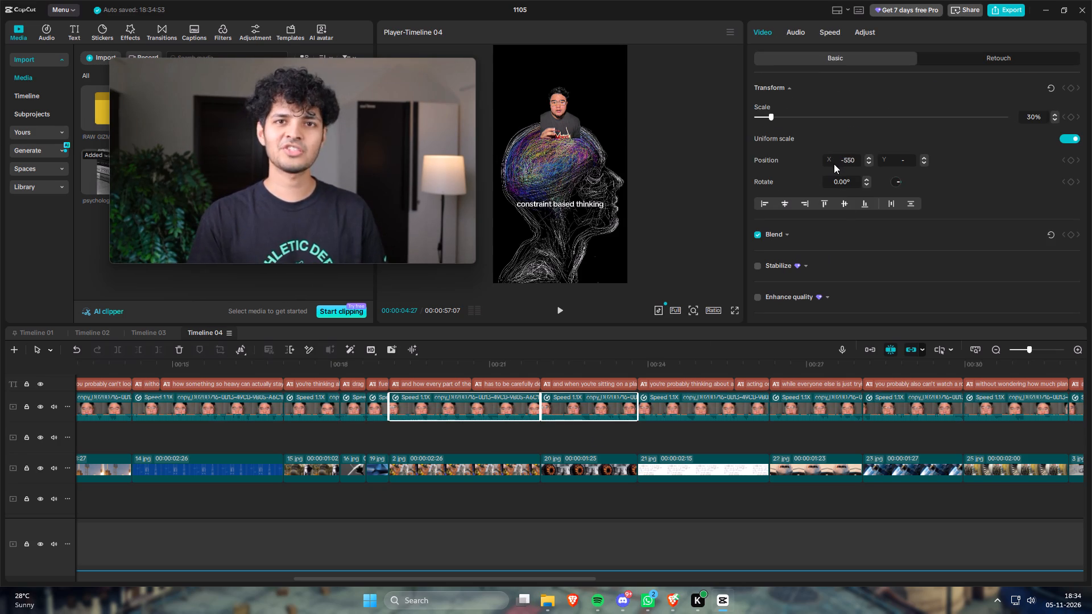
Check the moved clips in the preview and set X position 550 for the two talking-head clips above 27.jpg and 23.jpg.
drag(349, 366, 379, 376)
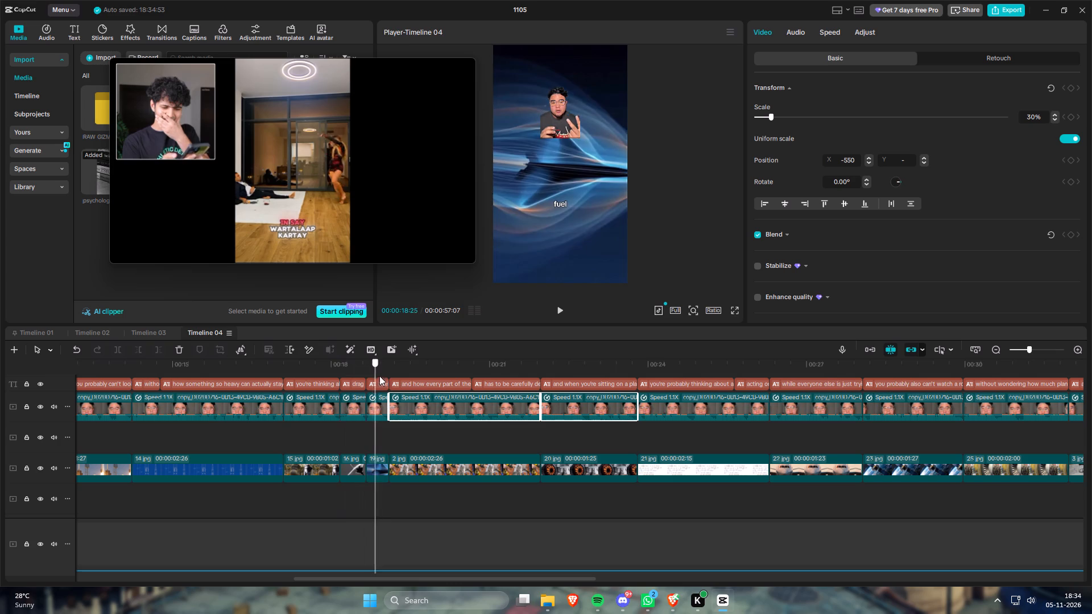
drag(379, 376, 462, 388)
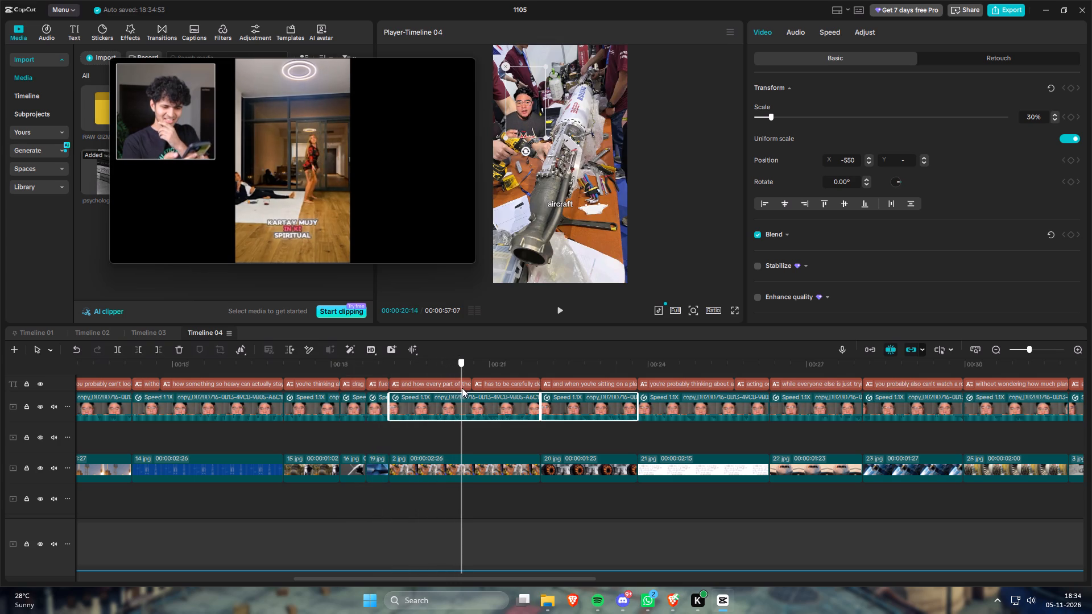
drag(462, 388, 533, 404)
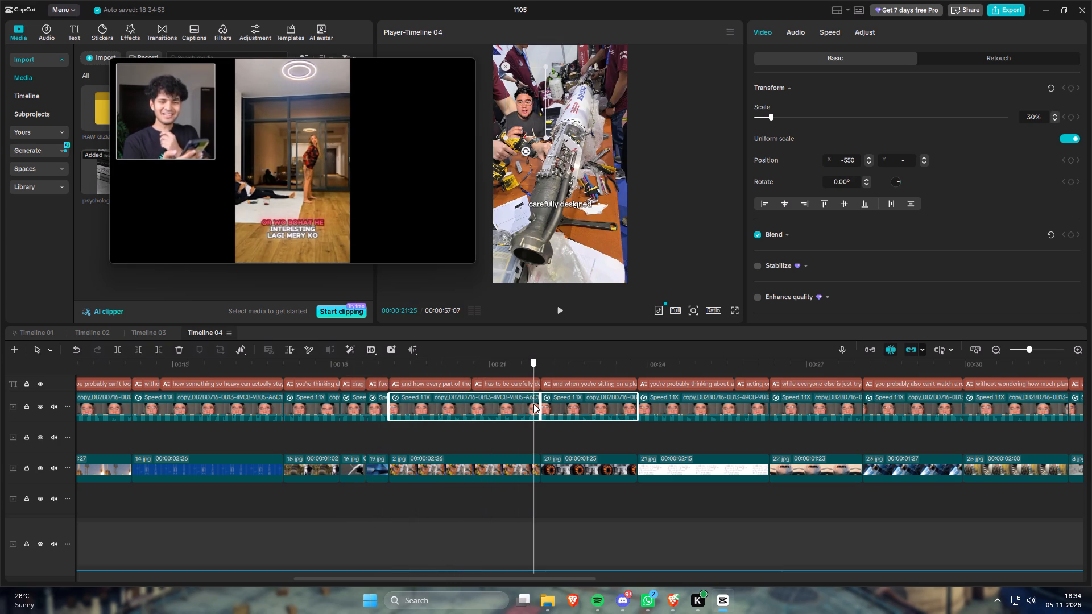
drag(533, 404, 574, 408)
scroll(578, 412, down, 2)
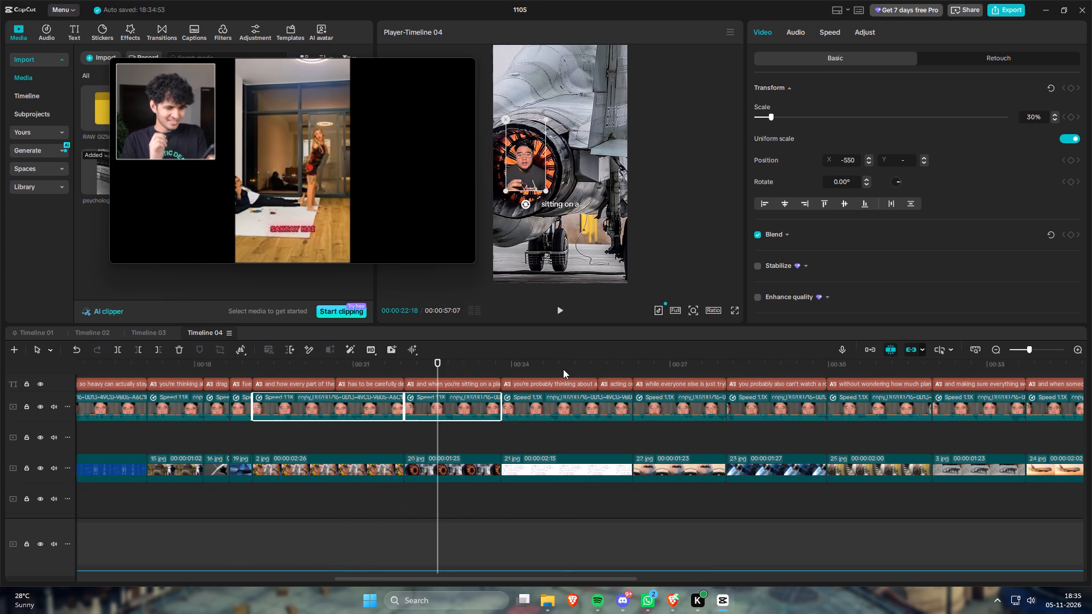
click(563, 366)
scroll(562, 389, down, 2)
drag(550, 437, 574, 429)
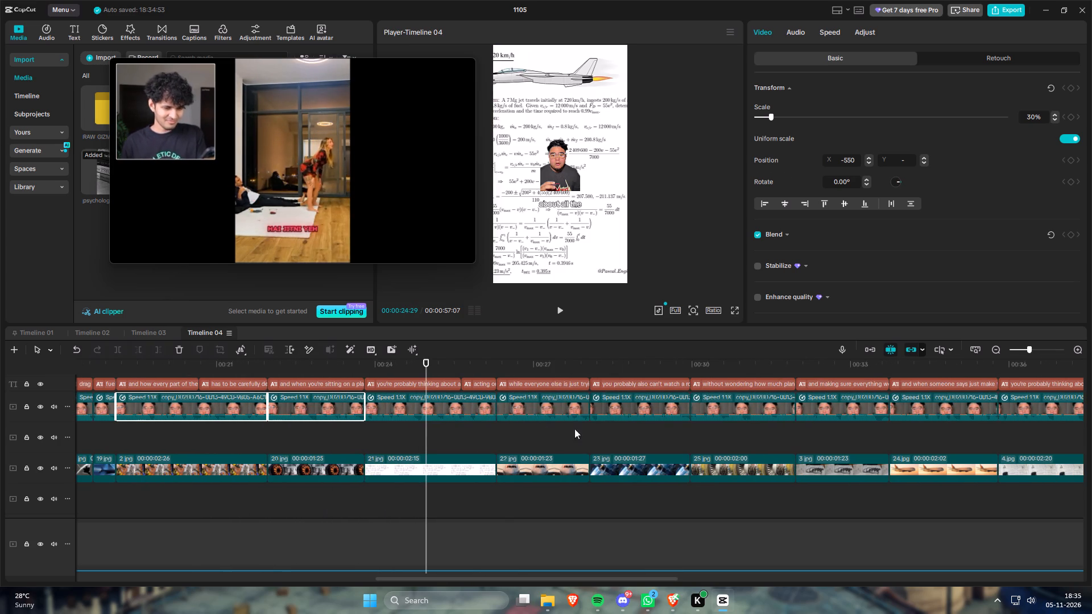
drag(574, 429, 648, 408)
click(845, 156)
key(5)
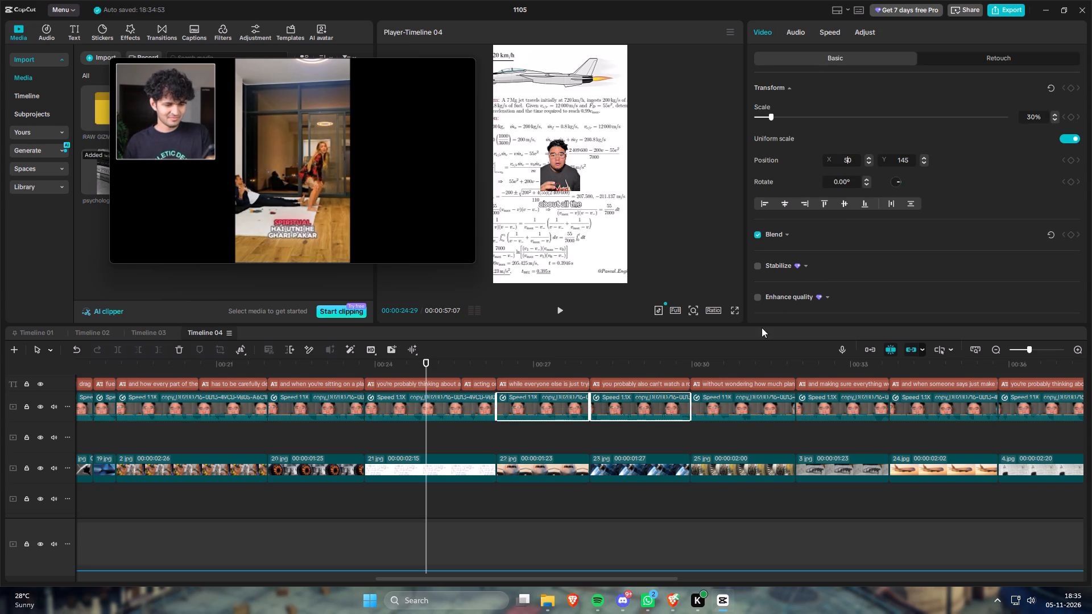
key(5)
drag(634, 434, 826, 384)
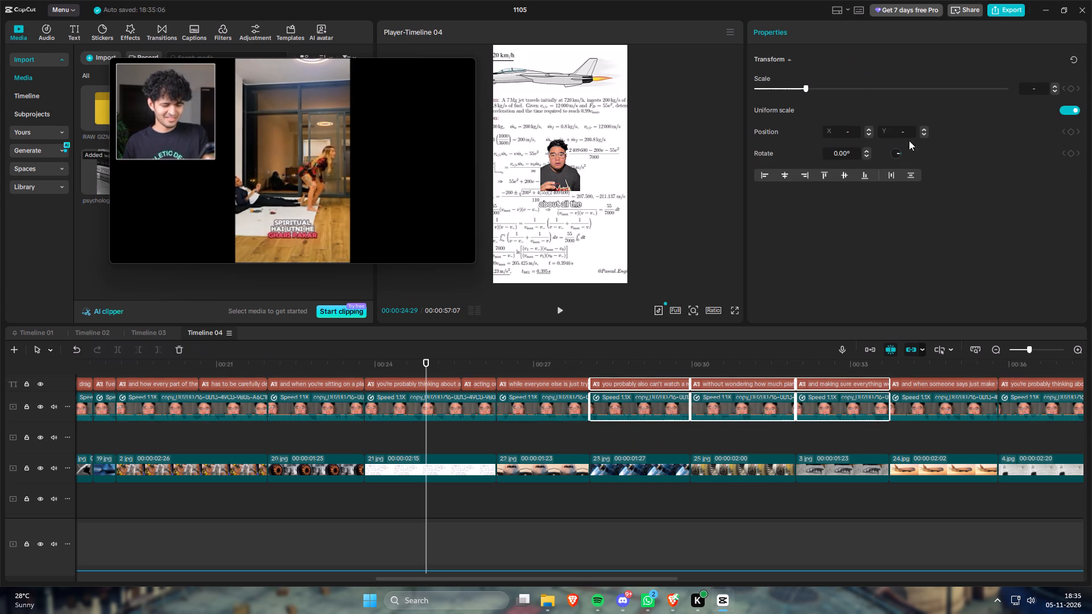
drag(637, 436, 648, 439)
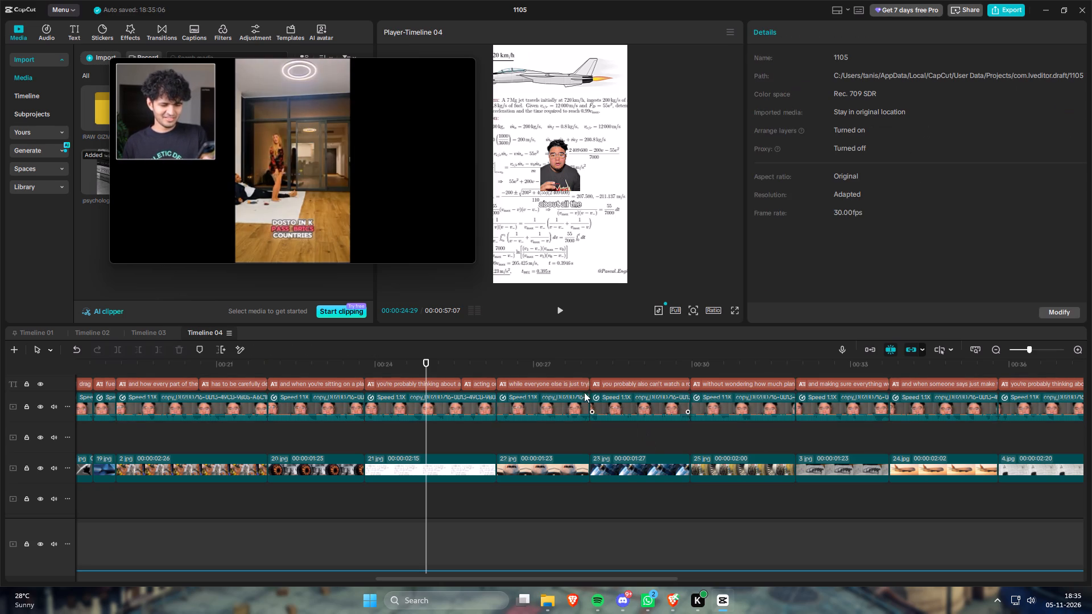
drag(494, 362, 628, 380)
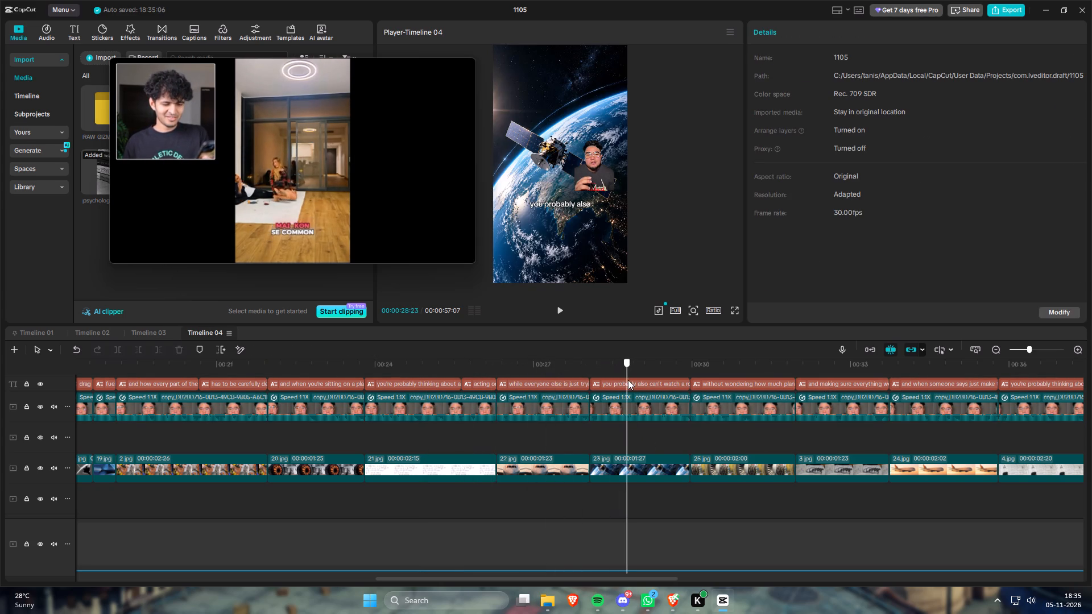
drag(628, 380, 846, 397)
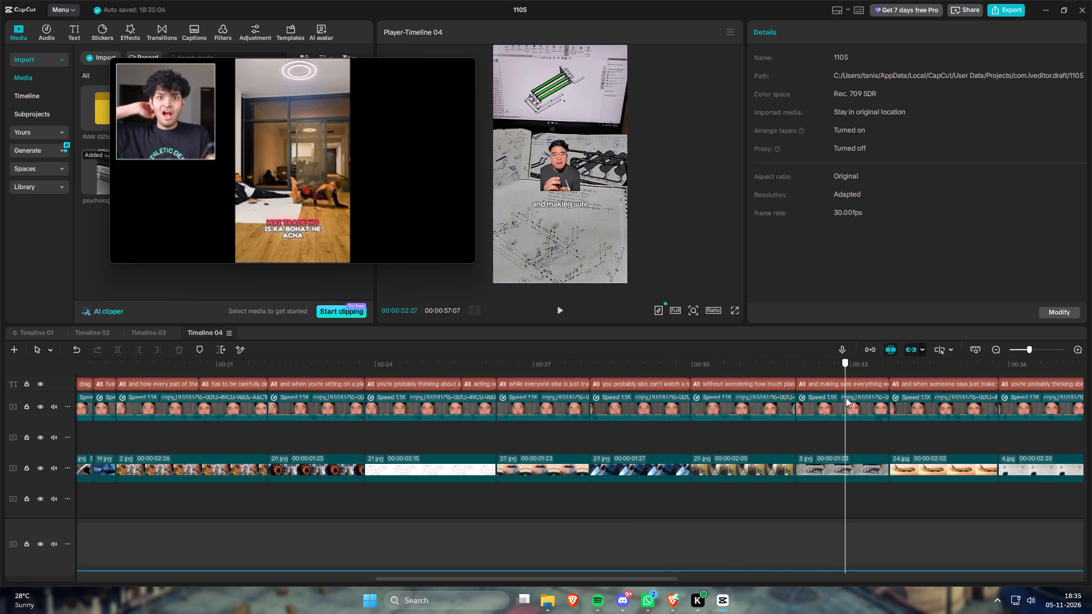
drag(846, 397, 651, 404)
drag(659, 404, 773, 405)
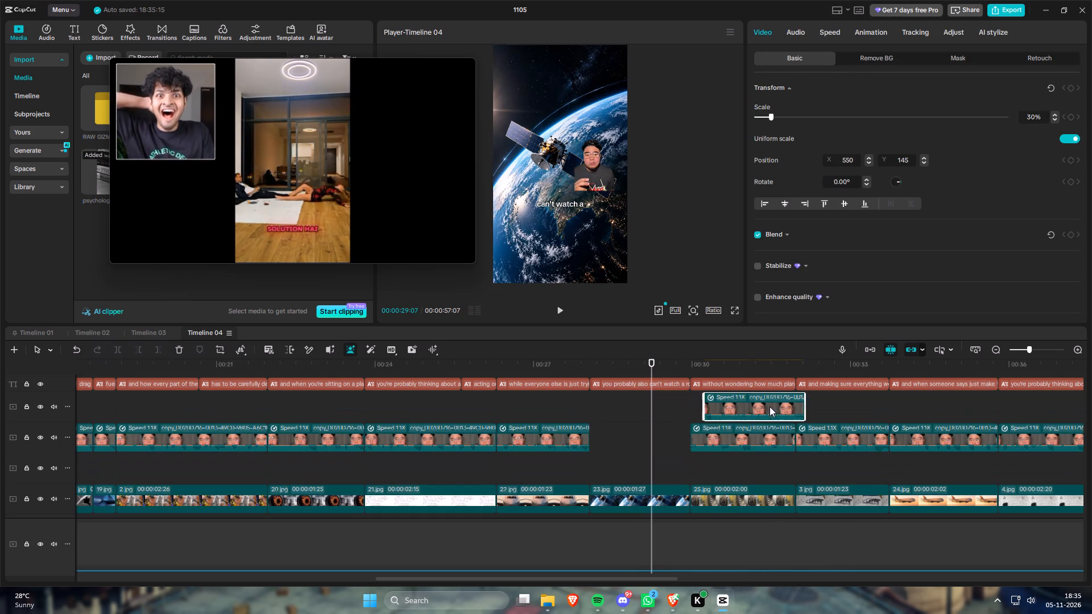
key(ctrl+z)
Set the Y position to 1000 for the three talking-head clips above 23.jpg, 25.jpg and 3.jpg.
drag(640, 364, 822, 380)
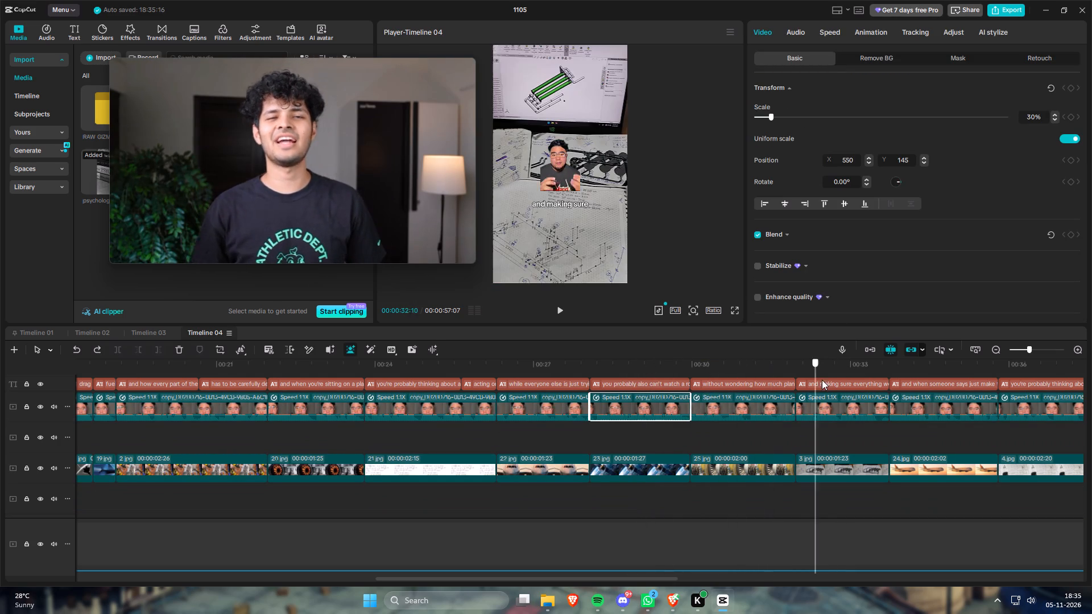
drag(822, 380, 547, 385)
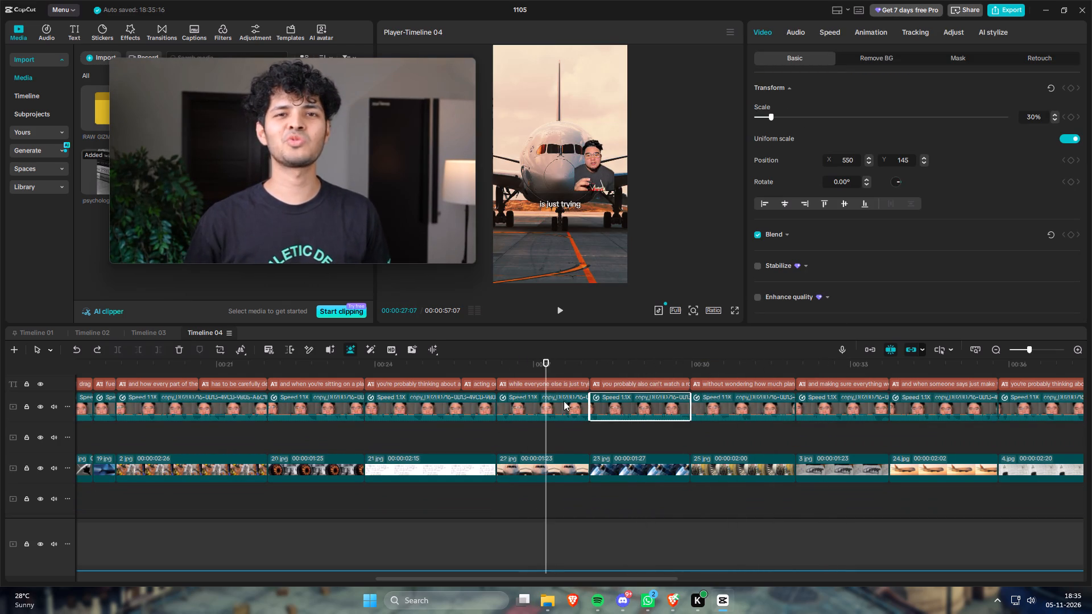
drag(504, 362, 540, 374)
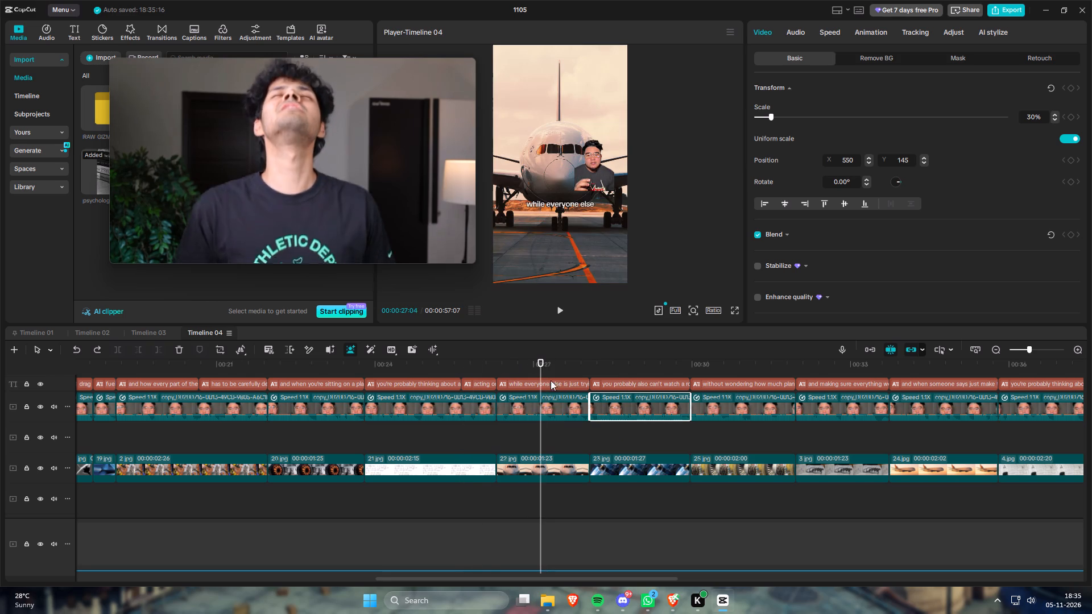
drag(658, 446, 819, 405)
drag(901, 162, 928, 173)
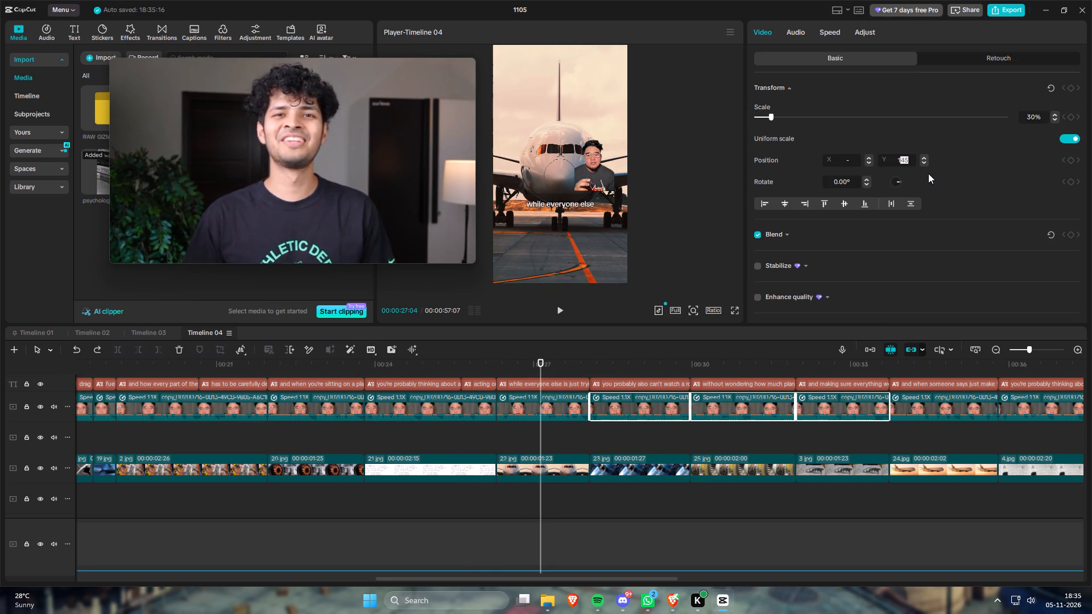
drag(928, 173, 929, 174)
key(0)
key(0)
key(0)
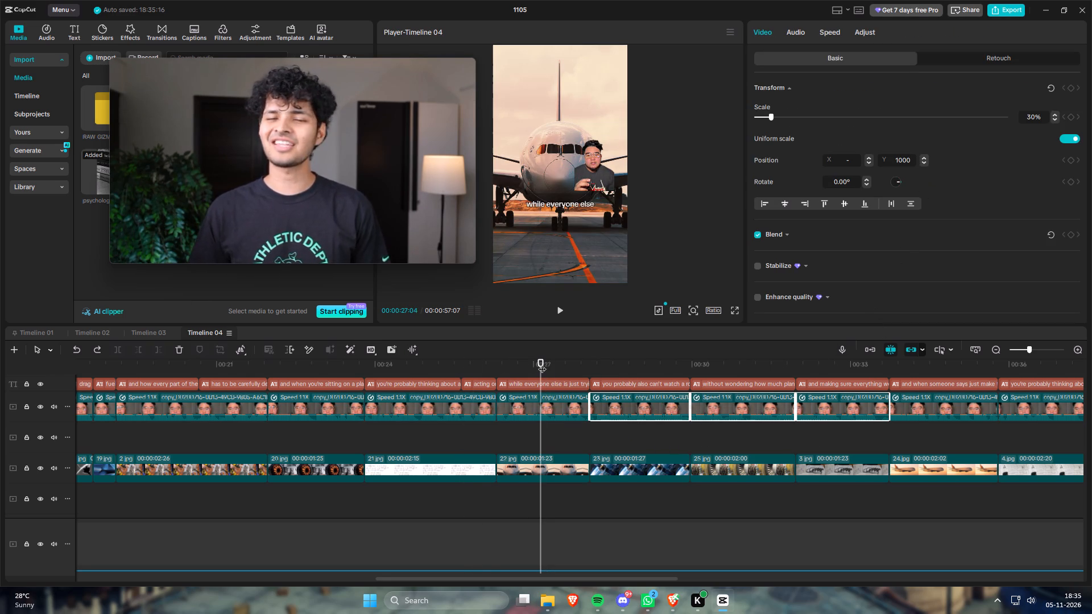
Set the X position to -550 for the two talking-head clips above 3.jpg and 24.jpg.
drag(542, 363, 758, 375)
scroll(759, 394, down, 4)
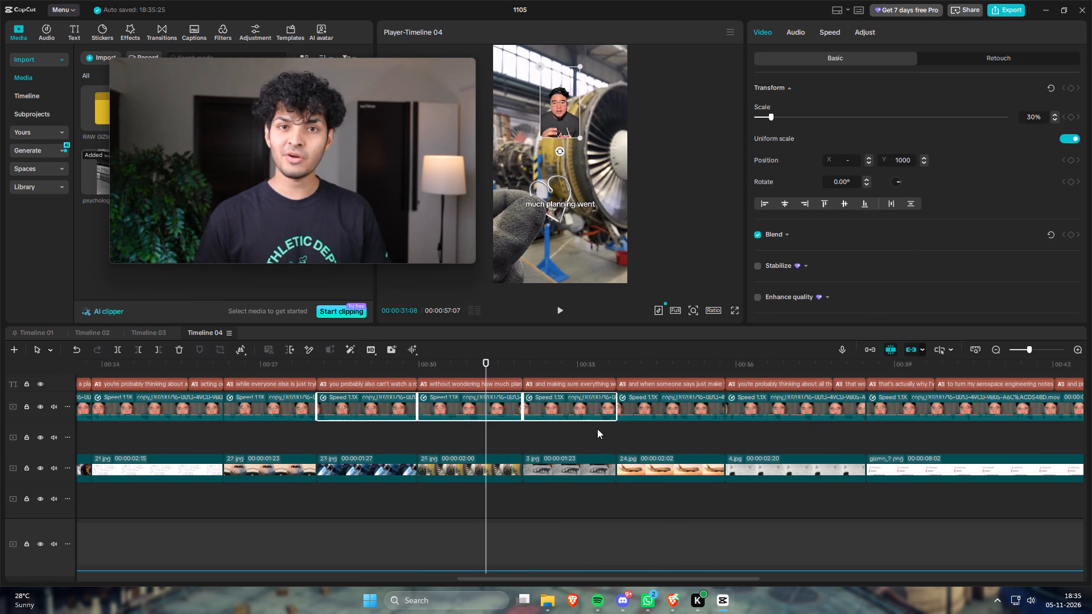
drag(593, 435, 650, 414)
click(843, 159)
key(minus)
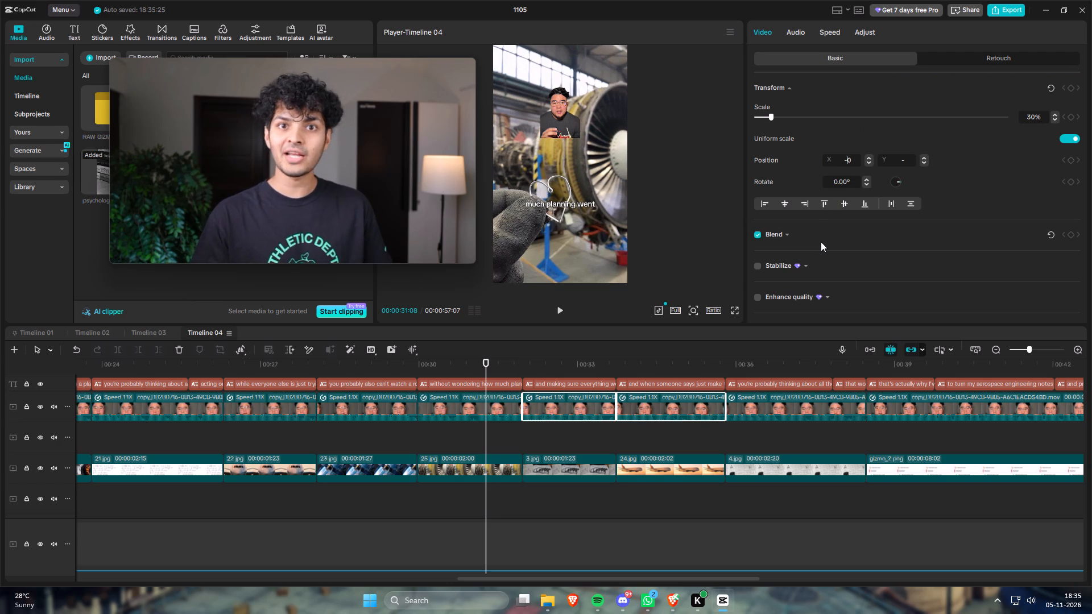
text(55)
key(Return)
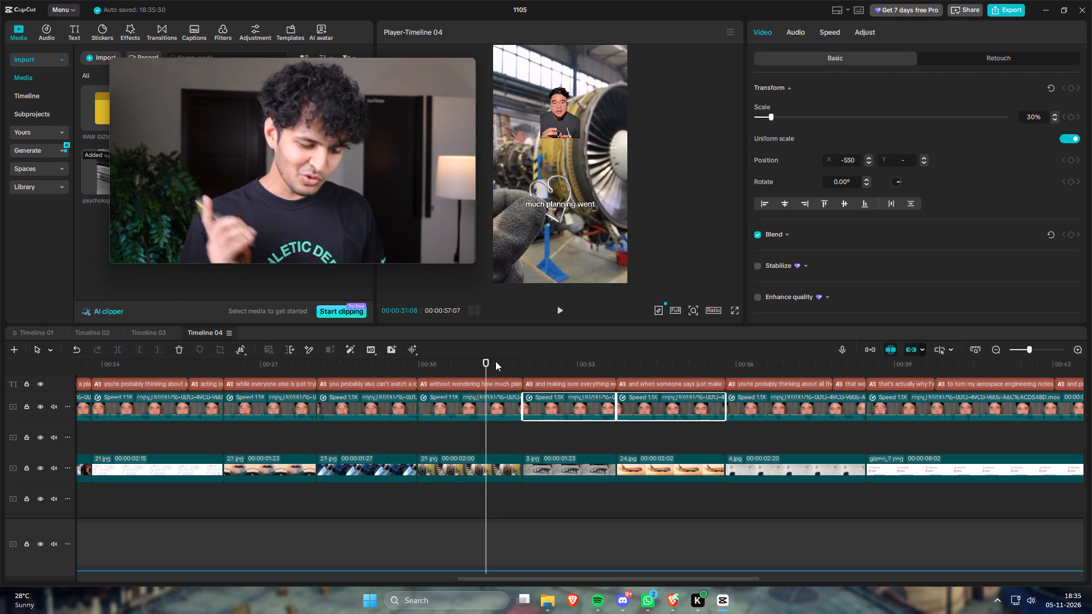
Set the X position to 550 for the five talking-head clips above gizmo_2.png and 6.jpg.
drag(497, 360, 748, 369)
scroll(740, 384, down, 5)
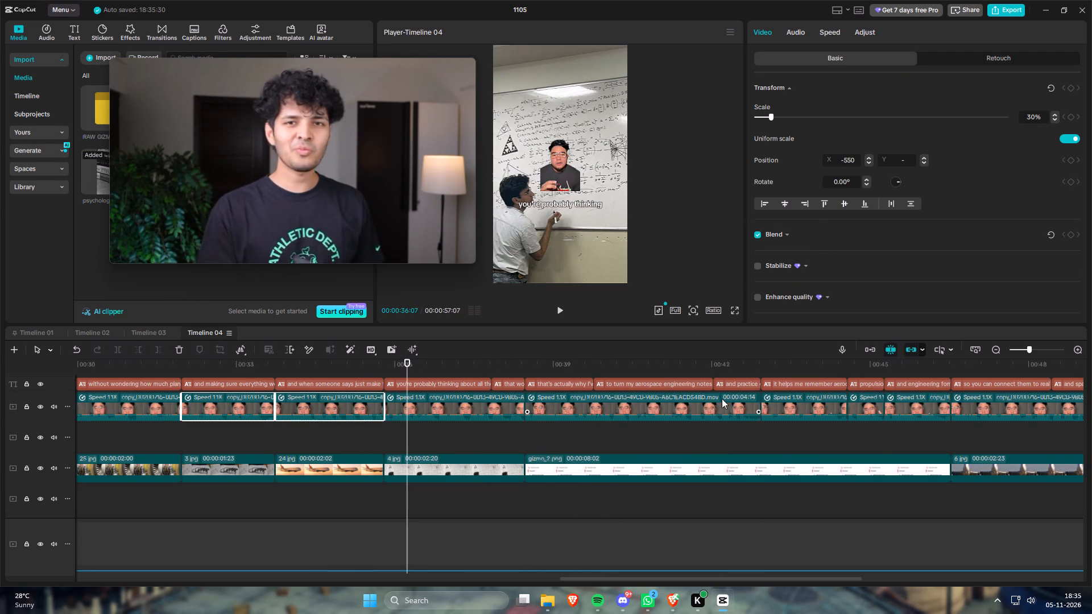
scroll(589, 433, down, 1)
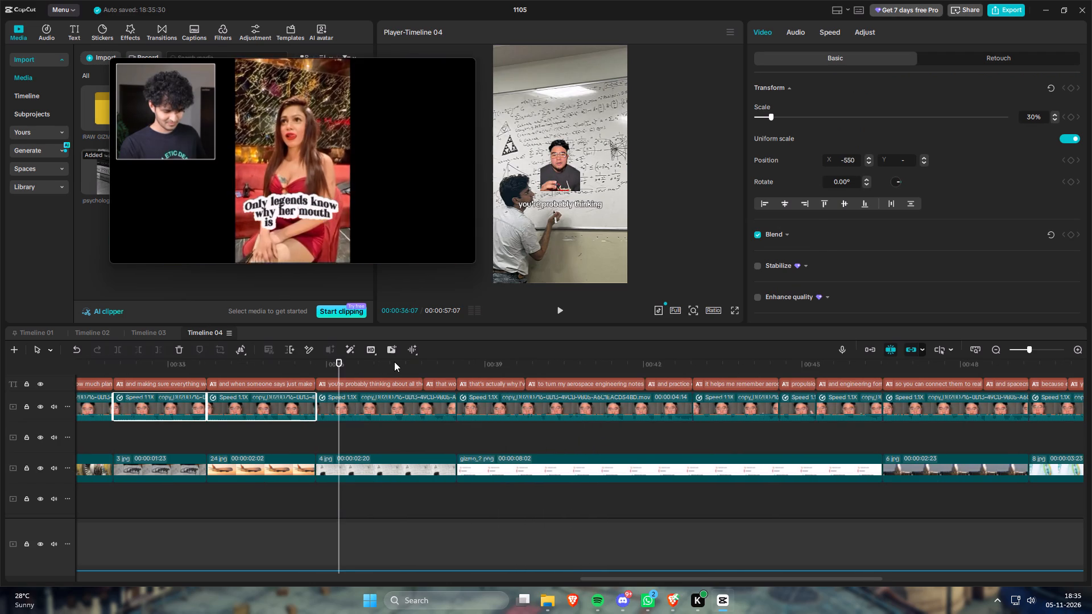
drag(394, 362, 435, 363)
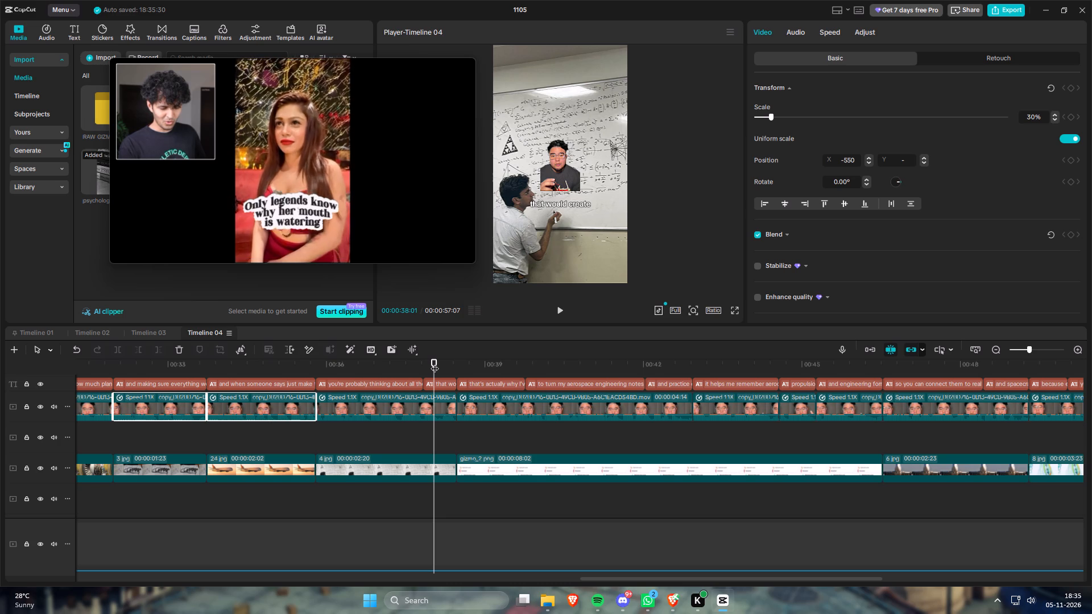
drag(342, 365, 426, 377)
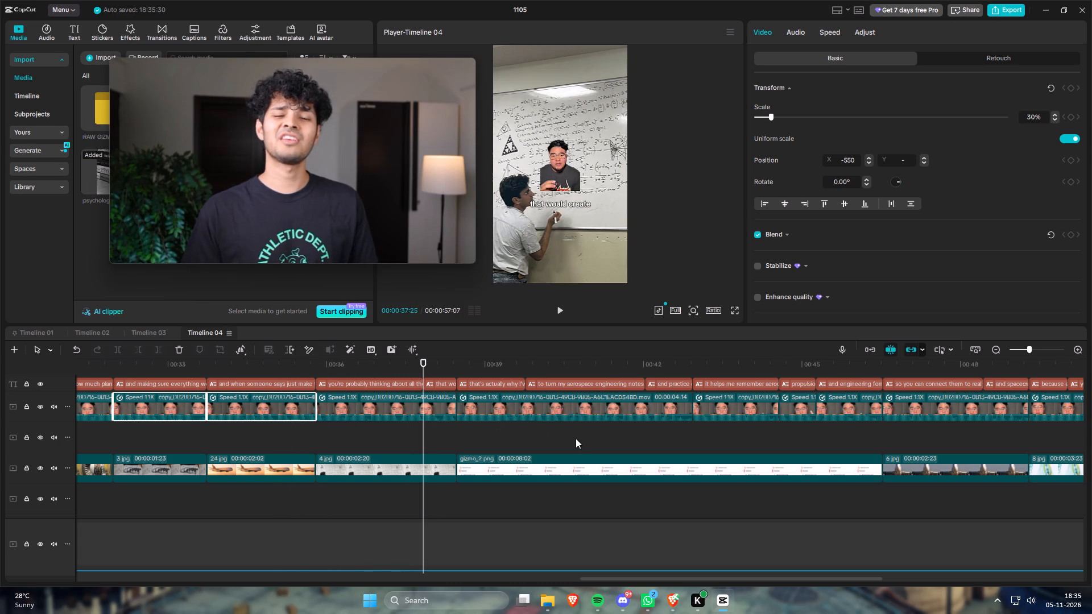
drag(536, 443, 945, 403)
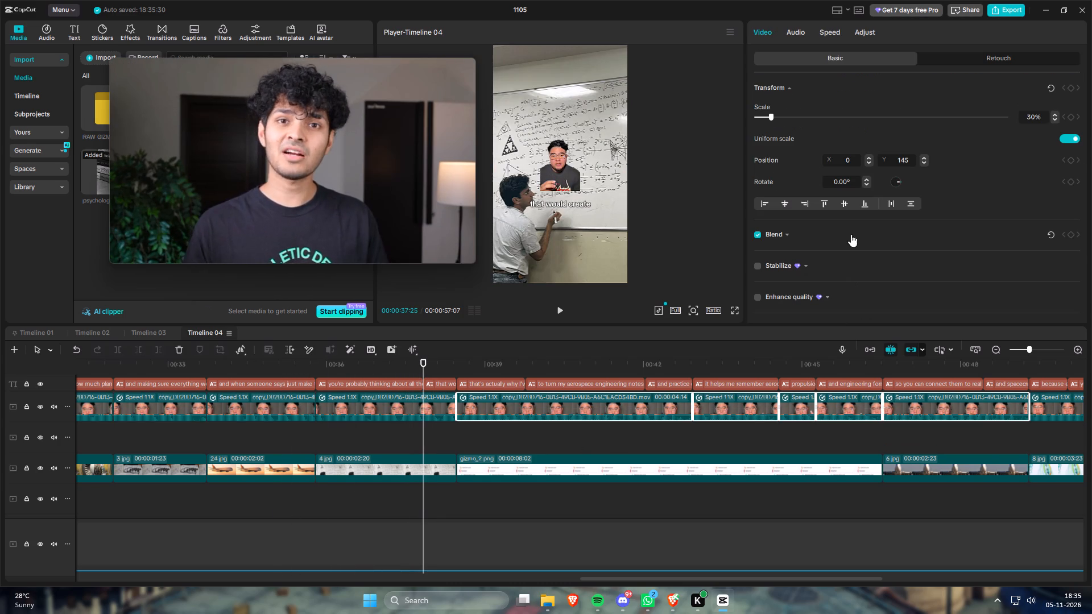
click(845, 163)
key(6)
key(6)
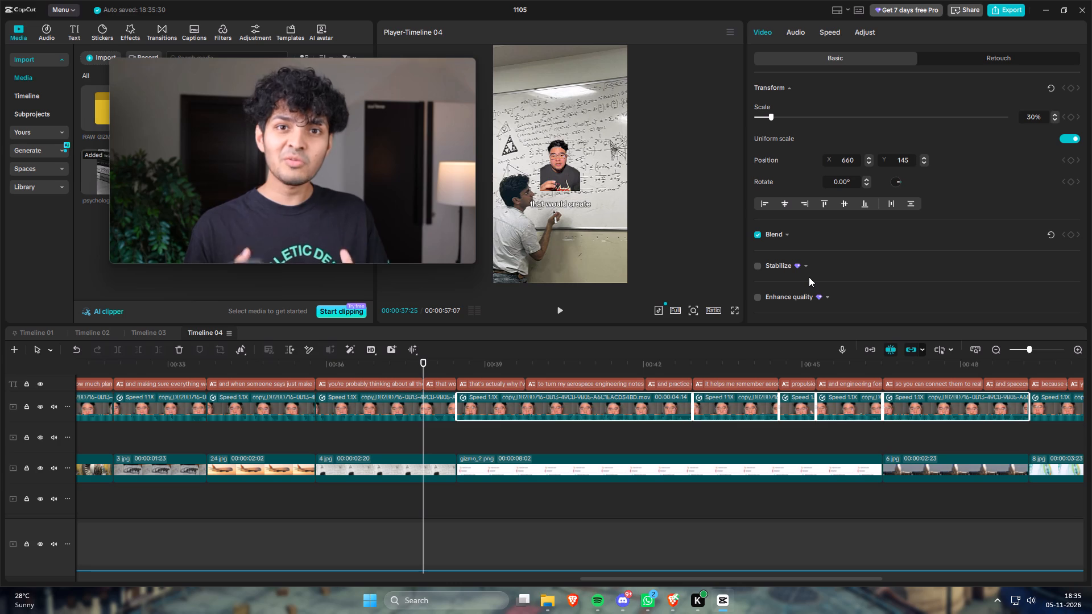
key(BackSpace)
key(BackSpace)
text(55)
key(Return)
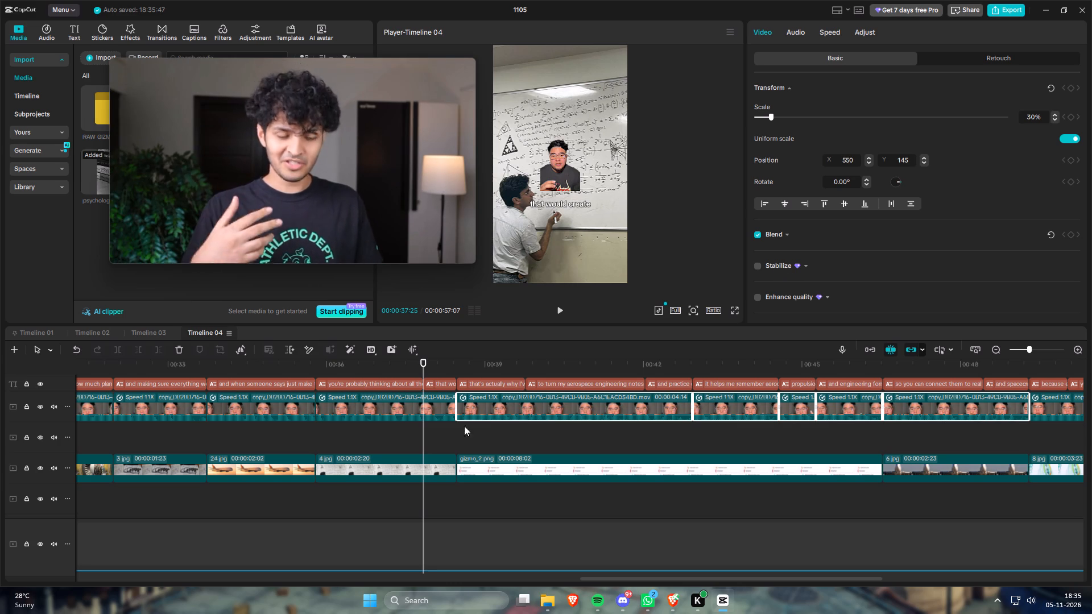
Set the Y position to 1000 for the three talking-head clips above 6.jpg, 8.jpg and 7.jpg.
drag(430, 369, 584, 379)
scroll(586, 391, down, 5)
drag(618, 434, 919, 405)
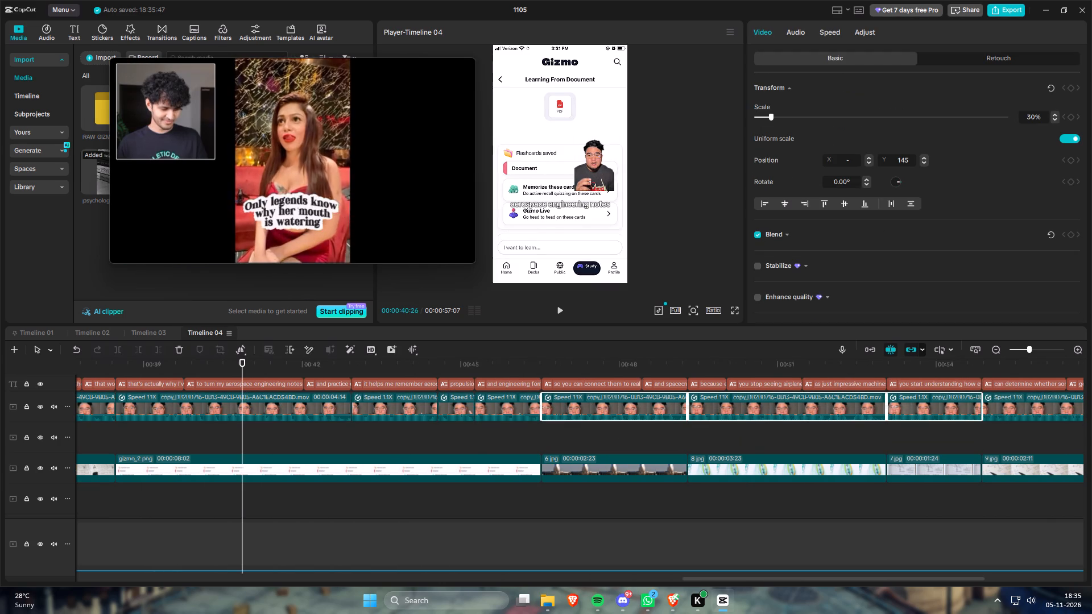
drag(901, 160, 941, 181)
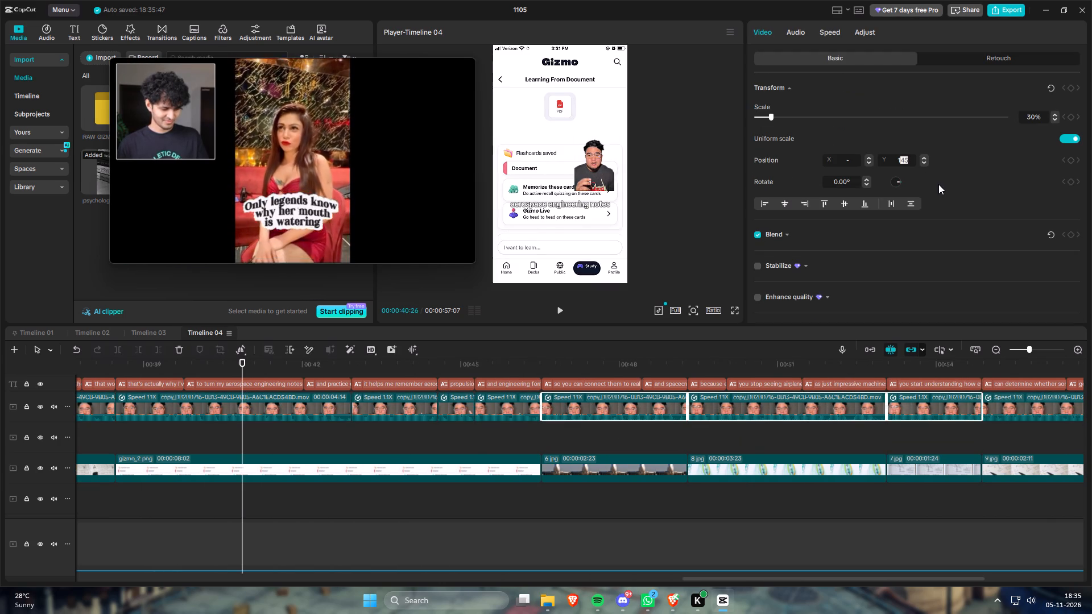
key(0)
key(0)
key(0)
key(Return)
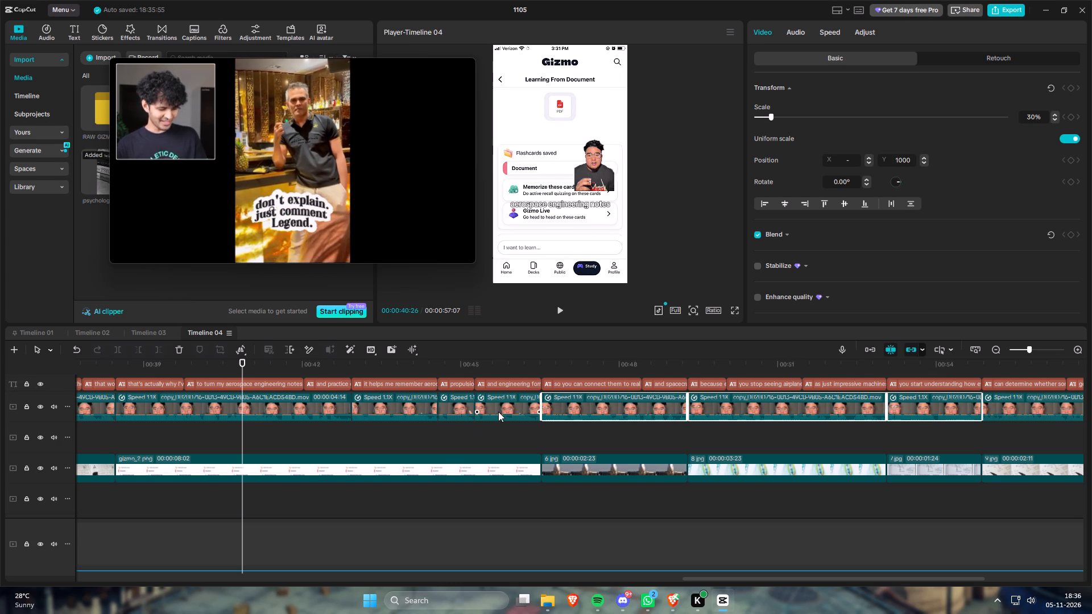
Set the X position to -550 for the last two talking-head clips, above 7.jpg and 9.jpg, and check them in the preview.
drag(339, 363, 611, 384)
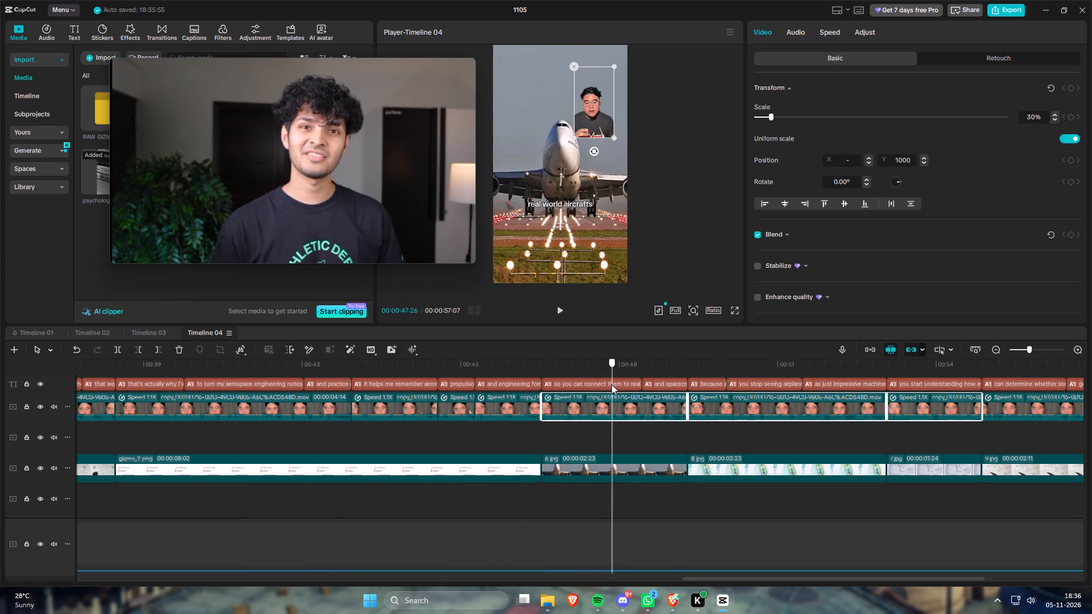
drag(611, 384, 714, 392)
scroll(717, 392, down, 5)
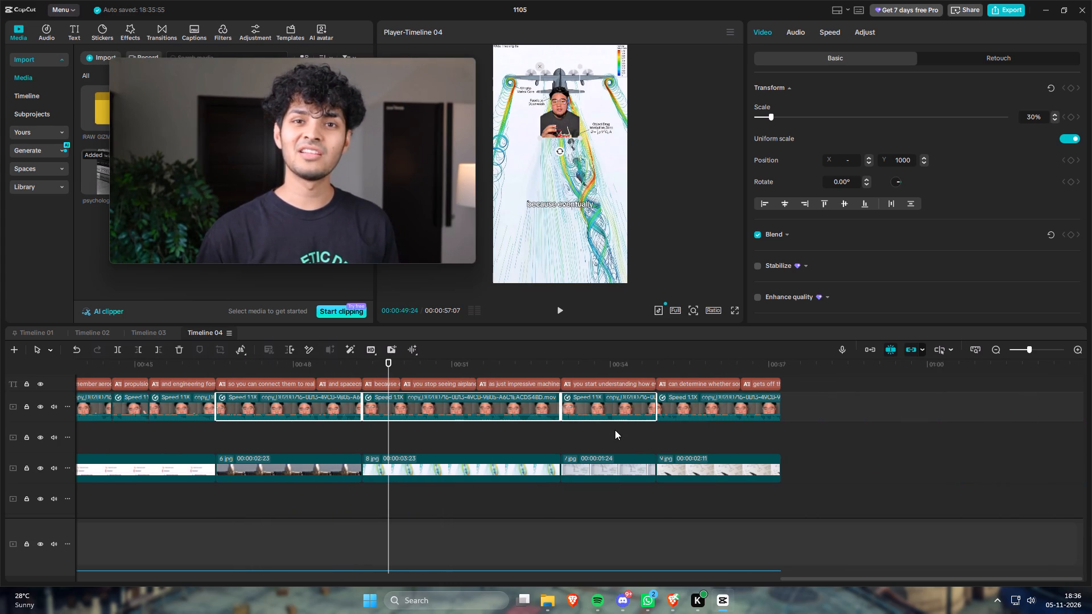
drag(615, 431, 698, 412)
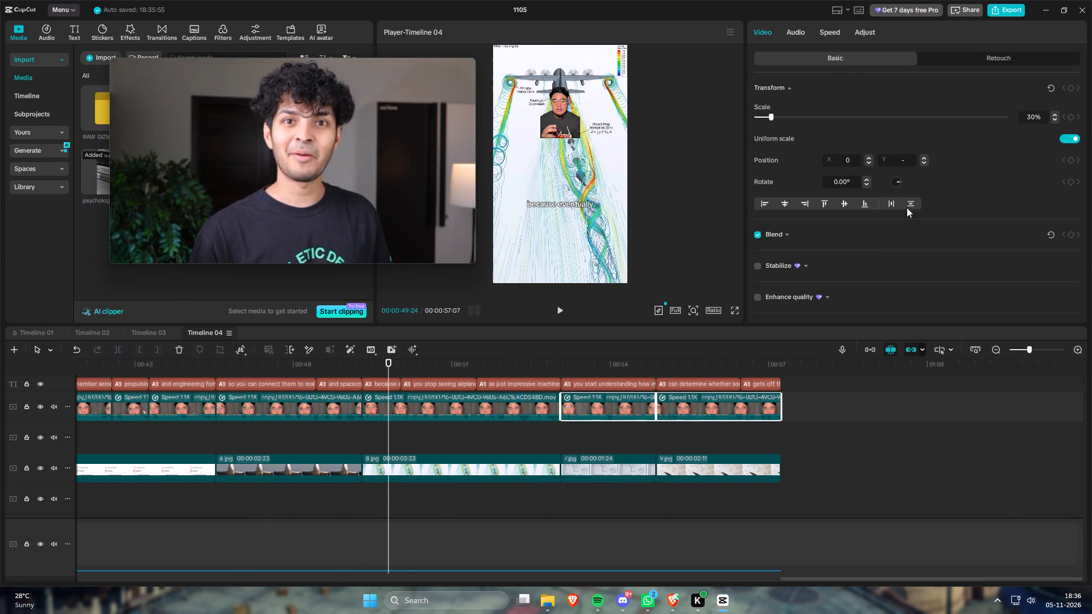
click(840, 161)
text(-55)
key(Return)
drag(466, 362, 597, 368)
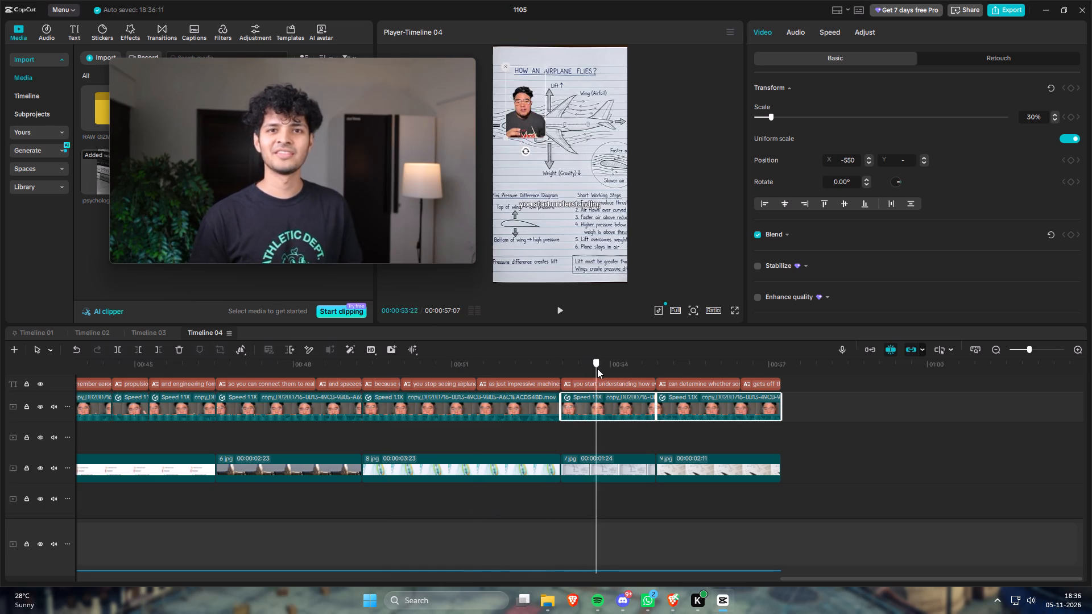
drag(597, 368, 693, 383)
drag(946, 470, 984, 478)
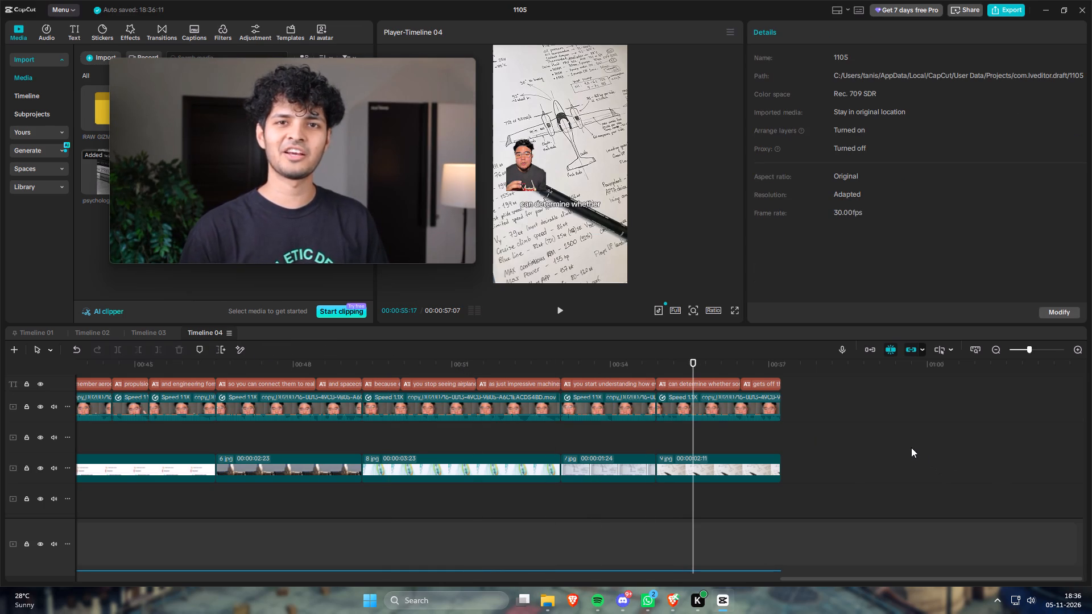
Look over the whole of Timeline 04, switch to Timeline 02 and move the playhead to its start.
key(shift+z)
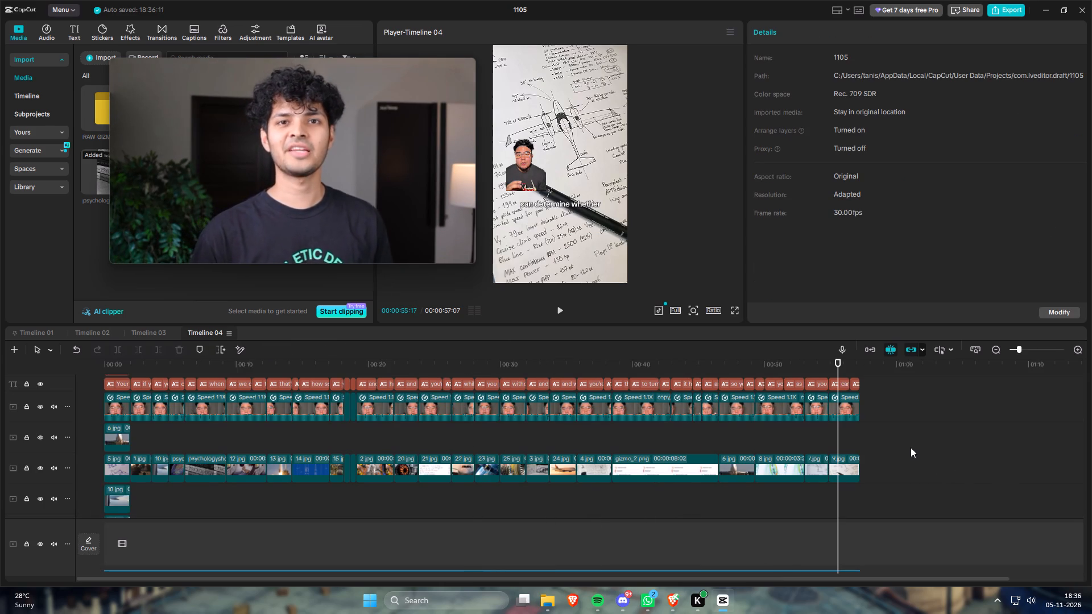
alt+scroll(582, 439, down, 4)
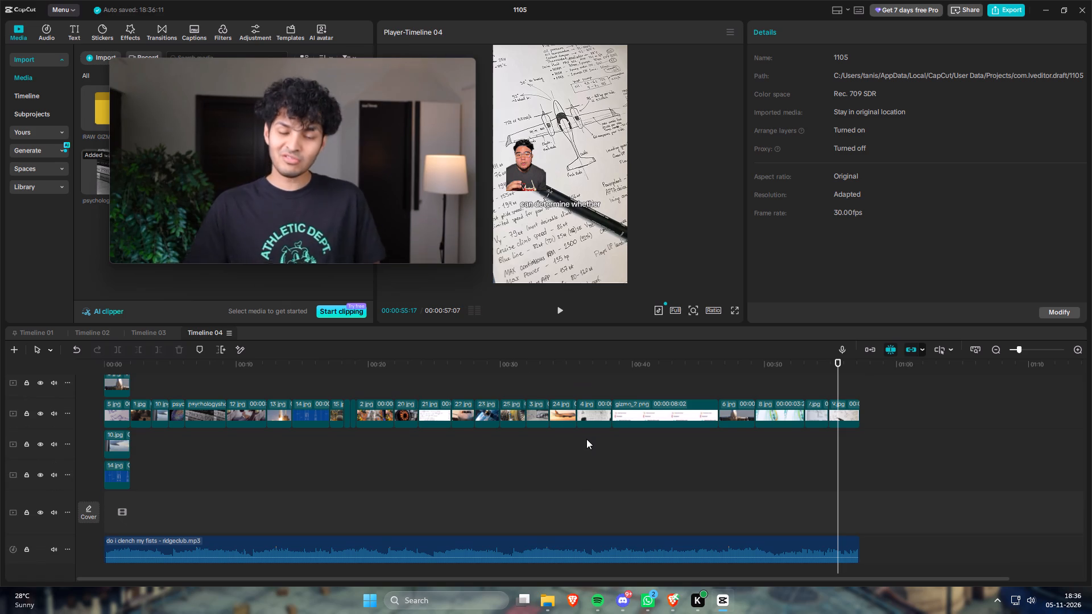
alt+scroll(590, 442, up, 5)
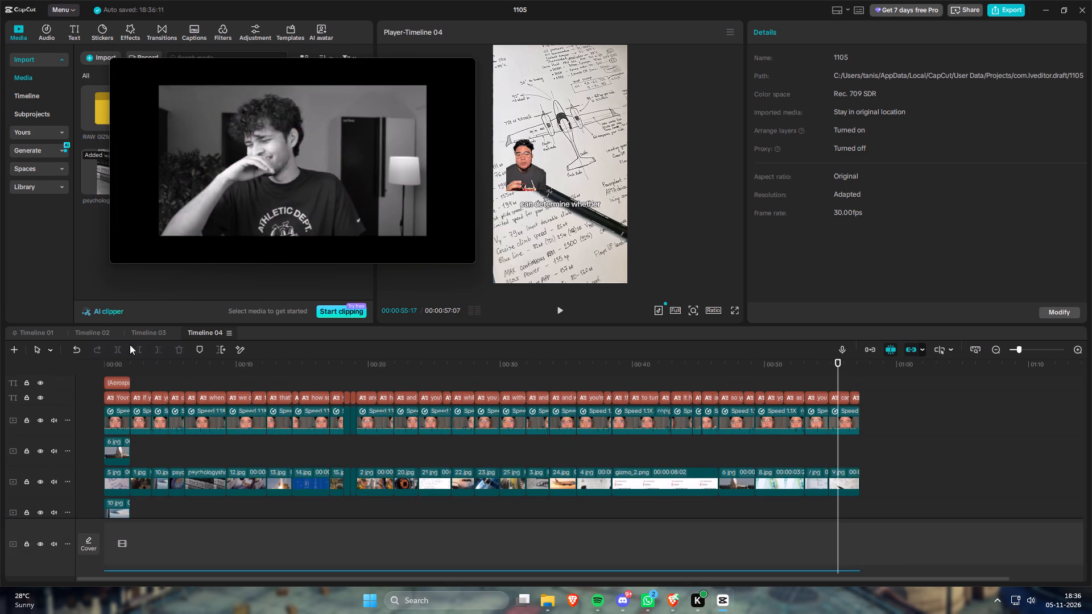
click(139, 336)
click(101, 333)
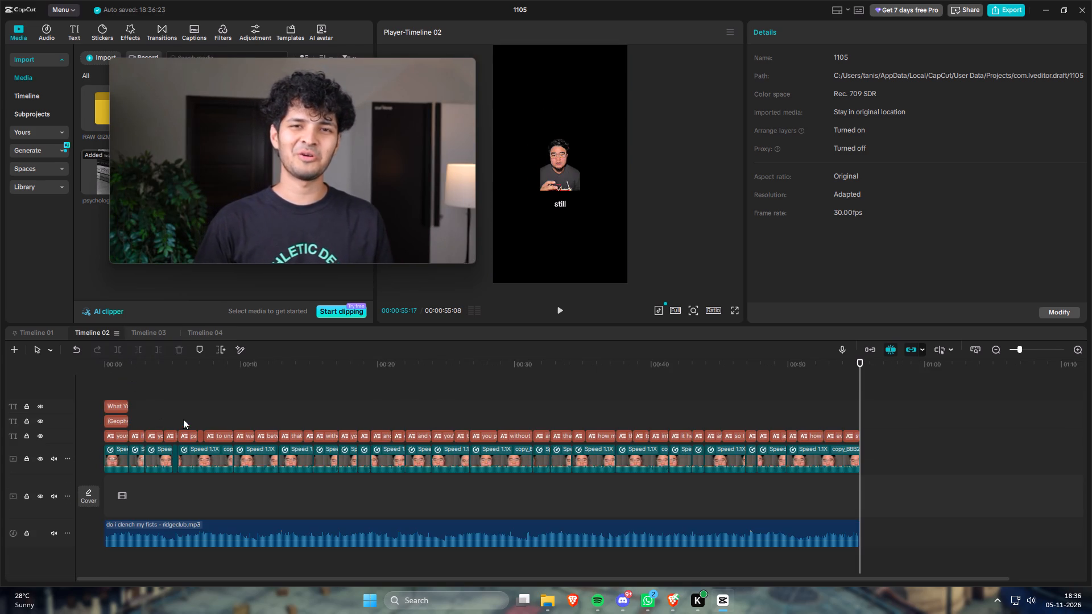
drag(178, 401, 237, 405)
drag(125, 360, 103, 362)
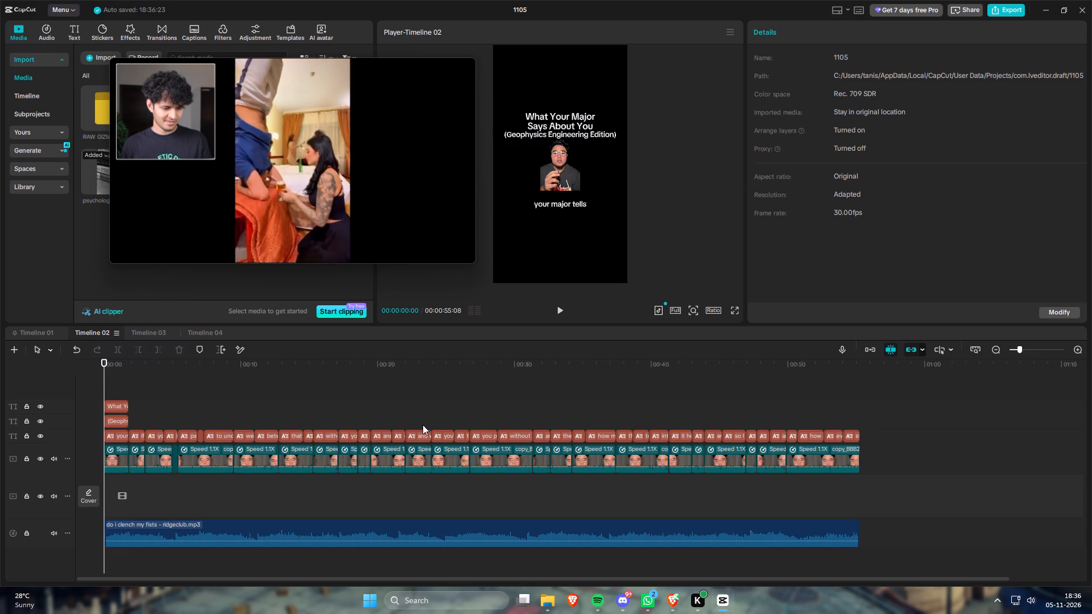
Switch to the browser's Google Drive "for edits" folder and refresh it.
click(669, 607)
click(650, 524)
click(817, 0)
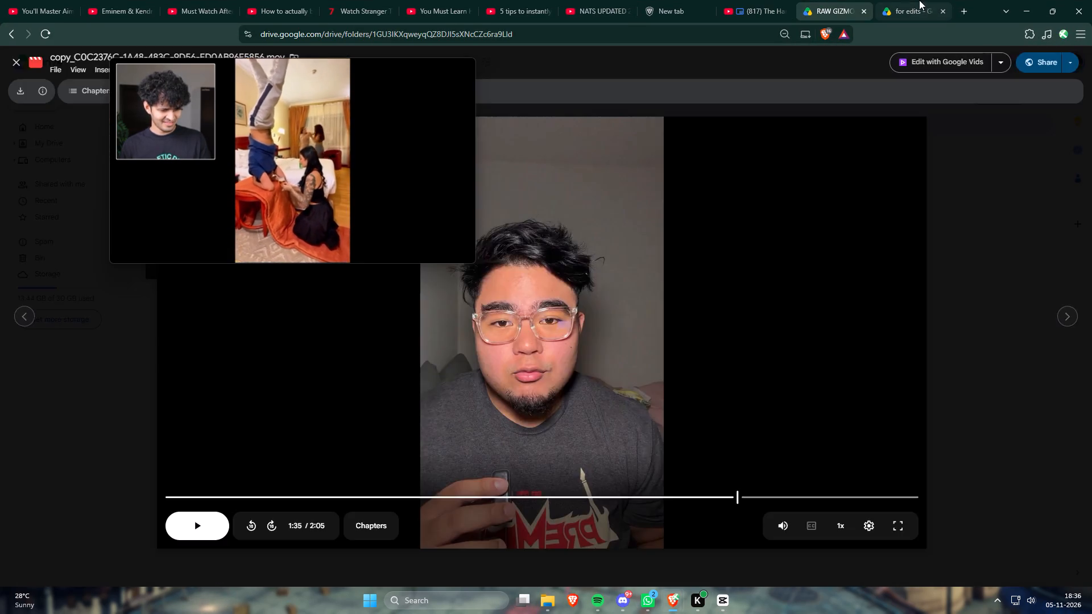
click(920, 0)
drag(400, 142, 887, 160)
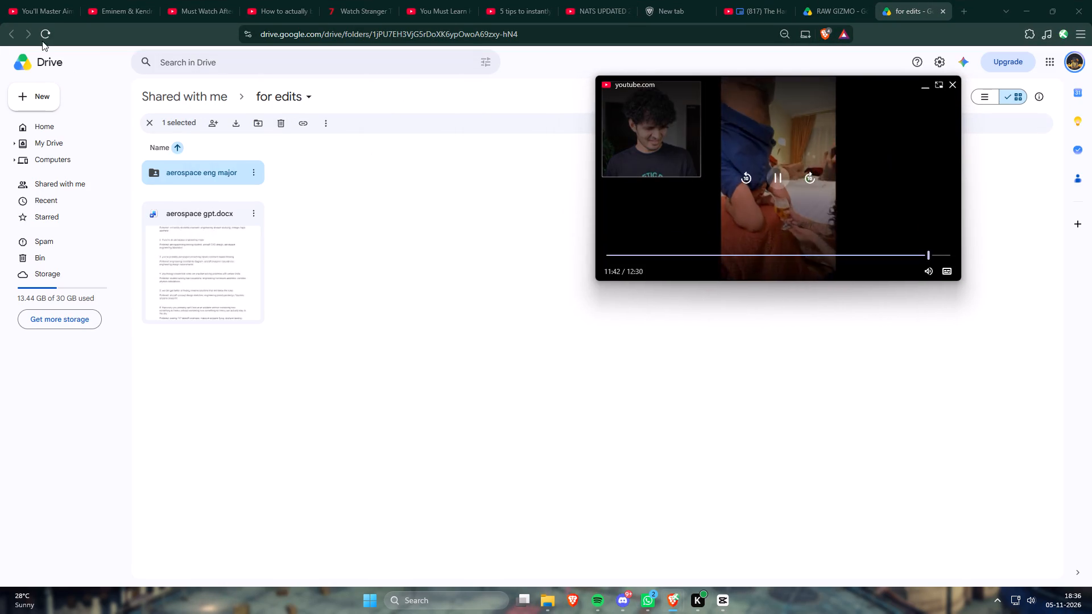
click(43, 32)
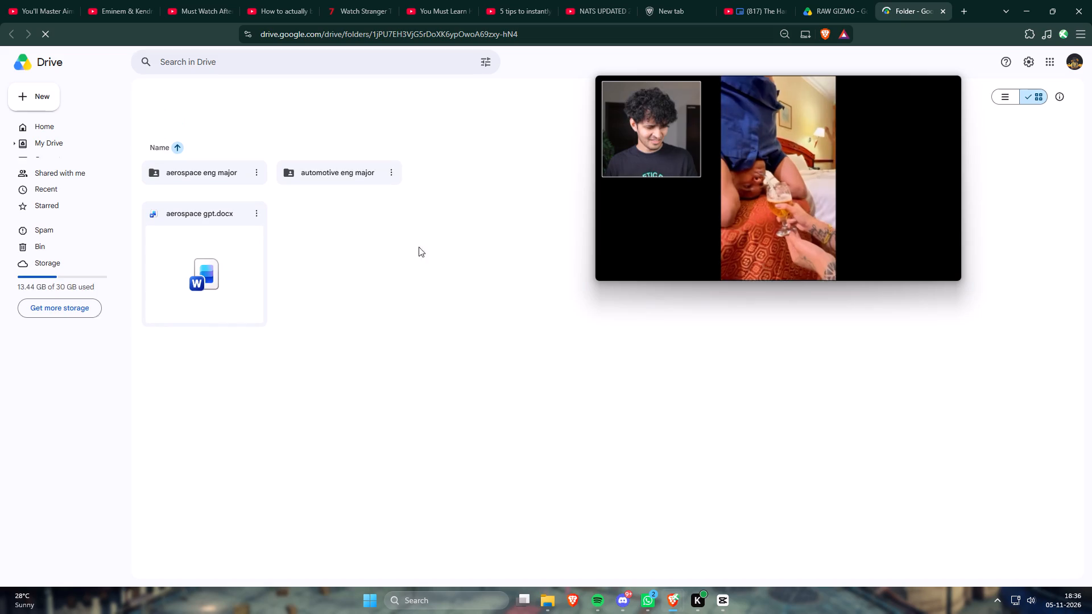
Download the "automotive eng major" folder as a zip into F:\Adobe\Premiere Projects\ContentHaus\05-11.
click(307, 182)
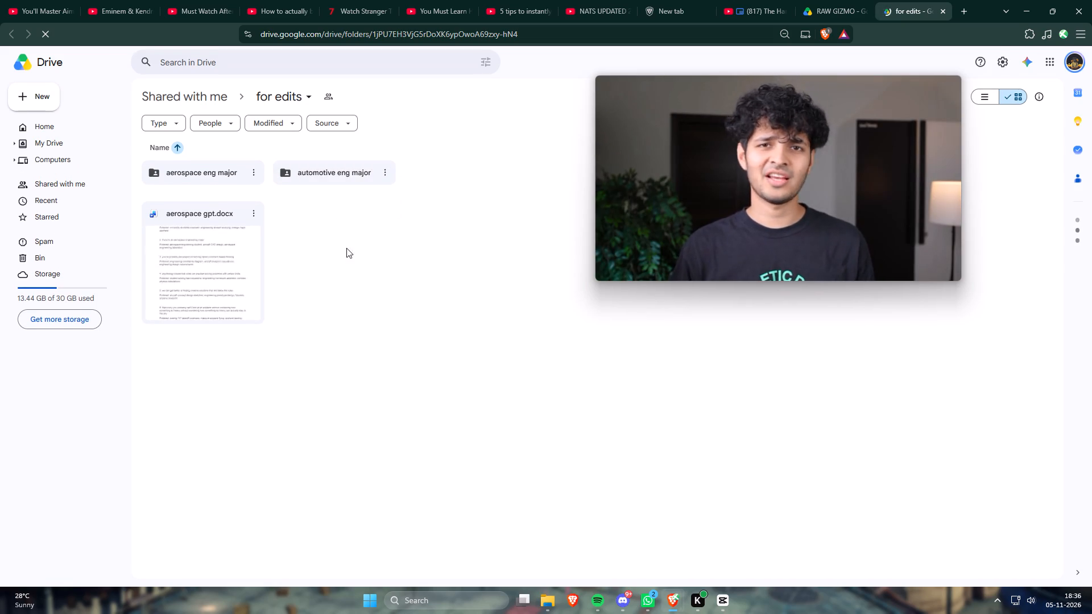
click(329, 175)
click(238, 120)
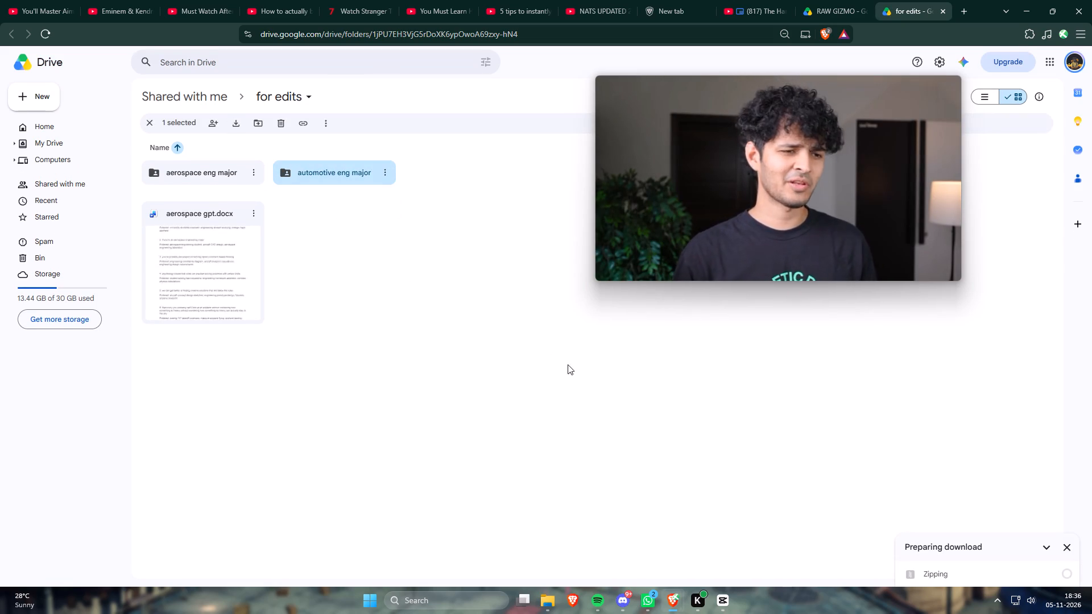
drag(690, 128, 147, 93)
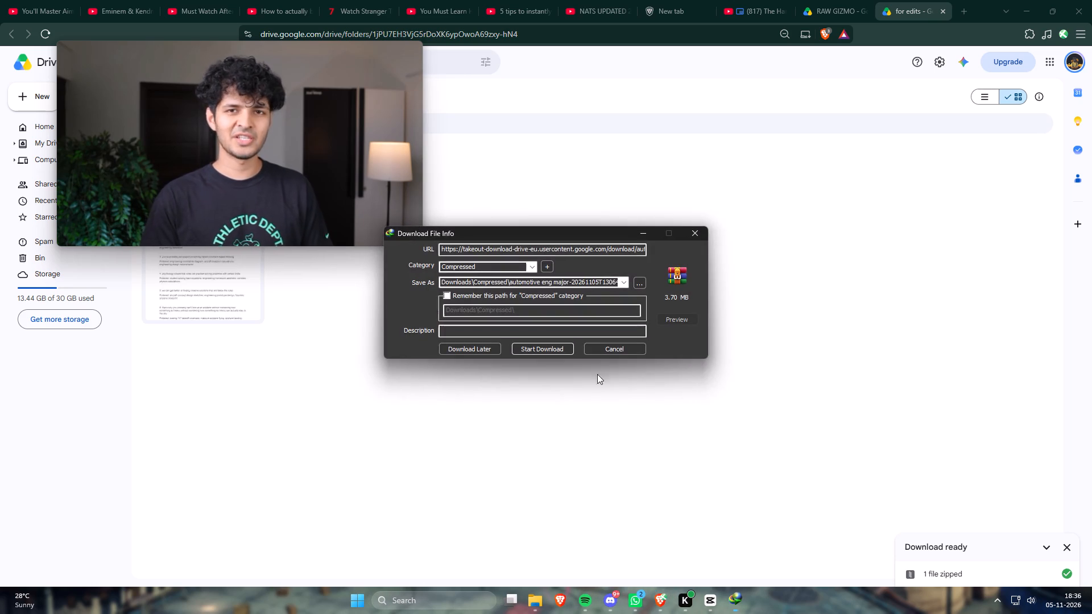
click(626, 281)
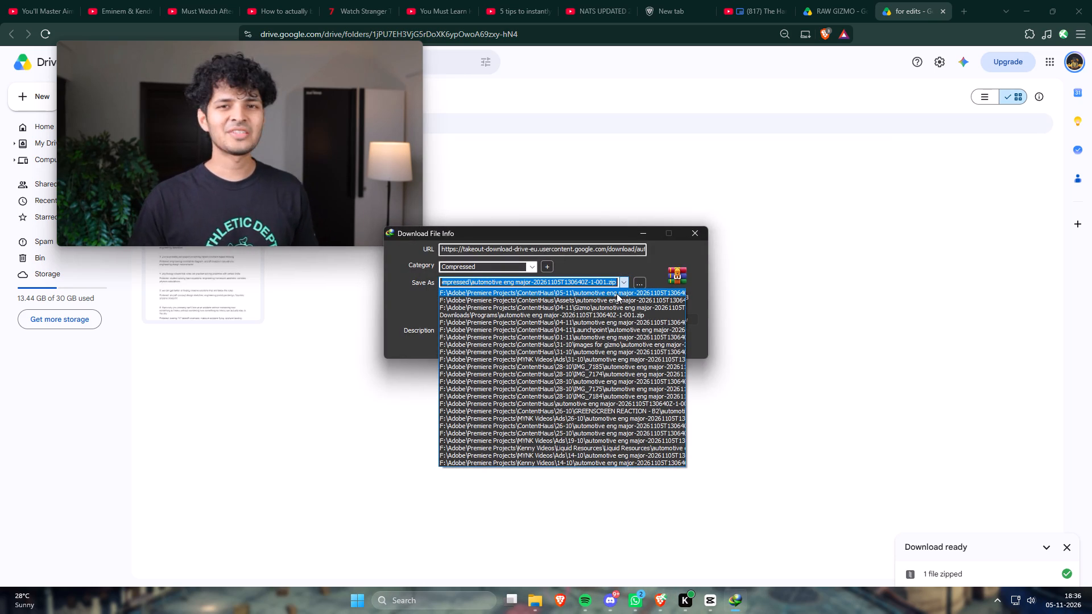
click(617, 293)
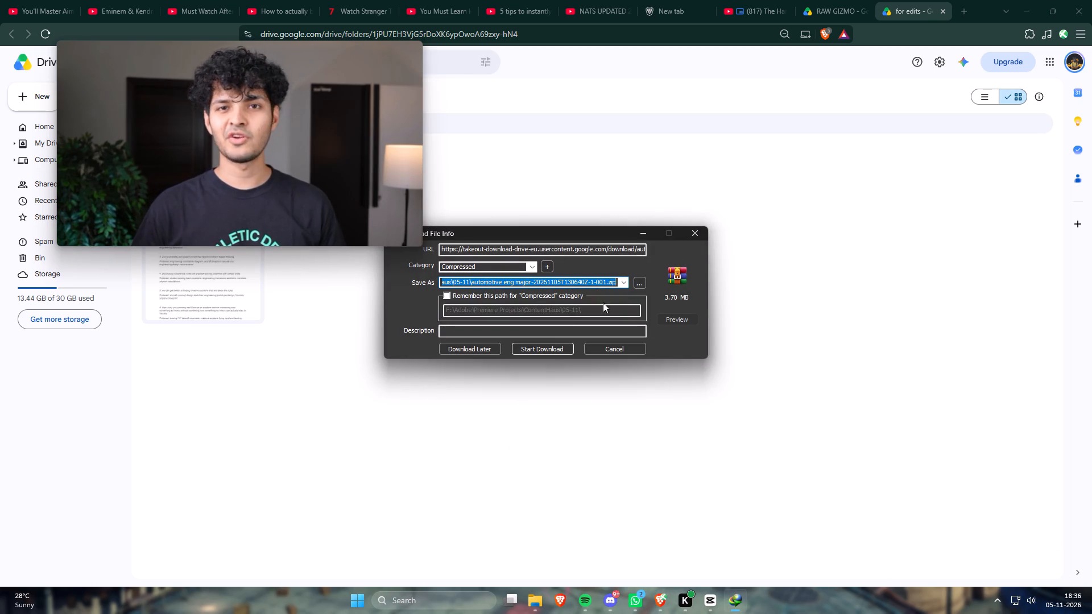
click(543, 350)
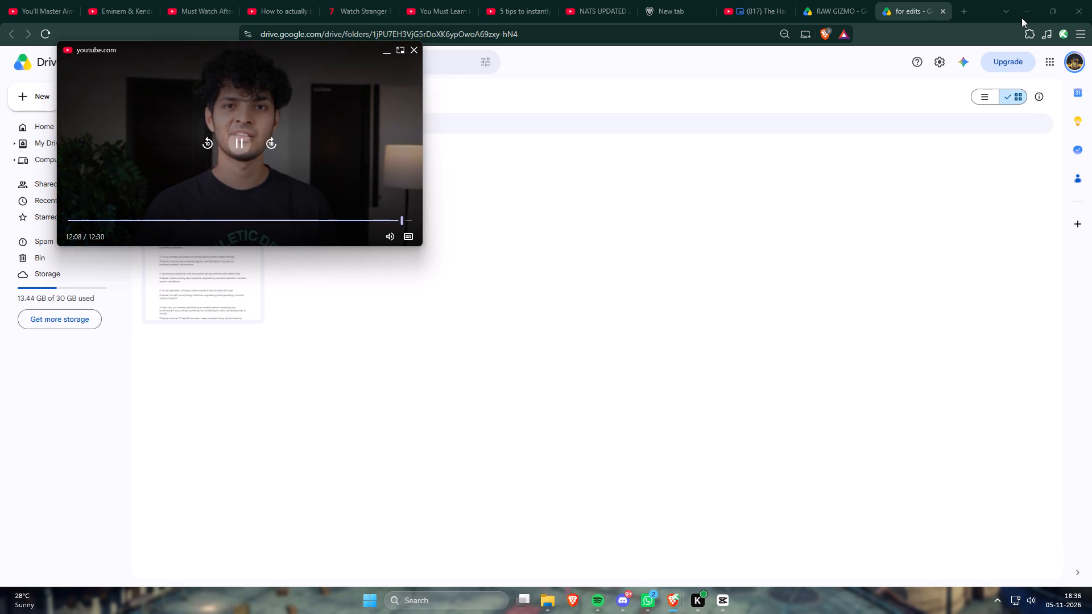
Switch to File Explorer's 05-11 folder and extract the automotive eng major archive in place with WinRAR.
click(1017, 6)
click(544, 605)
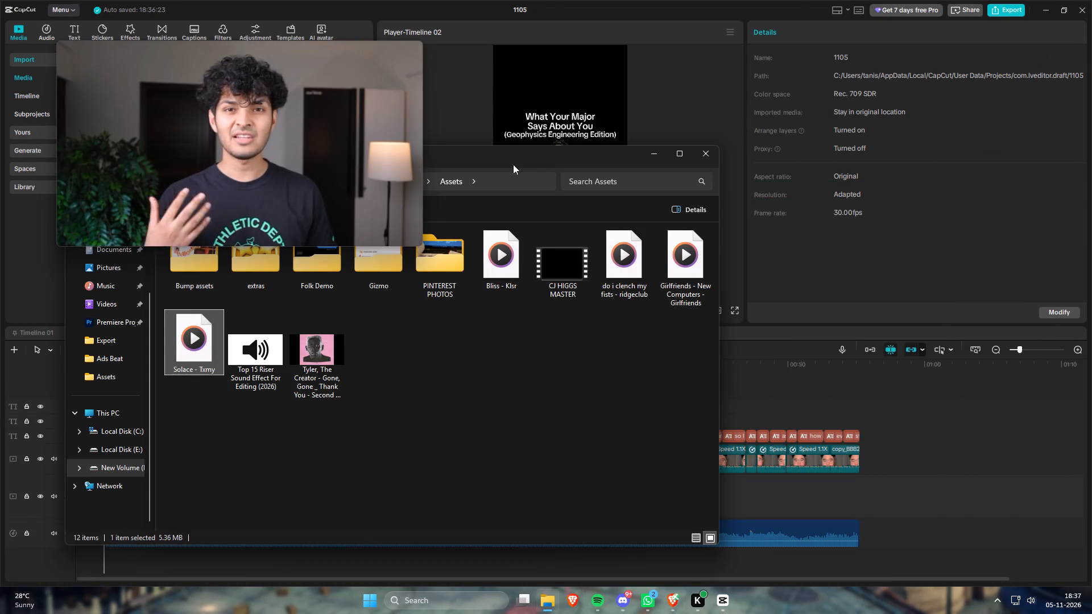
drag(520, 153, 932, 87)
click(543, 94)
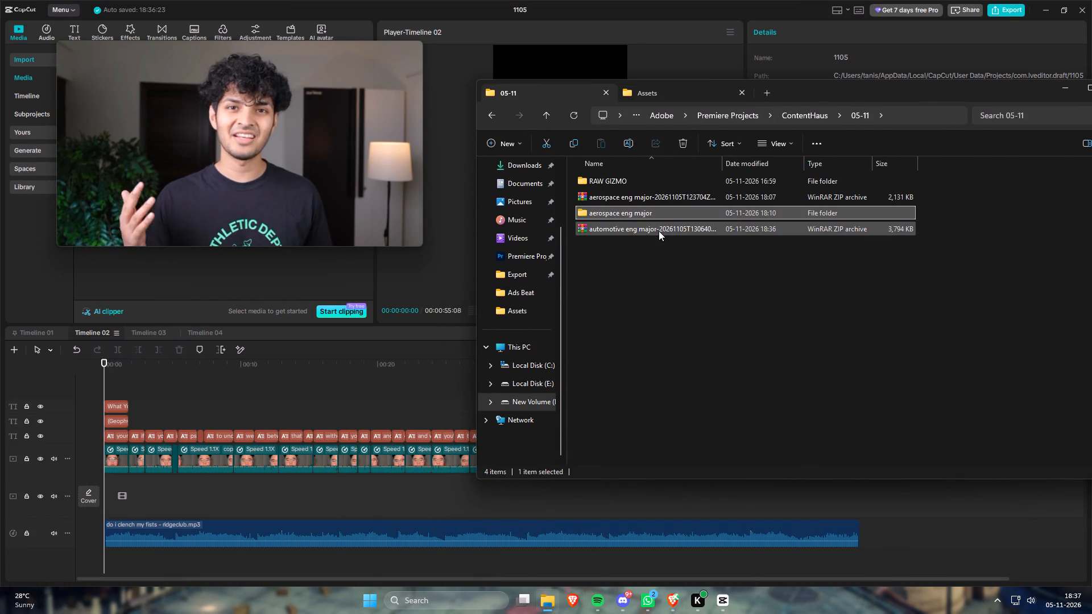
right_click(657, 231)
right_click(657, 231)
click(731, 451)
click(895, 503)
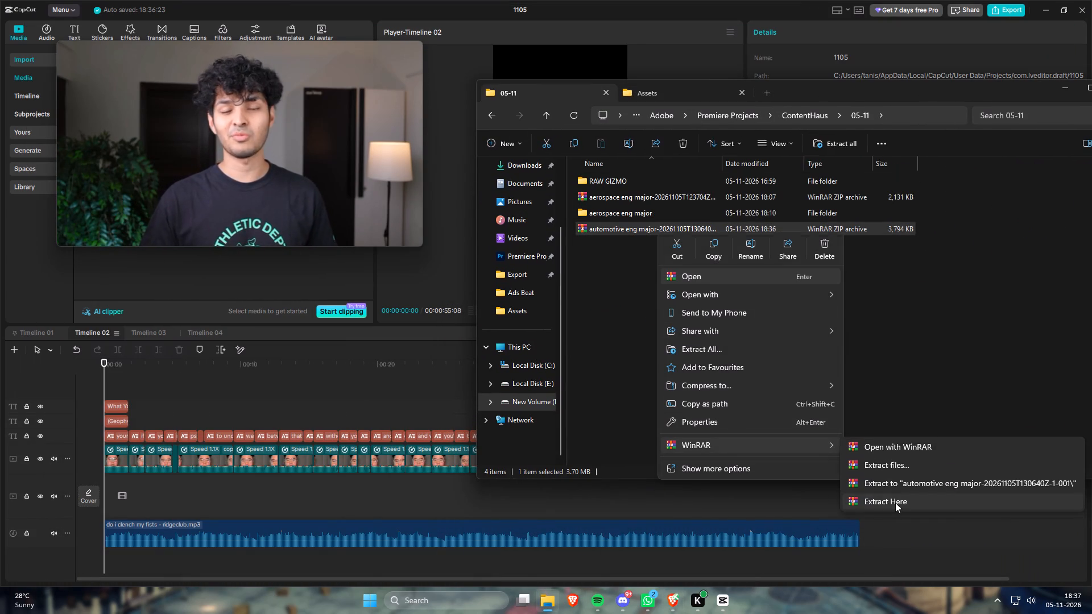
Import the extracted "automotive eng major" folder into the CapCut project's media.
drag(345, 59, 293, 301)
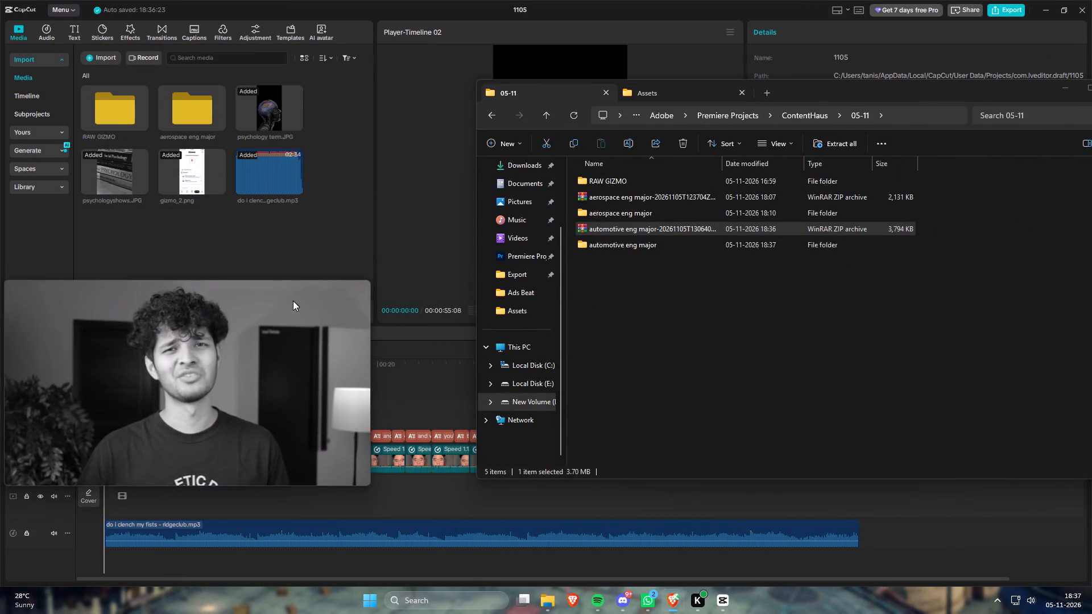
drag(293, 301, 292, 303)
drag(626, 243, 492, 244)
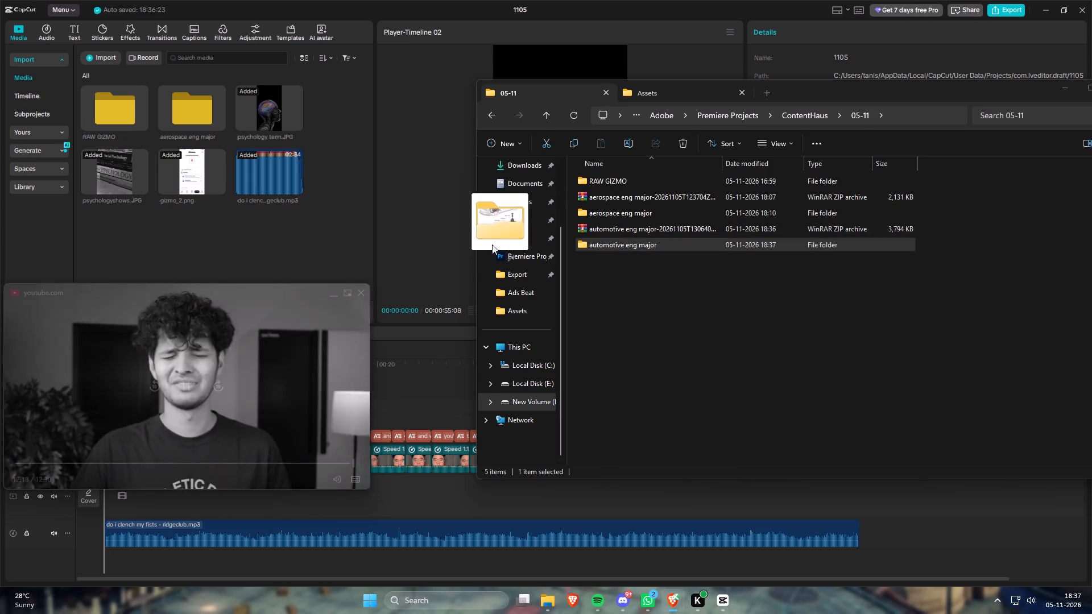
drag(492, 244, 296, 231)
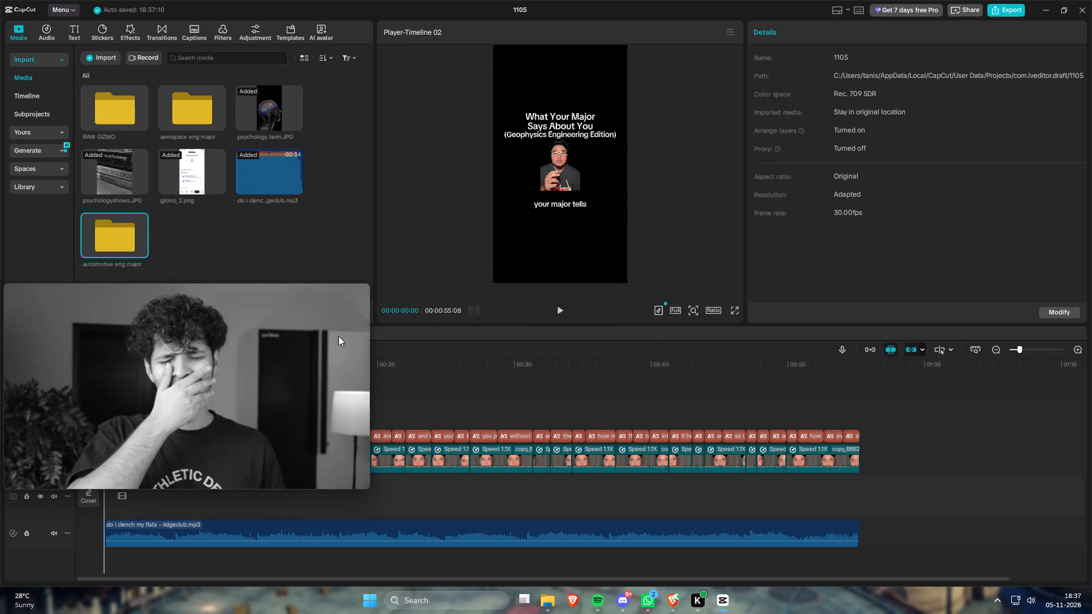
Move the floating video window off the media and timeline areas and over the project details.
drag(334, 331, 1044, 76)
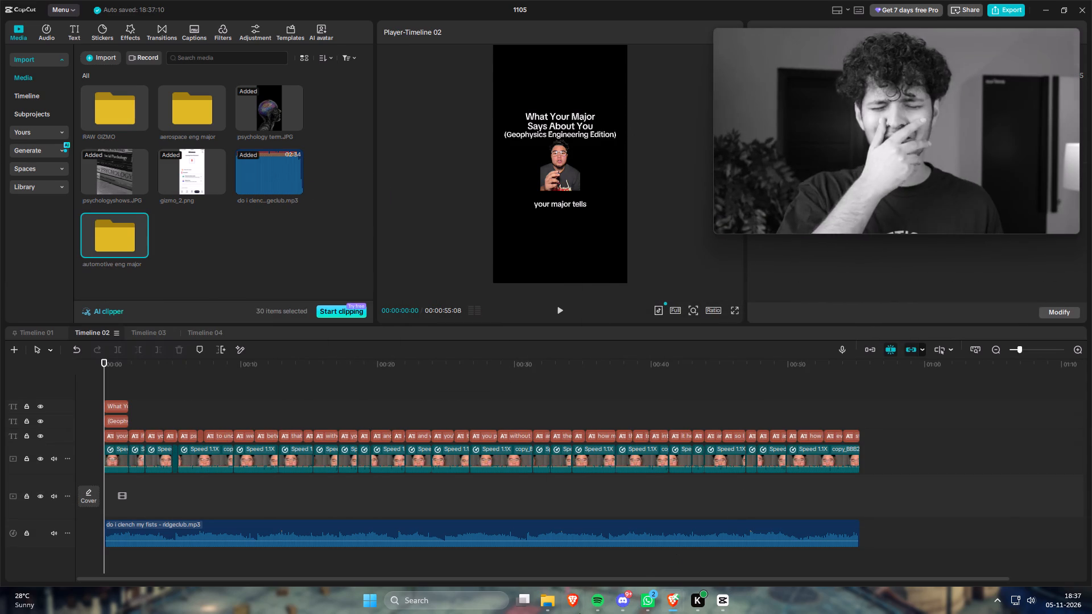
Switch to the browser's YouTube page and look through the comments and suggestions under "The Hardest Job in the World".
click(670, 605)
click(598, 559)
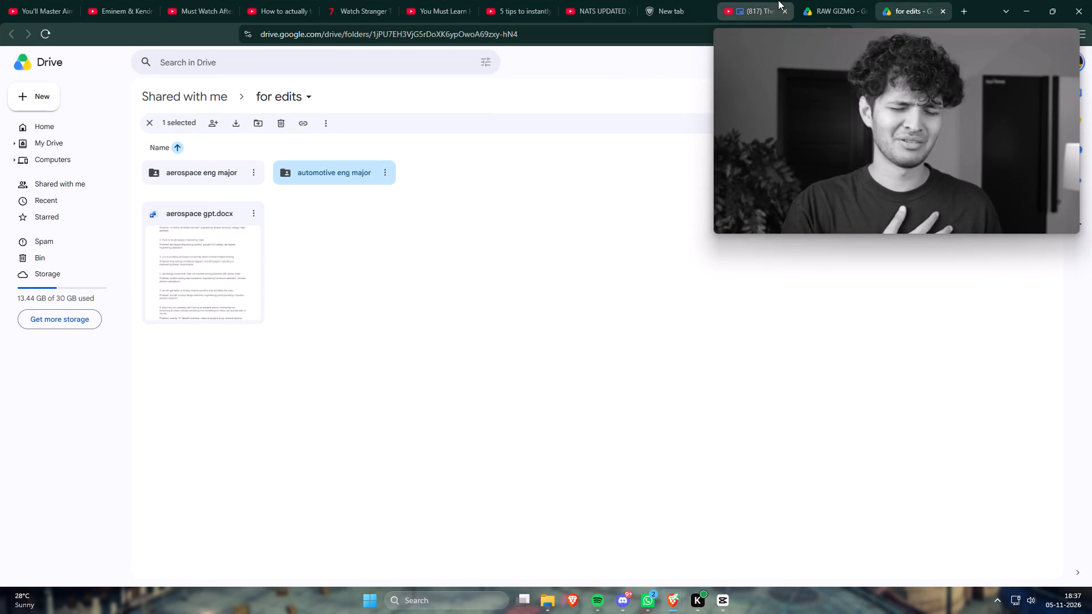
click(778, 0)
scroll(621, 295, down, 4)
scroll(566, 379, down, 4)
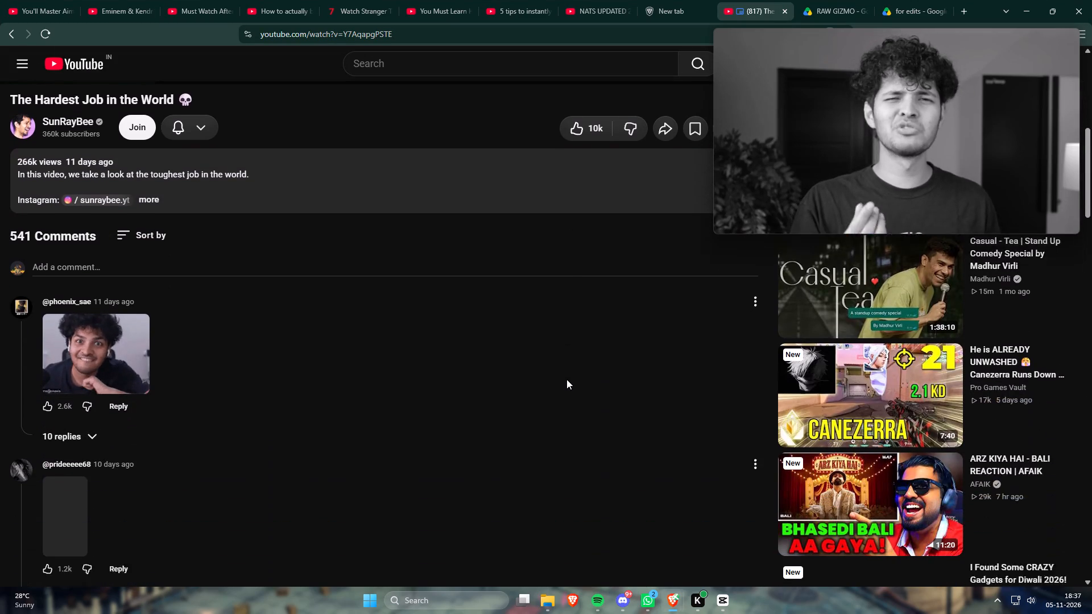
scroll(578, 380, down, 2)
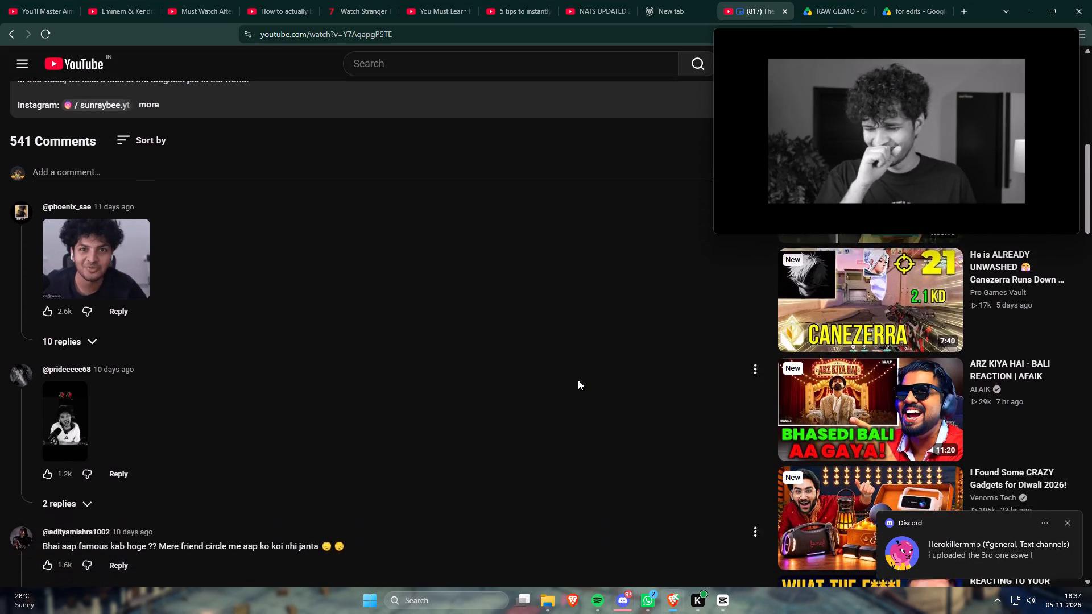
scroll(582, 377, down, 3)
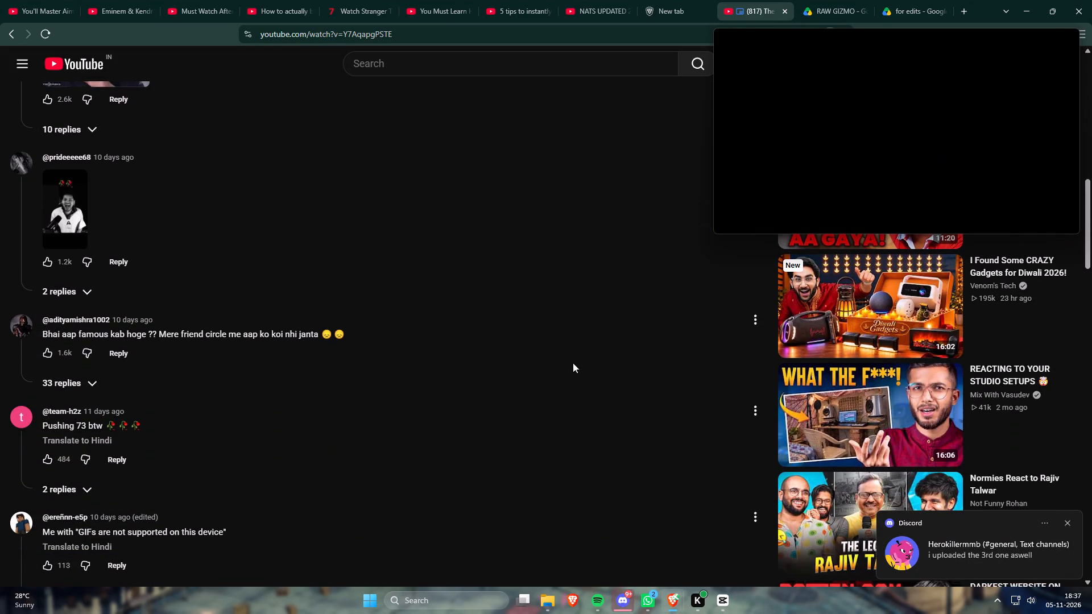
Refresh the Google Drive "for edits" folder and download "geophysics major" as a zip into F:\Adobe\Premiere Projects\ContentHaus\05-11.
click(938, 0)
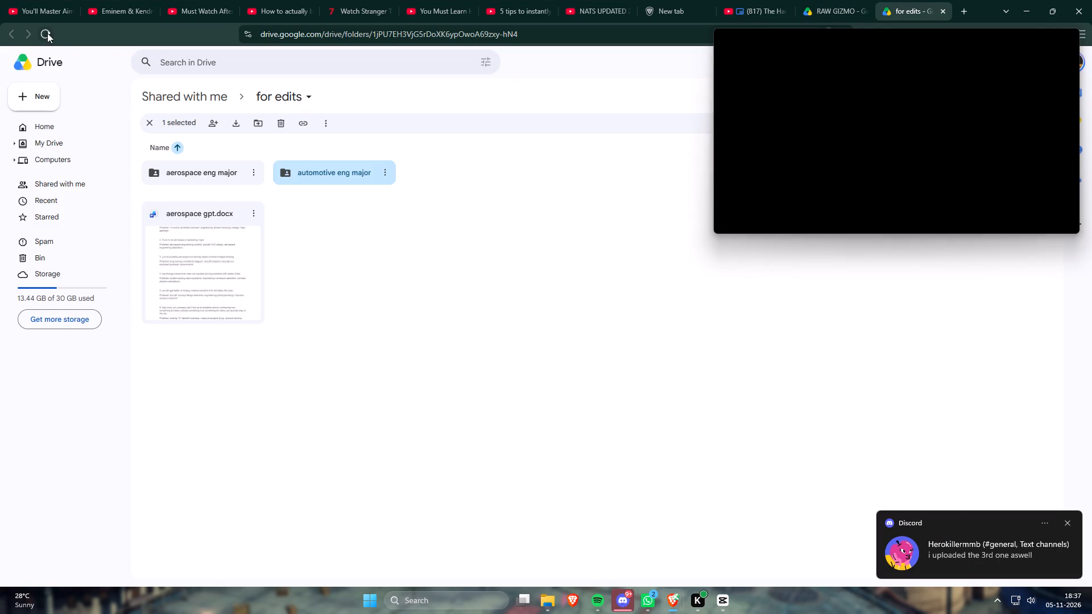
click(47, 33)
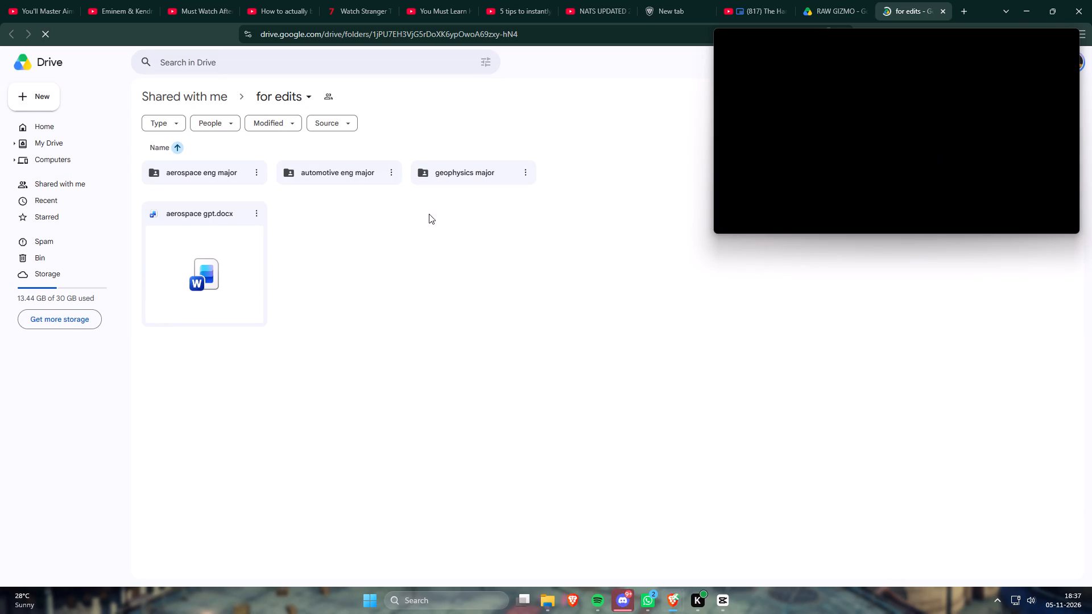
click(456, 169)
click(240, 121)
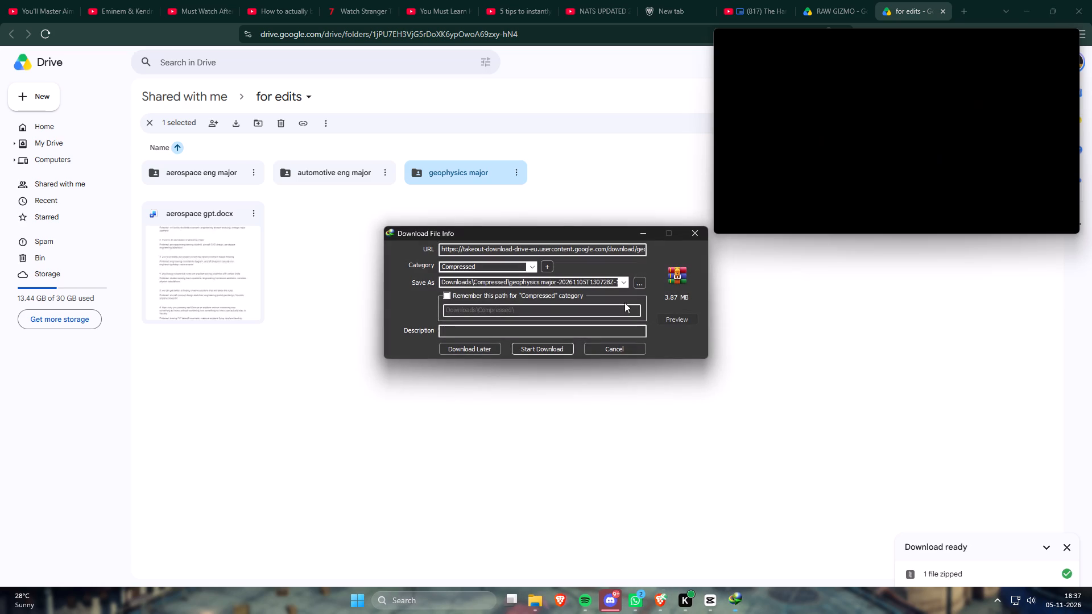
click(620, 282)
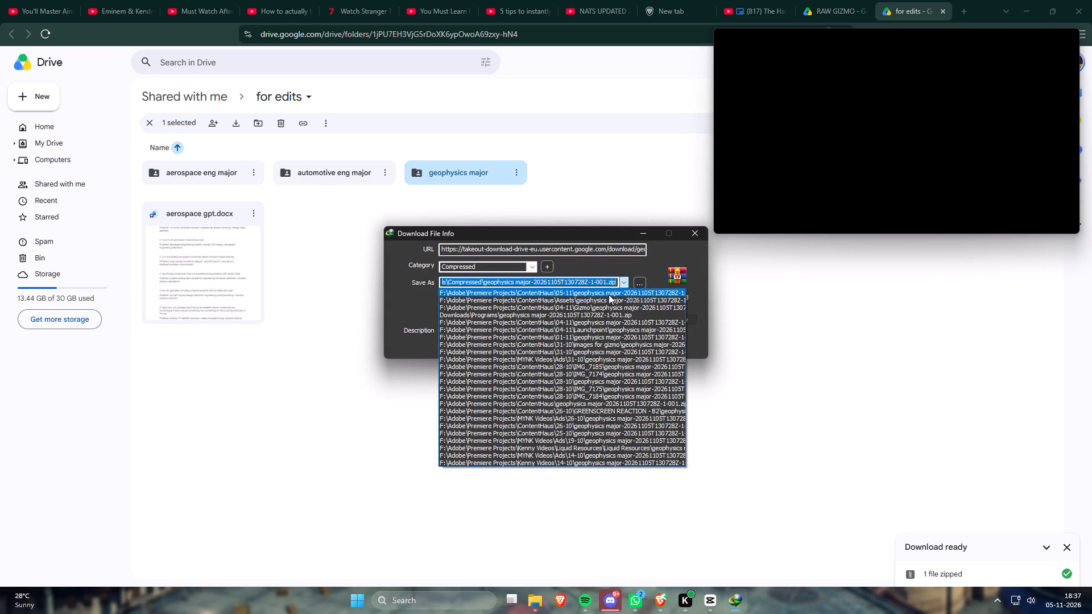
click(609, 294)
click(527, 349)
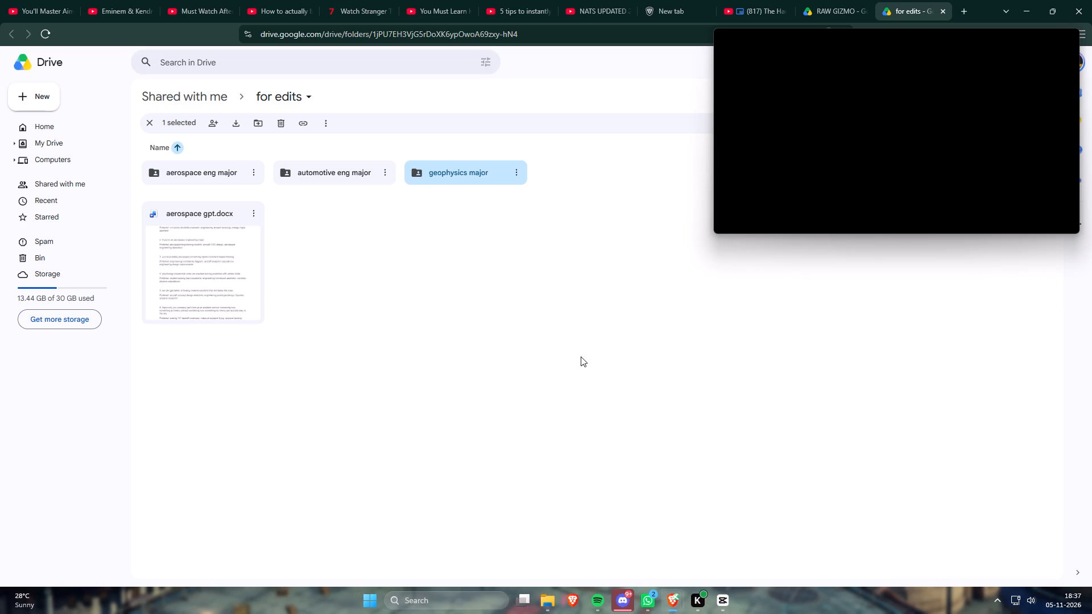
Switch to File Explorer's 05-11 folder and extract the geophysics major archive in place with WinRAR.
click(1023, 6)
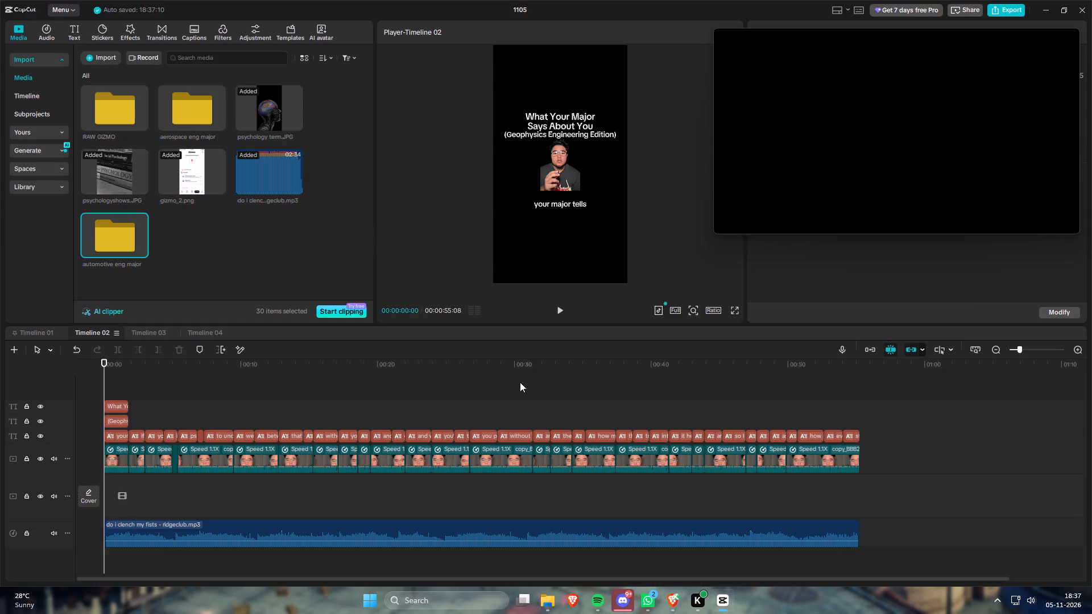
click(558, 603)
right_click(622, 260)
right_click(622, 260)
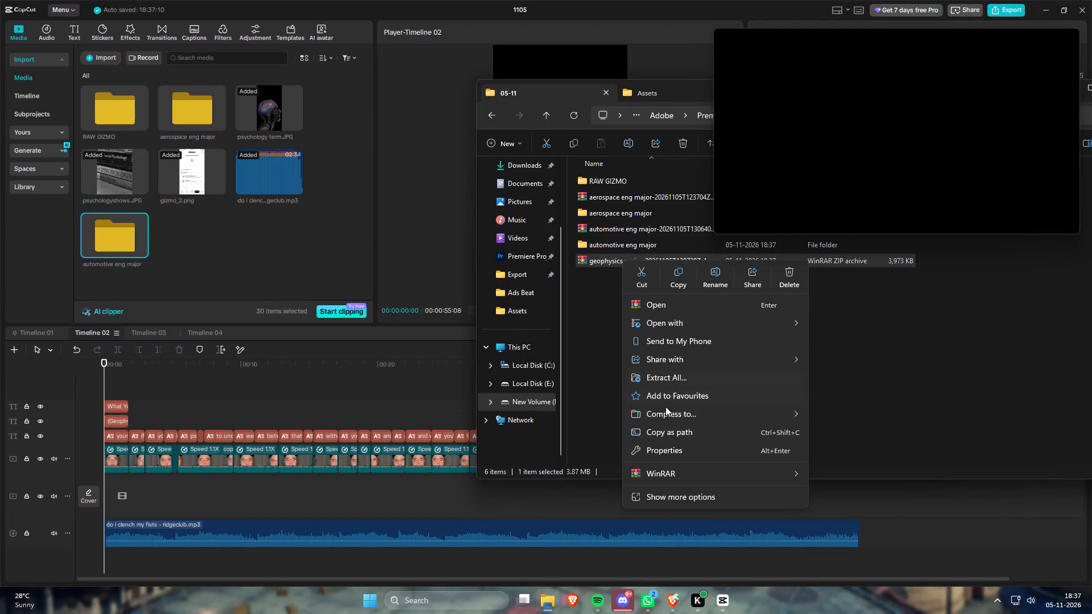
click(676, 470)
click(871, 525)
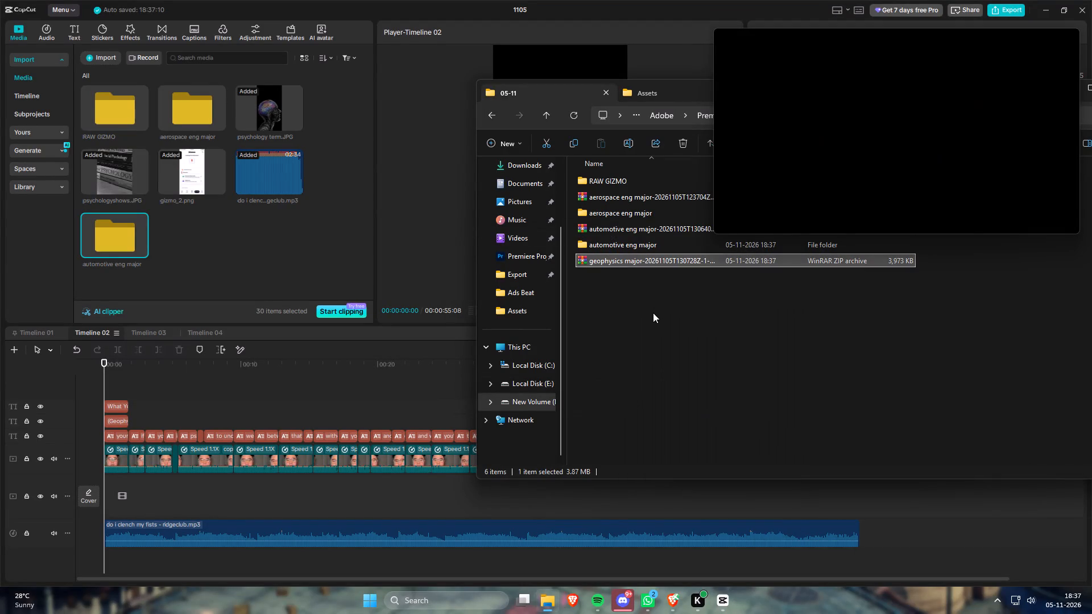
Import the extracted "geophysics major" folder into the CapCut project's media.
drag(617, 279, 241, 227)
Open the "automotive eng major" media folder and switch to Timeline 01 with the playhead at the start.
double_click(120, 241)
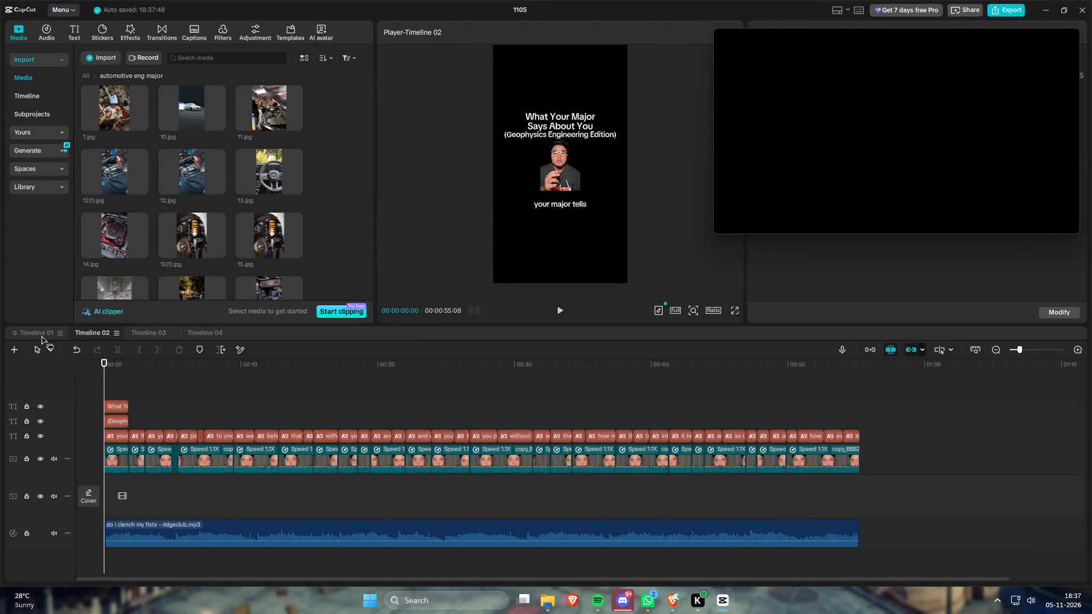
click(40, 334)
drag(113, 366, 57, 370)
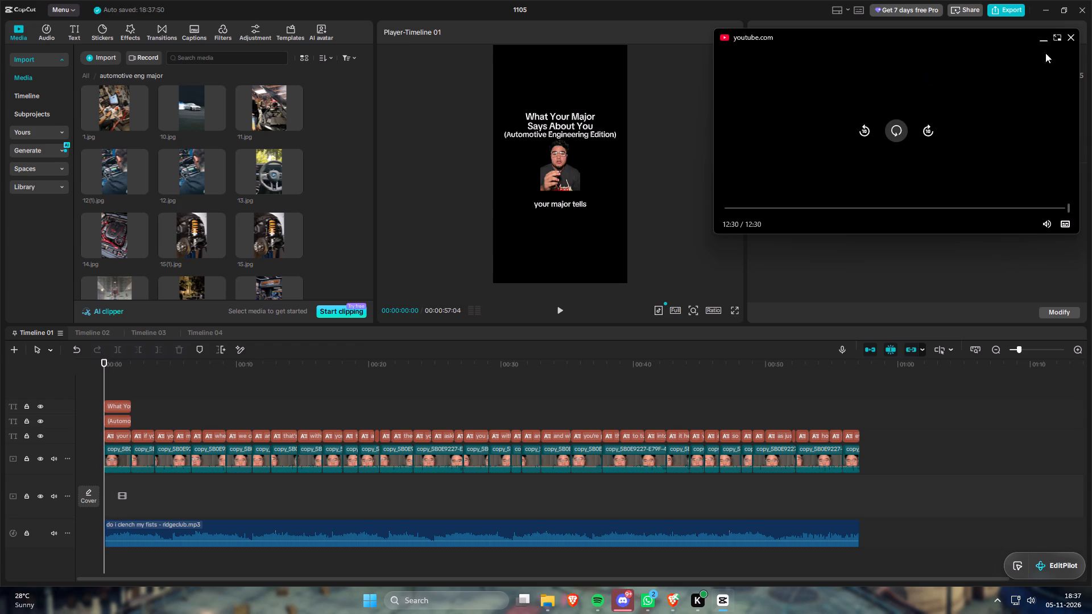
Switch to the browser's YouTube page and start the suggested video "I Made Immortals Hide in an Iron game".
click(669, 603)
click(622, 550)
click(774, 0)
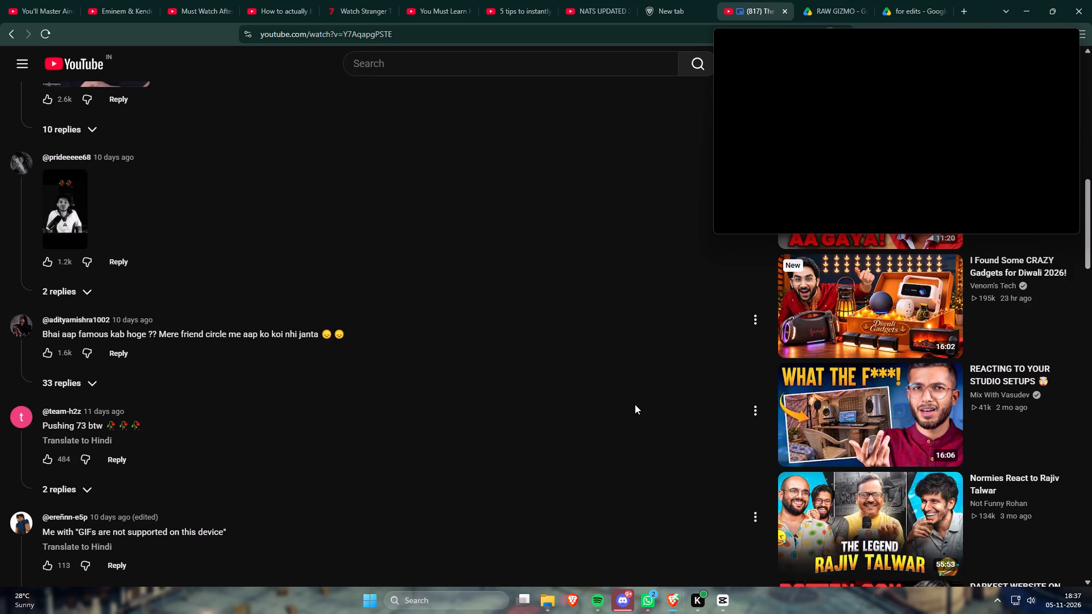
scroll(648, 422, down, 4)
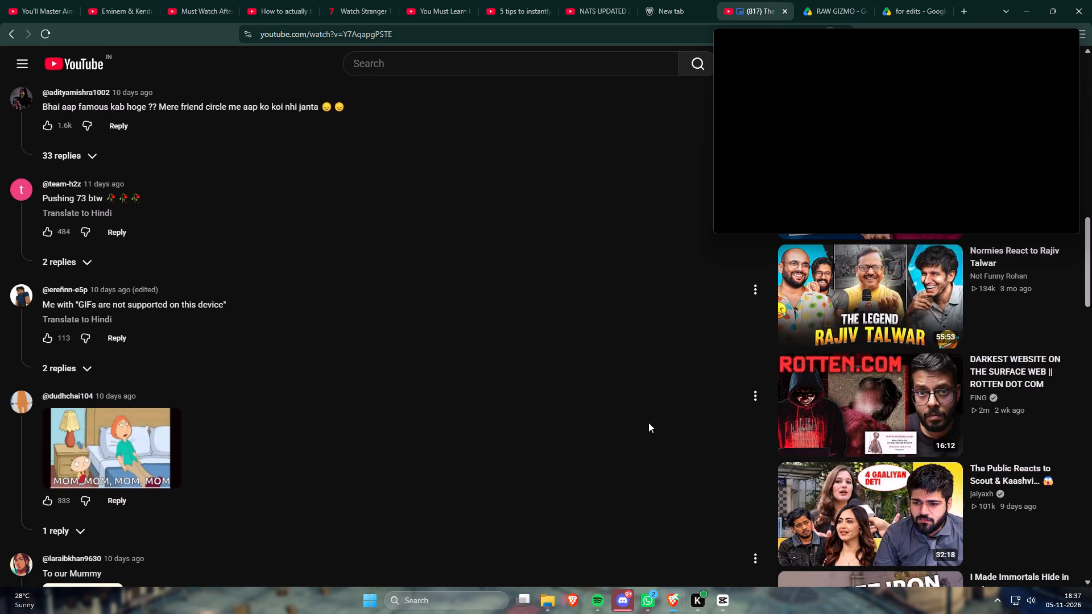
scroll(649, 422, down, 4)
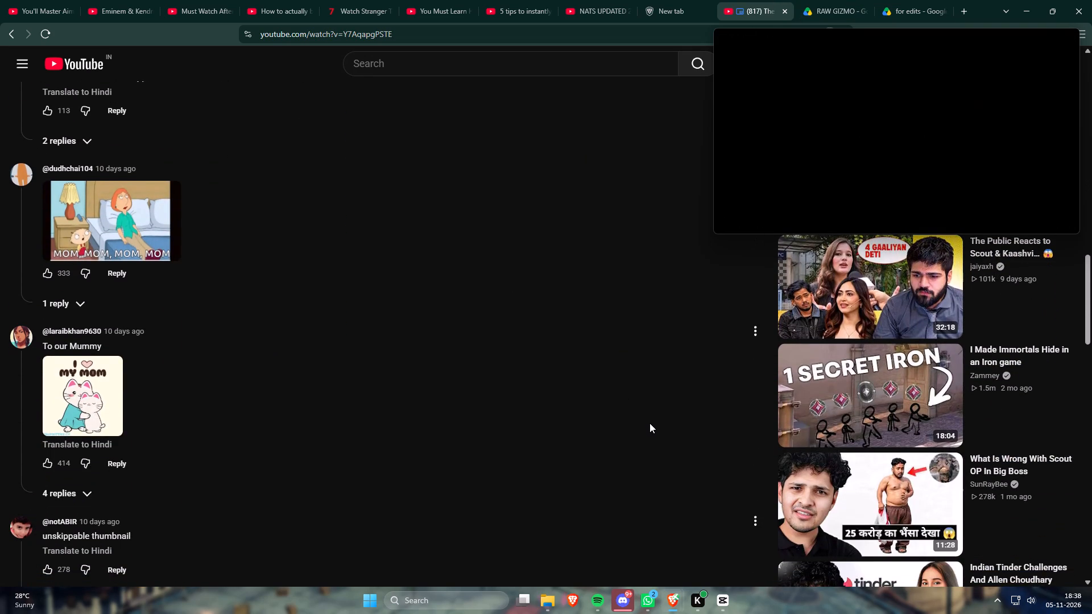
scroll(651, 424, down, 2)
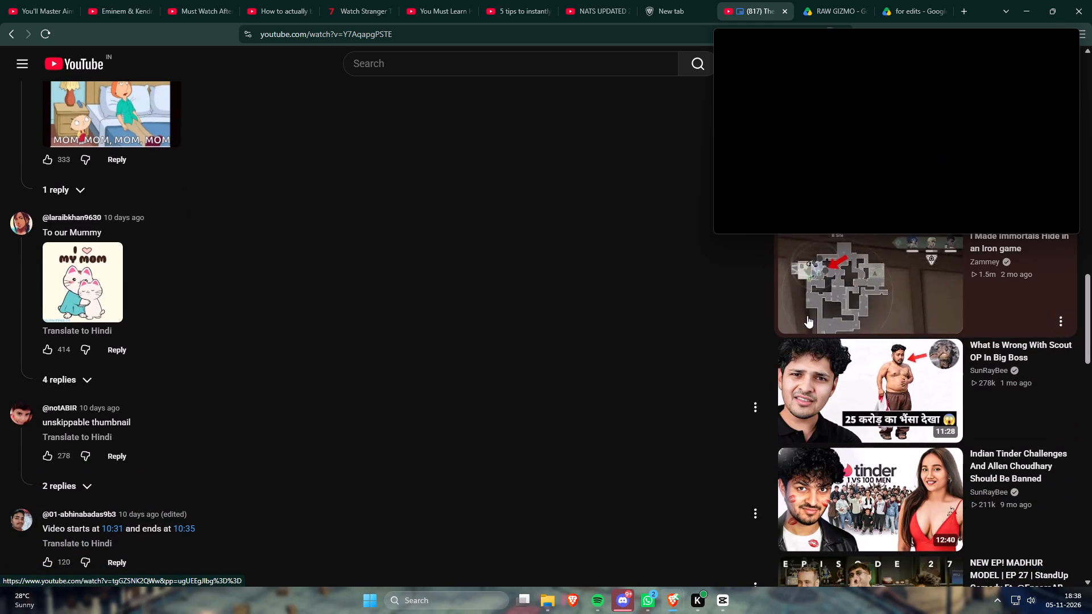
click(807, 316)
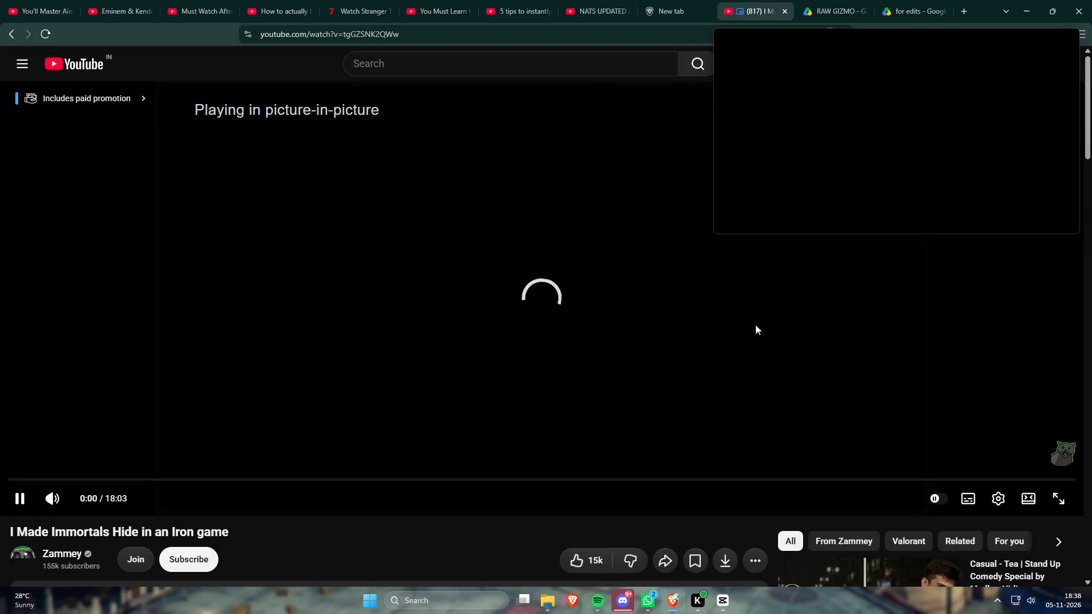
Return to CapCut and place the floating video over the project details, clear of Timeline 01.
drag(991, 84, 991, 143)
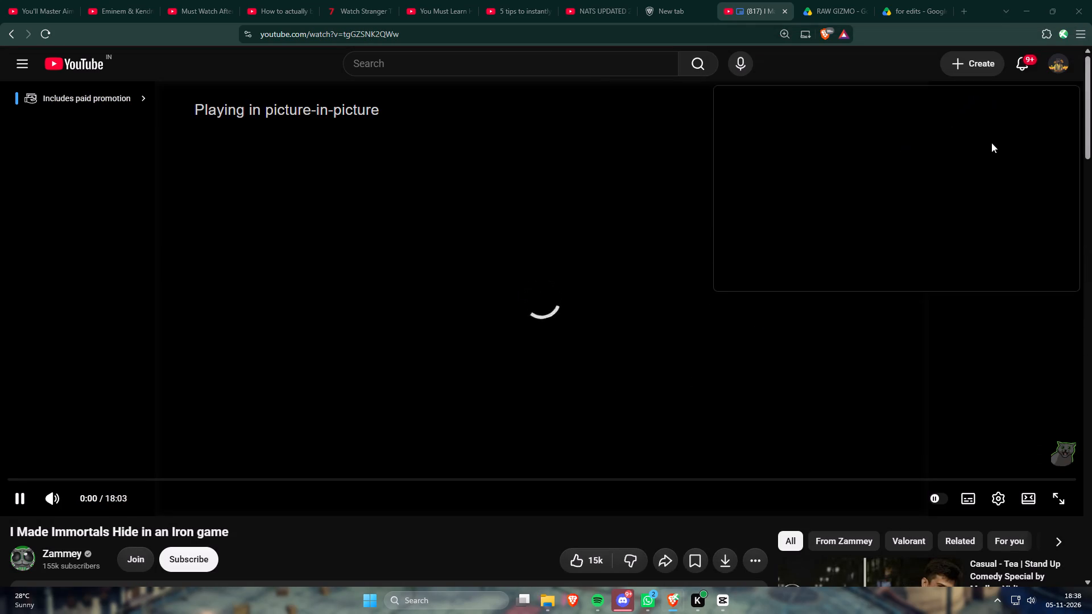
drag(991, 143, 987, 156)
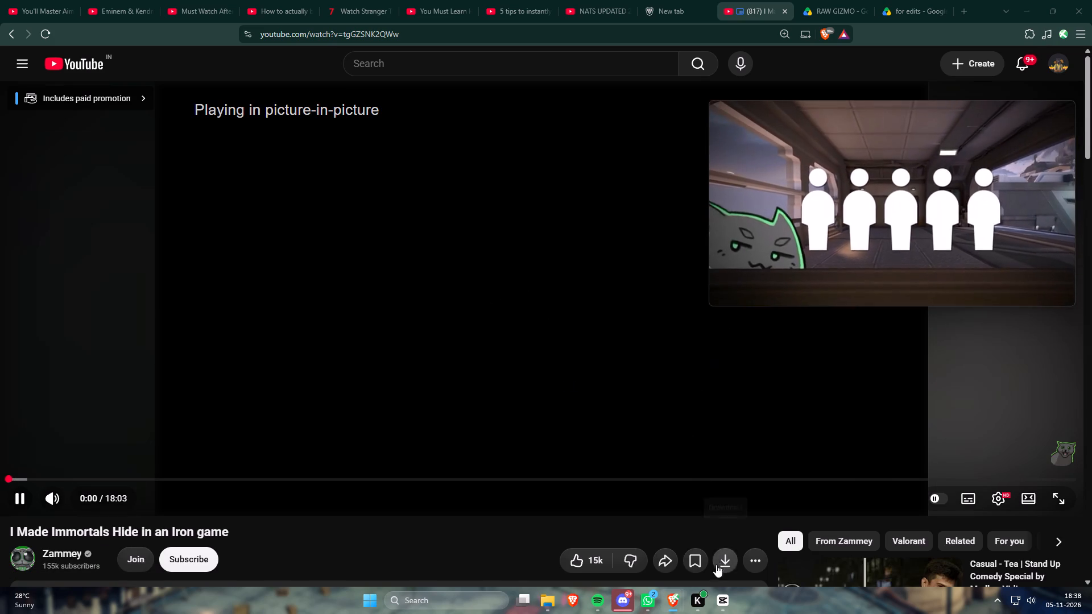
click(715, 595)
drag(969, 181, 981, 98)
drag(910, 420, 933, 433)
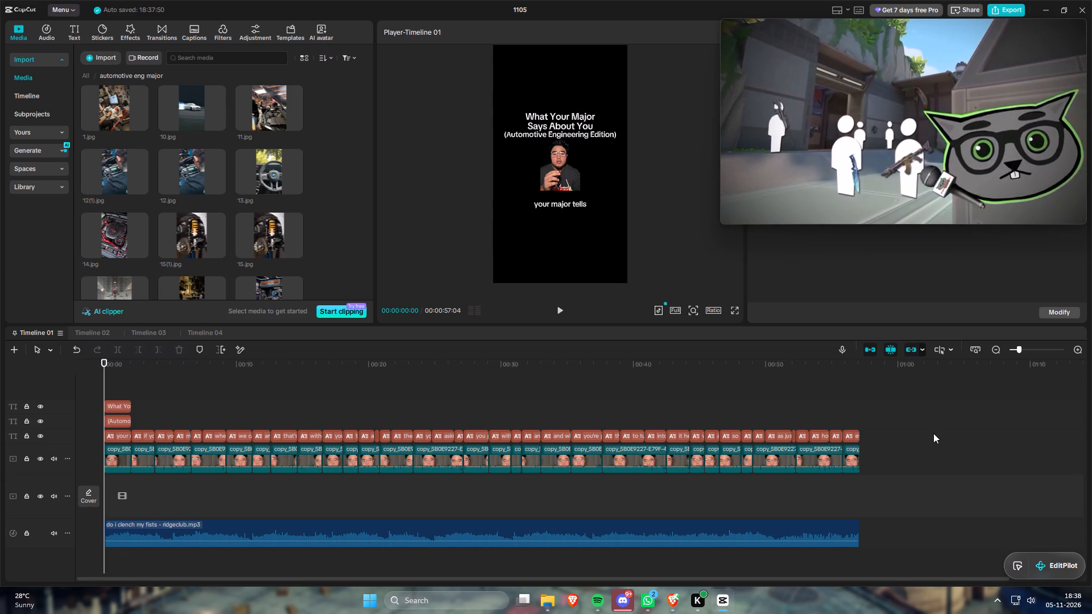
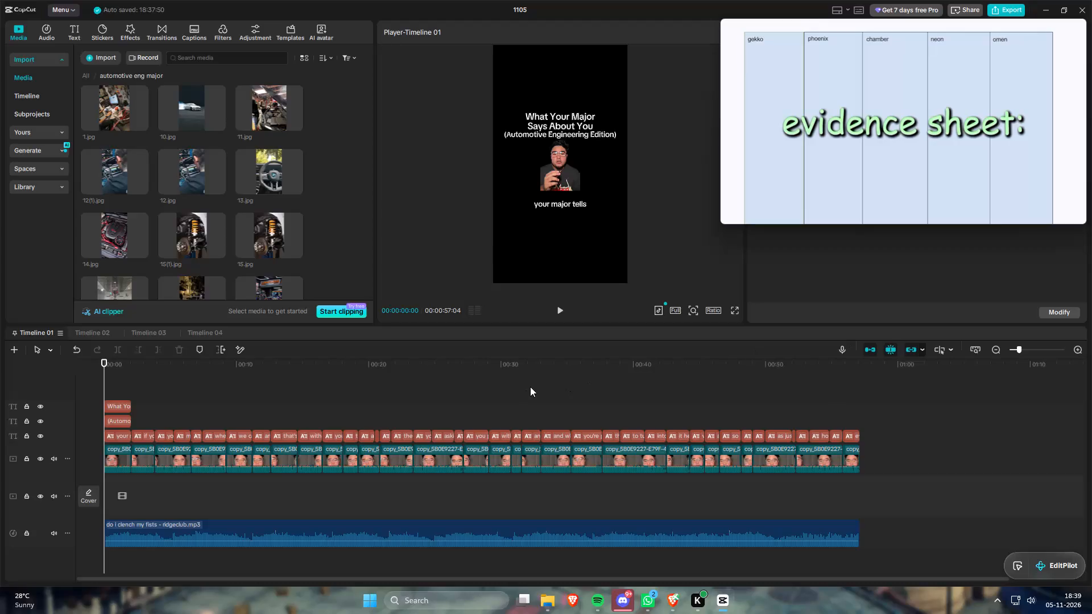
Scrub through the first second or so of Timeline 01's opening title and return the playhead to the start.
drag(224, 390, 272, 398)
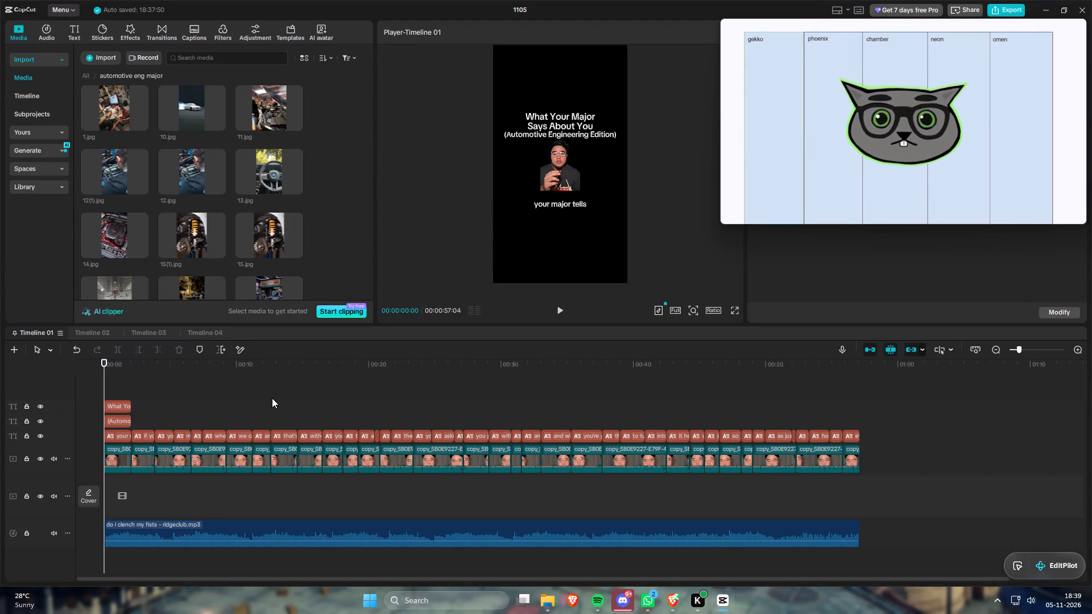
text(===)
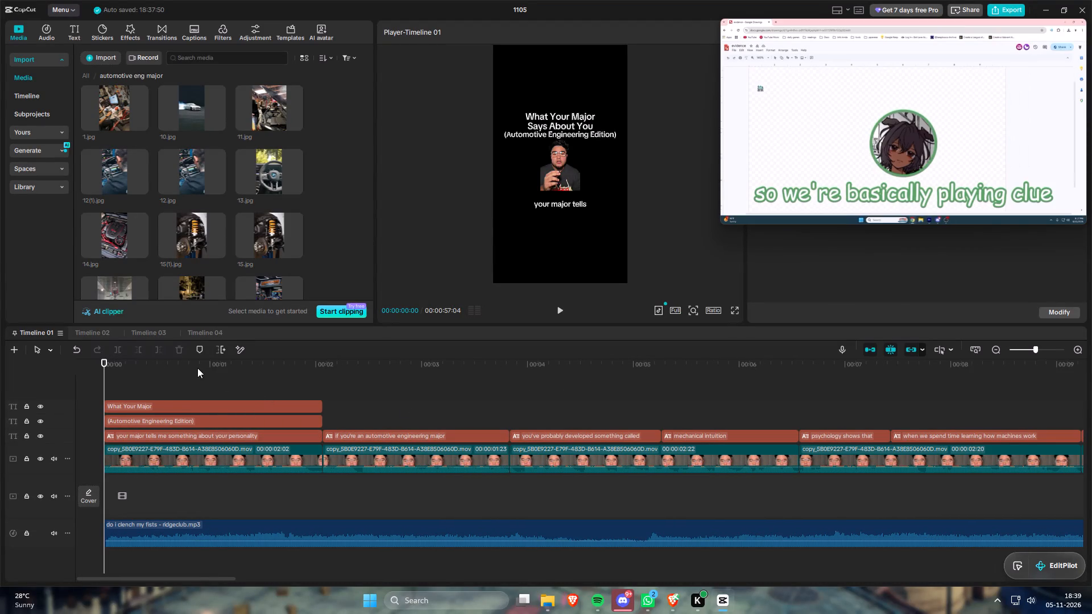
drag(198, 368, 224, 366)
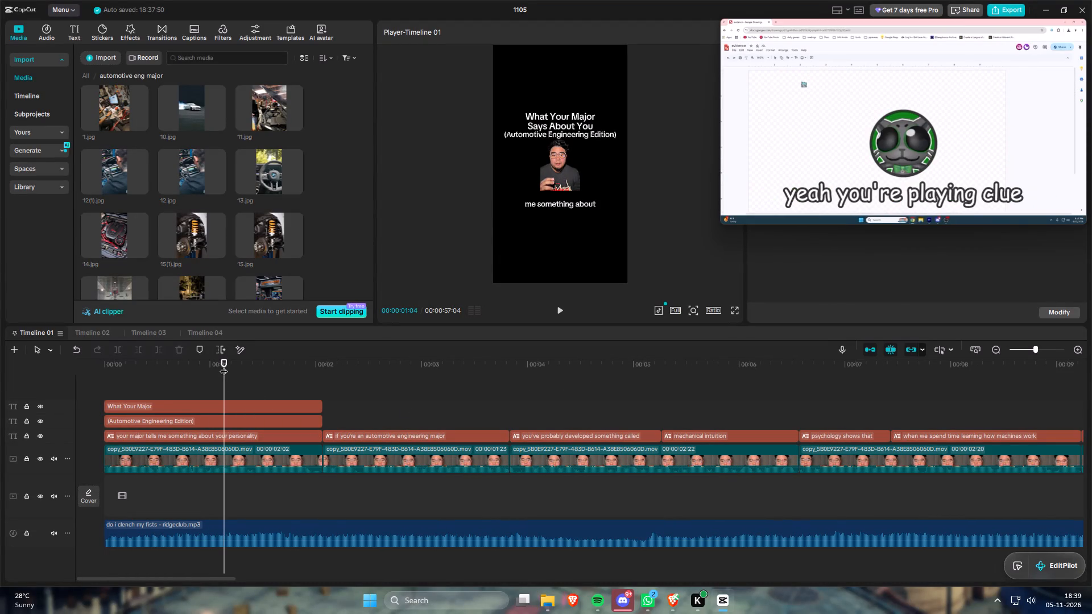
drag(224, 366, 60, 379)
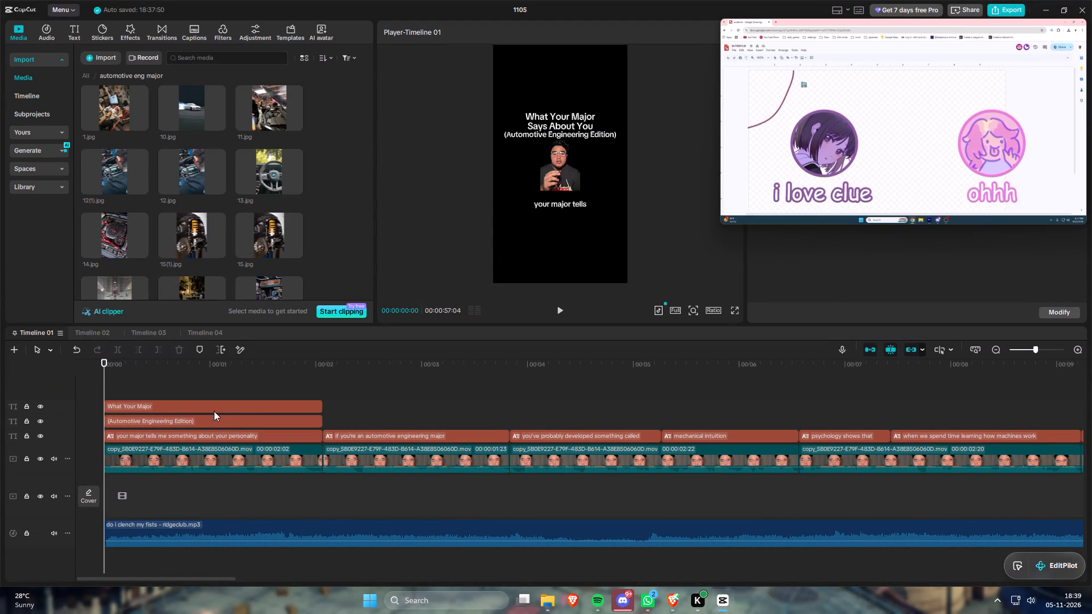
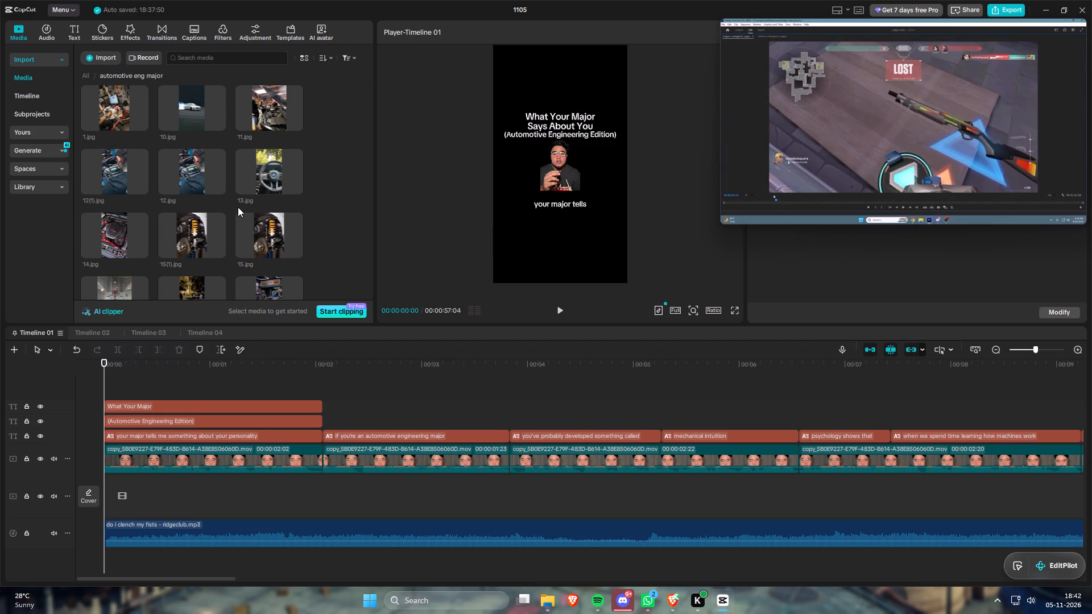
Preview the image 1.jpg from the automotive eng major media folder.
click(113, 103)
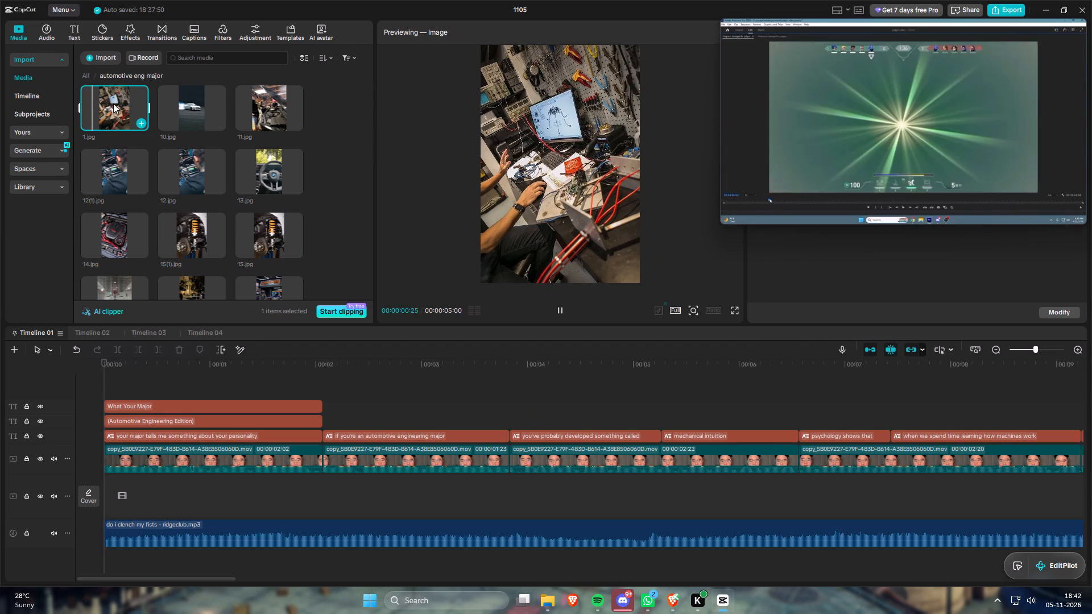
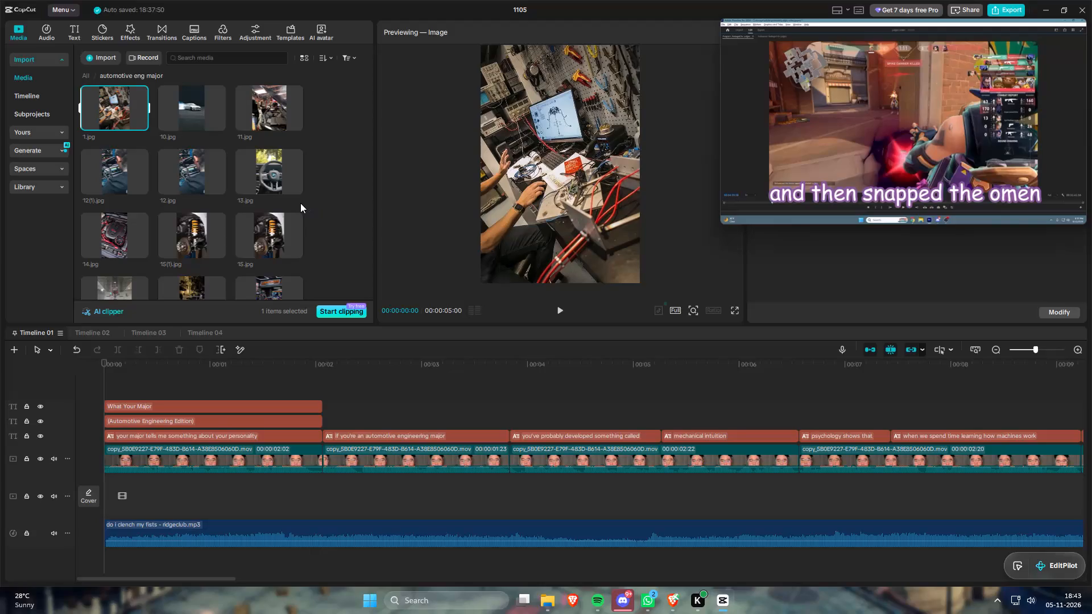
Place 14.jpg on a new track beneath the first video clip at the start of Timeline 01 and trim it to 00:00:02:02.
click(267, 172)
click(173, 251)
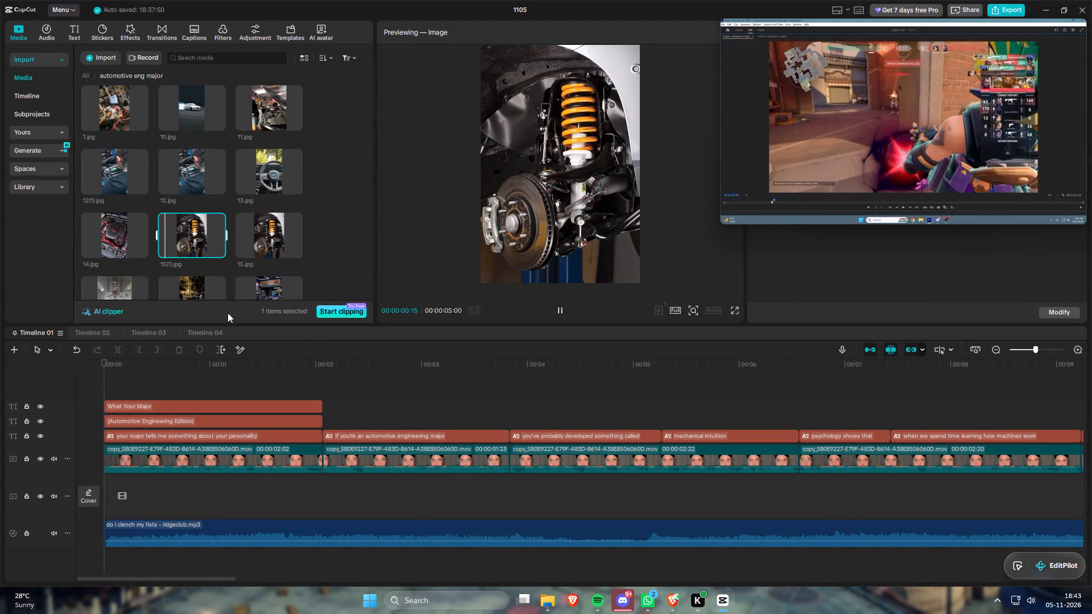
click(272, 234)
click(114, 241)
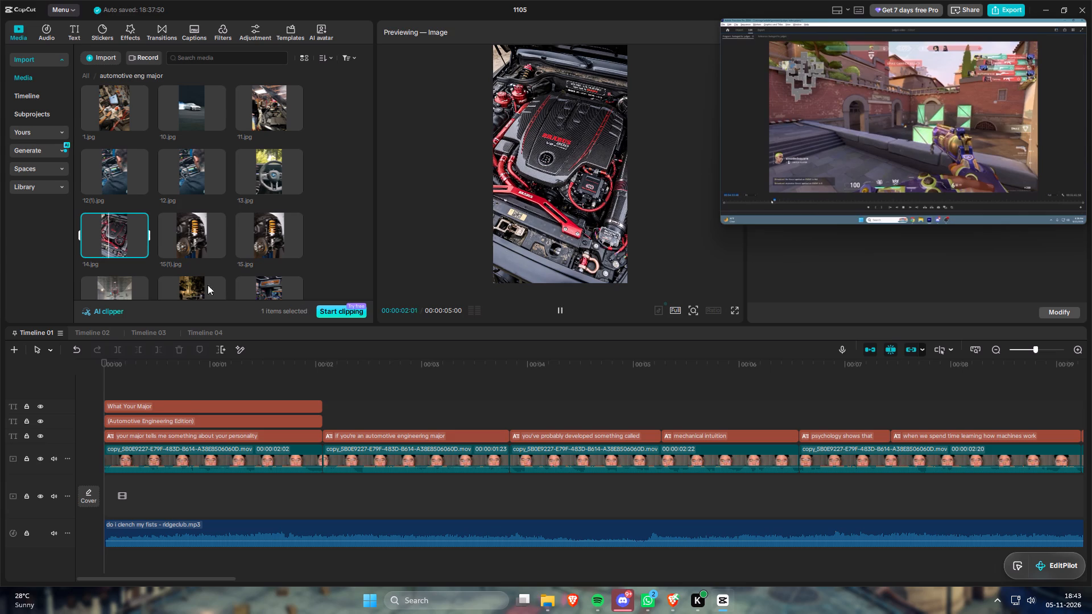
drag(107, 238, 89, 474)
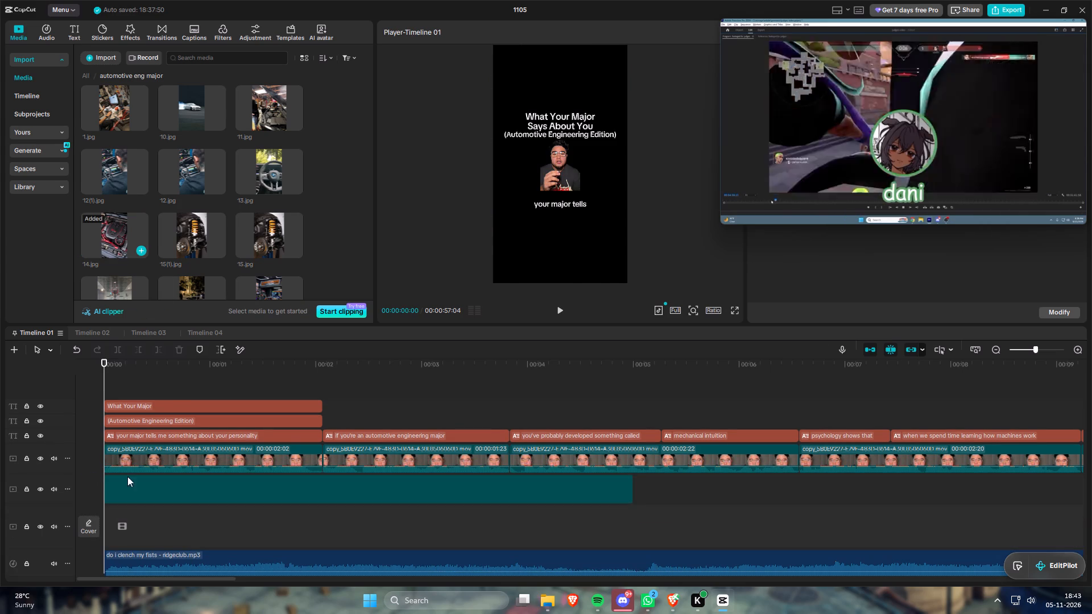
drag(634, 488, 321, 494)
Crop the 14.jpg clip to the 9:16 aspect ratio.
drag(861, 86, 355, 144)
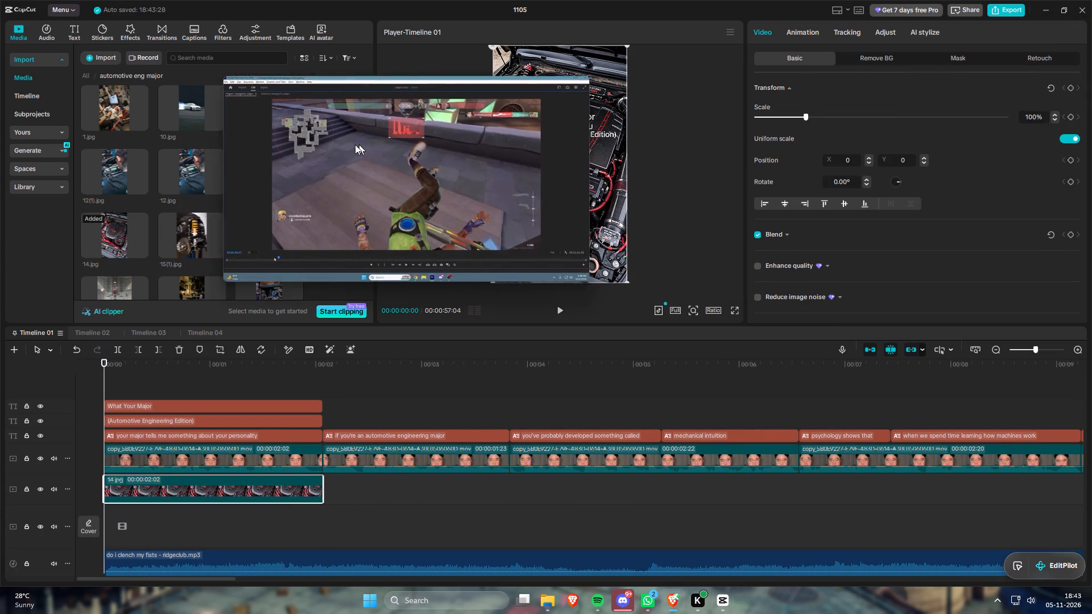
drag(355, 144, 235, 135)
click(216, 352)
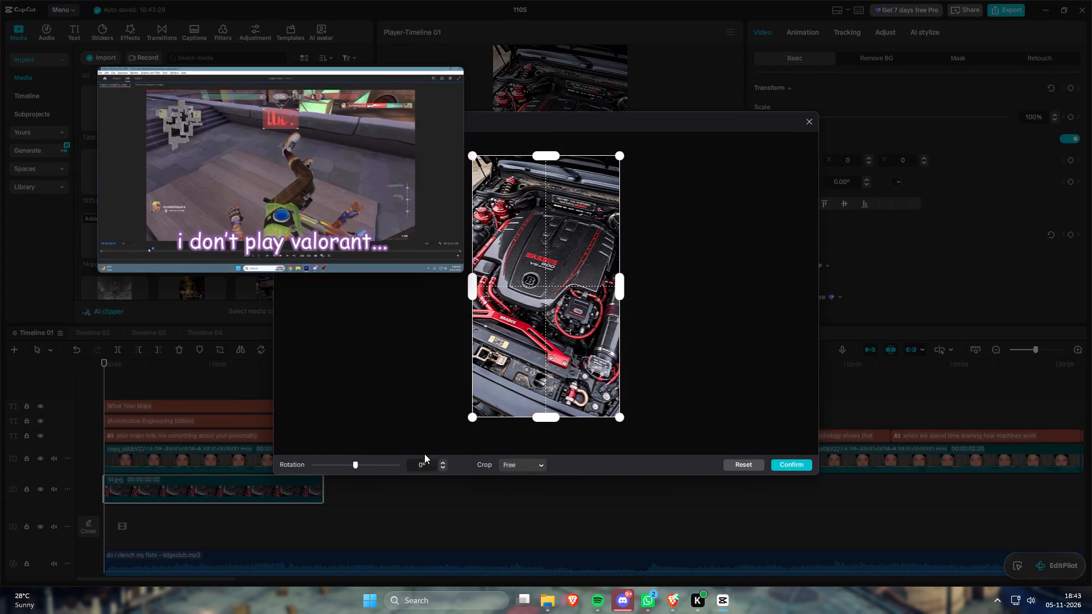
click(523, 468)
click(531, 443)
click(798, 463)
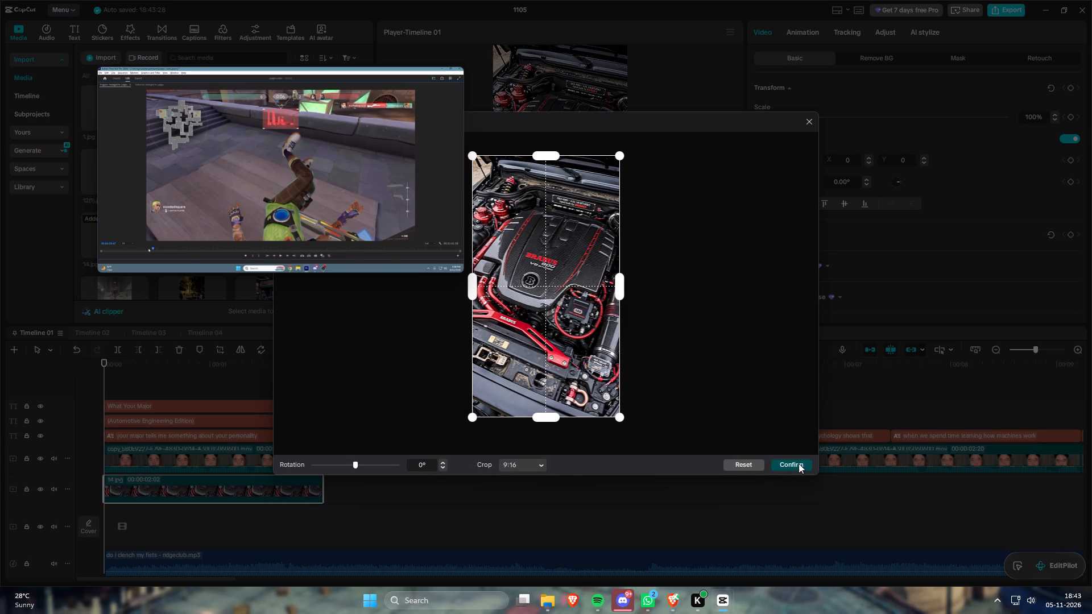
Set the 14.jpg clip's scale to 50%.
drag(1023, 115, 1065, 114)
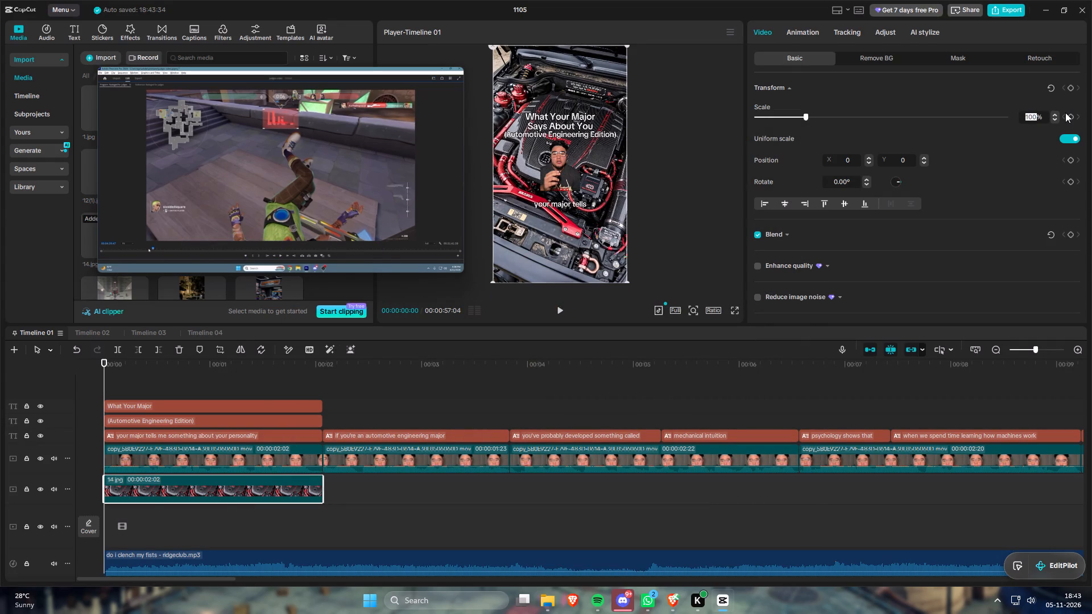
text(50)
key(Return)
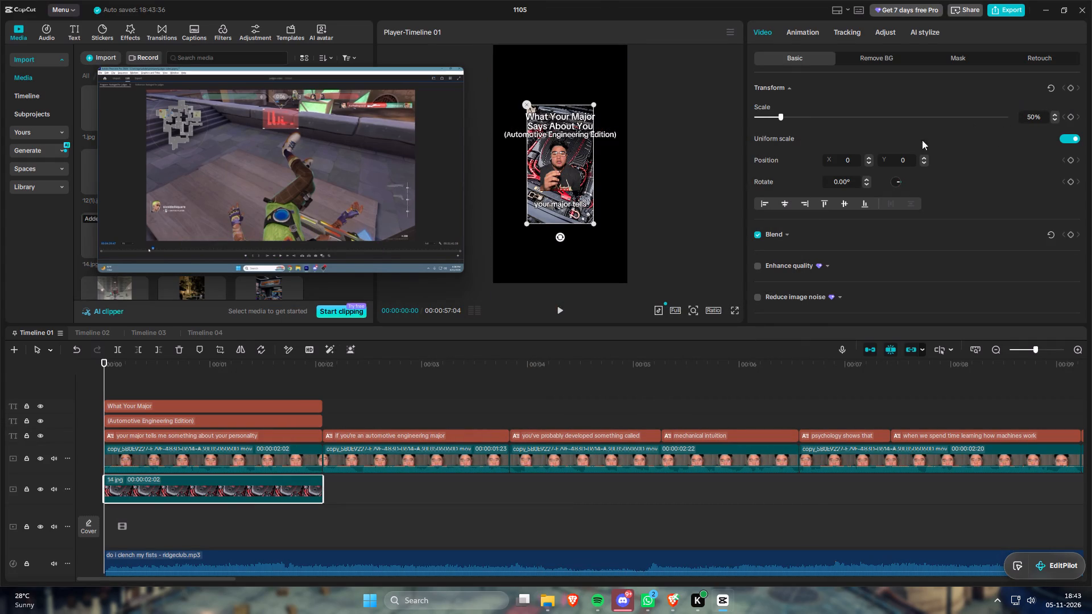
Duplicate the scaled 14.jpg clip onto separate tracks so four copies are stacked beneath the first video clip.
alt+drag(312, 489, 312, 484)
drag(349, 509, 312, 493)
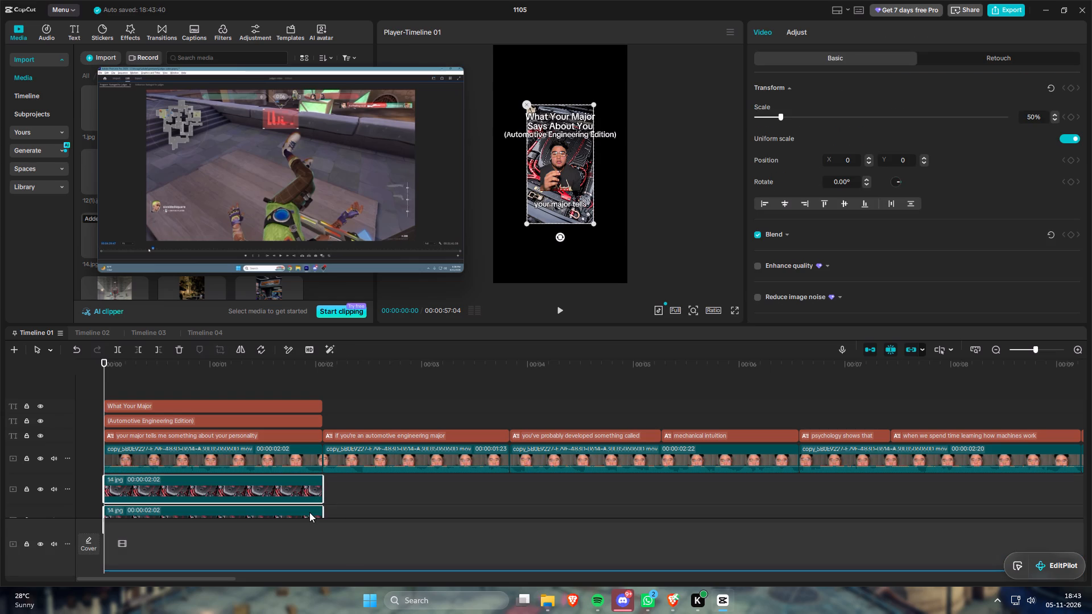
alt+click(309, 512)
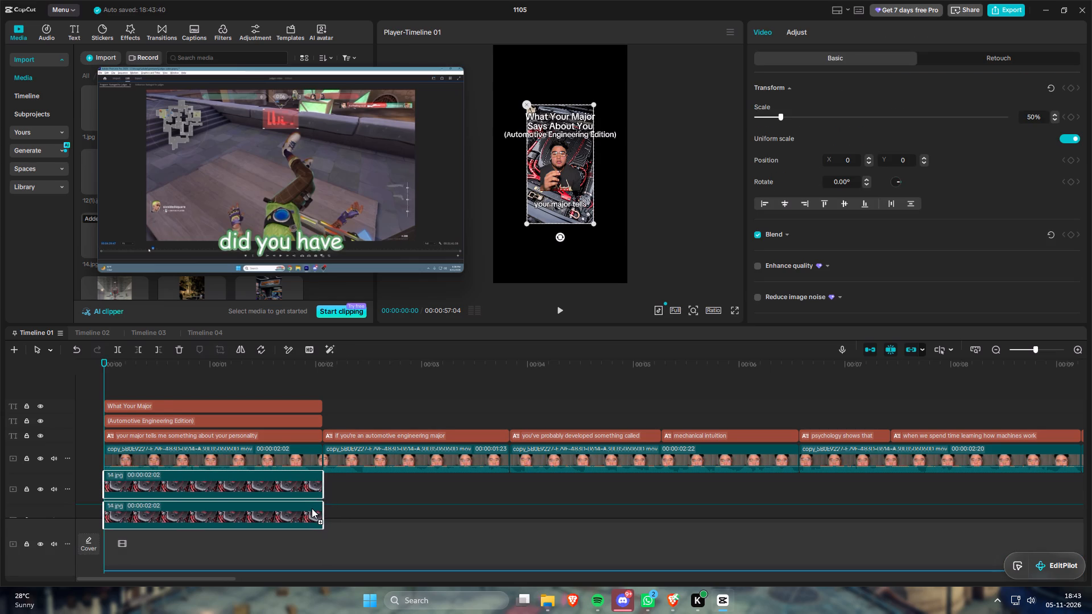
drag(341, 479, 373, 489)
alt+scroll(355, 475, down, 3)
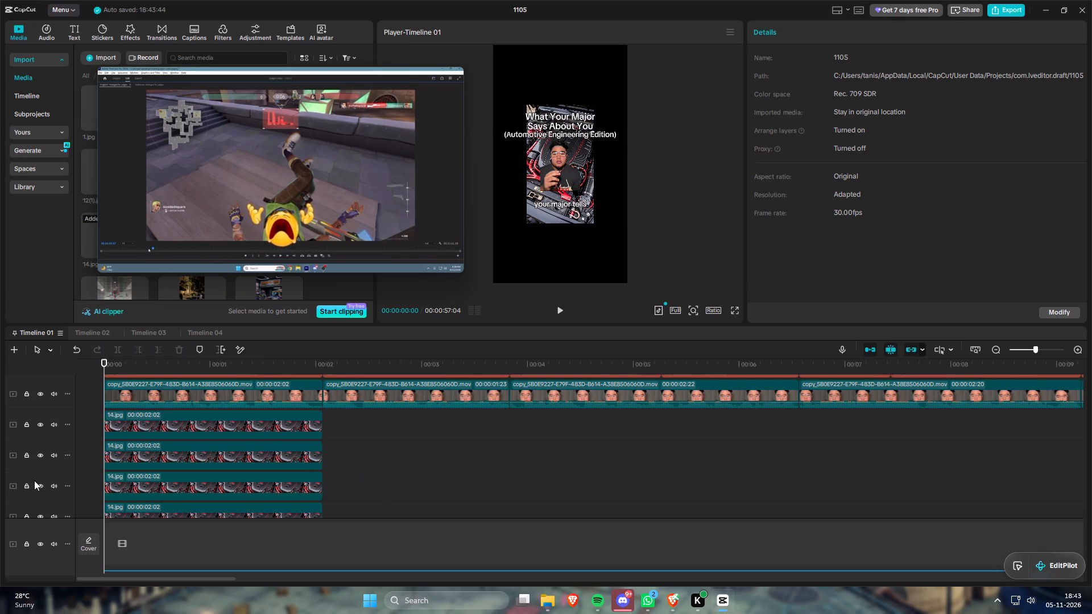
Move the floating video window clear of the media thumbnails.
drag(322, 92, 944, 47)
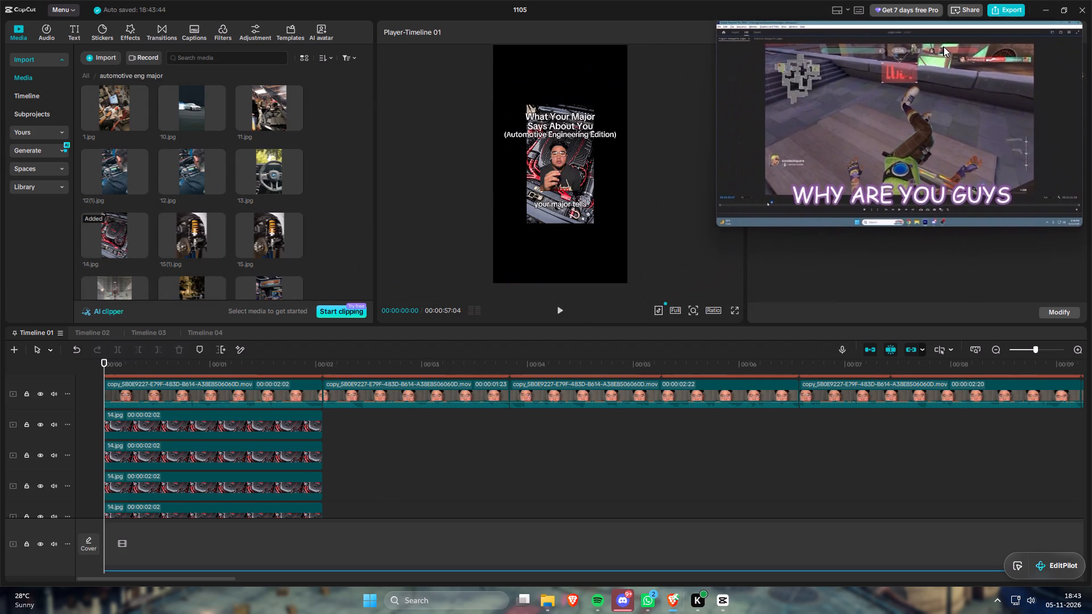
drag(944, 47, 946, 44)
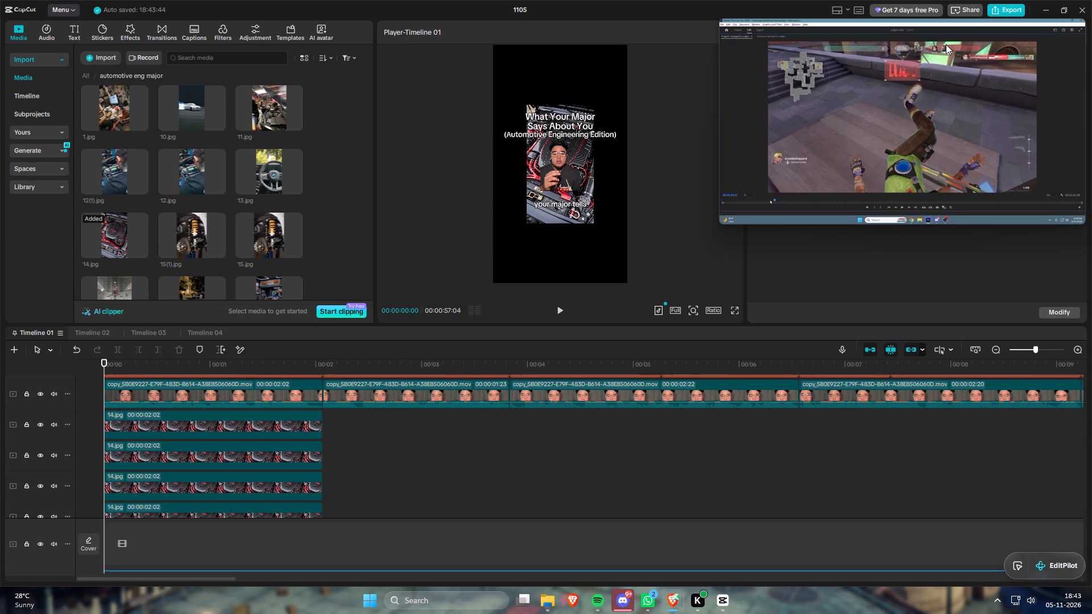
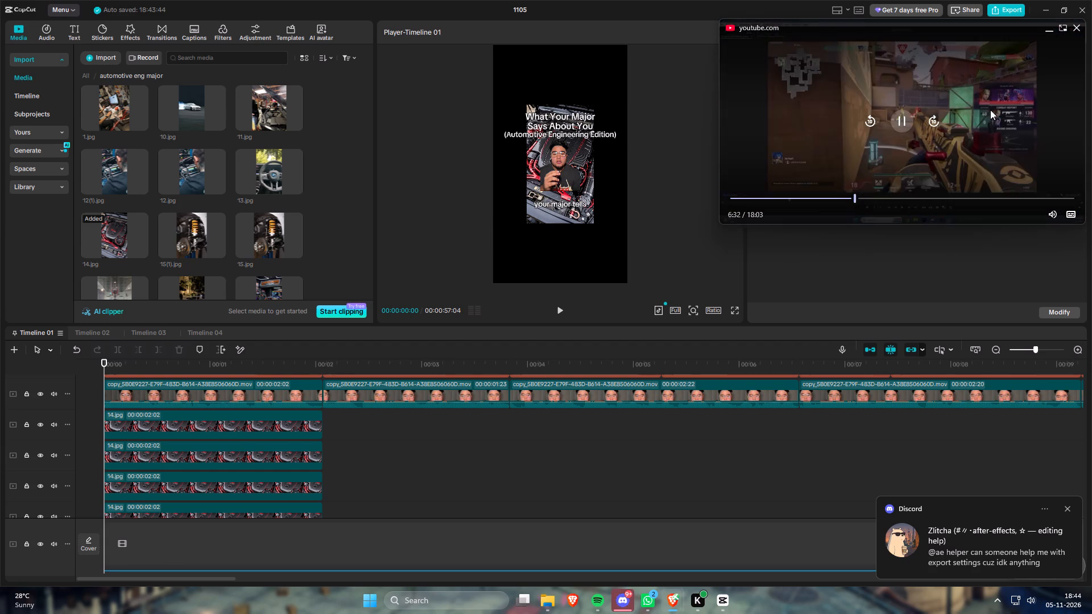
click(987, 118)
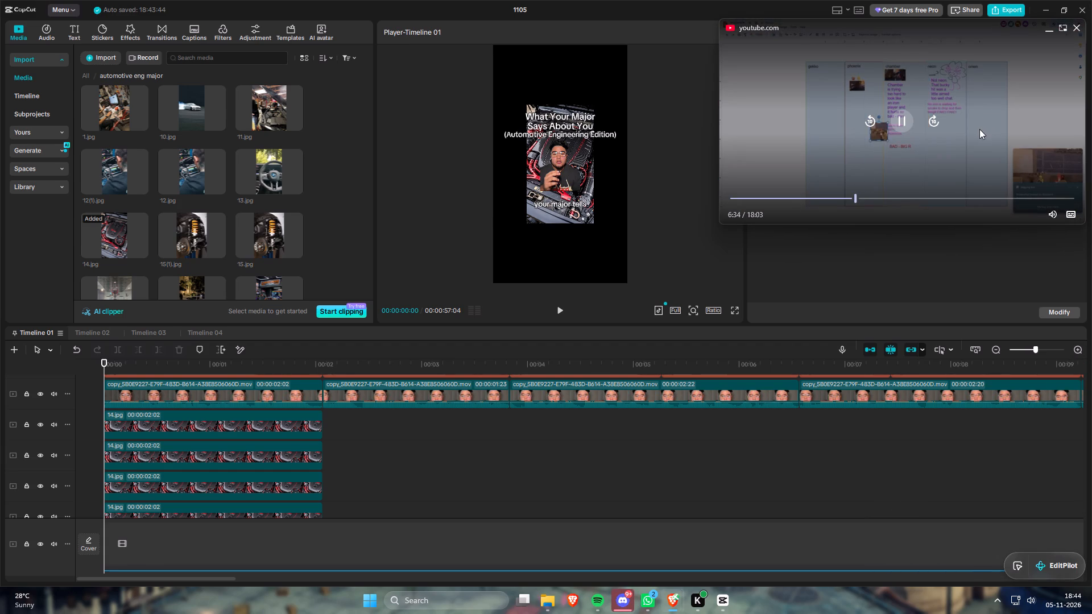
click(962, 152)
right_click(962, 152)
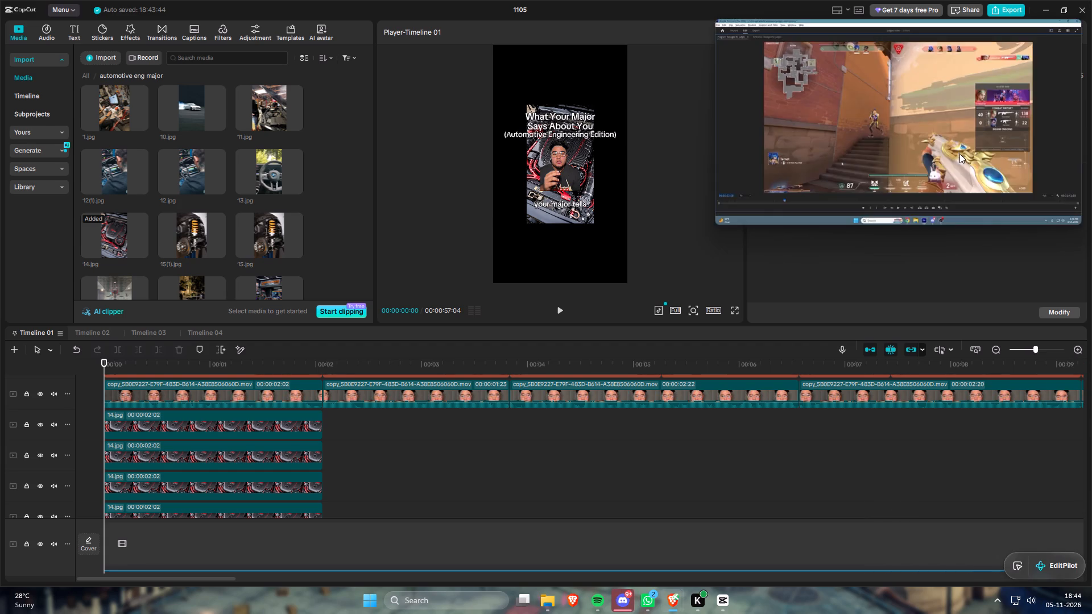
Switch to Razer Synapse and check the device status of the Razer DeathAdder V2 X HyperSpeed mouse on its dashboard.
click(991, 604)
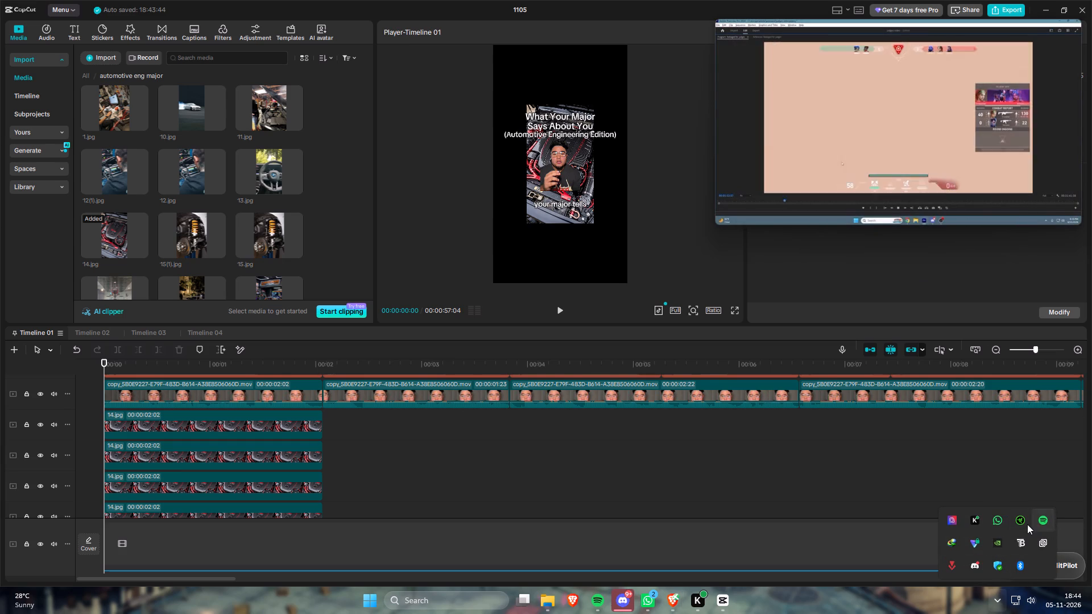
click(1019, 524)
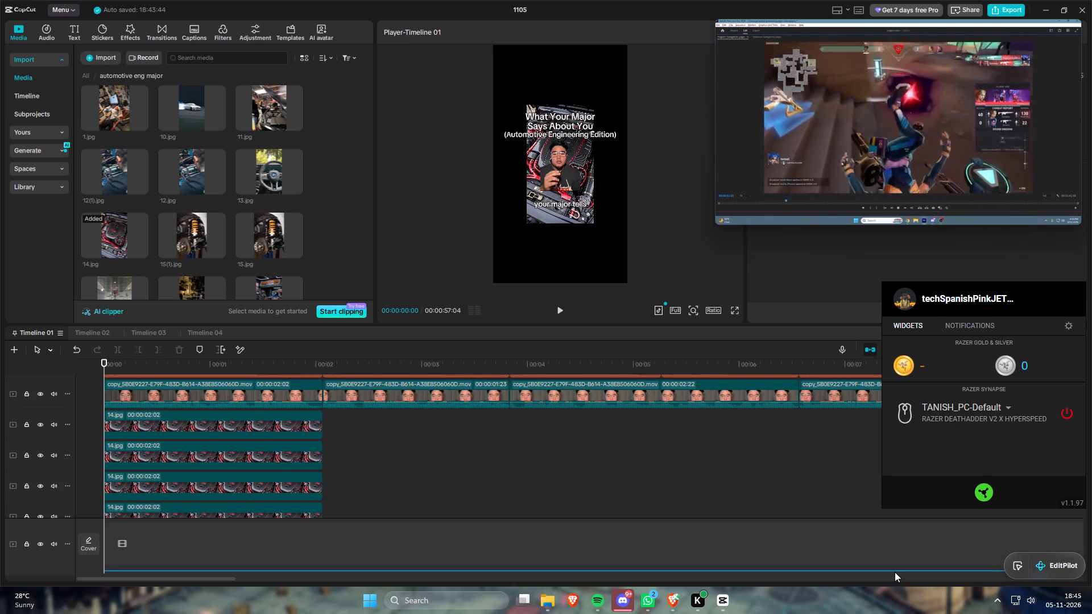
click(1064, 413)
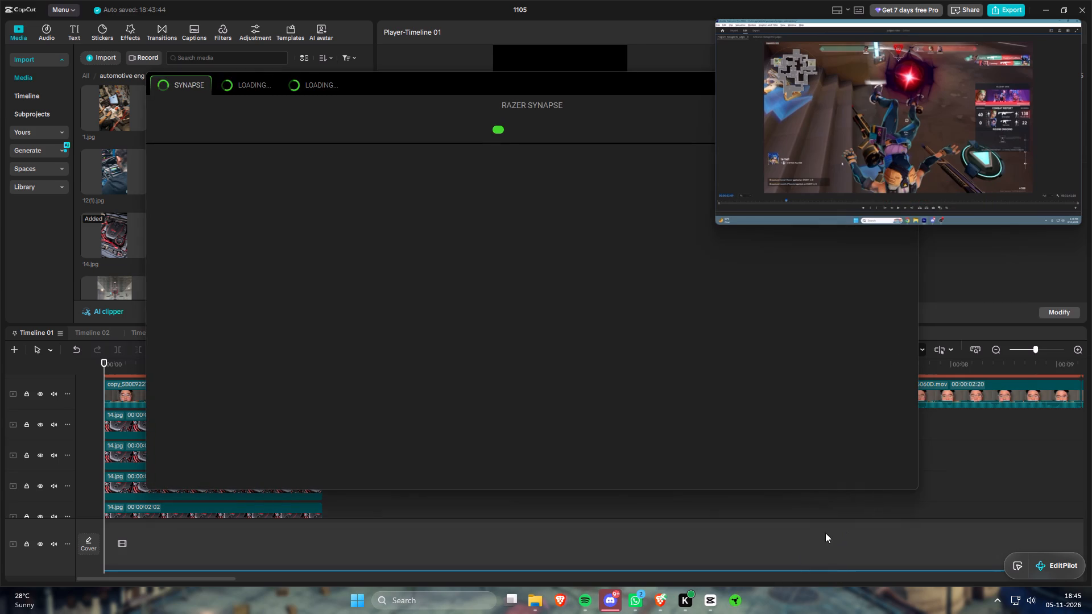
right_click(818, 545)
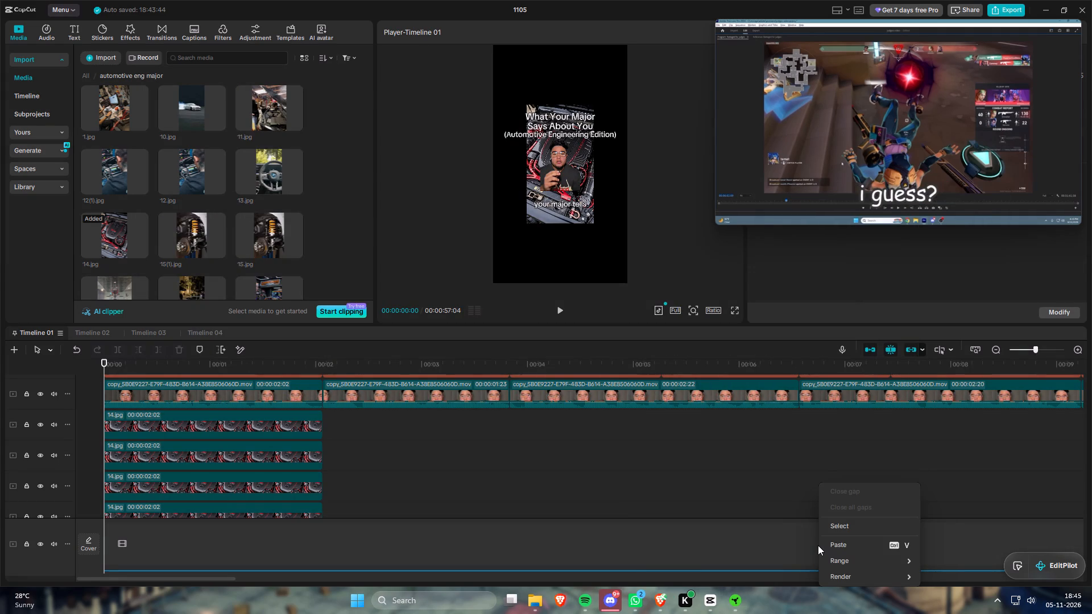
key(alt+Tab)
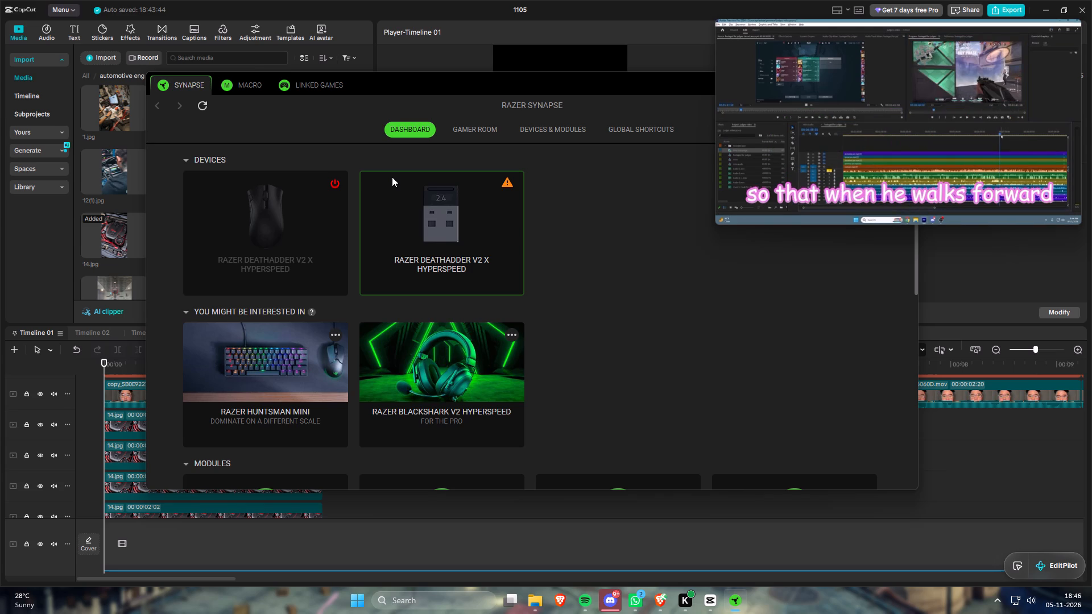
key(space)
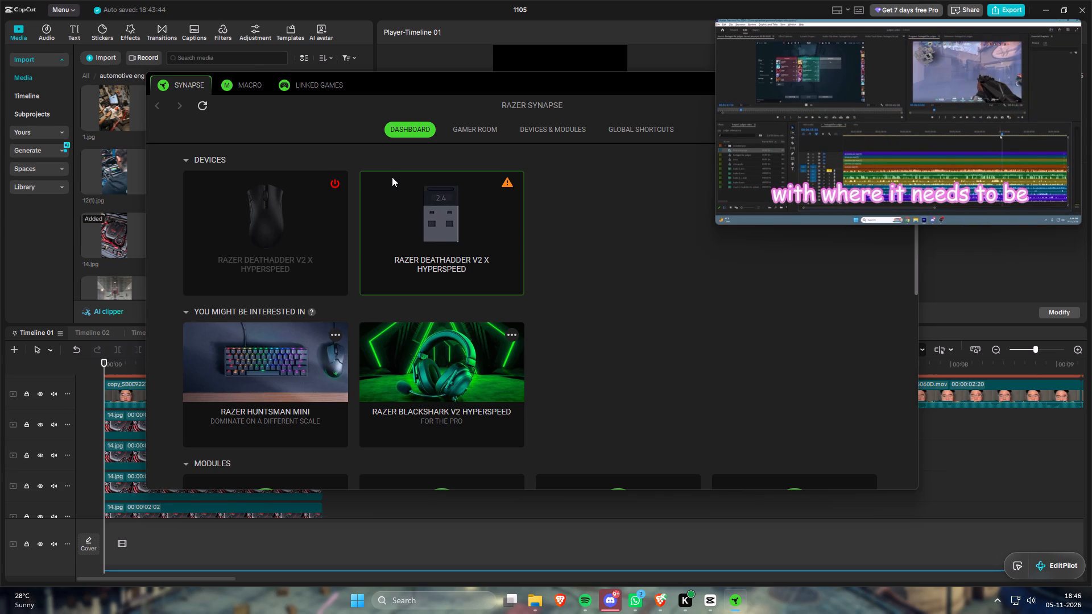
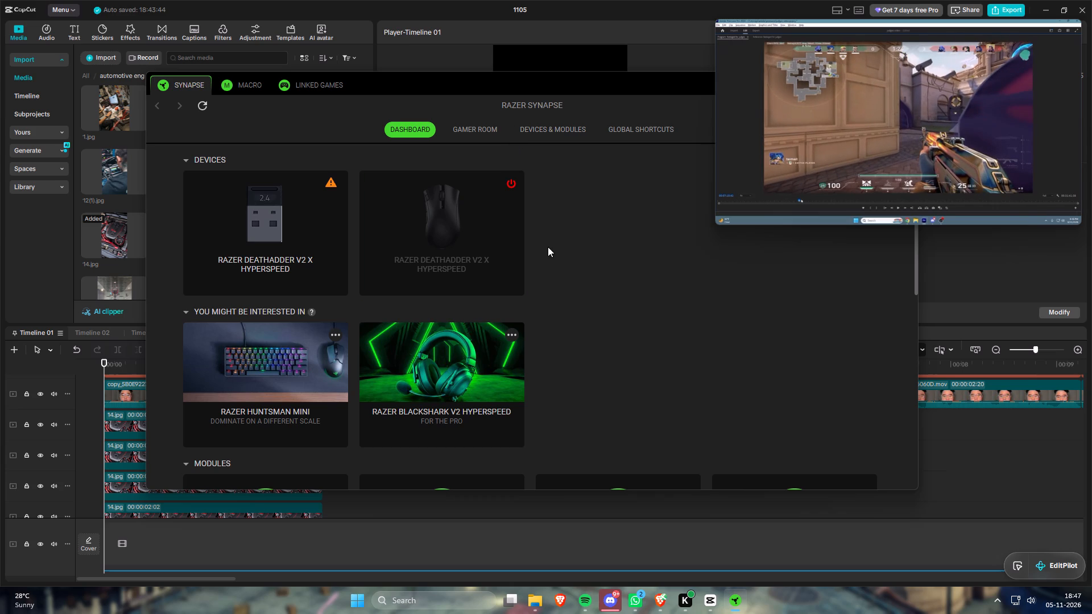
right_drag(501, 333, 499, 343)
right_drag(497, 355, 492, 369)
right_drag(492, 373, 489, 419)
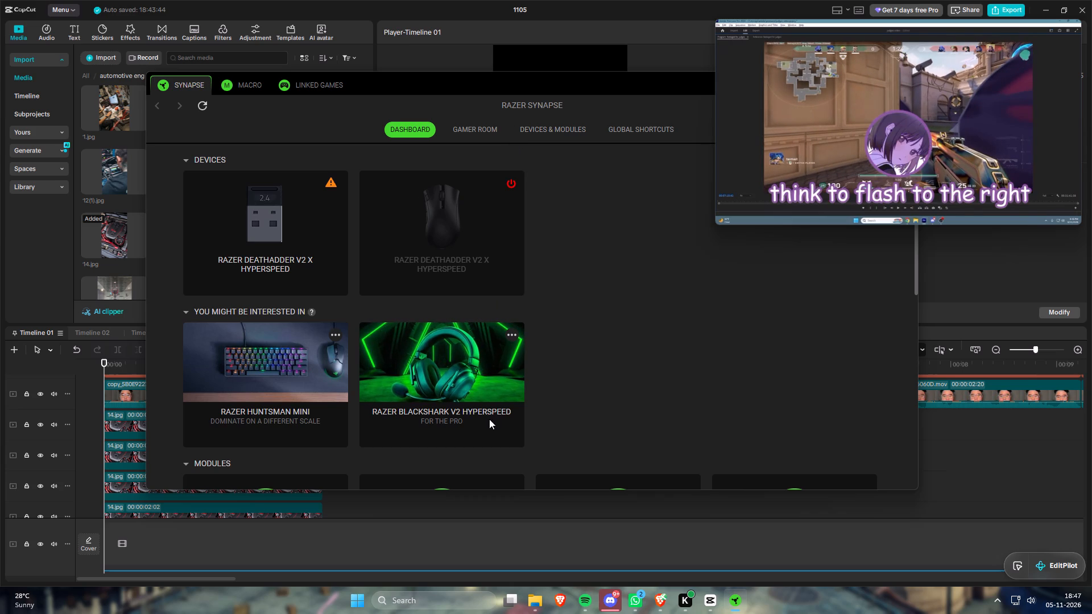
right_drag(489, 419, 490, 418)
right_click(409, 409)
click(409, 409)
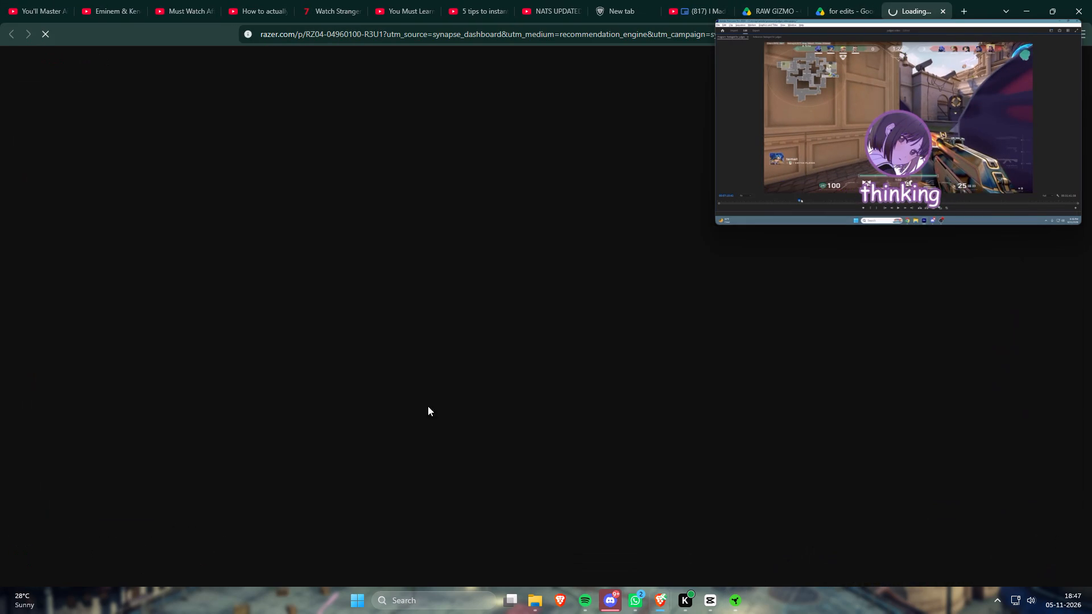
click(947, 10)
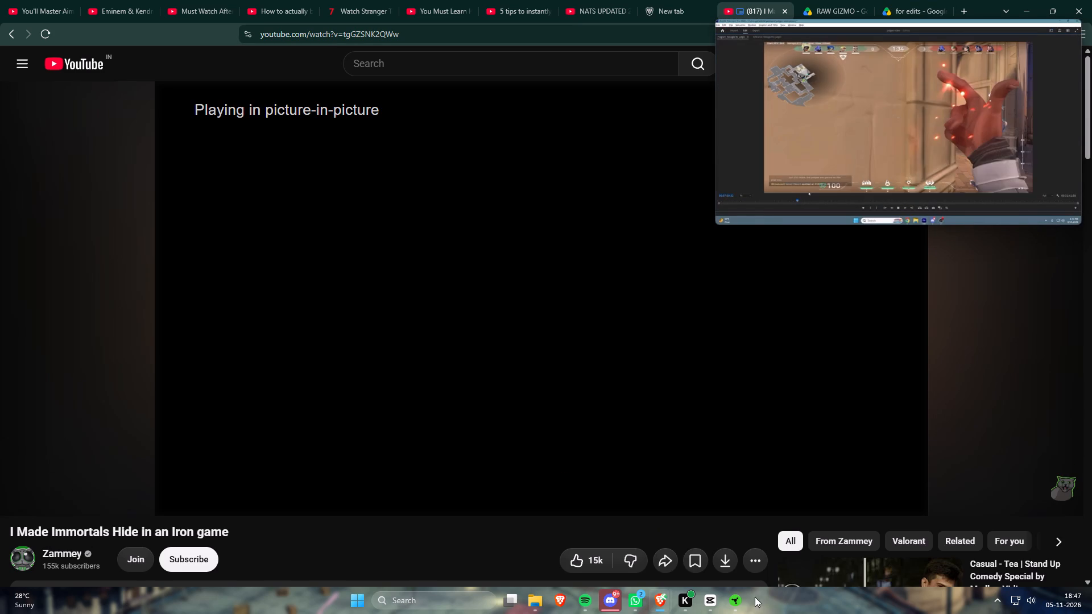
Switch to Razer Synapse and check the pairing page of the Razer DeathAdder V2 X HyperSpeed dongle.
click(739, 601)
click(316, 195)
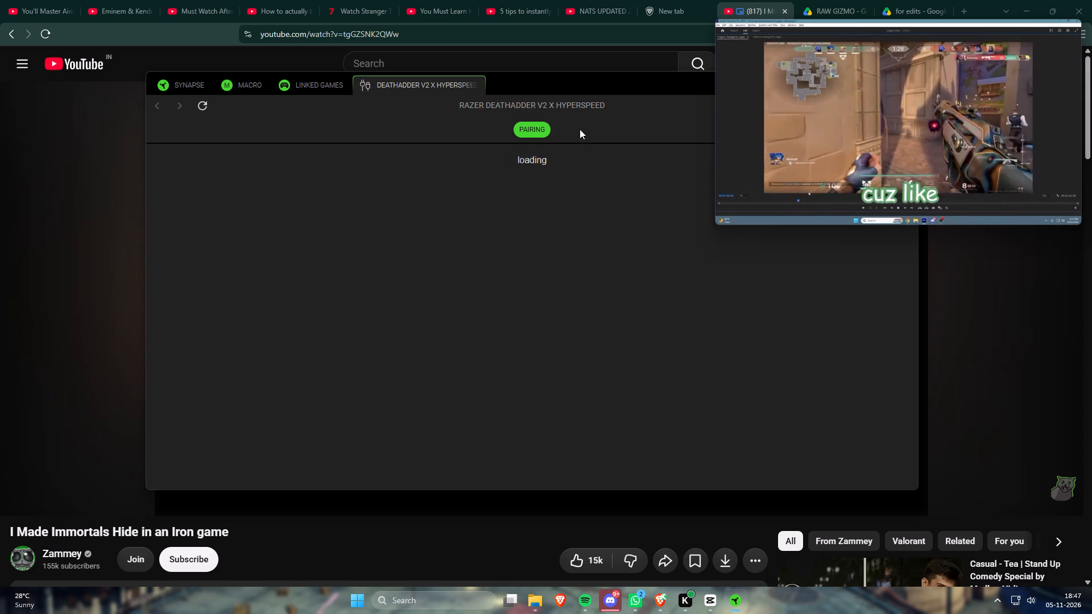
click(530, 128)
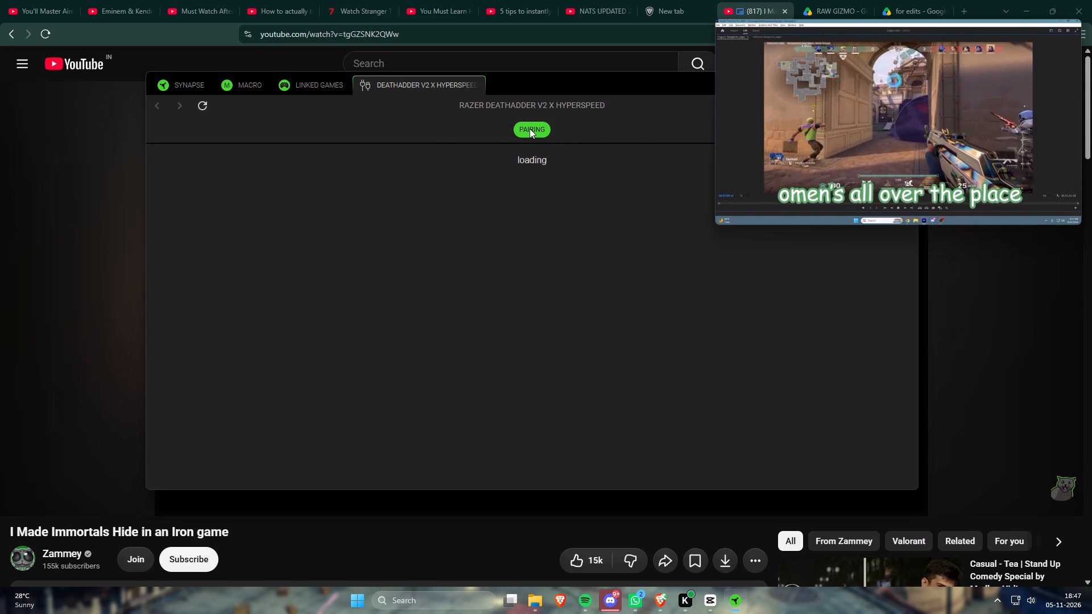
Switch to CapCut and replace the third stacked 14.jpg clip in Timeline 01 with 23.jpg, keeping the original video effect.
click(708, 601)
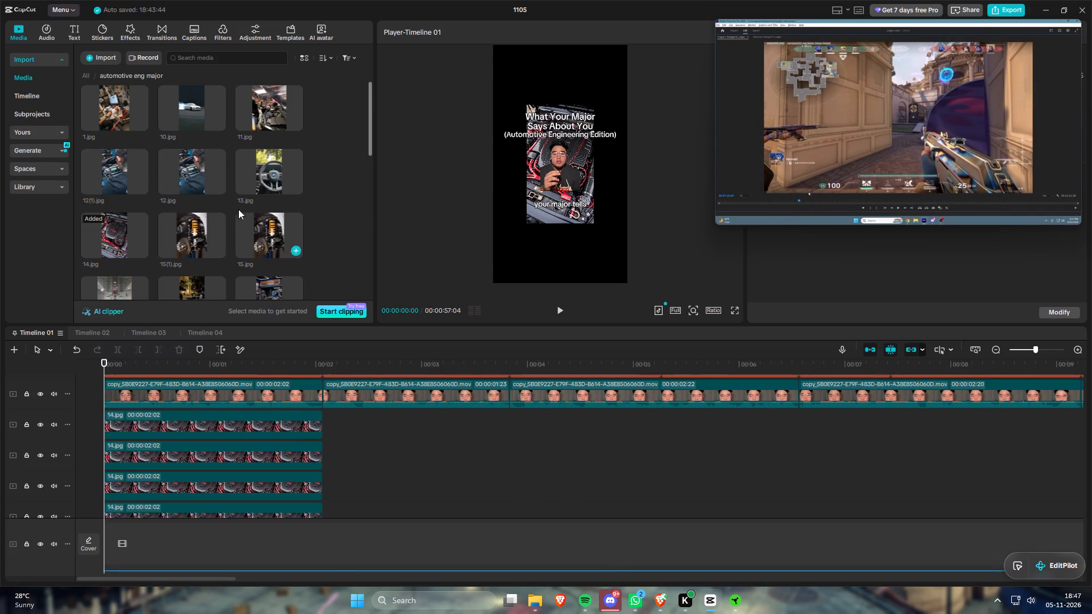
scroll(245, 182, down, 5)
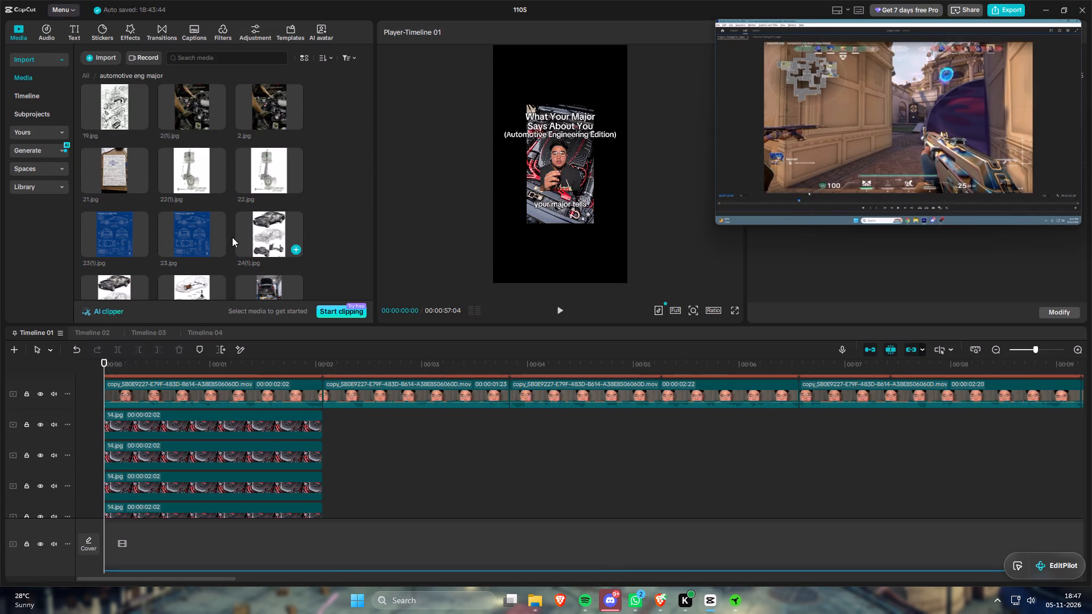
drag(194, 242, 272, 476)
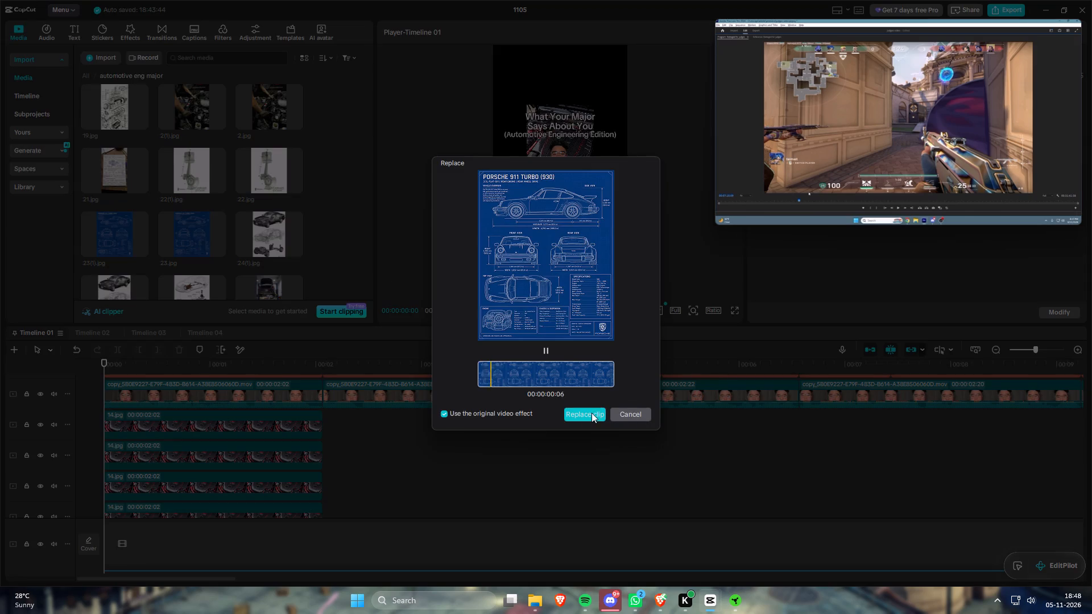
click(586, 417)
Arrange the four stacked images as a 2x2 grid filling the frame, with 23.jpg at lower left and 14.jpg in the other quarters.
click(279, 421)
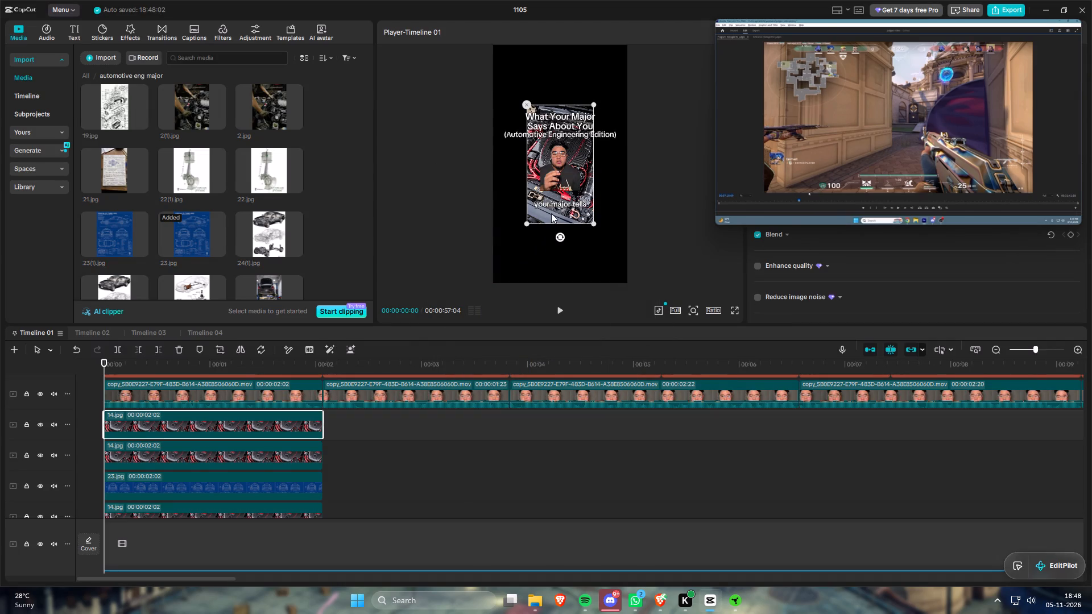
drag(542, 218, 507, 160)
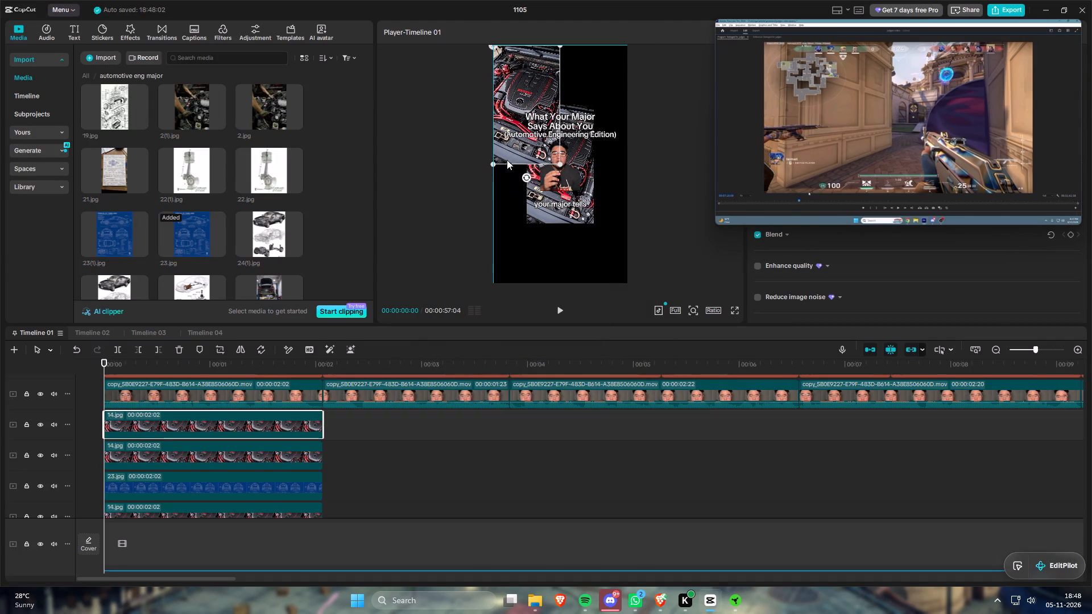
drag(507, 160, 507, 157)
drag(544, 213, 569, 175)
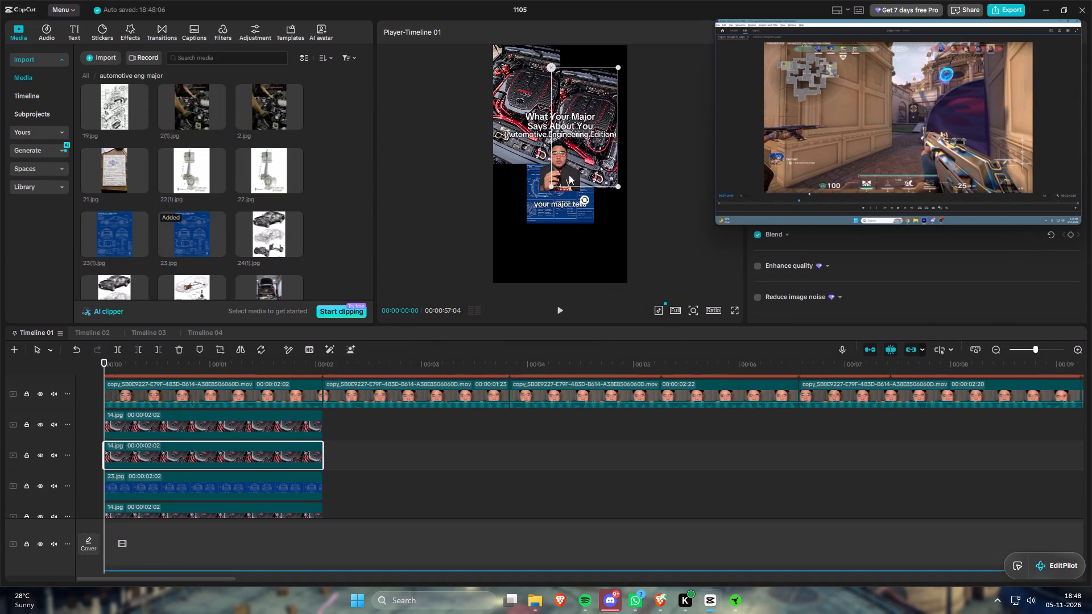
drag(569, 175, 576, 155)
drag(555, 214, 555, 215)
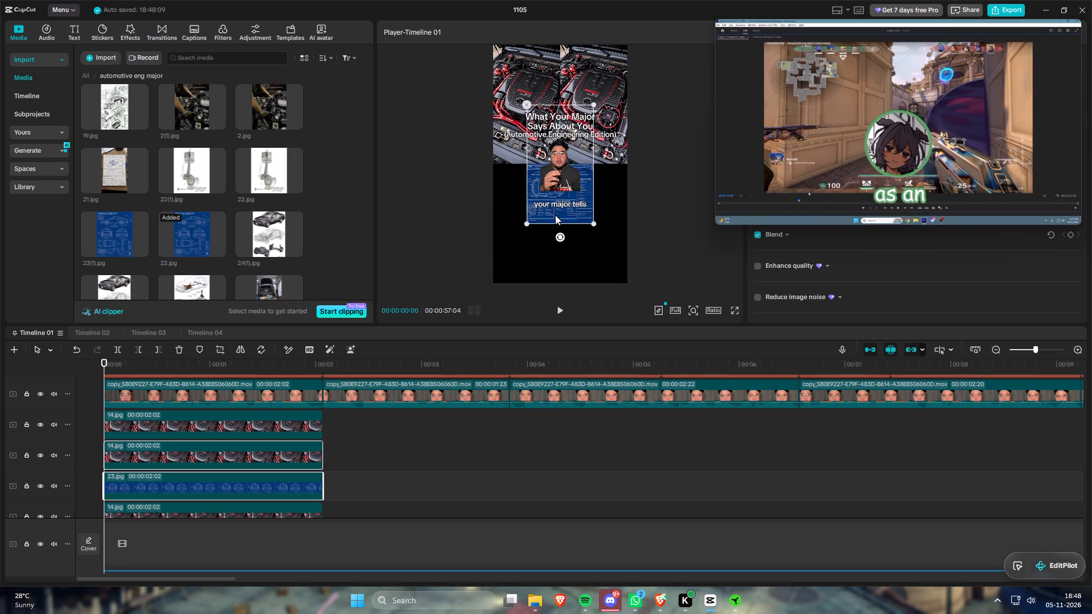
drag(555, 215, 588, 272)
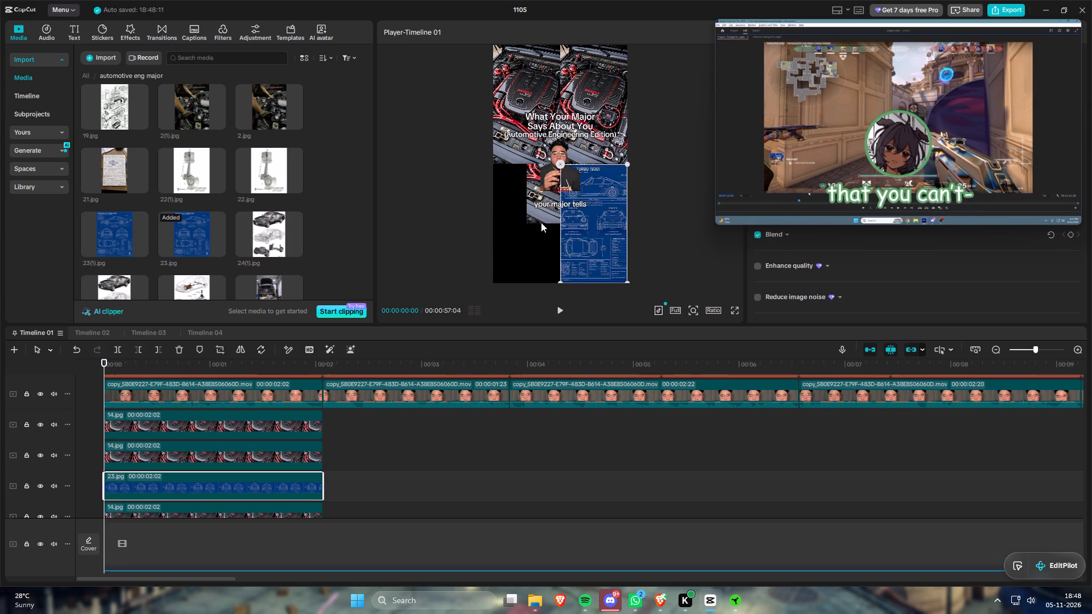
drag(539, 220, 530, 240)
drag(589, 272, 551, 269)
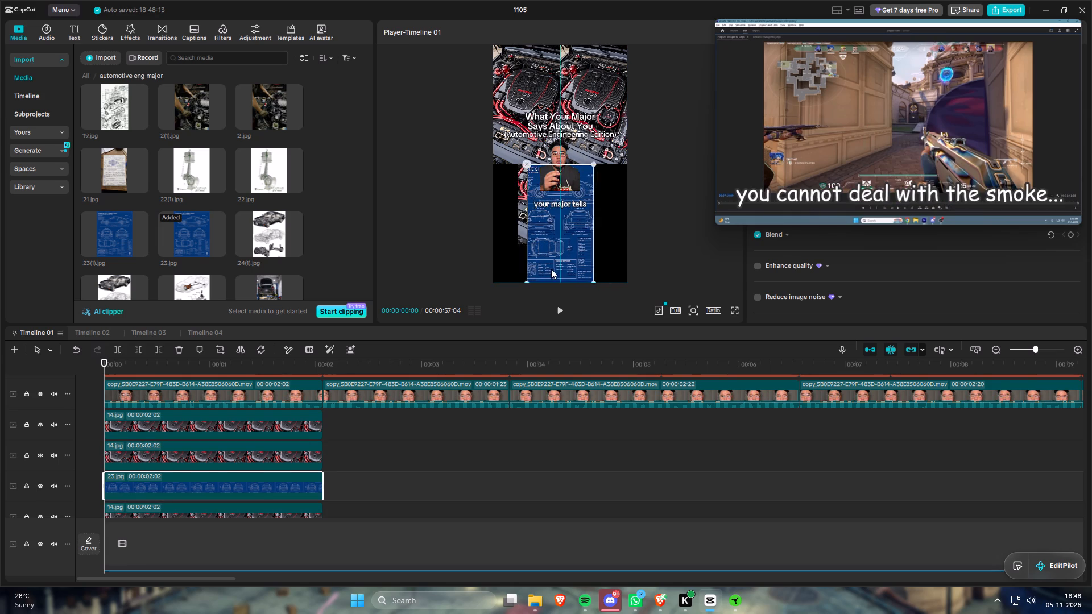
drag(551, 269, 521, 271)
drag(570, 239, 593, 259)
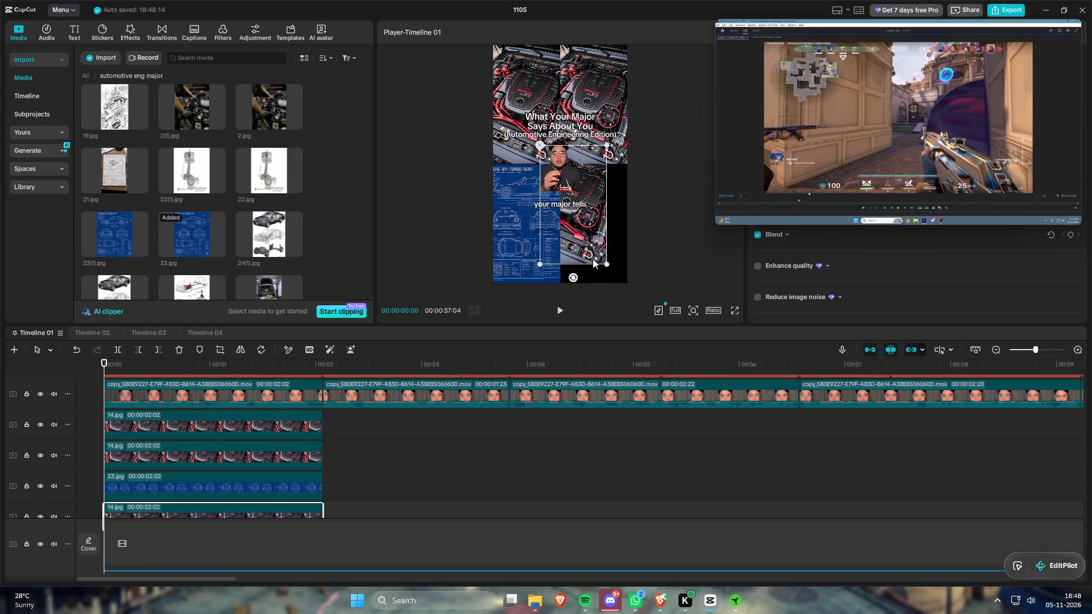
drag(593, 259, 611, 277)
Replace the 14.jpg clip in the grid's lower-right quarter with 3.jpg from the automotive eng major folder.
scroll(336, 205, down, 1)
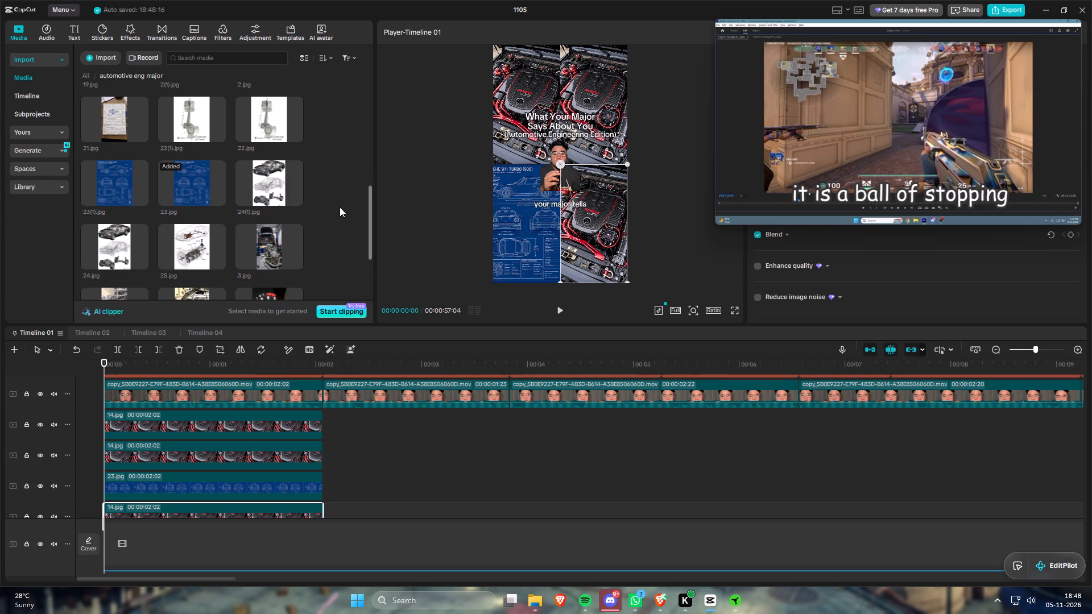
scroll(328, 204, down, 3)
scroll(298, 186, up, 1)
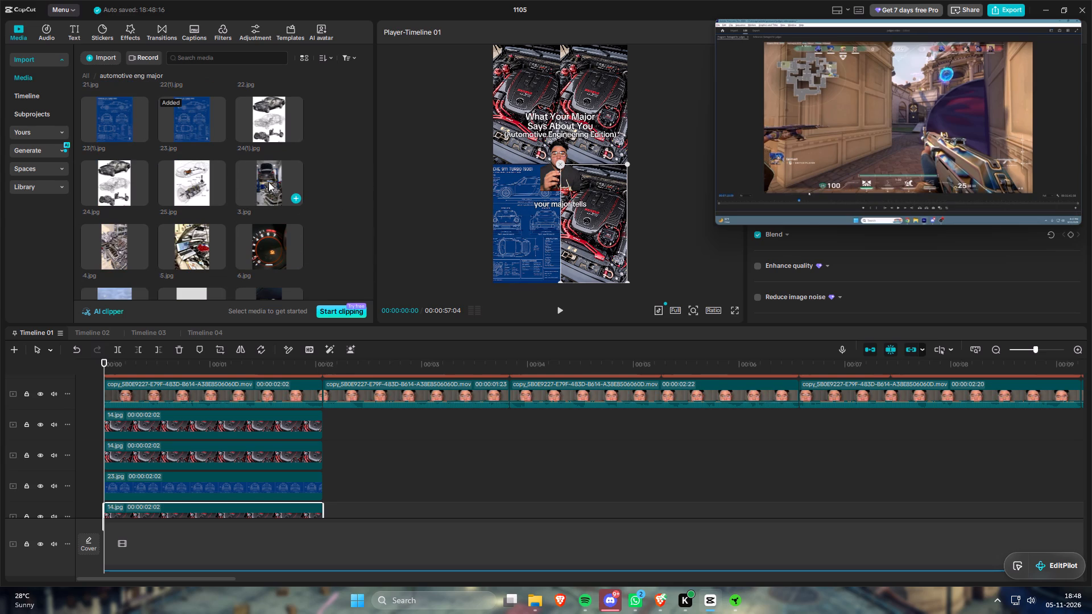
drag(262, 184, 264, 511)
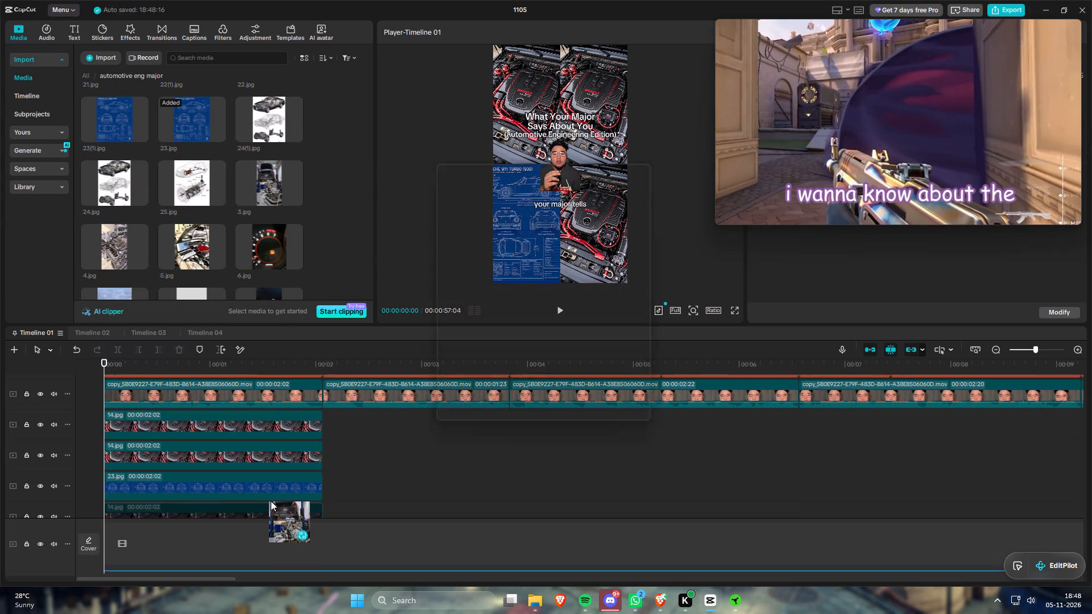
click(598, 412)
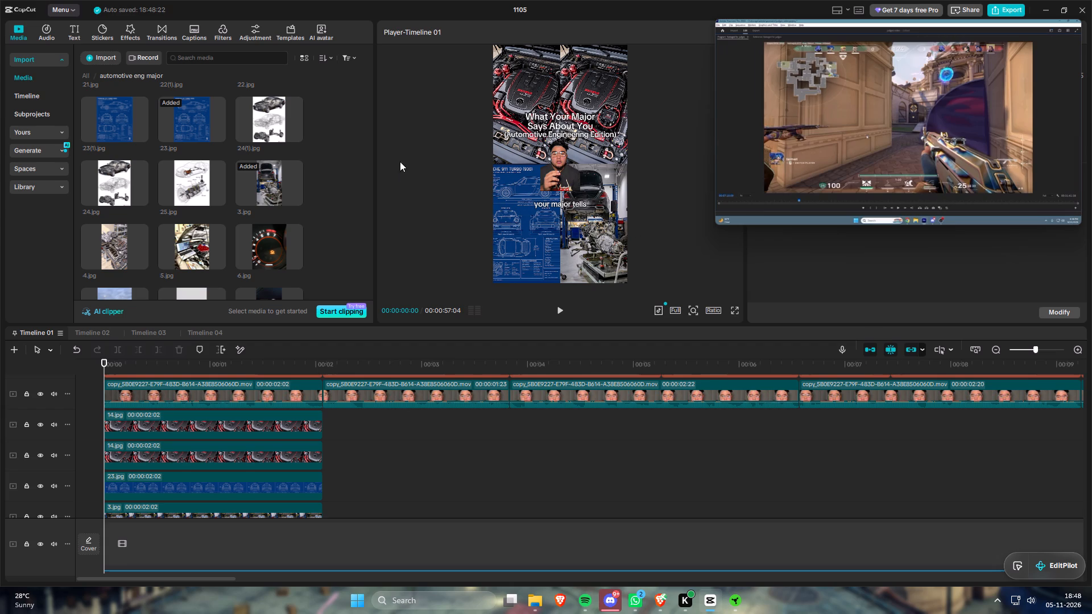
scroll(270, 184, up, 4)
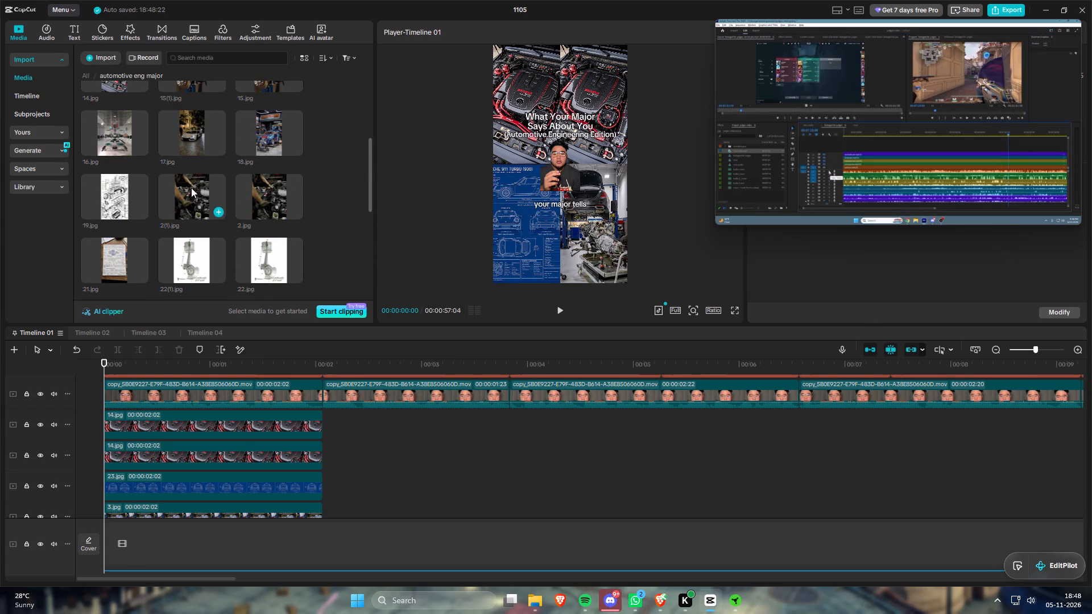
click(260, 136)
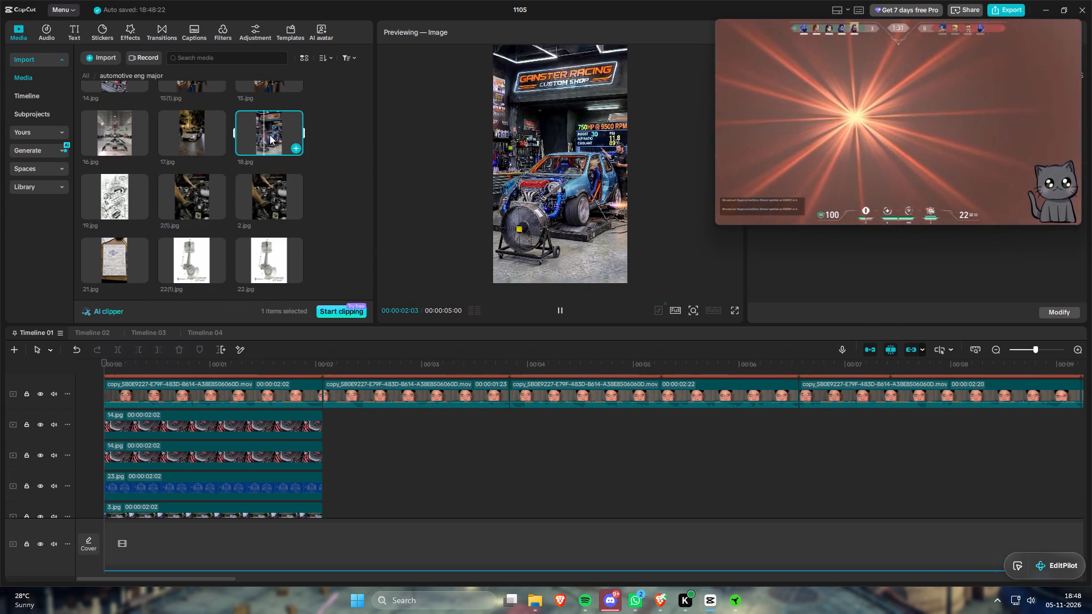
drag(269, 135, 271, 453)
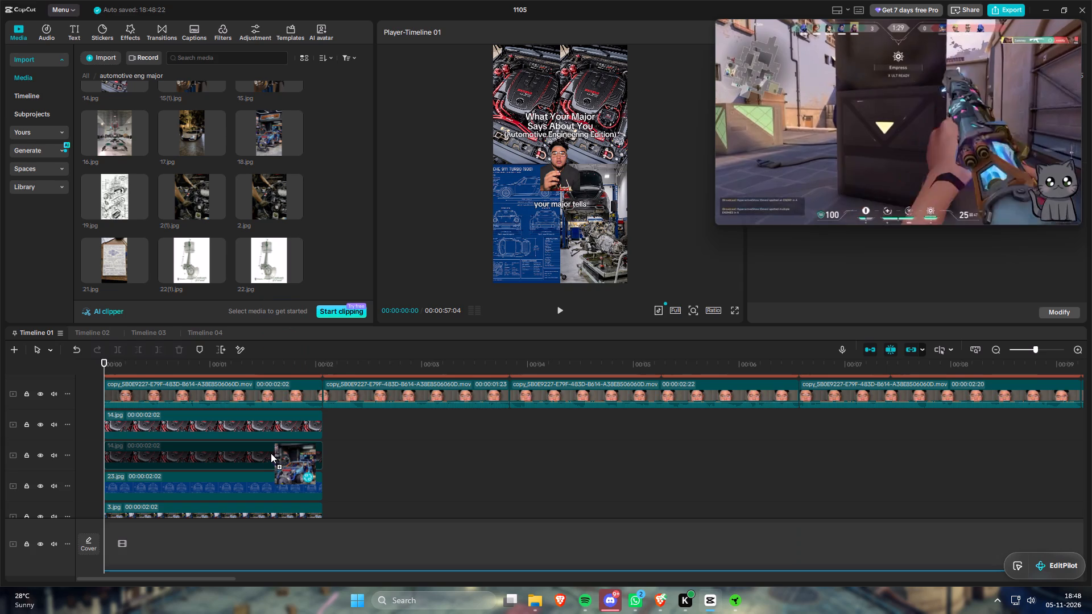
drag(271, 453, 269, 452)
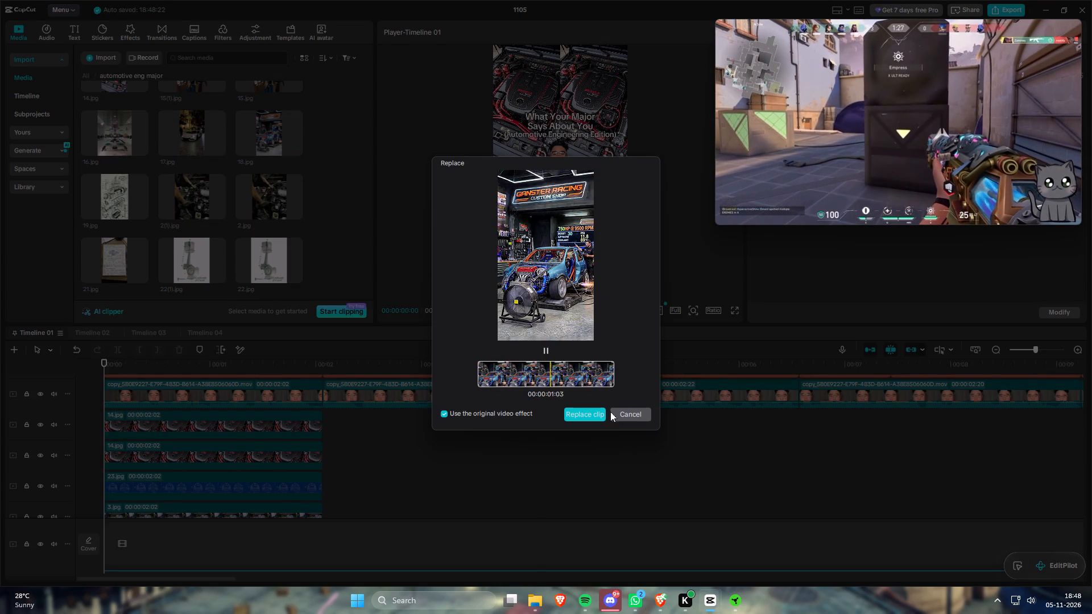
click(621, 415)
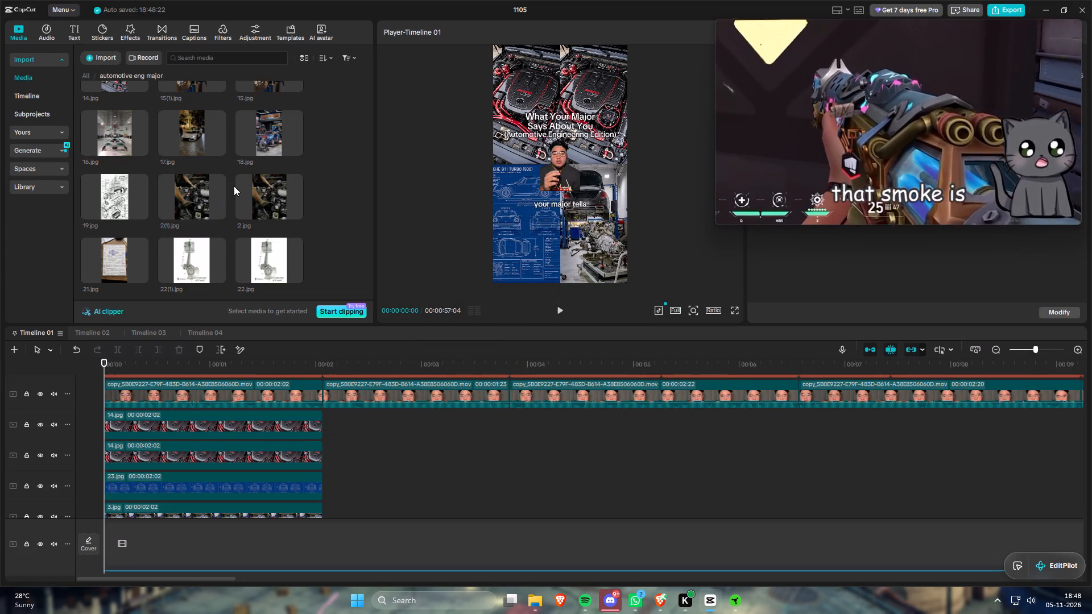
Replace the 14.jpg clip in the grid's upper-right quarter with 19.jpg.
drag(108, 196, 286, 450)
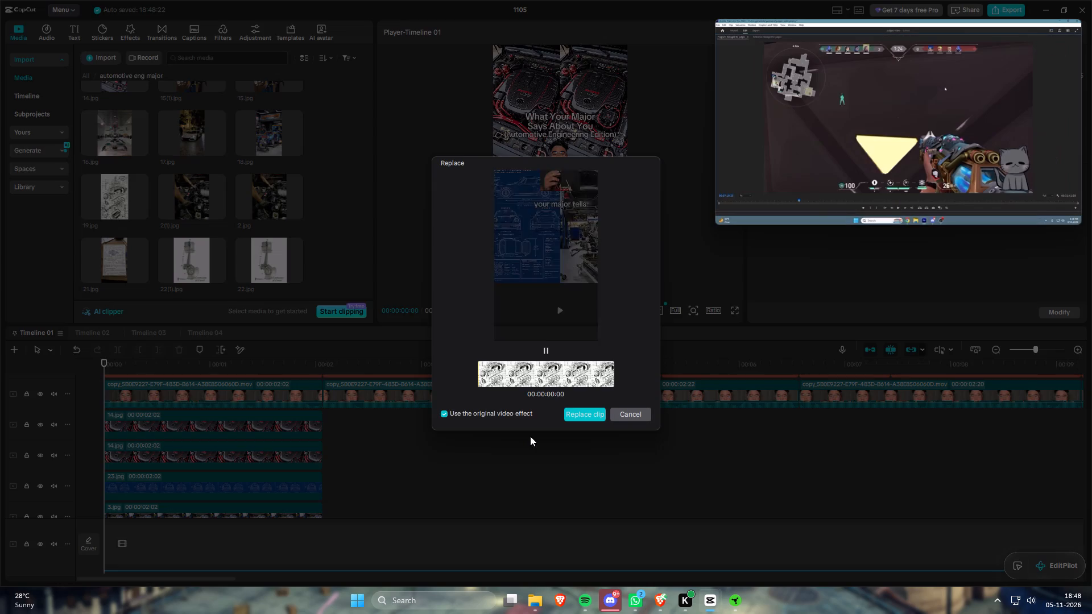
click(593, 417)
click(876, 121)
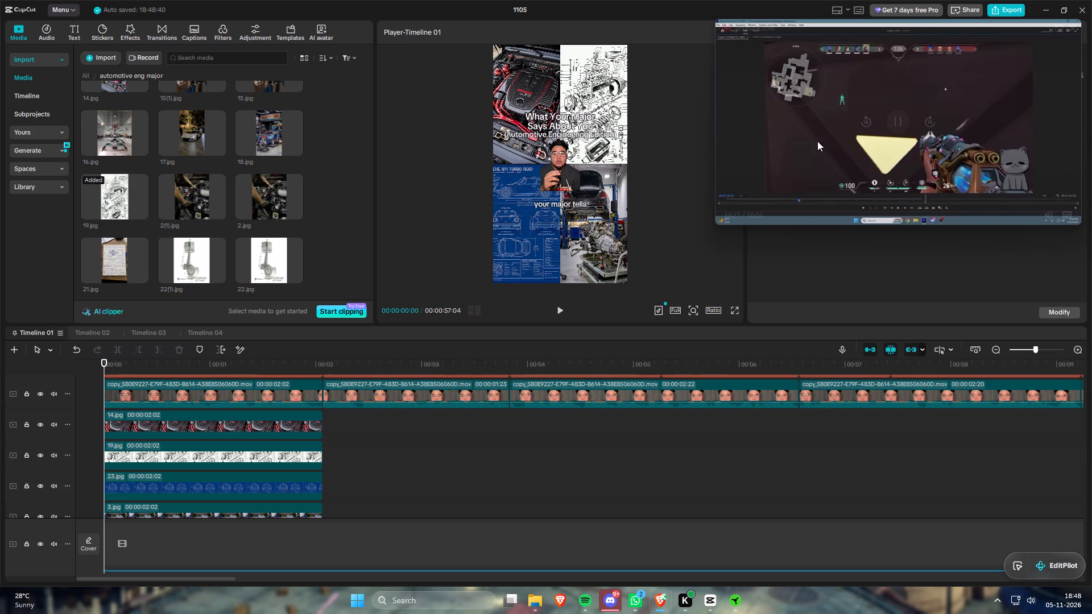
Place 1.jpg at 00:00:02:02, right after the 14.jpg clip on the track beneath the talking-head footage.
click(328, 367)
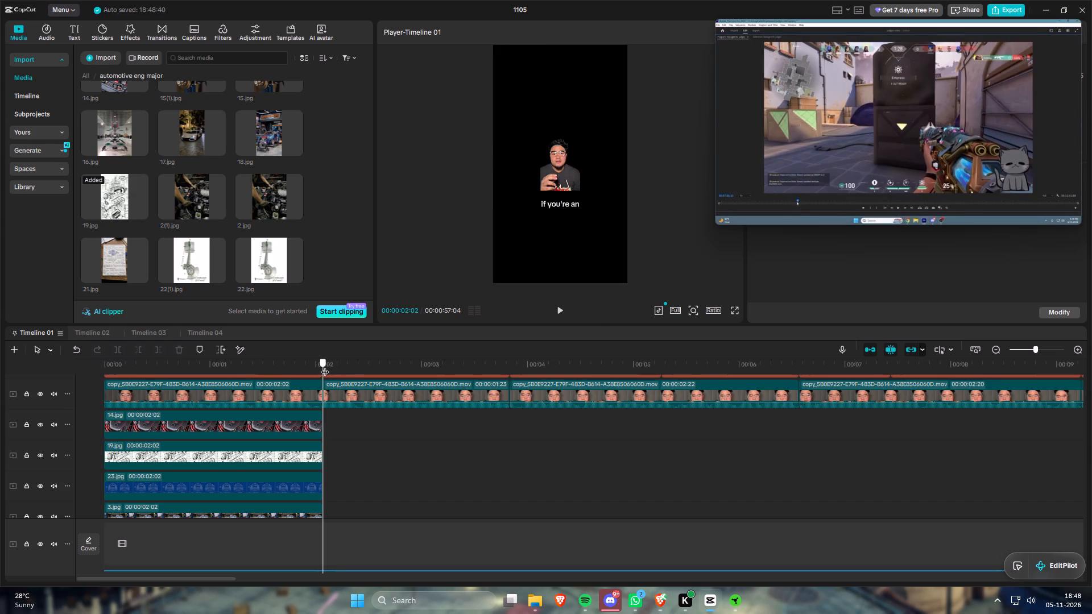
alt+scroll(384, 447, up, 6)
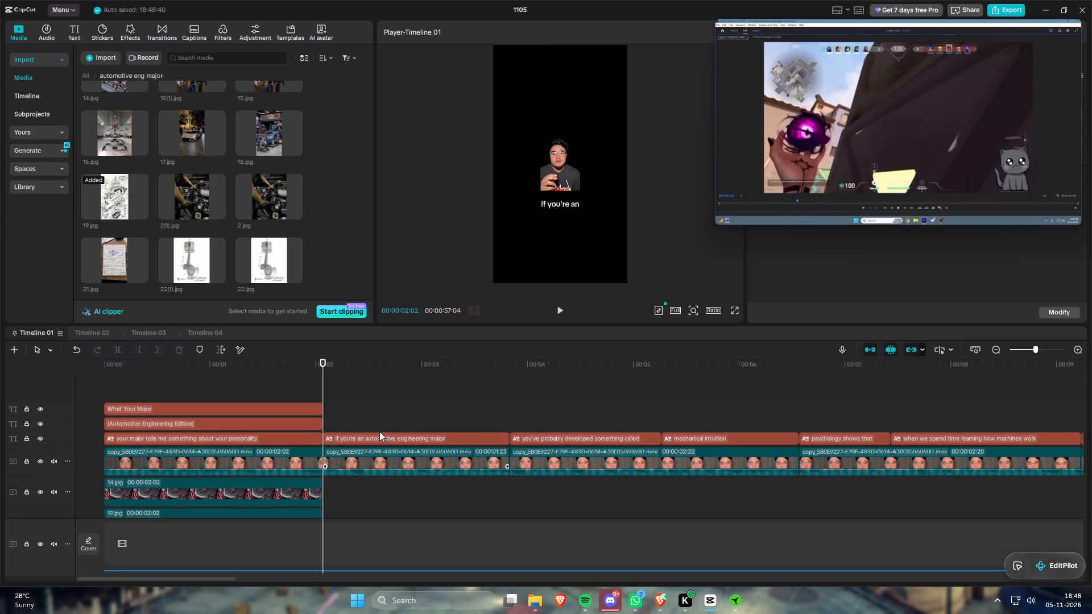
alt+drag(367, 404, 383, 407)
scroll(156, 128, up, 8)
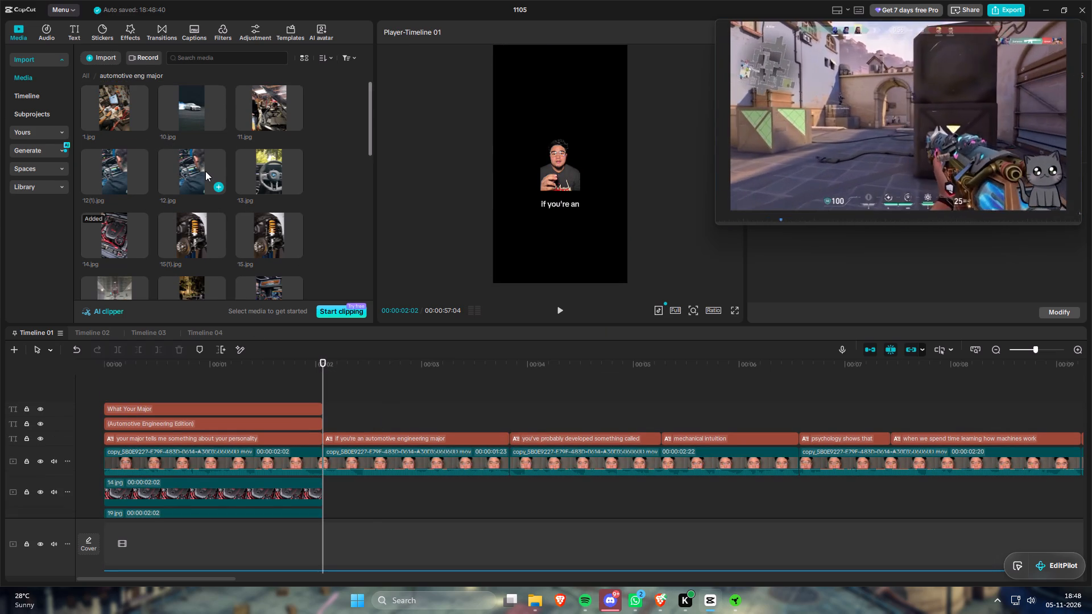
click(109, 118)
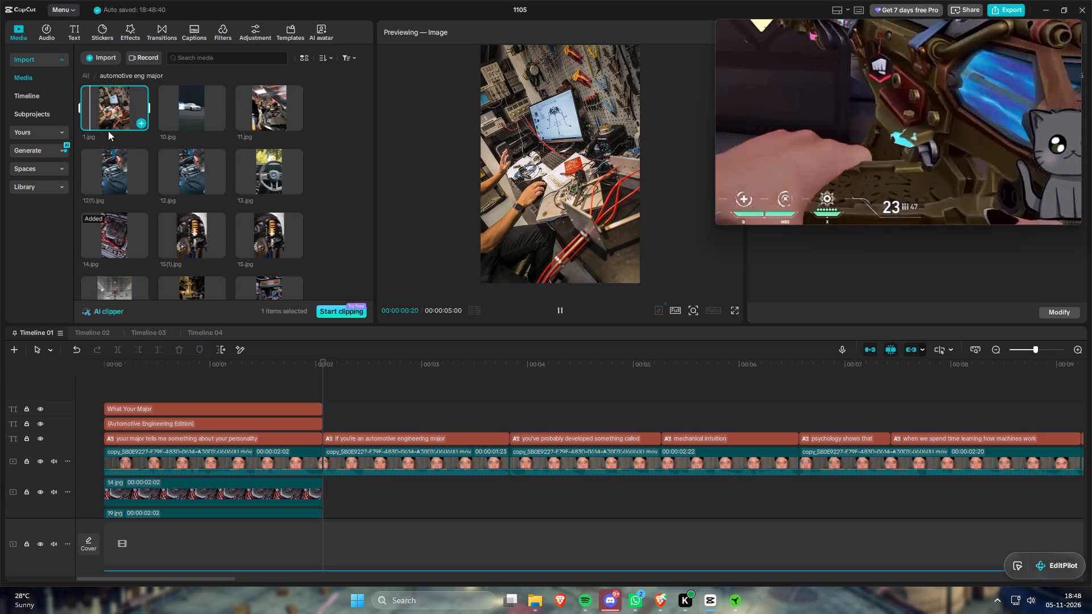
drag(99, 115, 322, 490)
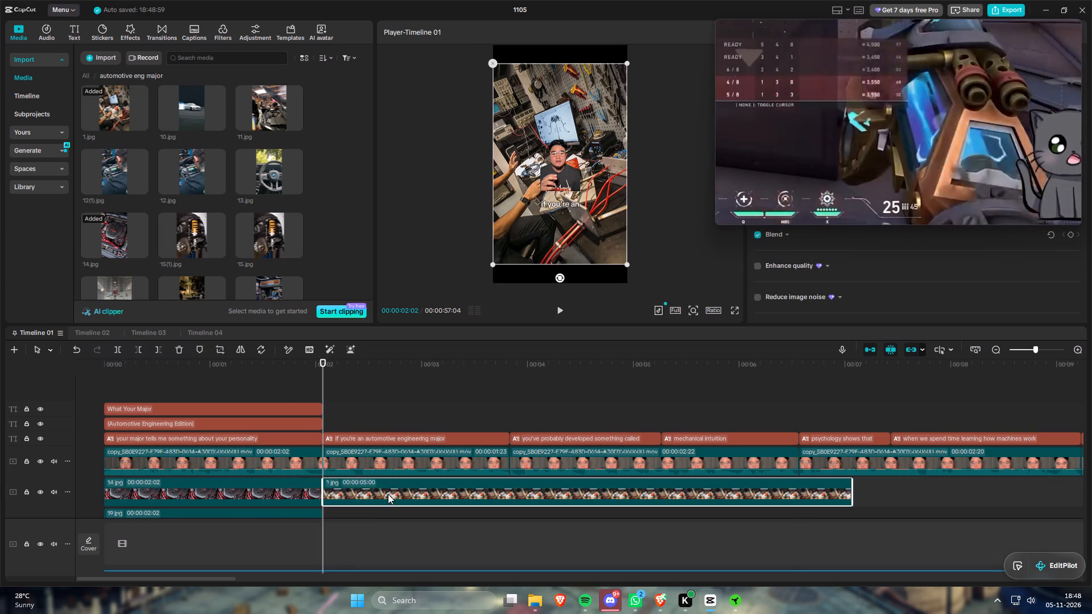
Crop the 1.jpg clip to a 9:16 ratio so it fills the frame.
click(389, 494)
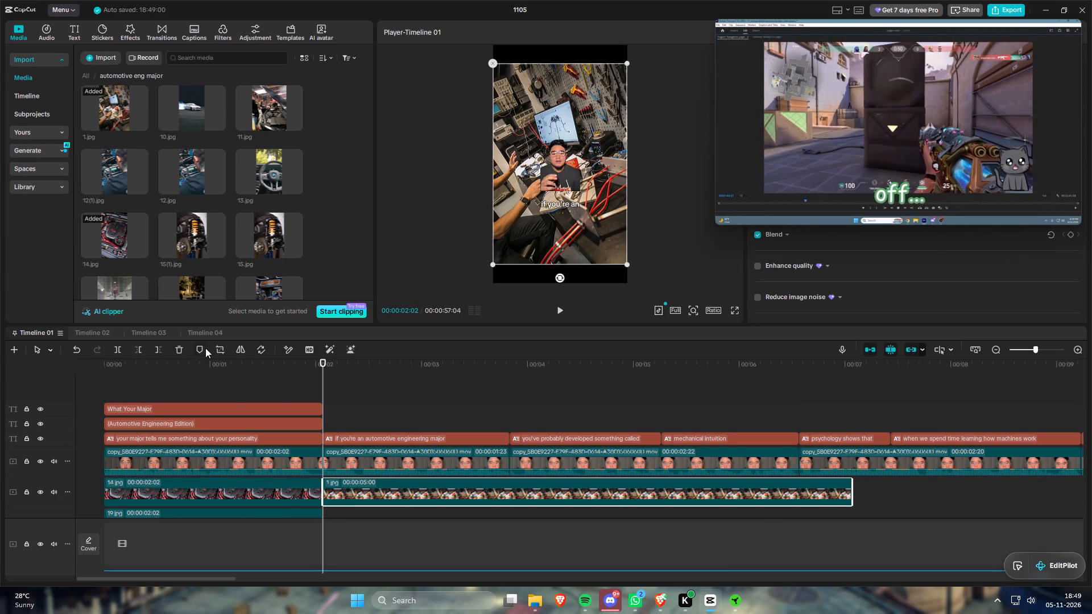
click(220, 352)
click(535, 461)
click(536, 447)
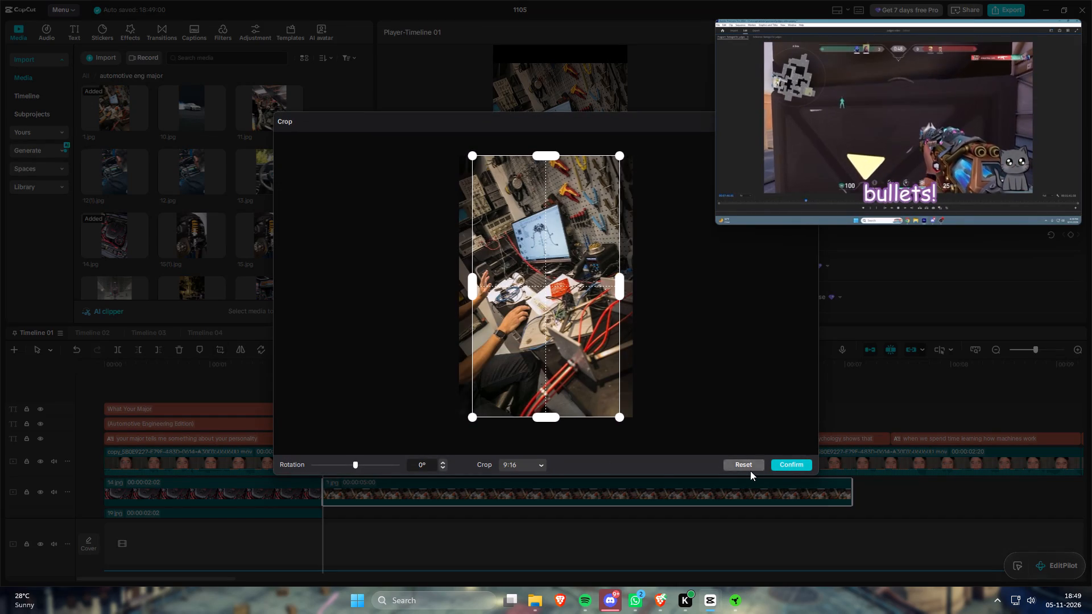
click(783, 464)
Extend the 1.jpg background clip to the end of the talking-head footage at 00:00:57:04.
drag(564, 546, 625, 551)
key(shift+z)
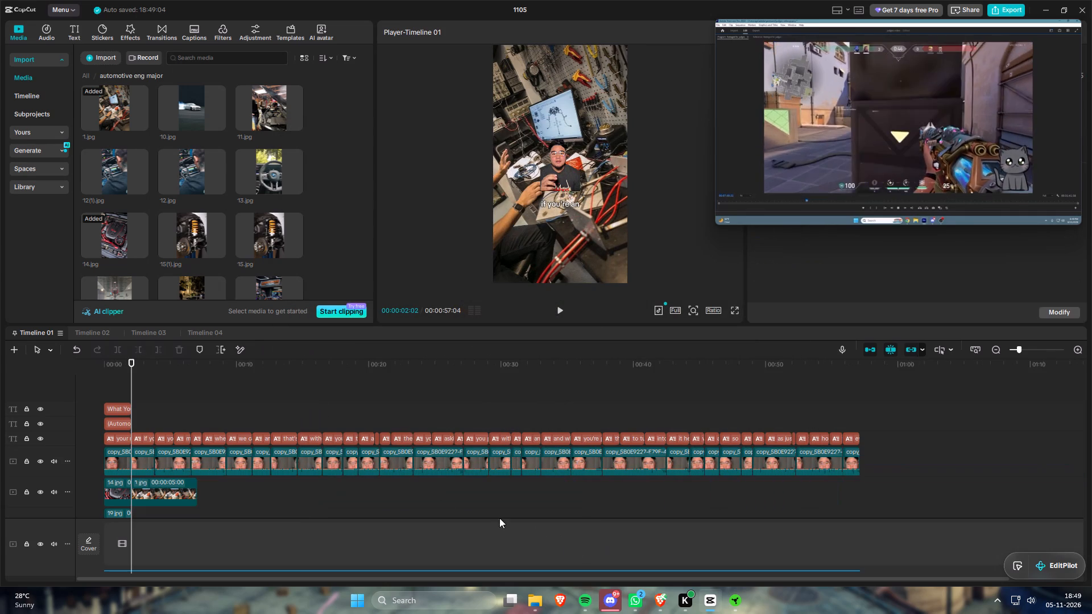
drag(197, 490, 855, 523)
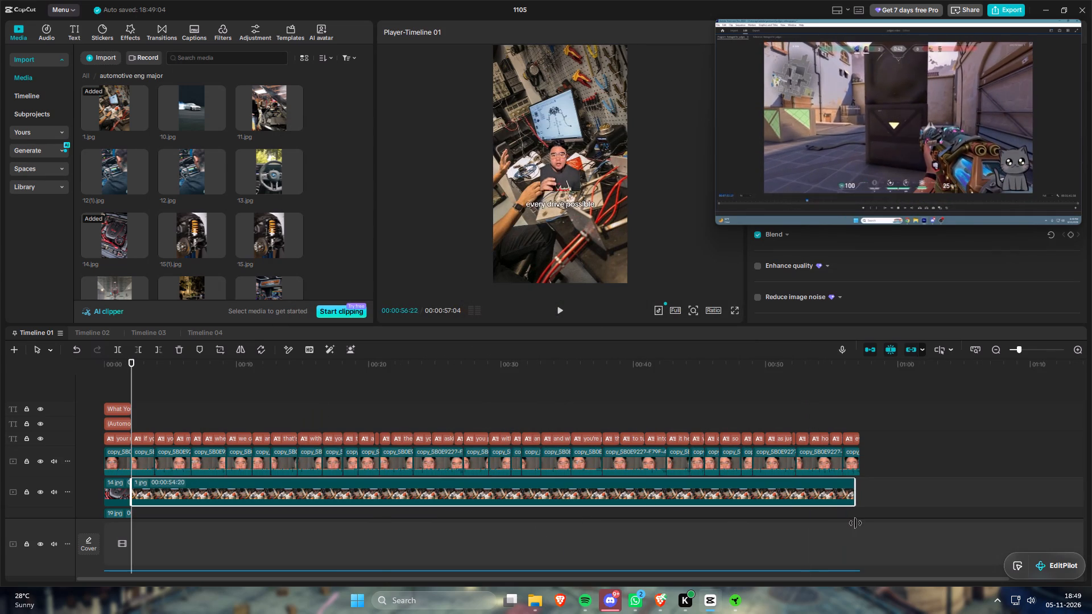
drag(855, 523, 859, 524)
drag(862, 496, 856, 498)
drag(908, 480, 943, 488)
Split the 1.jpg clip at 00:00:05:08, where the "mechanical intuition" caption begins.
key(equal)
key(equal)
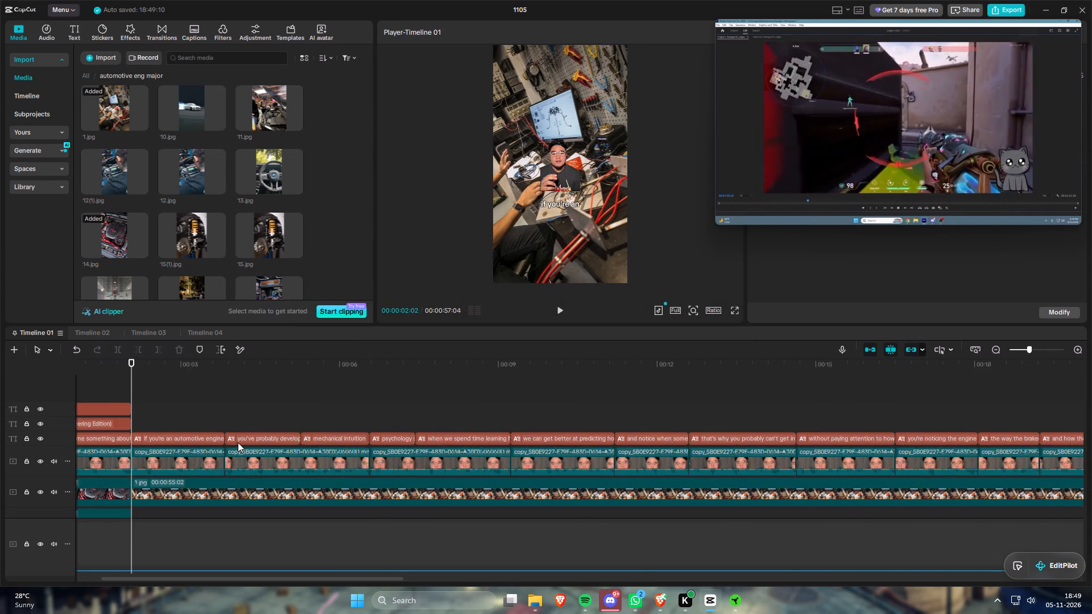
key(equal)
key(equal)
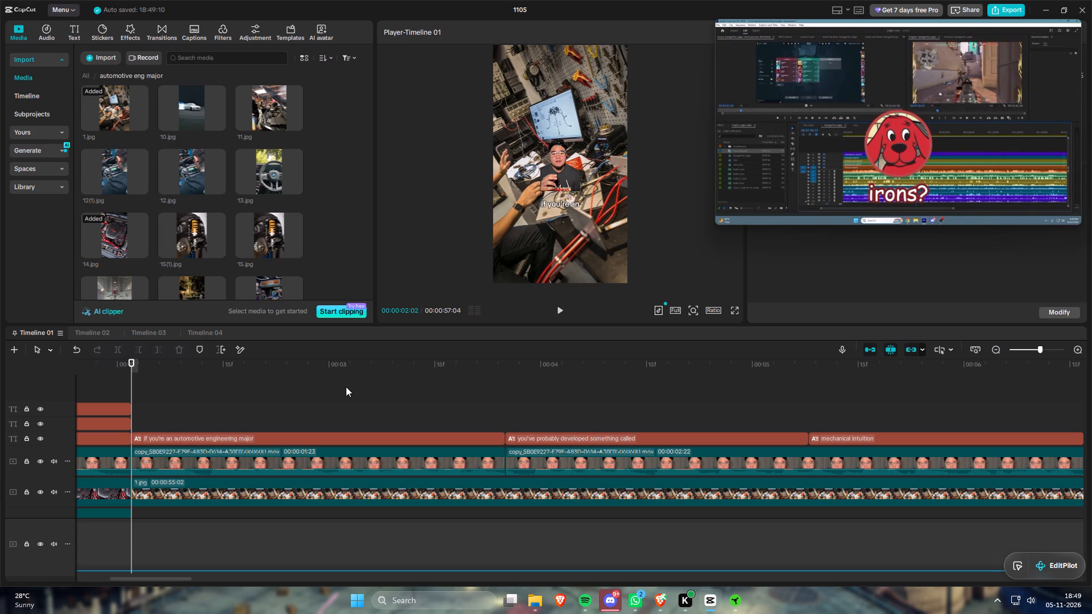
drag(391, 399, 435, 412)
key(minus)
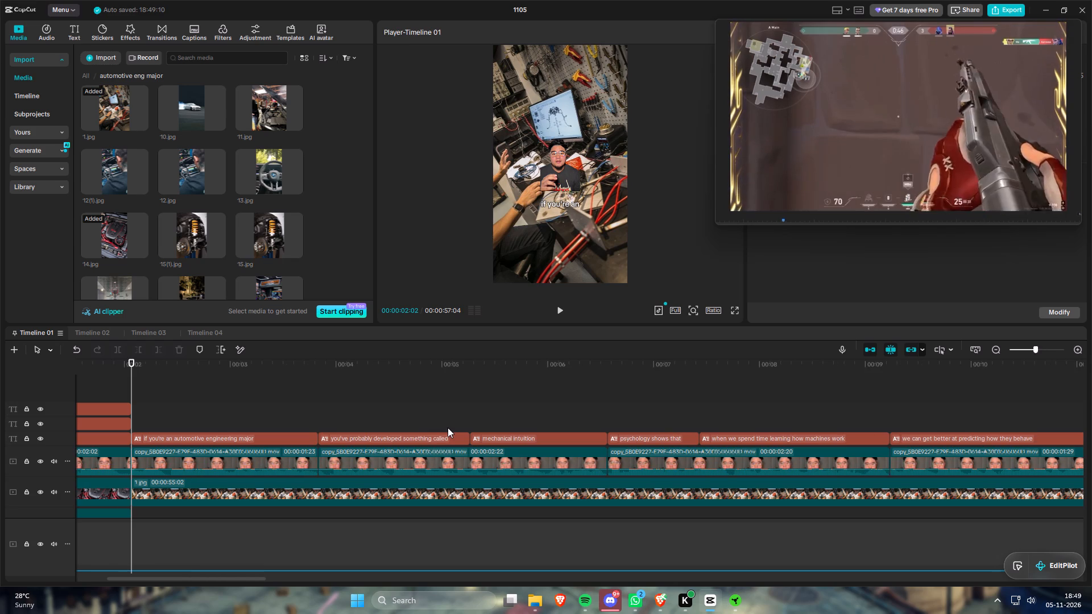
click(463, 495)
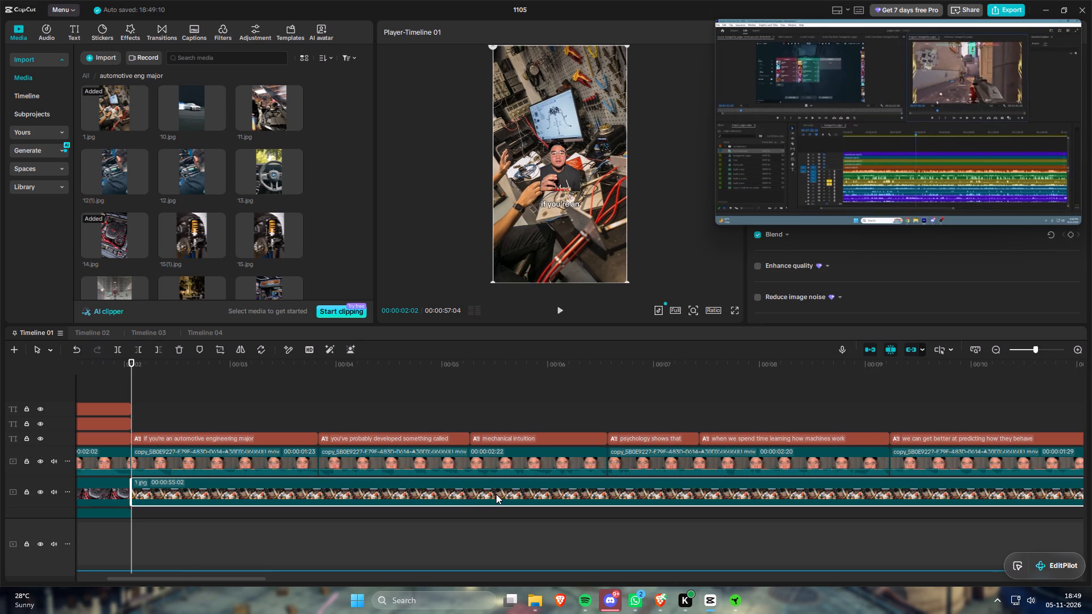
key(Down)
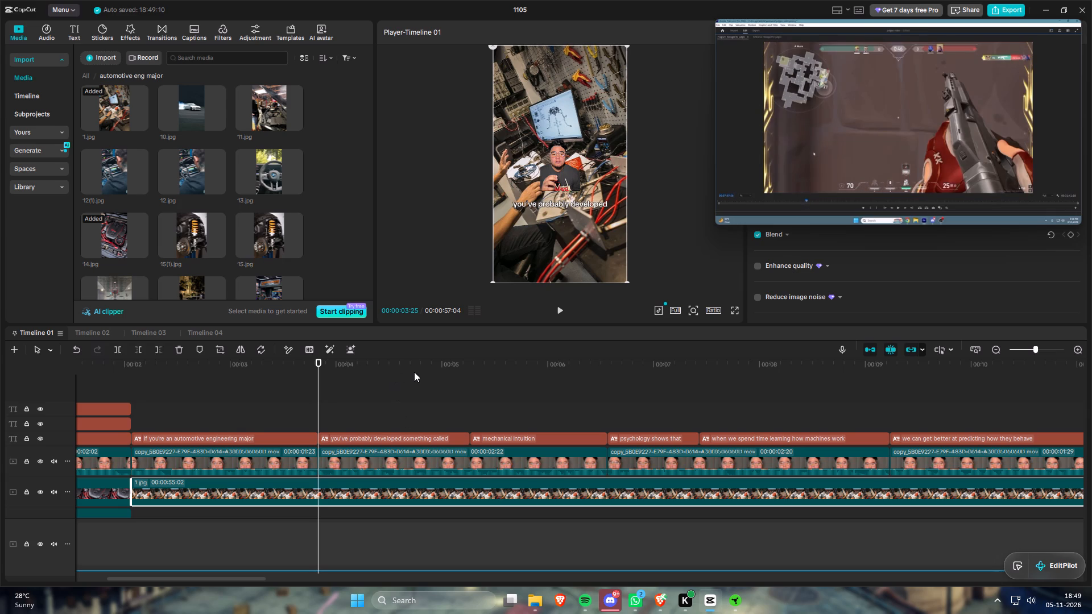
key(Down)
key(s)
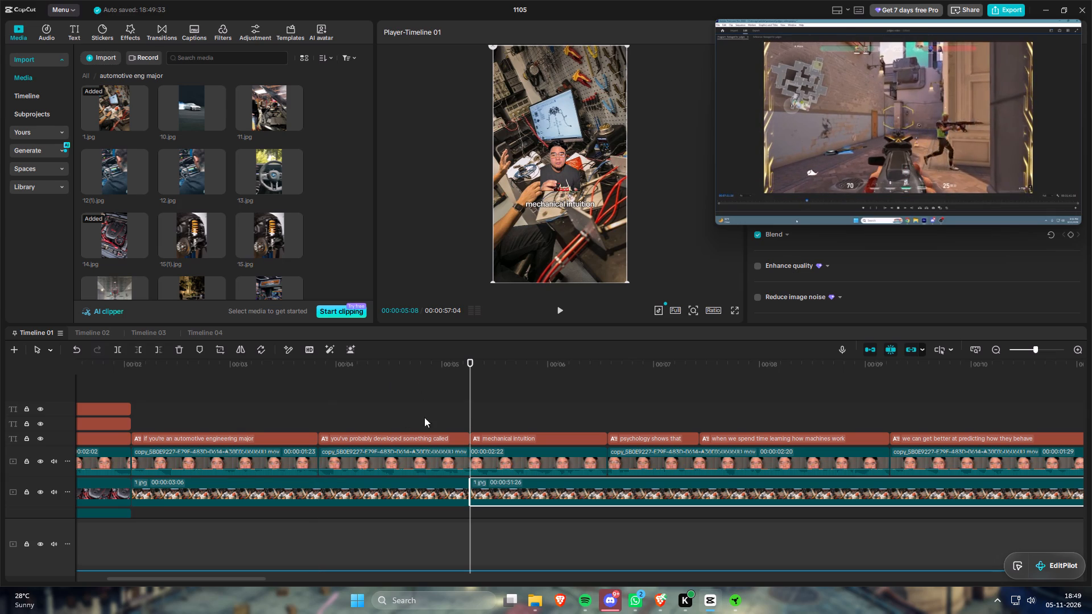
drag(522, 399, 547, 407)
scroll(330, 169, up, 3)
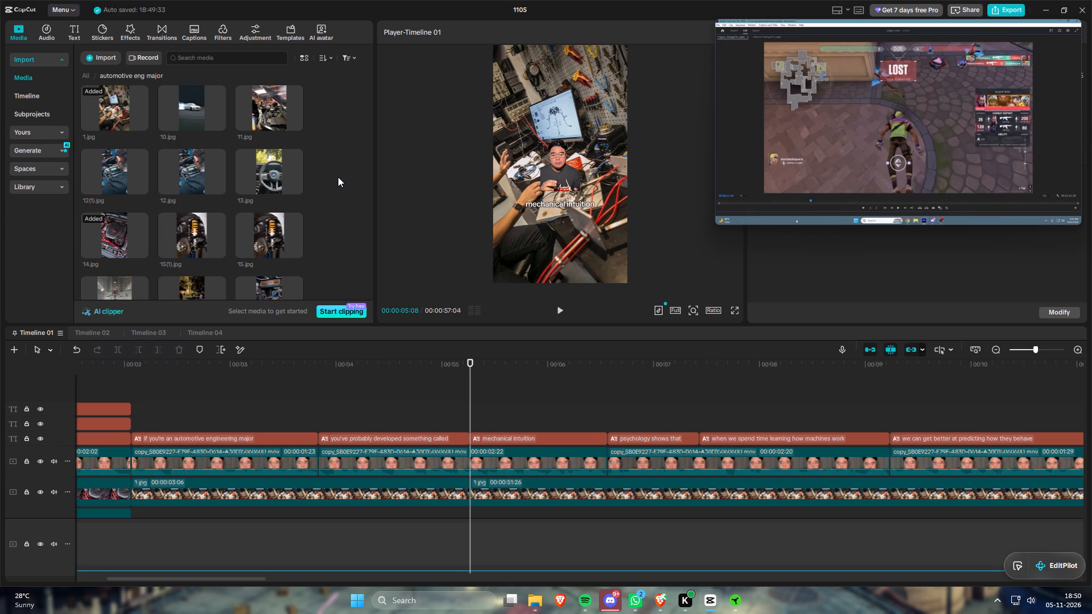
Switch to Razer Synapse and look over the connected devices on its dashboard.
click(738, 609)
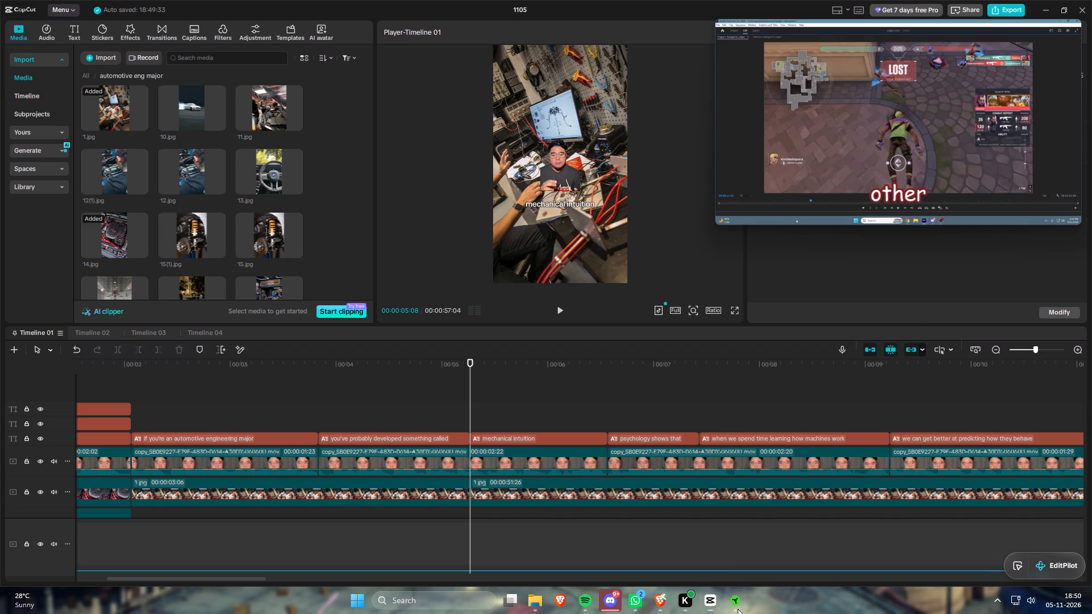
click(181, 86)
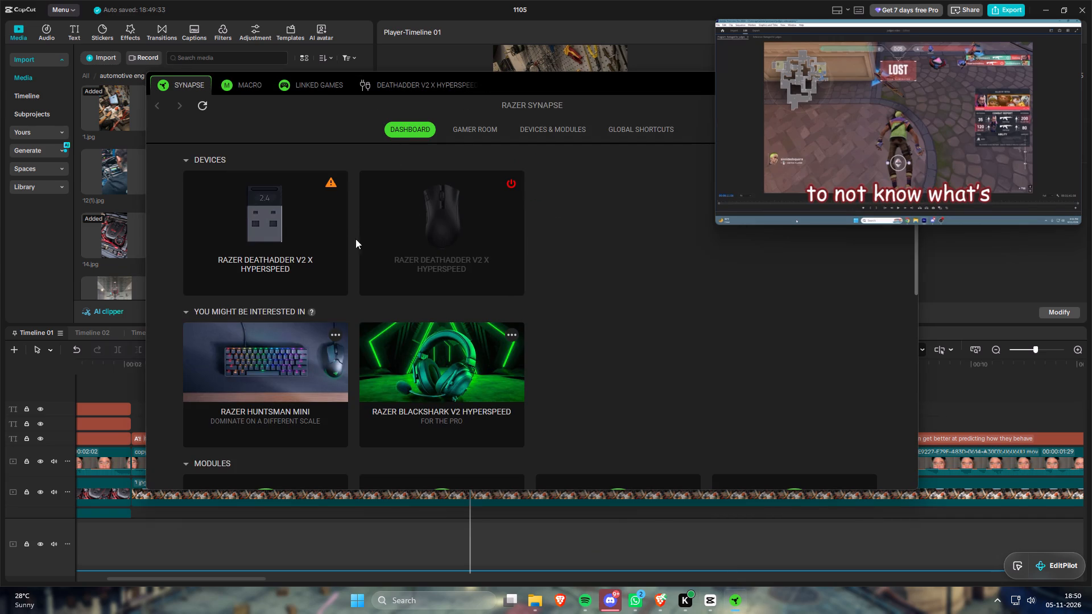
scroll(565, 248, down, 4)
scroll(569, 248, up, 5)
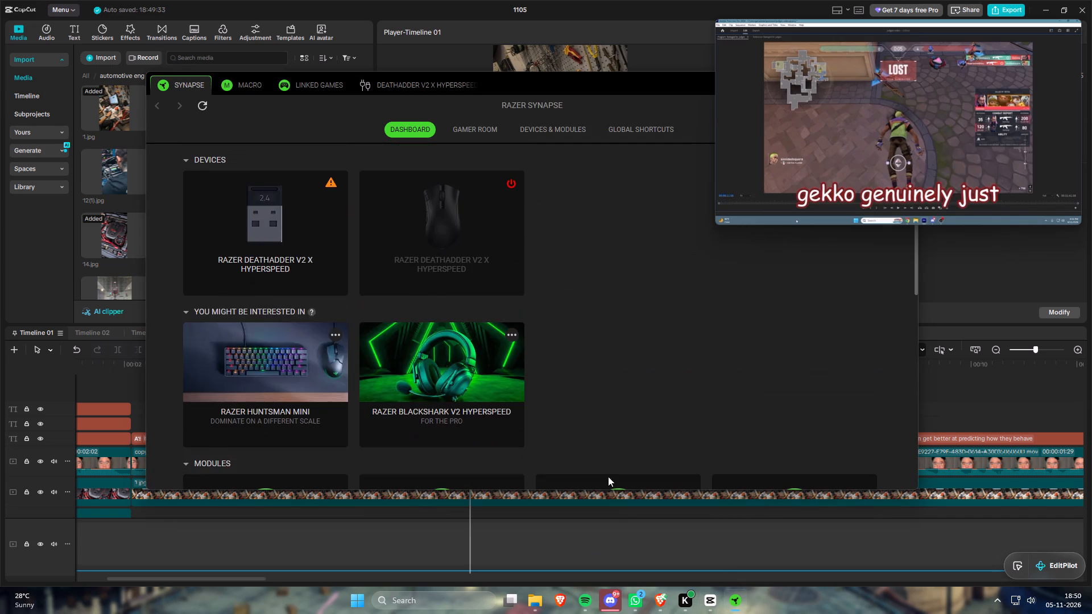
drag(540, 538, 601, 553)
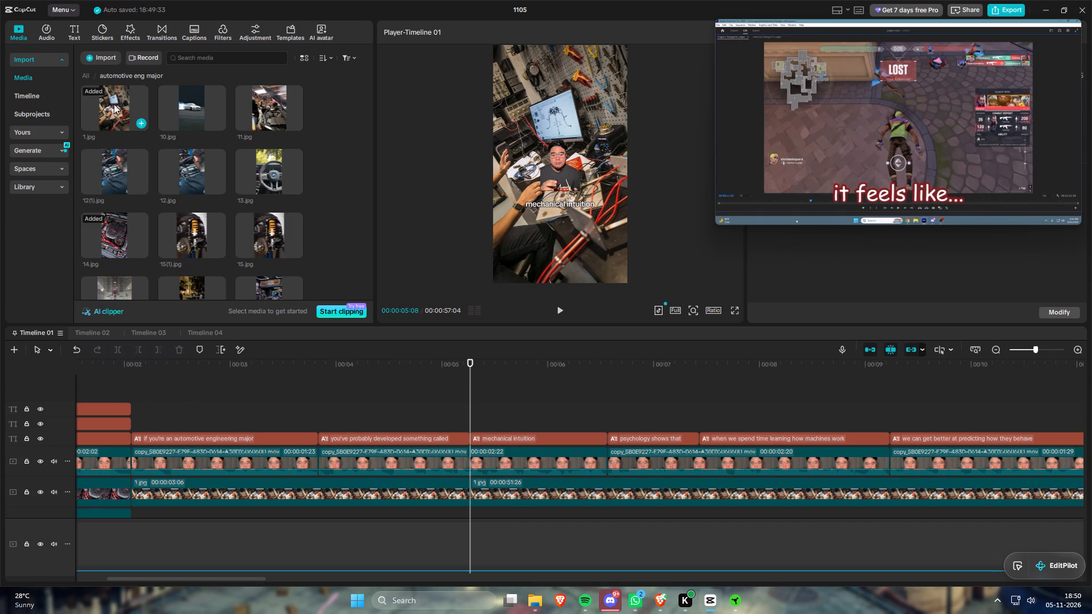
Replace the 1.jpg segment after 00:00:05:08 with psychology term.JPG from the top-level media library.
click(85, 78)
drag(276, 116, 560, 503)
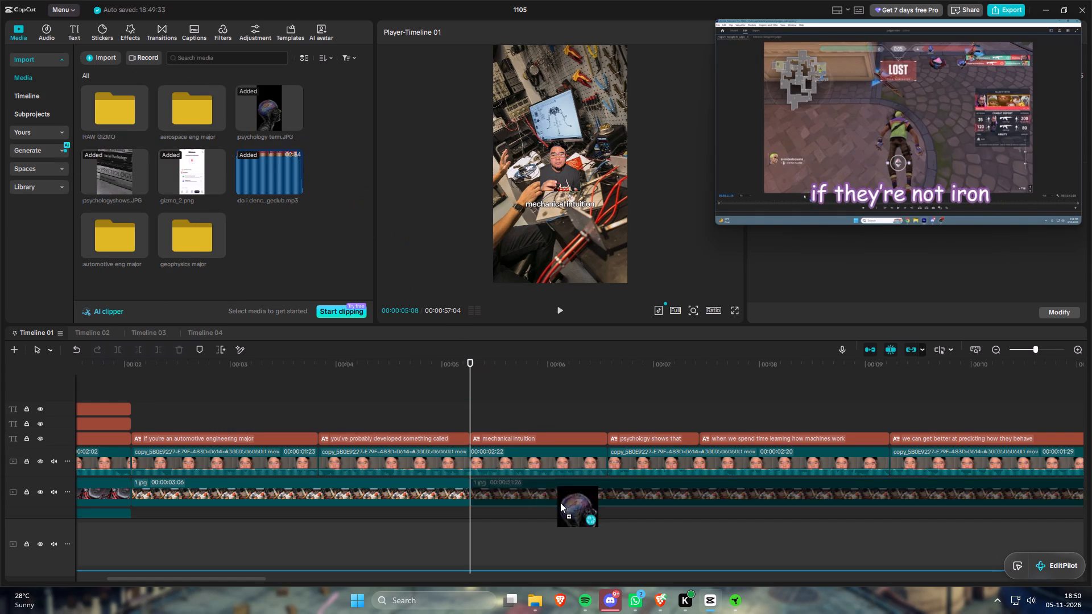
drag(560, 503, 564, 493)
click(589, 416)
Split the psychology term.JPG clip at 00:00:06:17 and replace the part after the cut with psychologyshows.JPG.
click(609, 364)
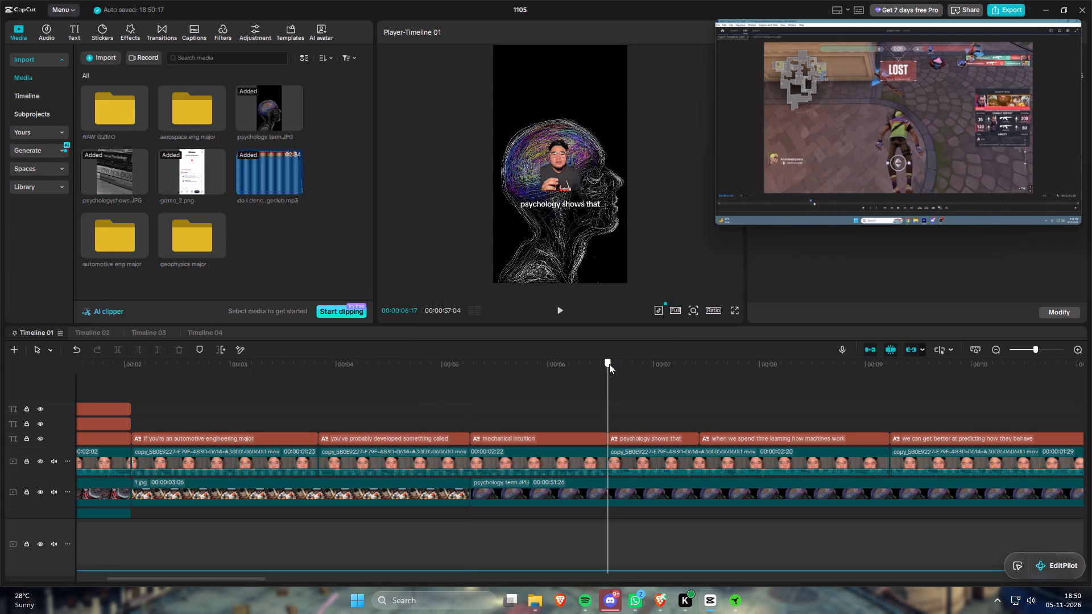
click(665, 499)
key(s)
drag(114, 181, 504, 405)
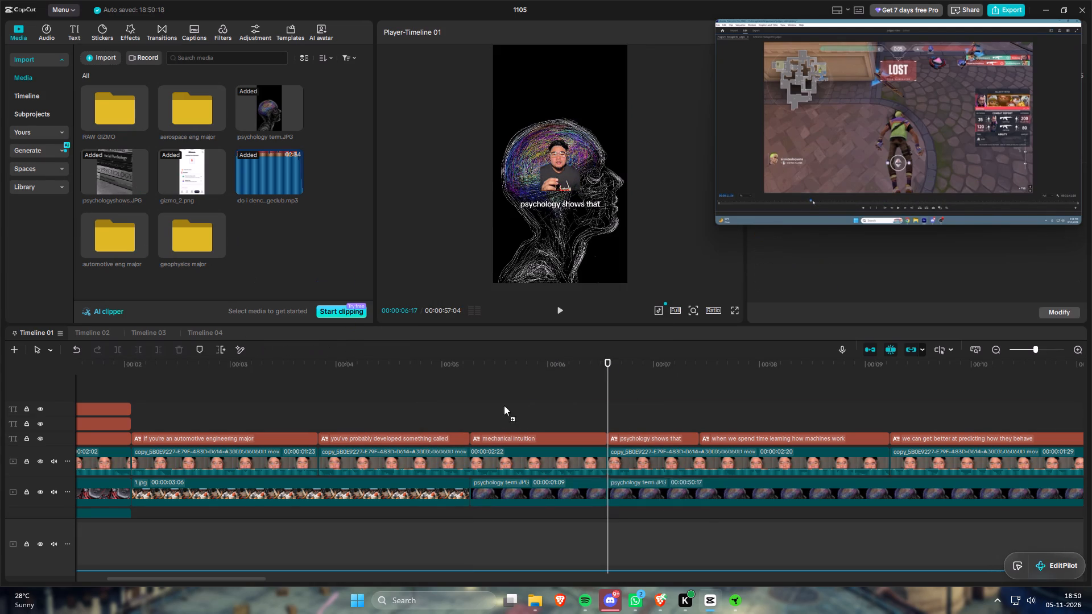
drag(504, 405, 661, 485)
click(573, 416)
Split the psychologyshows.JPG clip at 00:00:09:07, where the "we can get better at predicting" caption begins.
scroll(553, 414, down, 3)
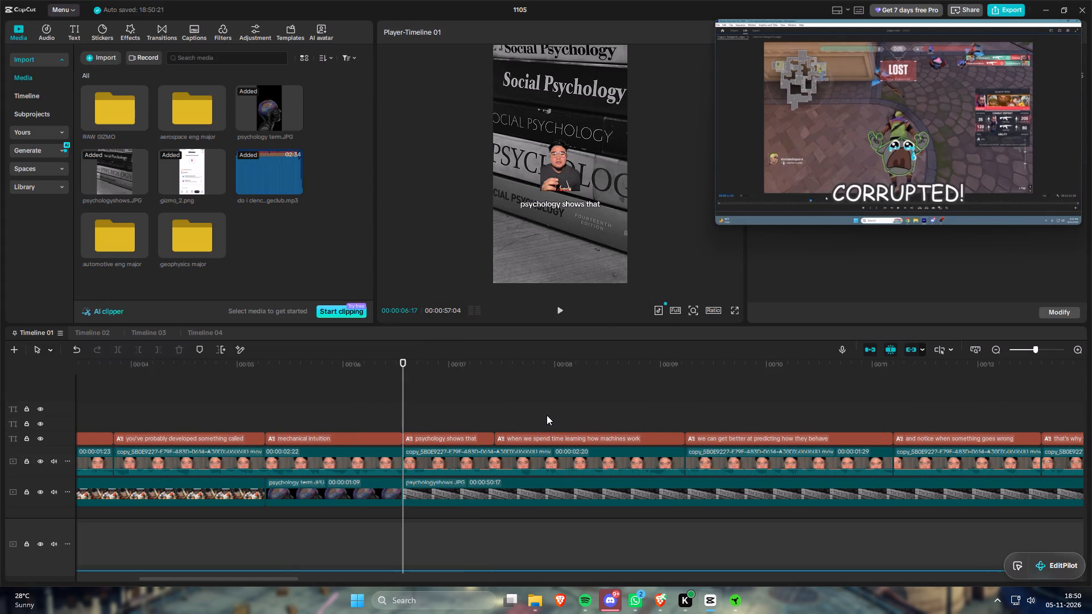
drag(674, 367, 685, 367)
click(712, 490)
key(s)
Open the automotive eng major media folder.
scroll(565, 392, down, 3)
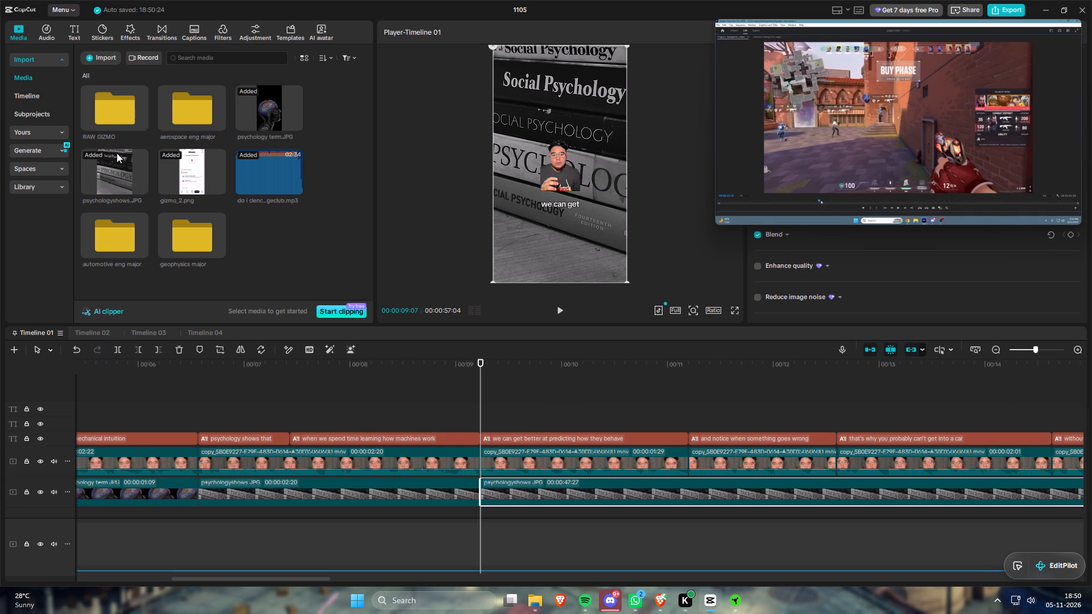
double_click(112, 248)
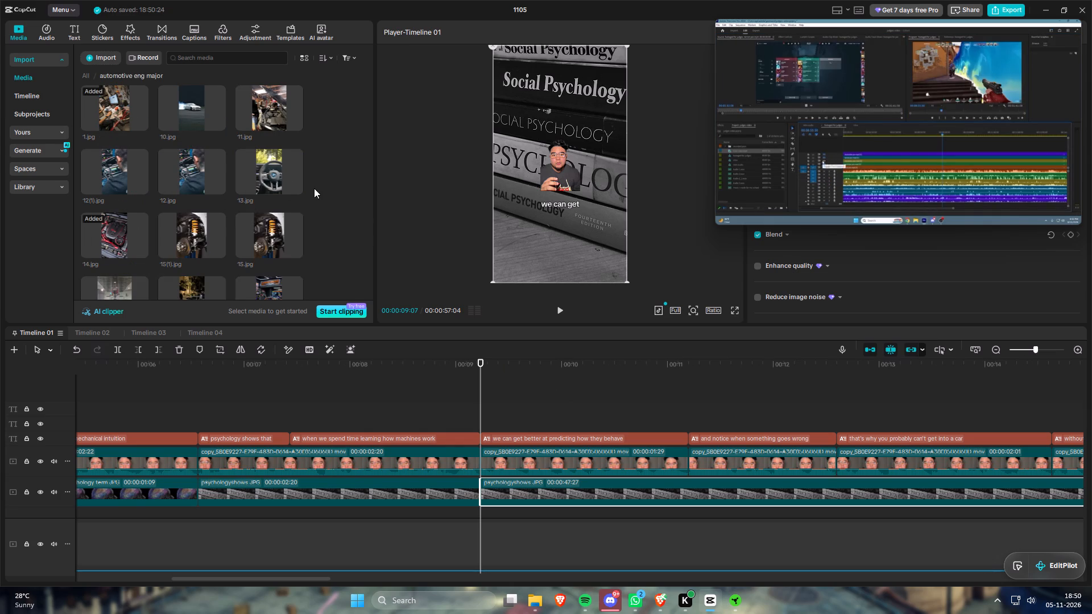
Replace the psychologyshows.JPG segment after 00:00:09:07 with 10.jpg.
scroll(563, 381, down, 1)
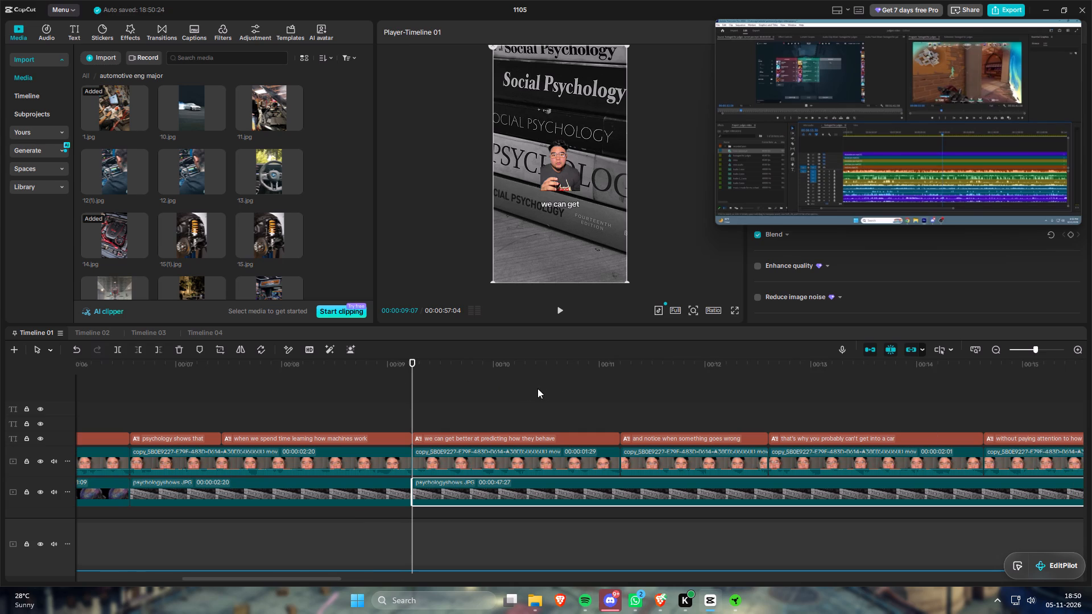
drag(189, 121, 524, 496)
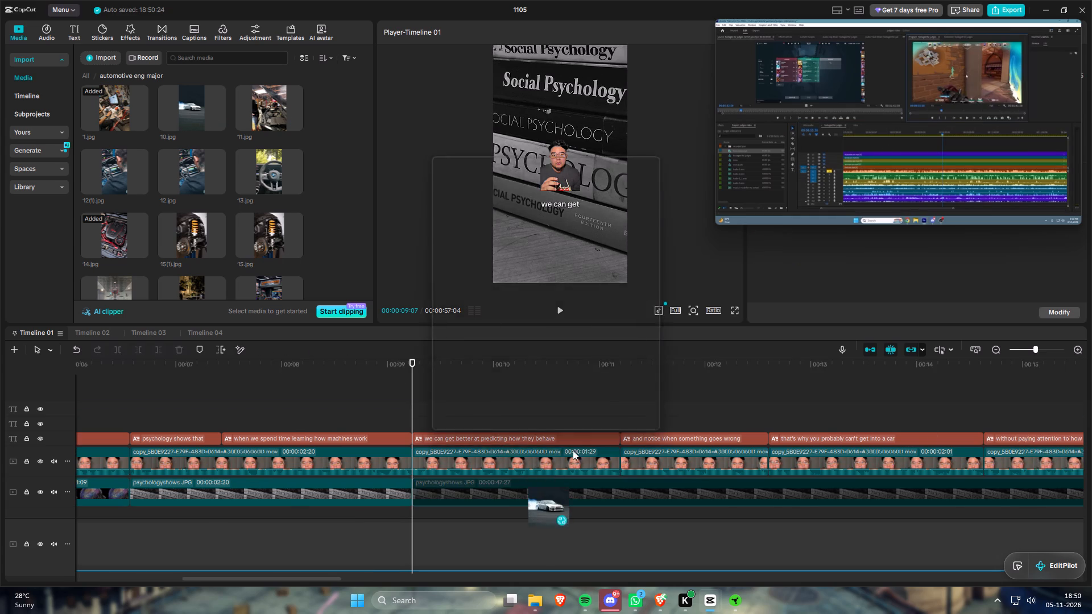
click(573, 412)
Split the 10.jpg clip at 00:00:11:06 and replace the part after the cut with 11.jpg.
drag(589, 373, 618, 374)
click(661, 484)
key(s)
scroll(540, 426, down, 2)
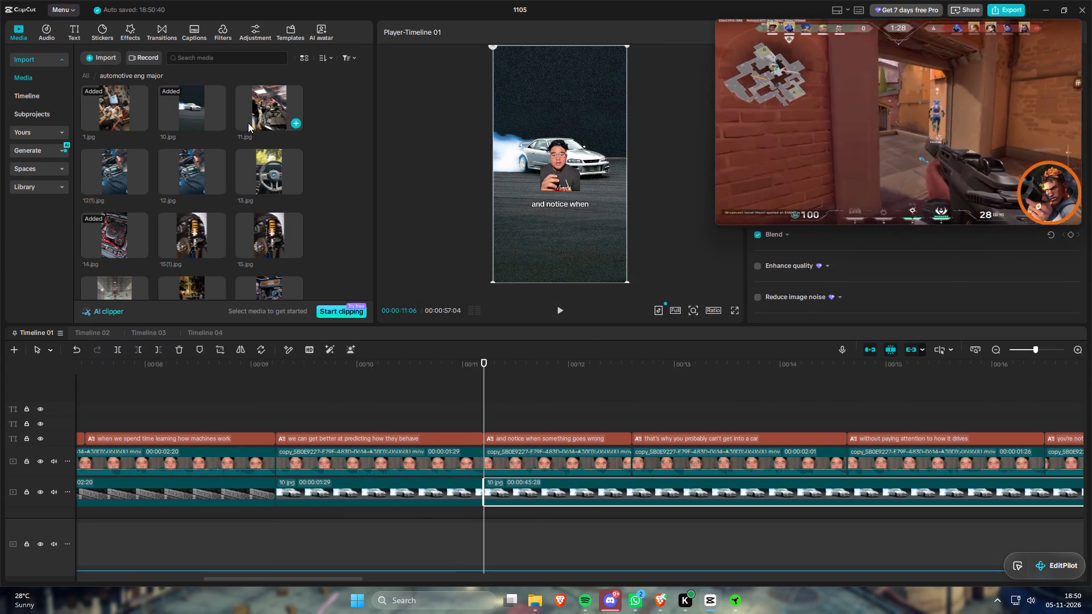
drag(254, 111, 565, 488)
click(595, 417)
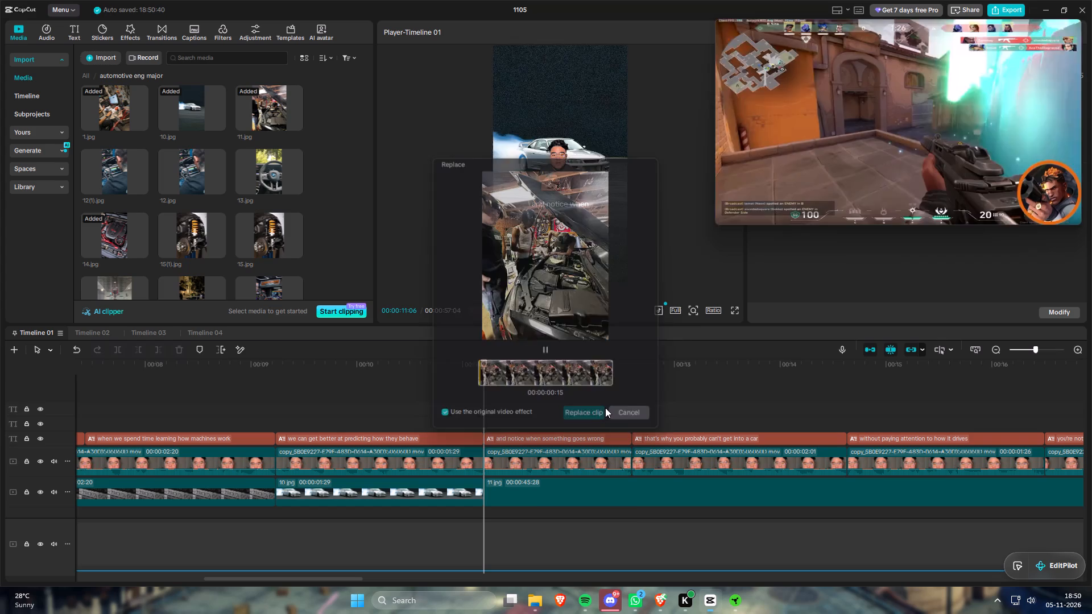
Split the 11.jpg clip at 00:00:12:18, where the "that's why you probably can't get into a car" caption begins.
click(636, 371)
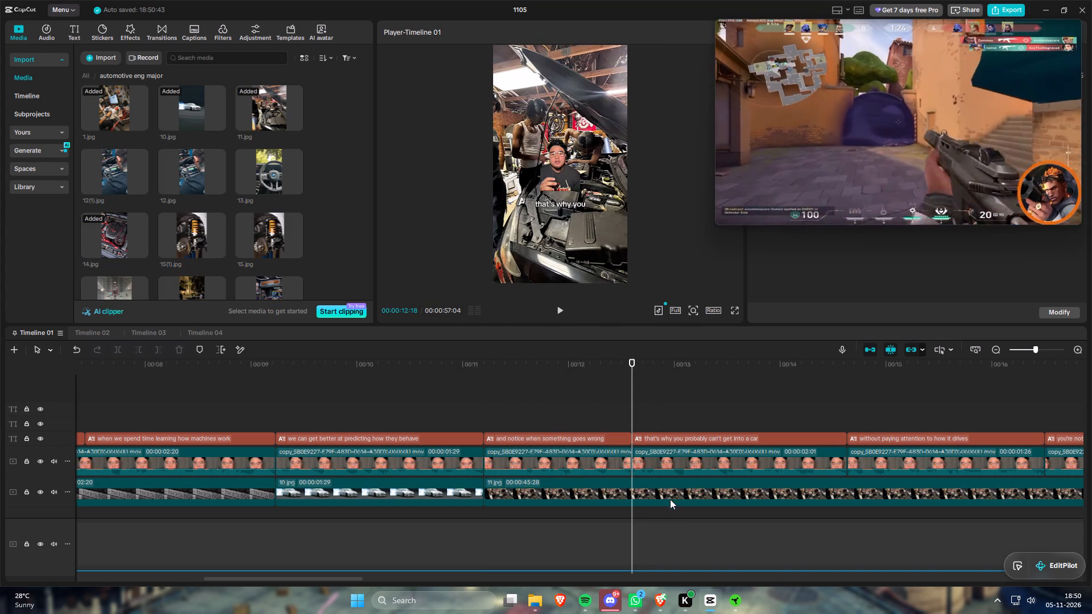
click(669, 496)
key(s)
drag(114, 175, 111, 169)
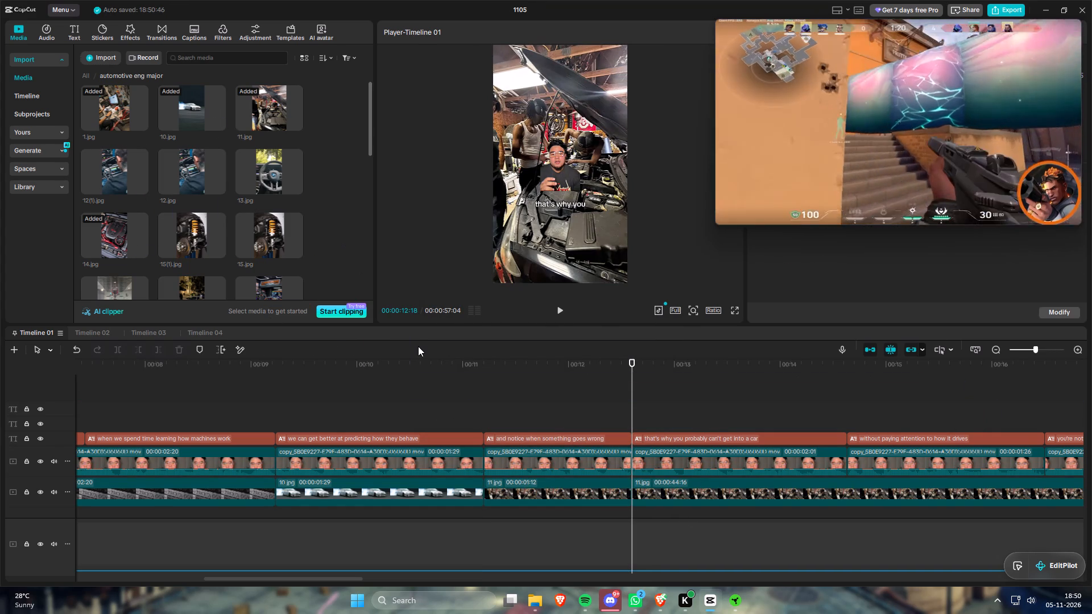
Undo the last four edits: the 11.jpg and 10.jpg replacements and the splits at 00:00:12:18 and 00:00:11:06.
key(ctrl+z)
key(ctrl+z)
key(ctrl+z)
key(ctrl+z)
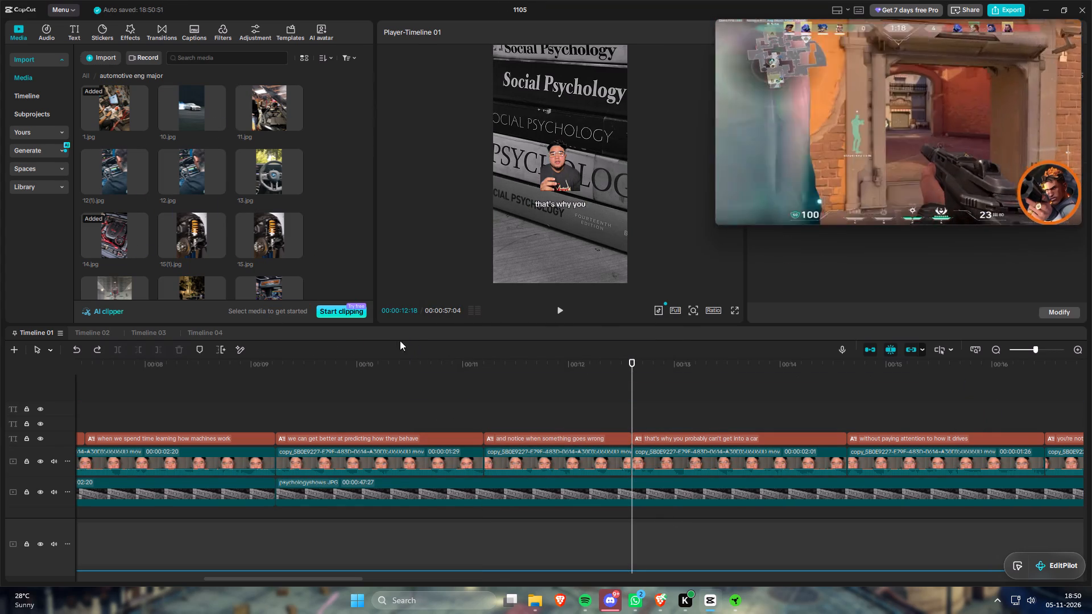
Sort the automotive eng major folder's media by name from A to Z.
click(326, 59)
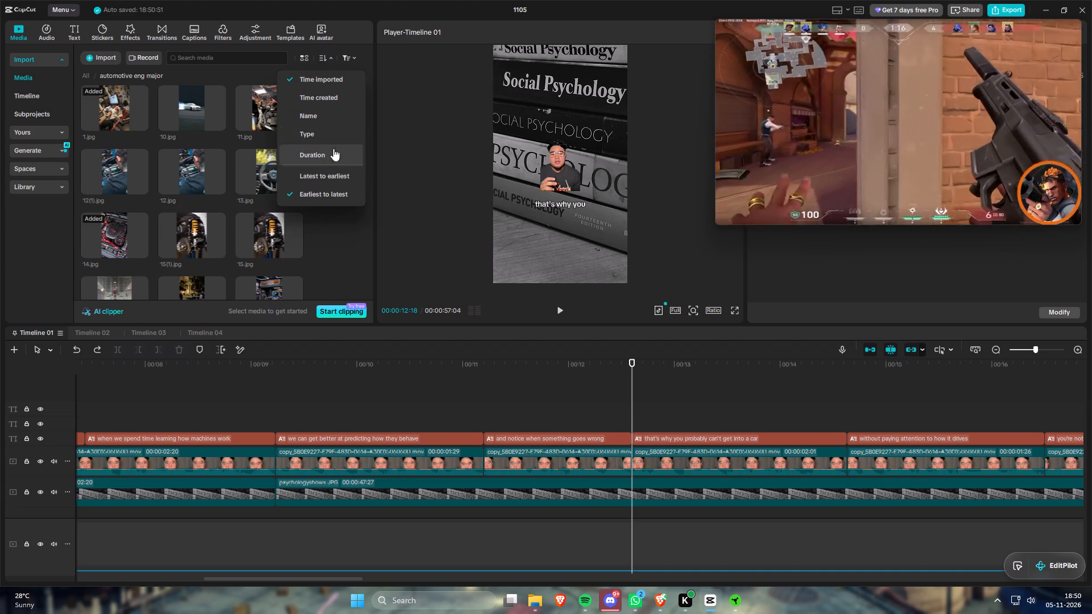
click(322, 113)
click(324, 54)
click(321, 57)
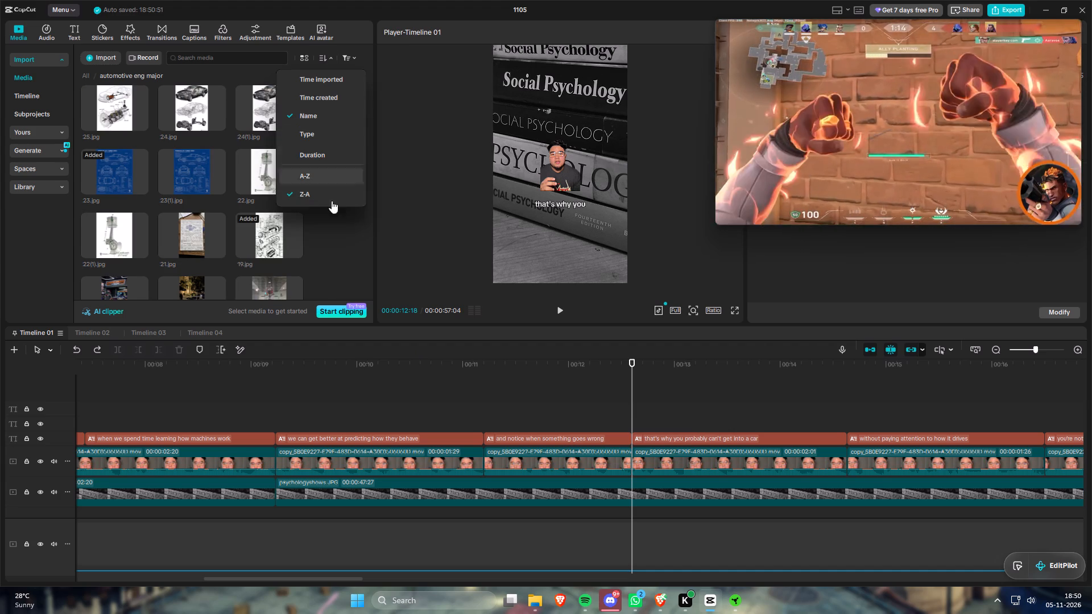
click(328, 175)
drag(346, 239, 365, 264)
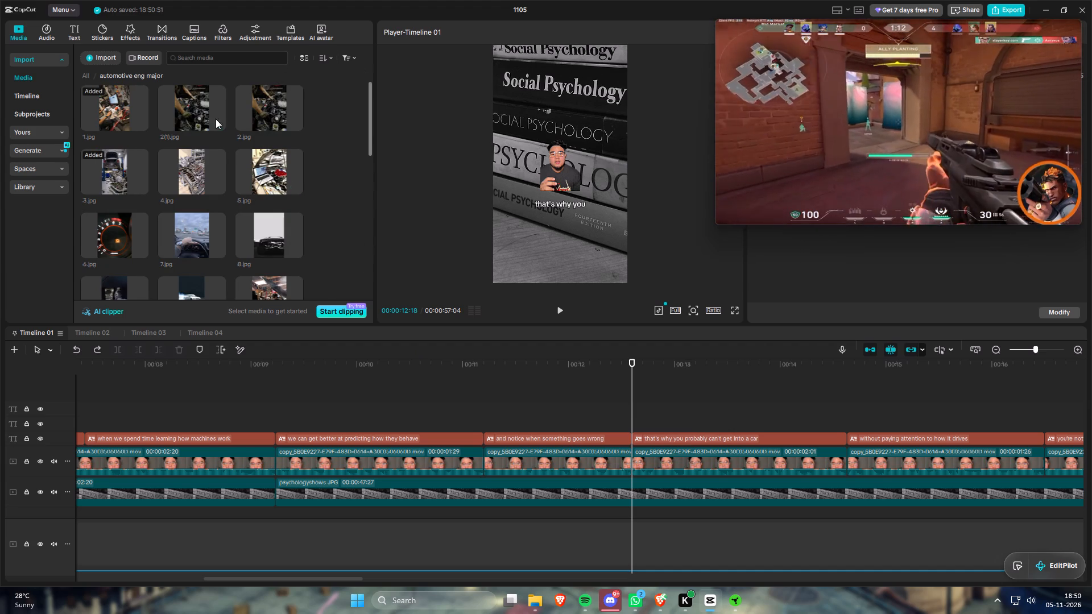
Replace the psychologyshows.JPG segment after 00:00:09:07 with 2(1).jpg.
drag(195, 121, 462, 491)
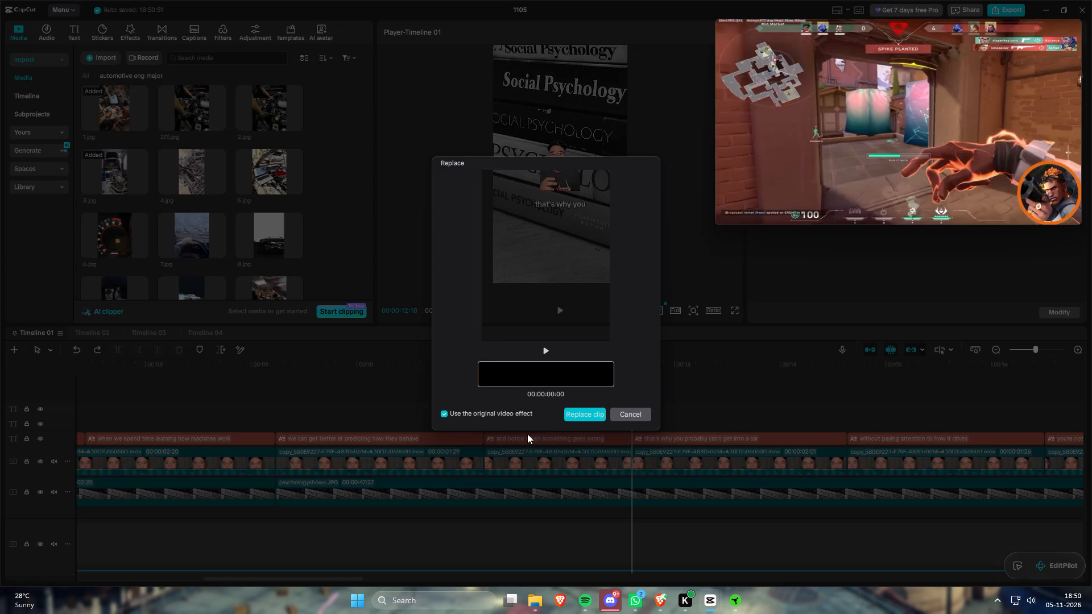
click(573, 415)
Split the 2(1).jpg clip at 00:00:11:06 and replace the part after the cut with 3.jpg.
click(481, 372)
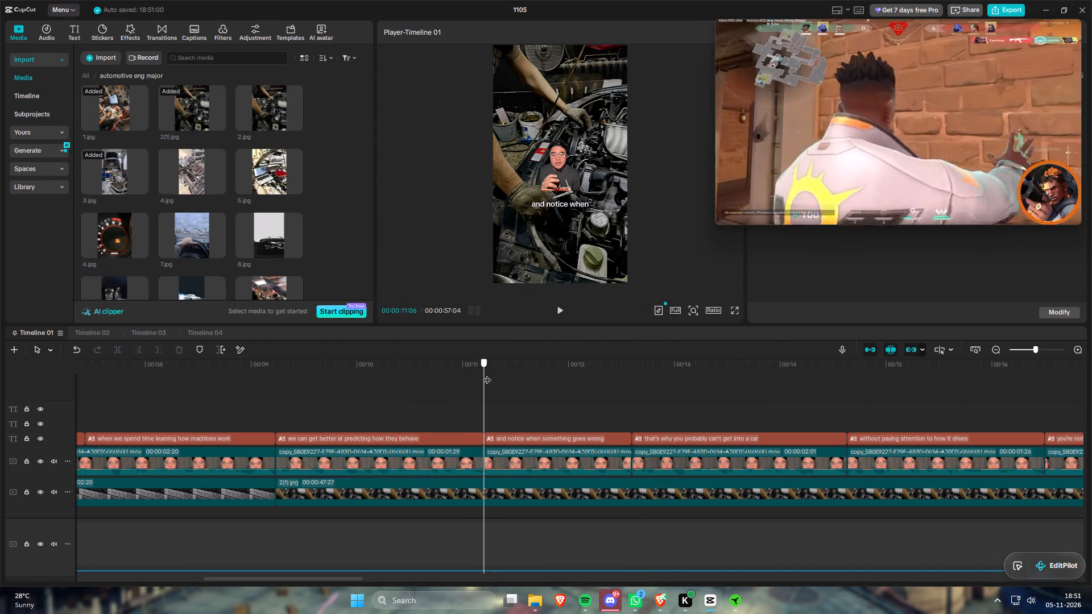
click(526, 489)
key(s)
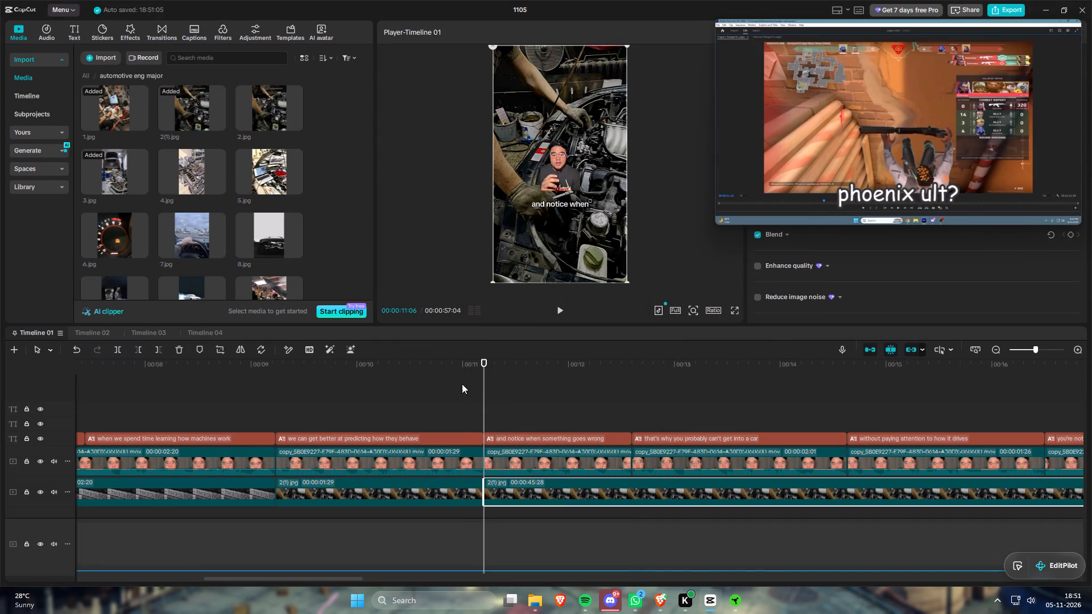
drag(109, 183, 573, 501)
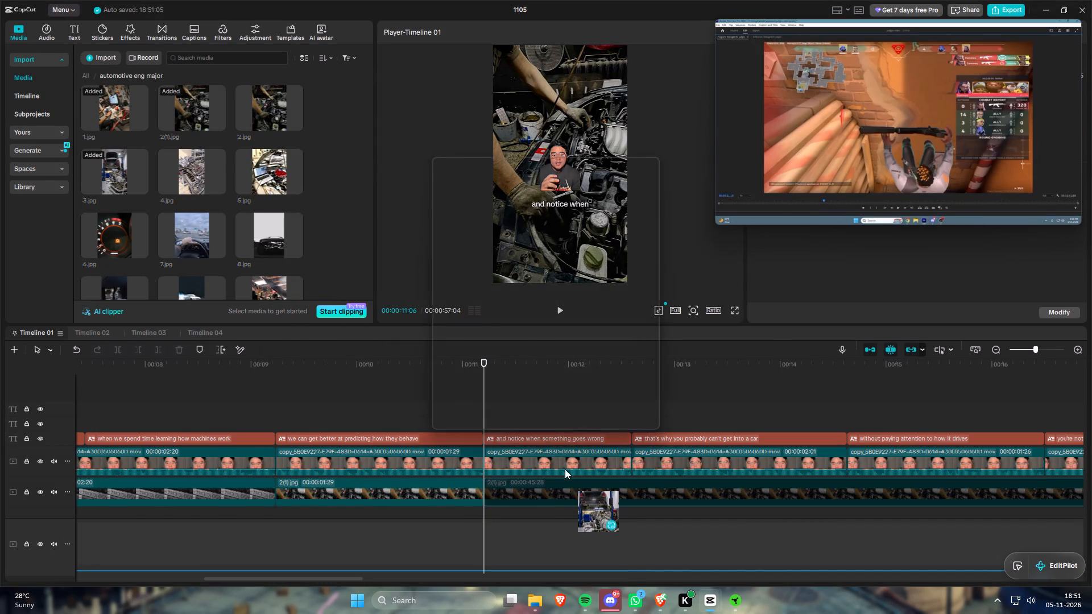
click(578, 411)
Split the 3.jpg clip at 00:00:12:18 and replace the part after the cut with 4.jpg.
scroll(563, 439, down, 1)
click(564, 376)
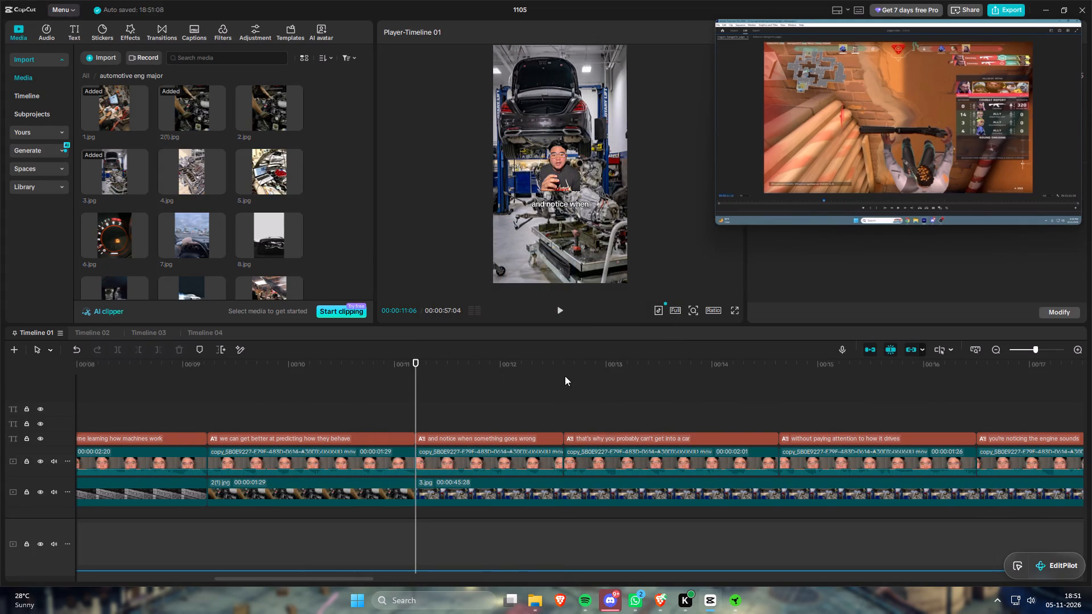
click(594, 497)
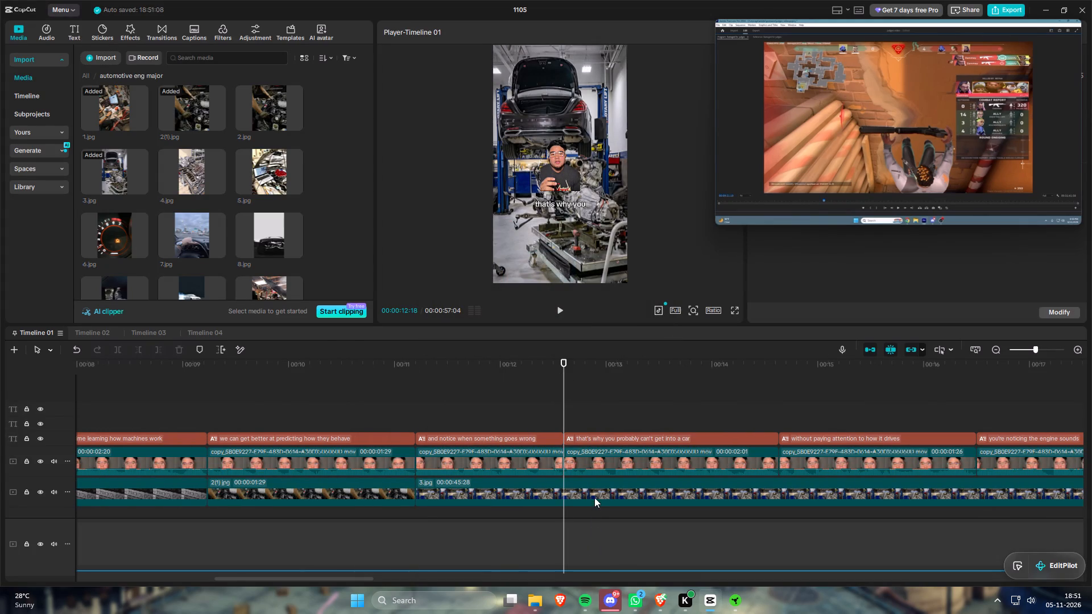
key(s)
scroll(499, 470, down, 2)
drag(188, 177, 519, 501)
click(581, 412)
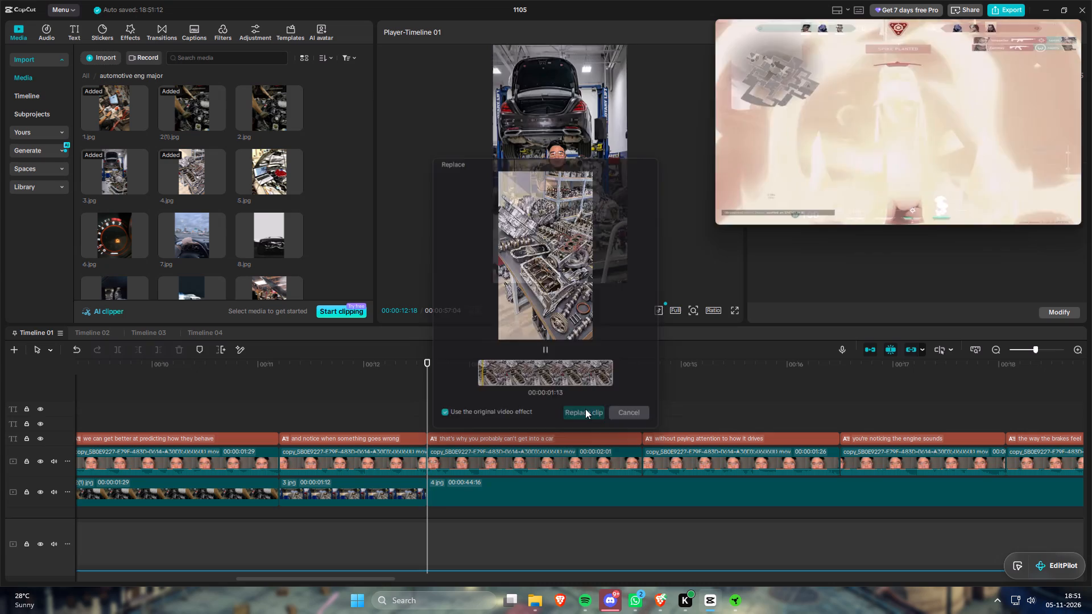
Move the playhead to 00:00:14:19, the start of the "without paying attention to how it drives" caption.
drag(621, 372, 643, 372)
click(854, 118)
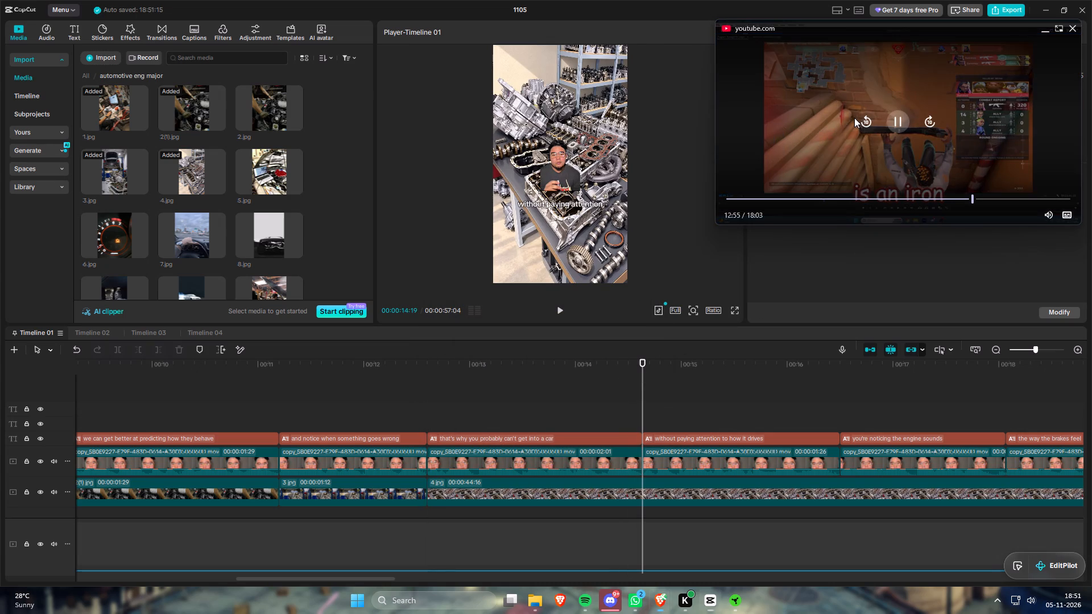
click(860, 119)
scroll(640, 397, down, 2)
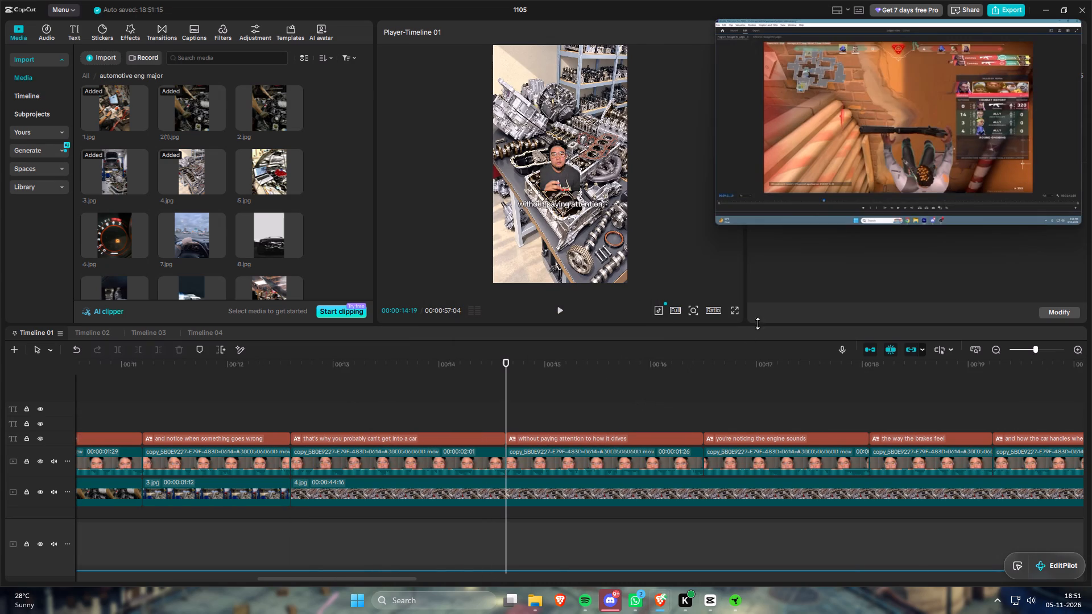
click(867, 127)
Split the 4.jpg background clip at 00:00:14:19.
click(528, 498)
key(s)
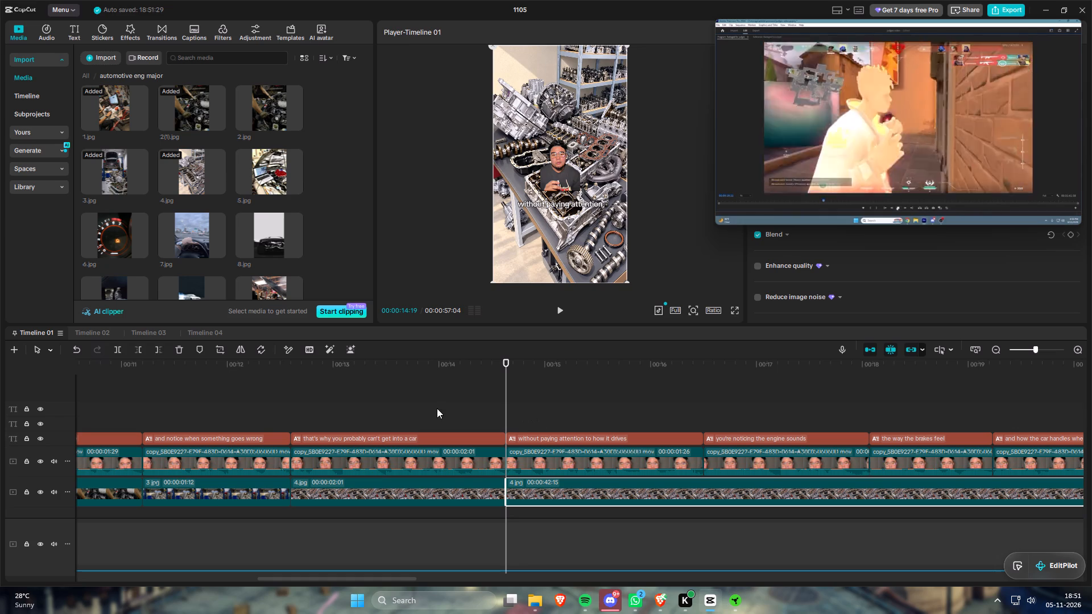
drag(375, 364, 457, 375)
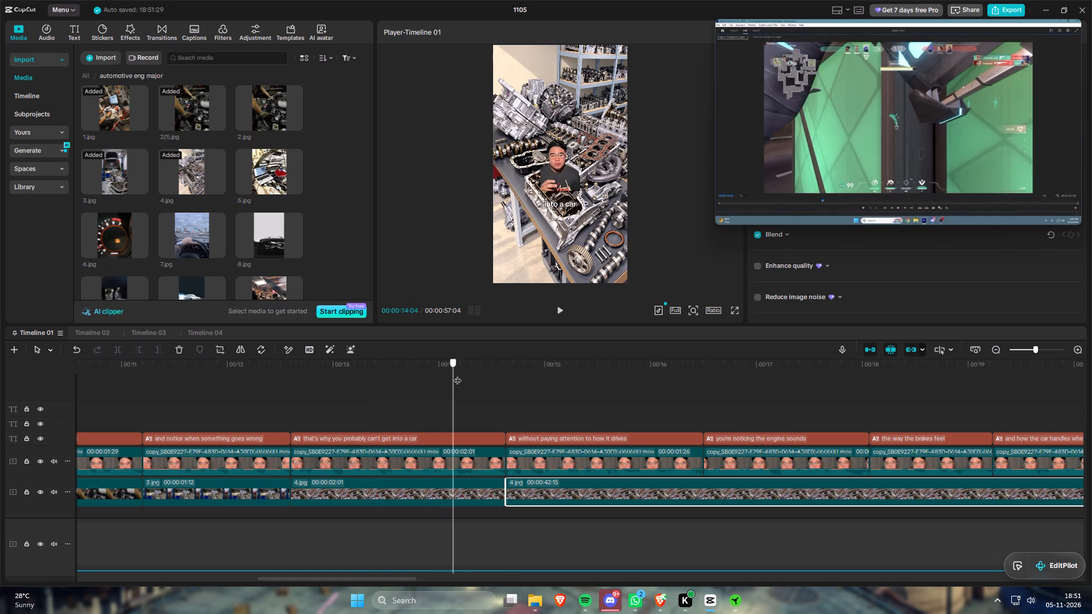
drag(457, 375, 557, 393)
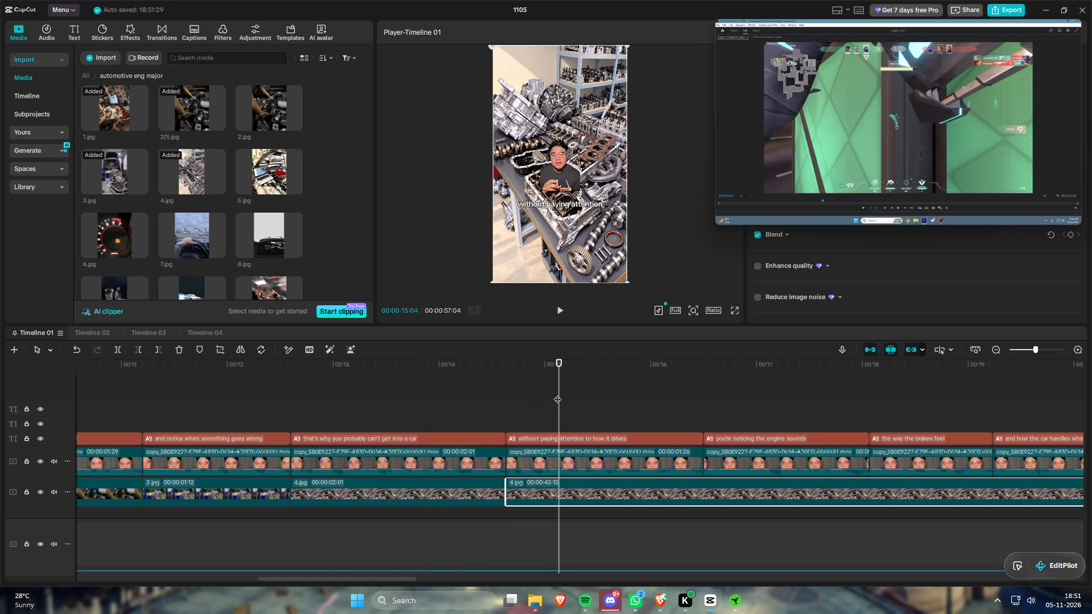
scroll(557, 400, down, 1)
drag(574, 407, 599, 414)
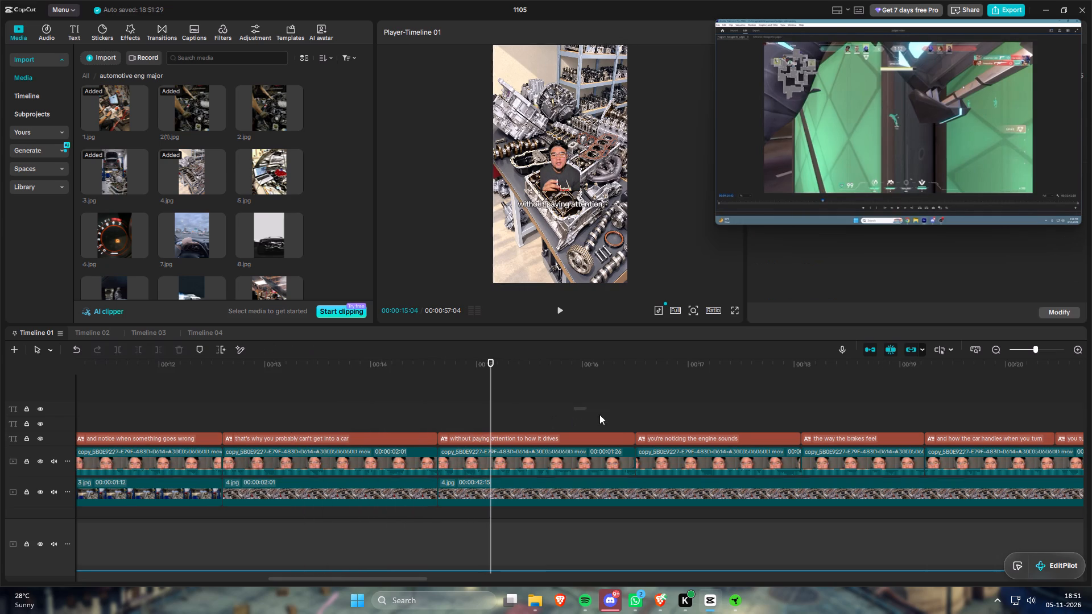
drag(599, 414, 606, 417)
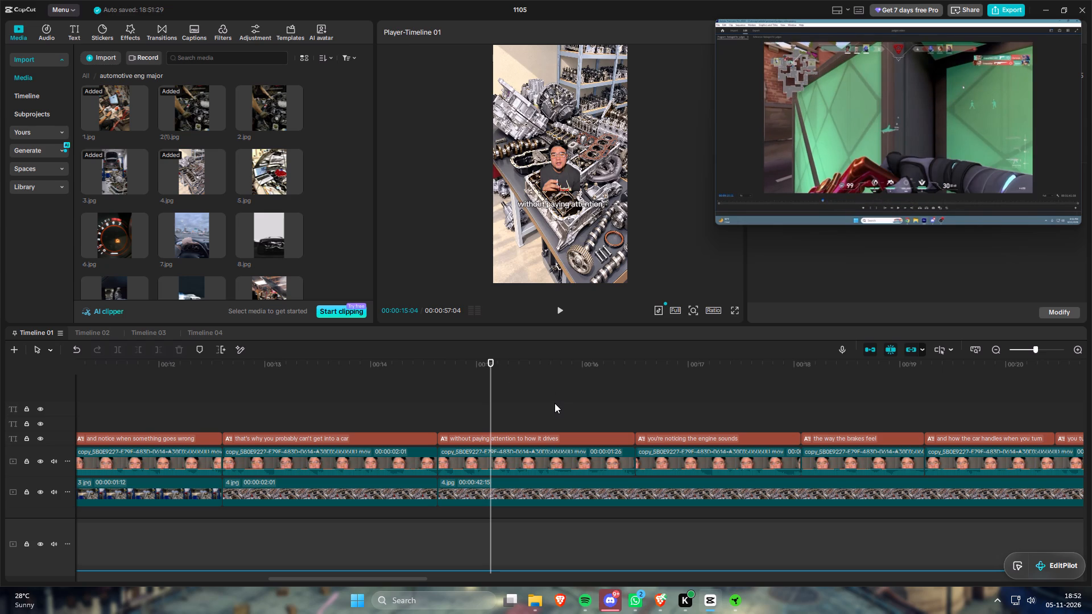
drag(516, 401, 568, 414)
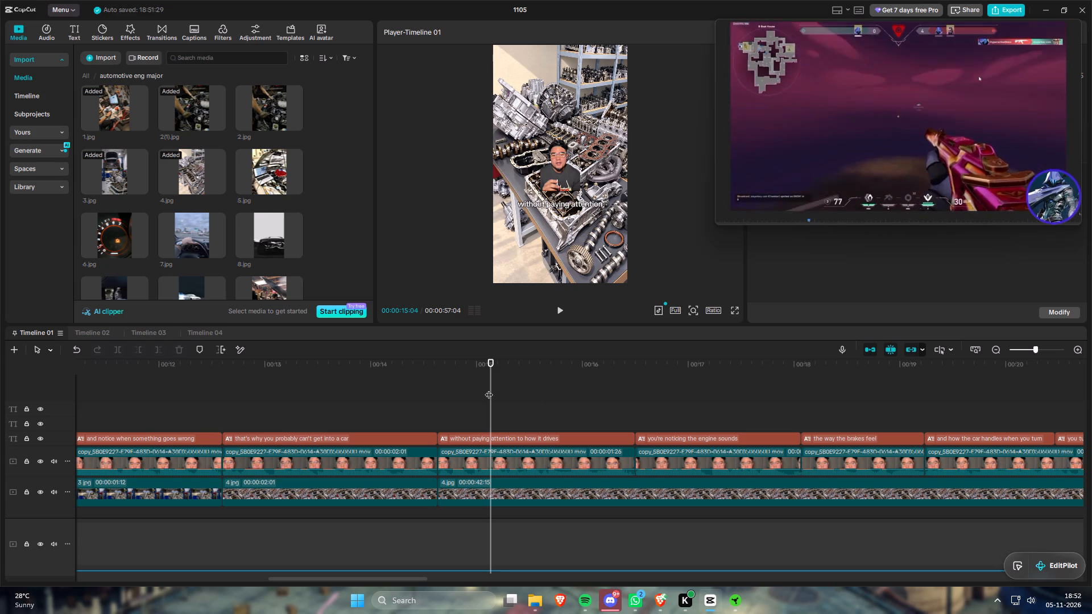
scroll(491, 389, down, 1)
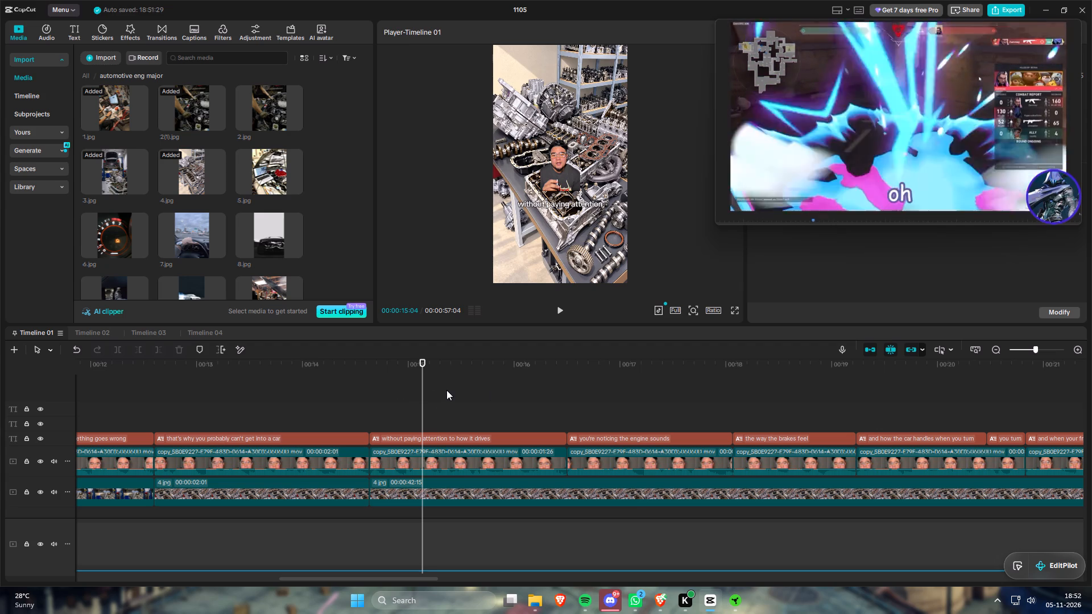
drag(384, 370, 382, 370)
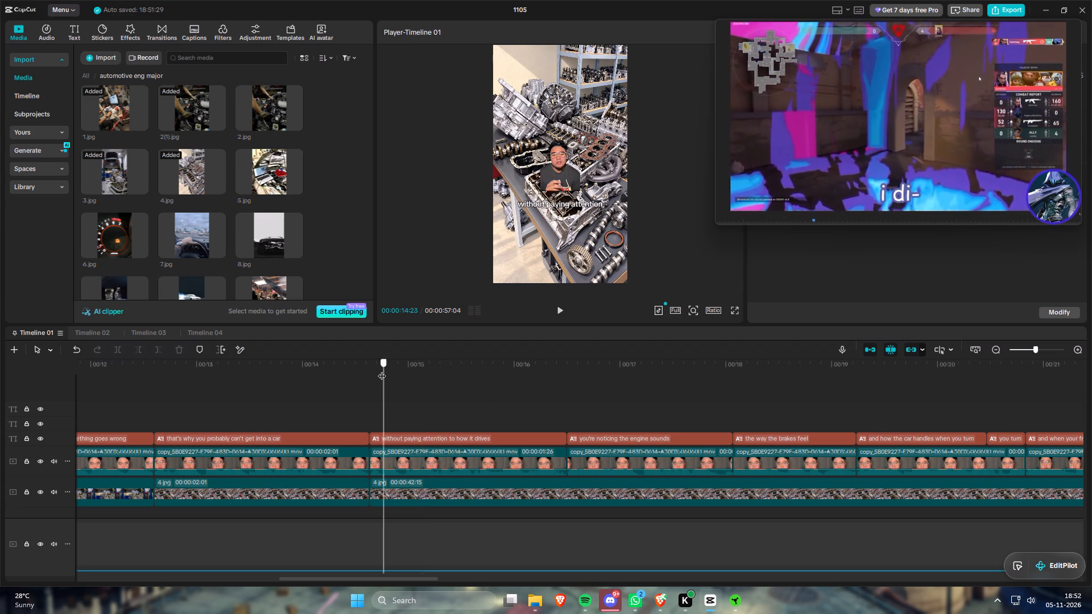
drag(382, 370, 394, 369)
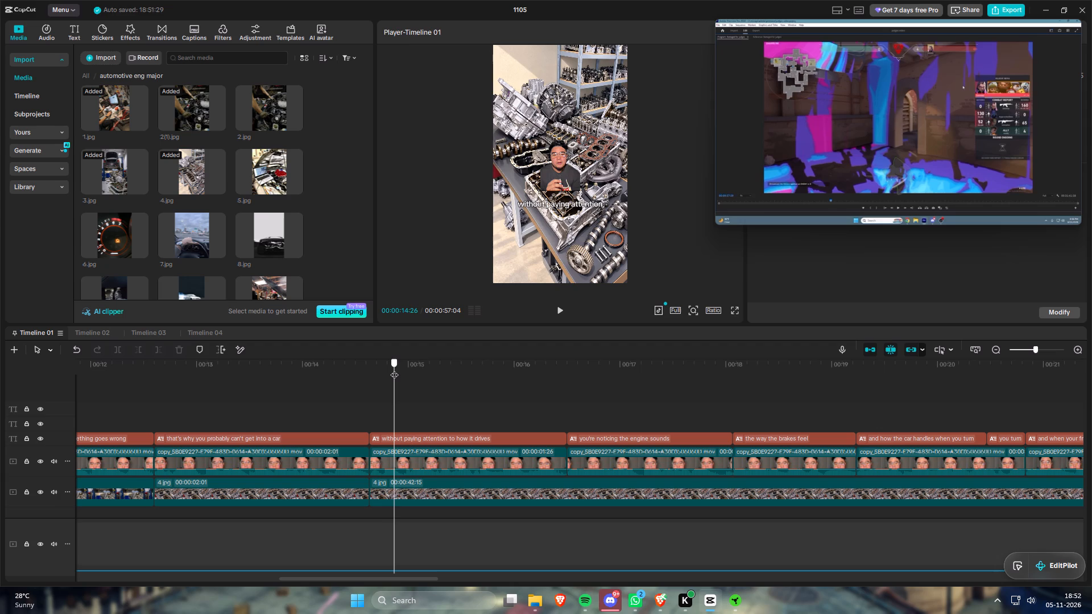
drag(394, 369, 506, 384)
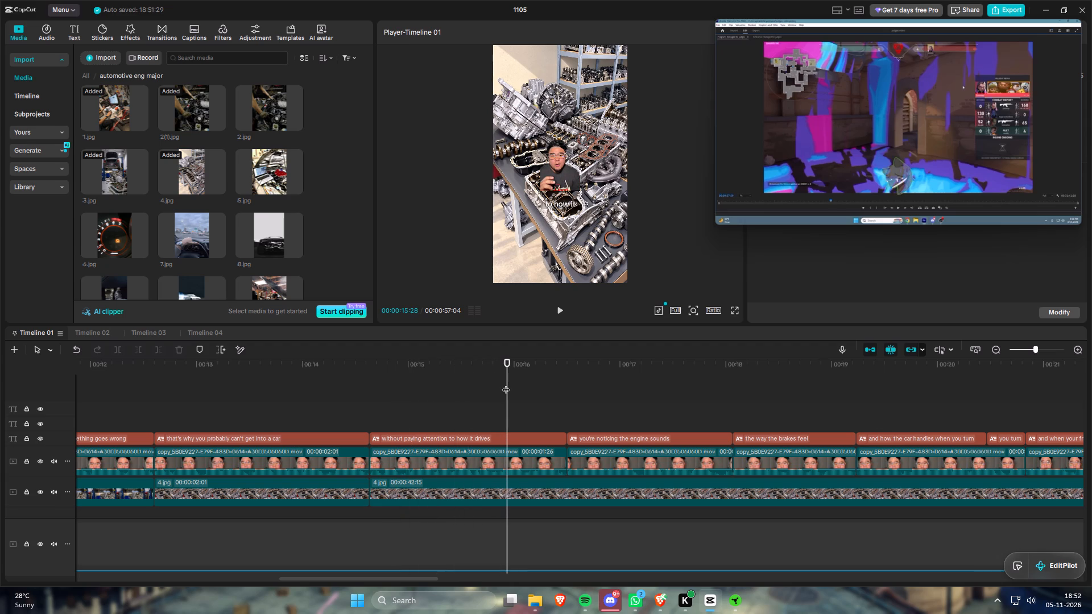
Replace the 4.jpg segment after 00:00:14:19 with 5.jpg.
drag(263, 162, 548, 482)
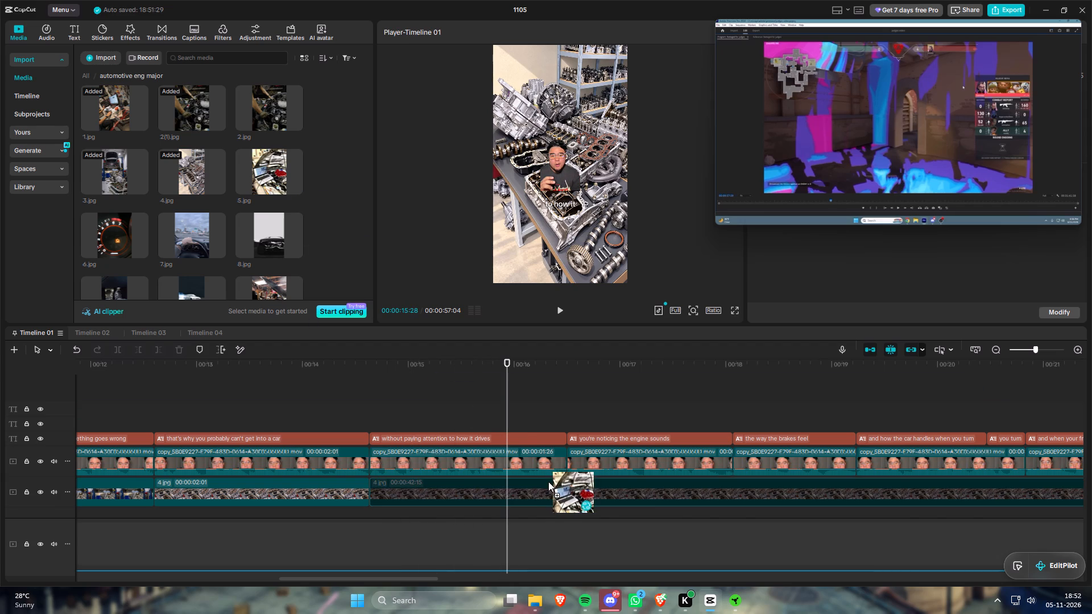
drag(548, 482, 541, 491)
click(595, 417)
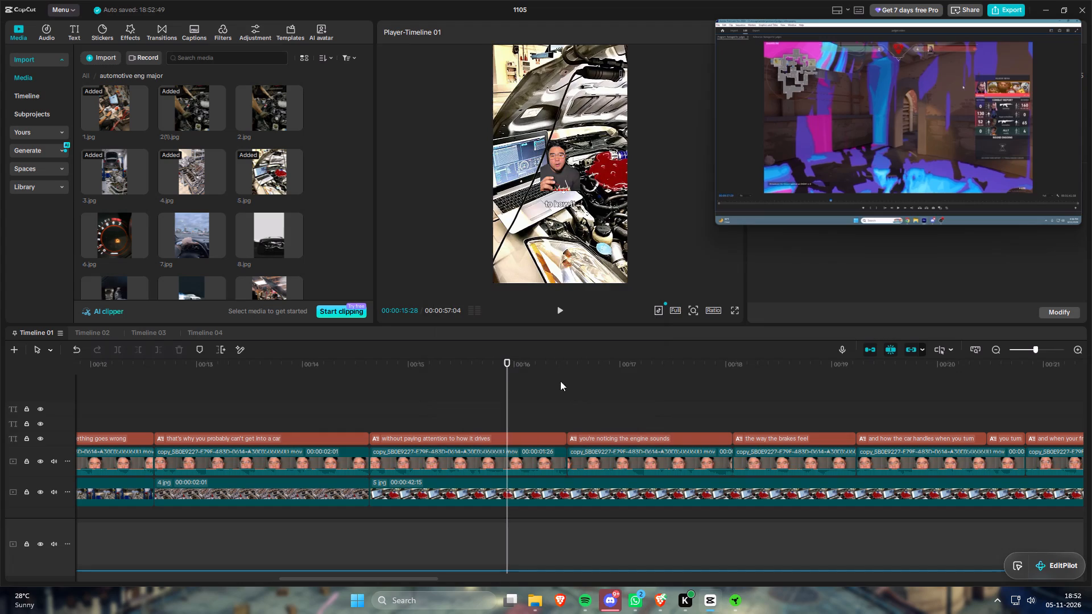
Split the 5.jpg clip at 00:00:16:15, where the "you're noticing the engine sounds" caption starts.
drag(554, 363, 570, 366)
click(598, 492)
key(s)
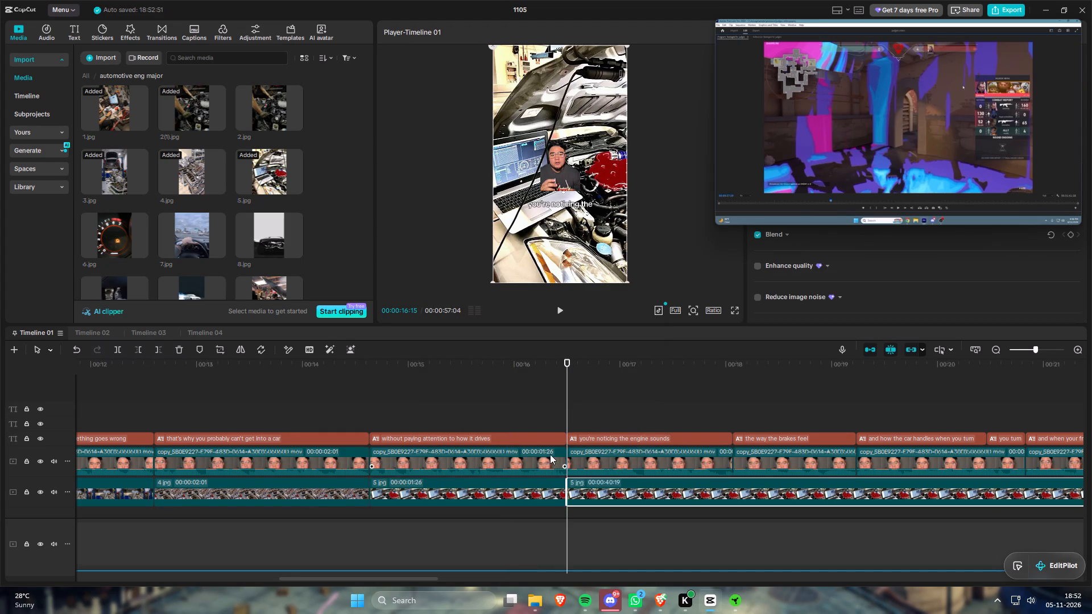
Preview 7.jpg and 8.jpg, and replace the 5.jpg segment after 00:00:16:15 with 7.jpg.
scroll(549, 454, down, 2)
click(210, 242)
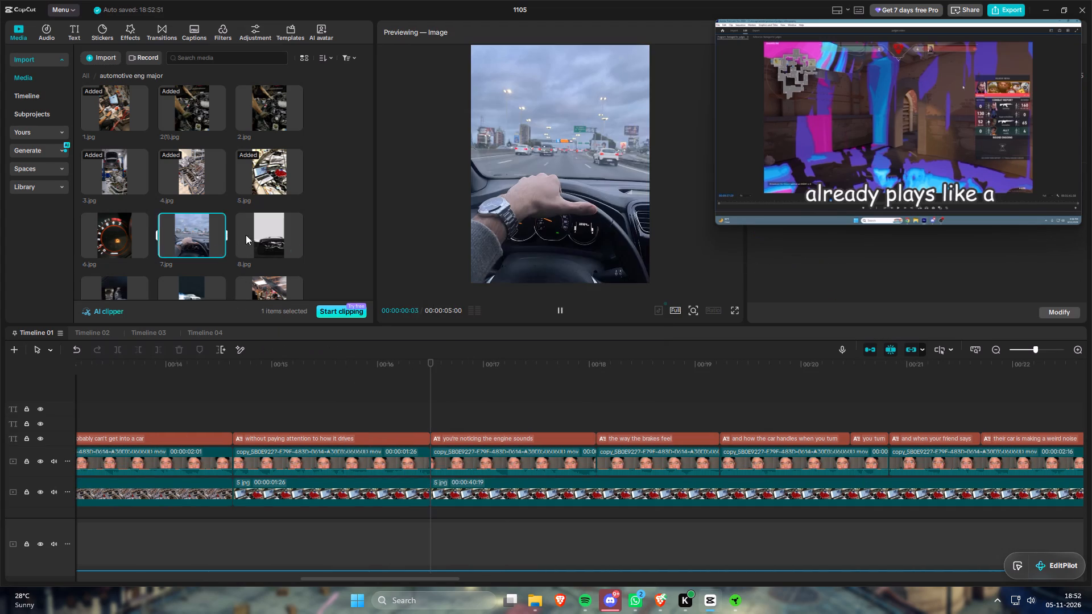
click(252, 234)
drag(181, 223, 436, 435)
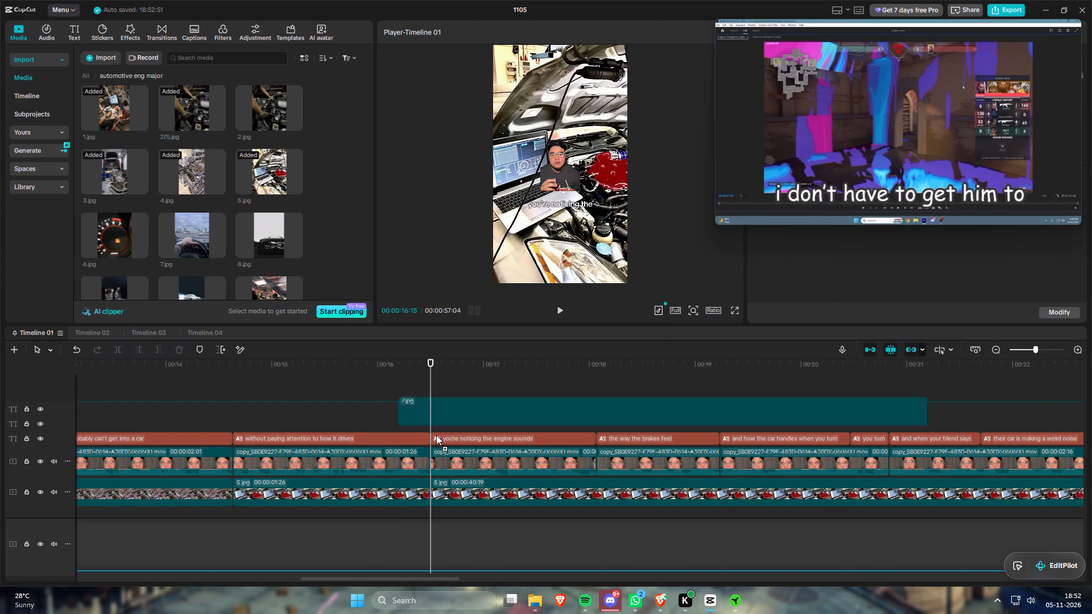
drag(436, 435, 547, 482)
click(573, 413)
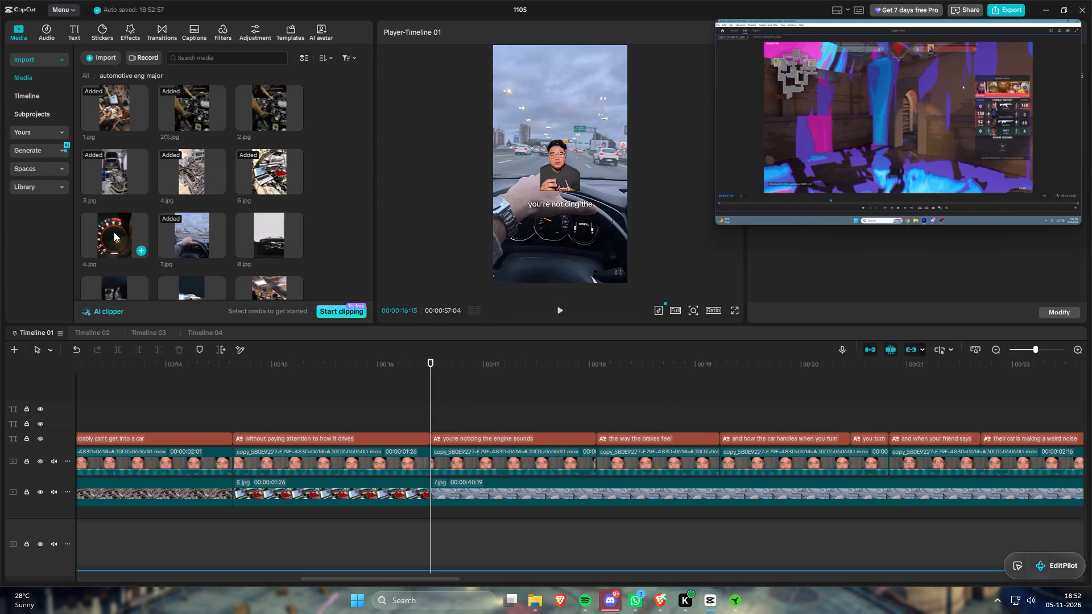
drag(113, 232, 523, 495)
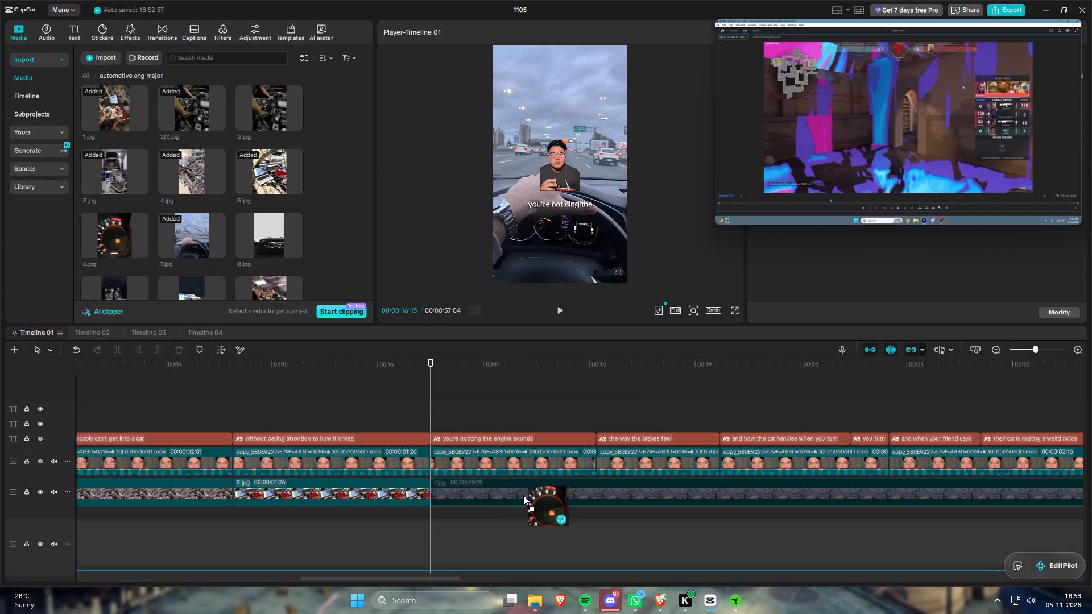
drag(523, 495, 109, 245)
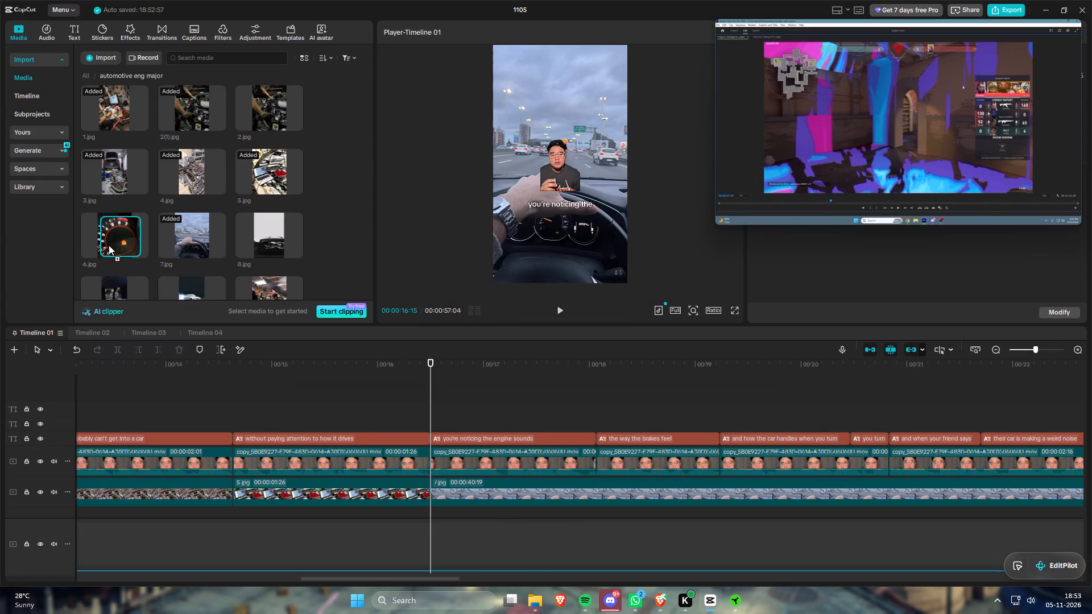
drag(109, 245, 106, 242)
Replace the background segment after 00:00:16:15 with 11.jpg.
scroll(166, 239, down, 1)
click(253, 254)
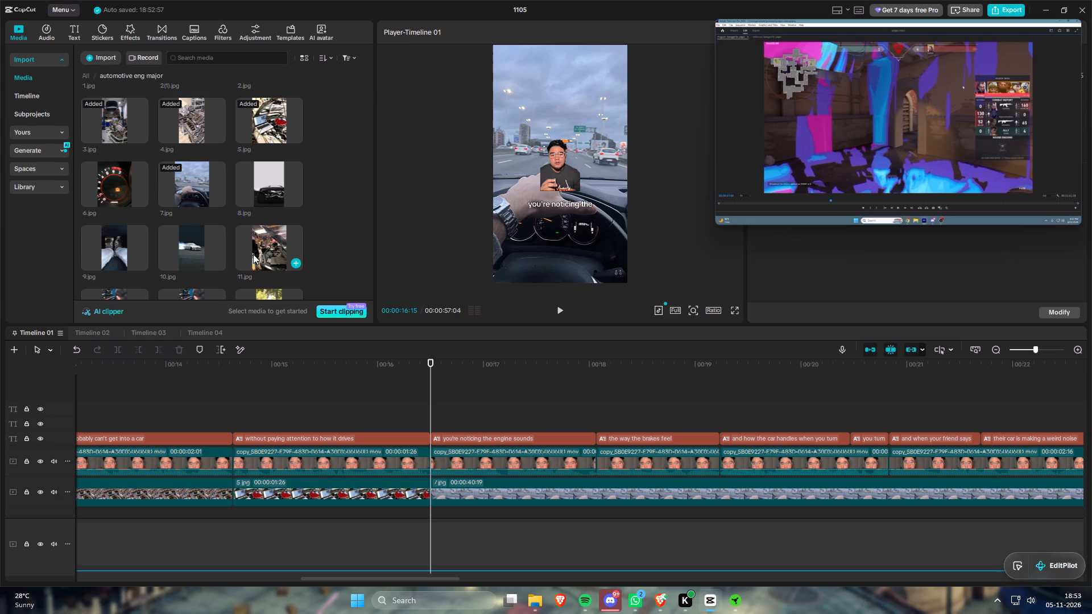
drag(264, 246, 489, 497)
click(576, 414)
Split the 11.jpg clip at 00:00:18:02 and replace the part after the cut with 7.jpg.
click(601, 364)
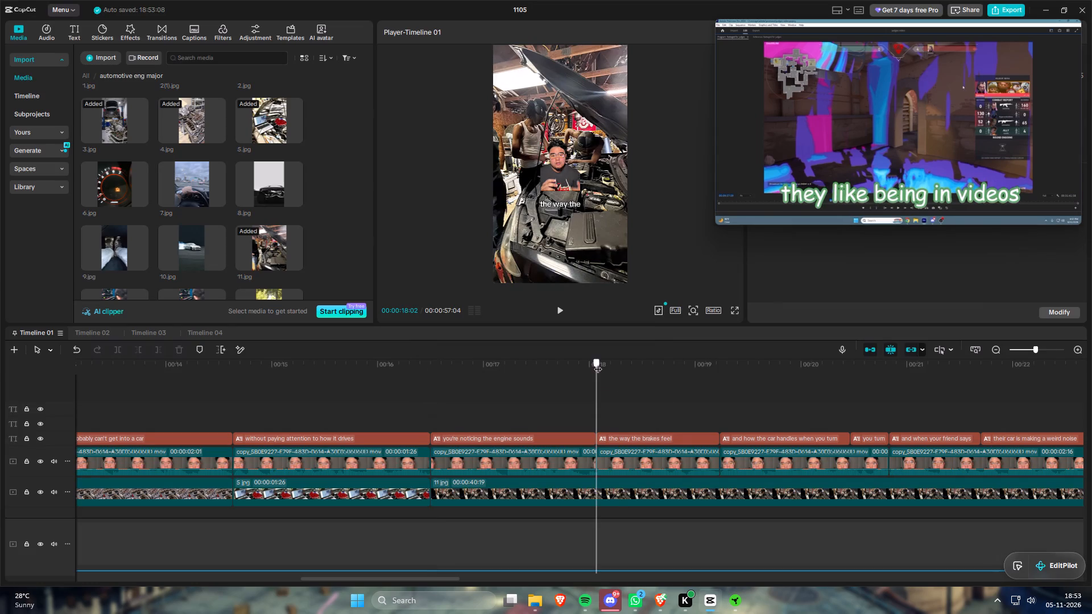
click(614, 492)
key(s)
scroll(487, 444, down, 2)
scroll(188, 248, up, 1)
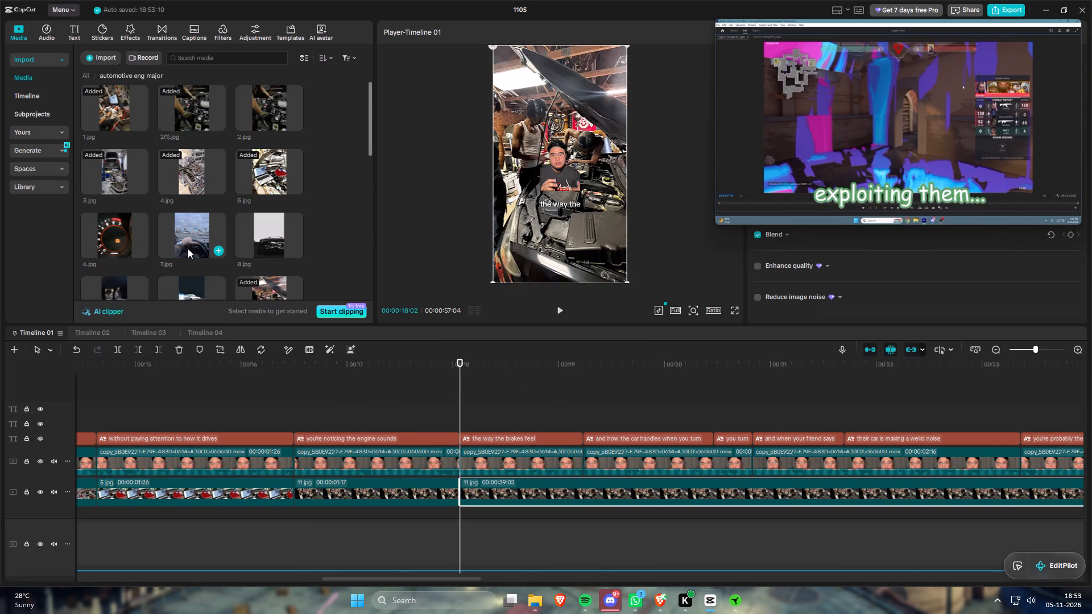
drag(198, 233, 450, 433)
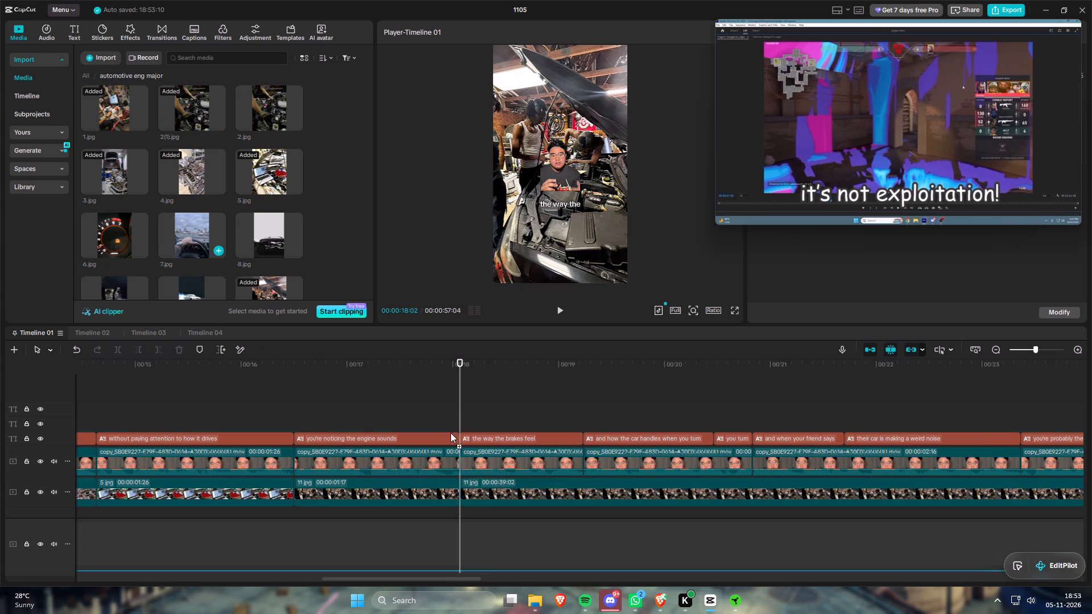
drag(450, 433, 541, 493)
click(575, 413)
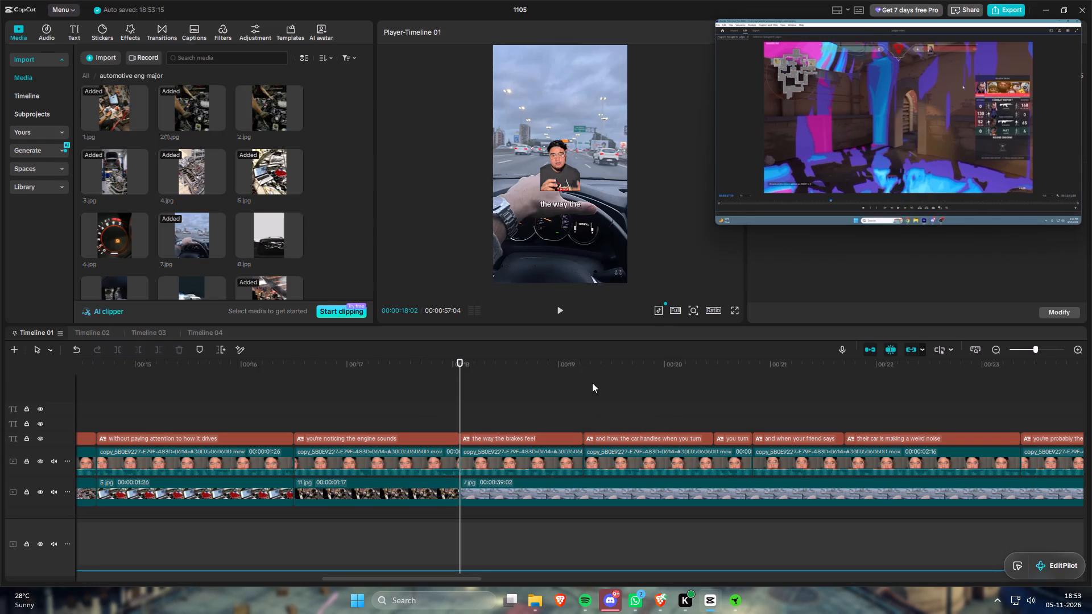
Split the 7.jpg clip at 00:00:19:07 and replace the part before the cut with 6.jpg.
click(581, 367)
click(589, 491)
key(s)
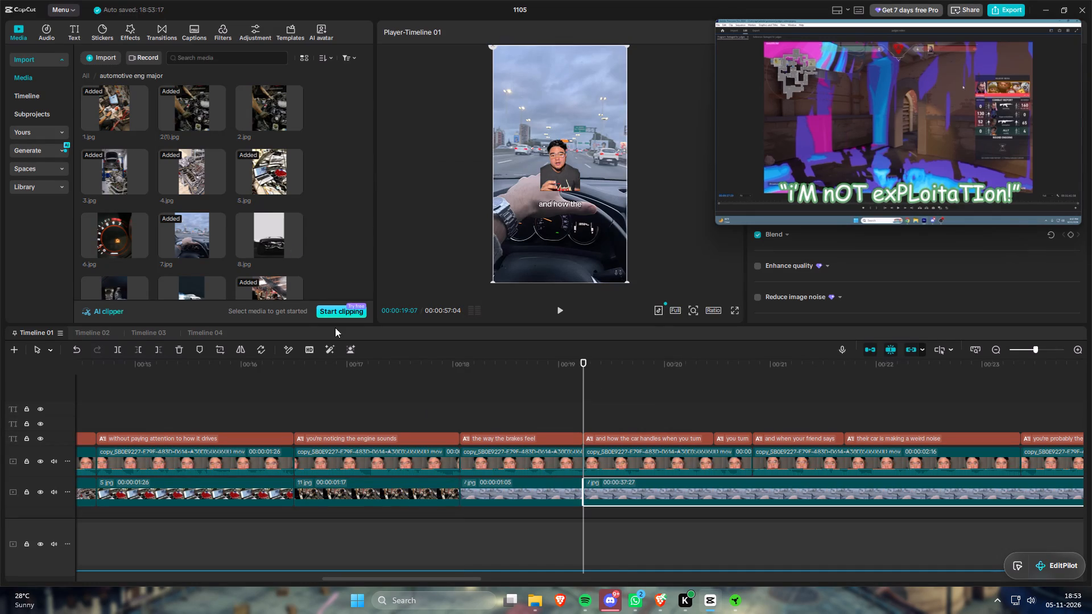
drag(114, 237, 519, 490)
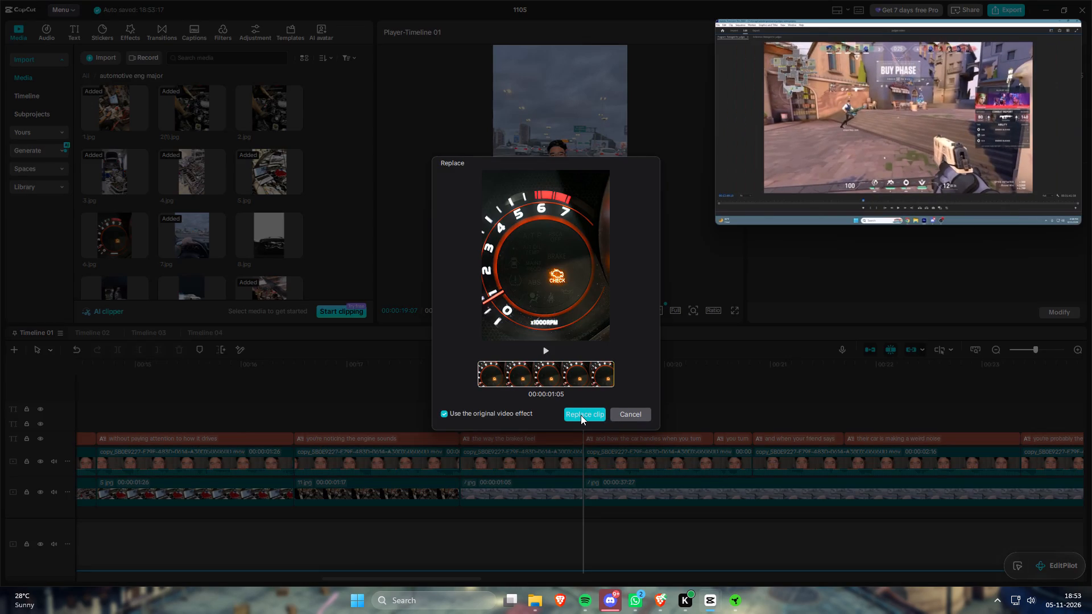
click(581, 415)
Split the 7.jpg clip at 00:00:20:25 and replace the part after the cut with 8.jpg.
drag(540, 372, 633, 387)
scroll(628, 392, down, 2)
drag(553, 370, 613, 380)
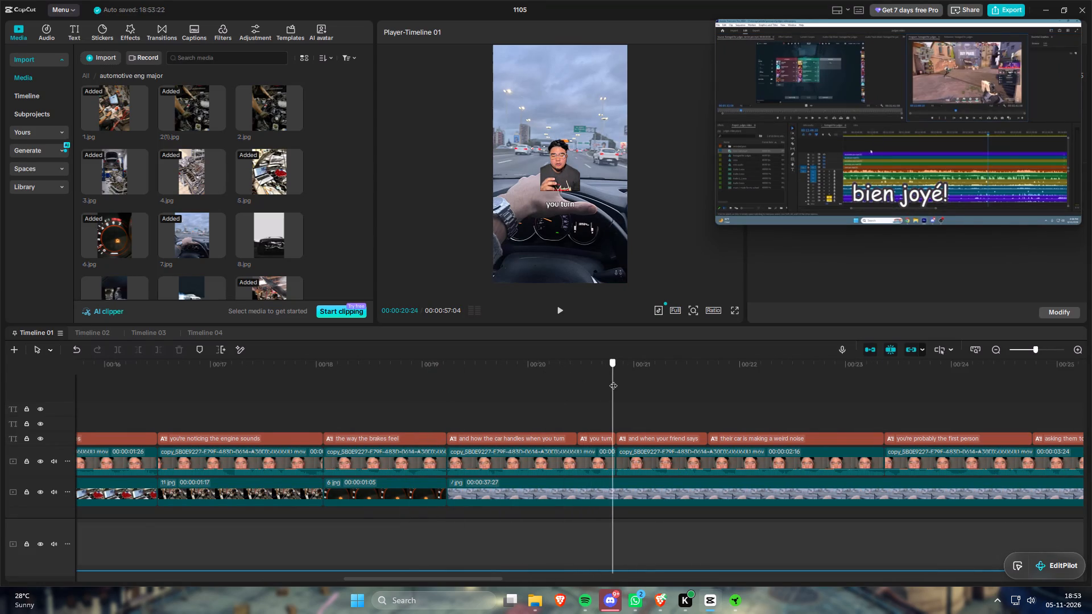
drag(613, 380, 615, 380)
click(651, 498)
key(s)
scroll(568, 484, down, 3)
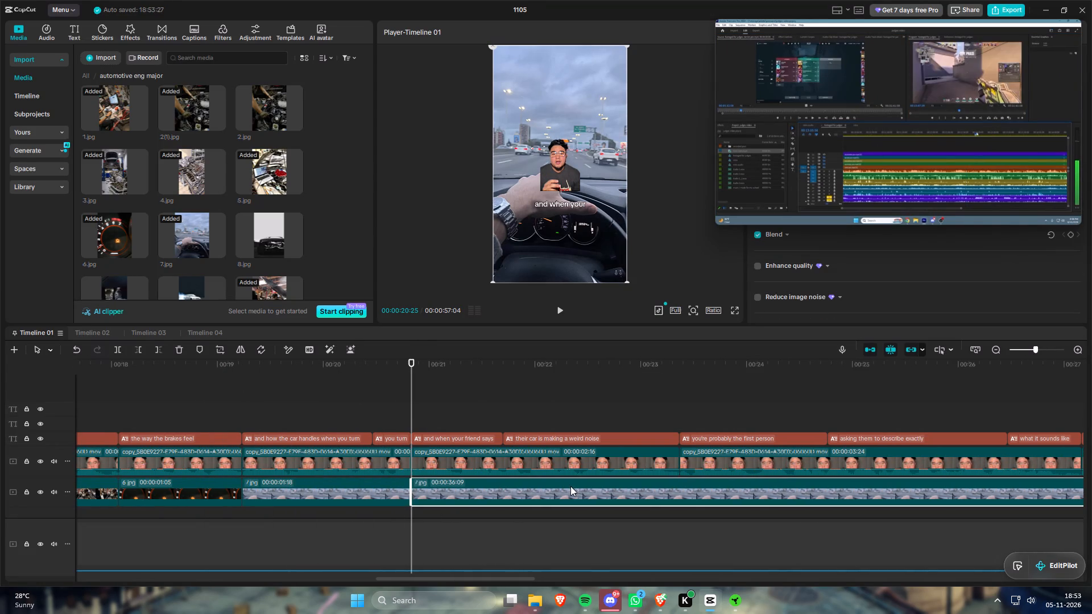
drag(282, 240, 570, 498)
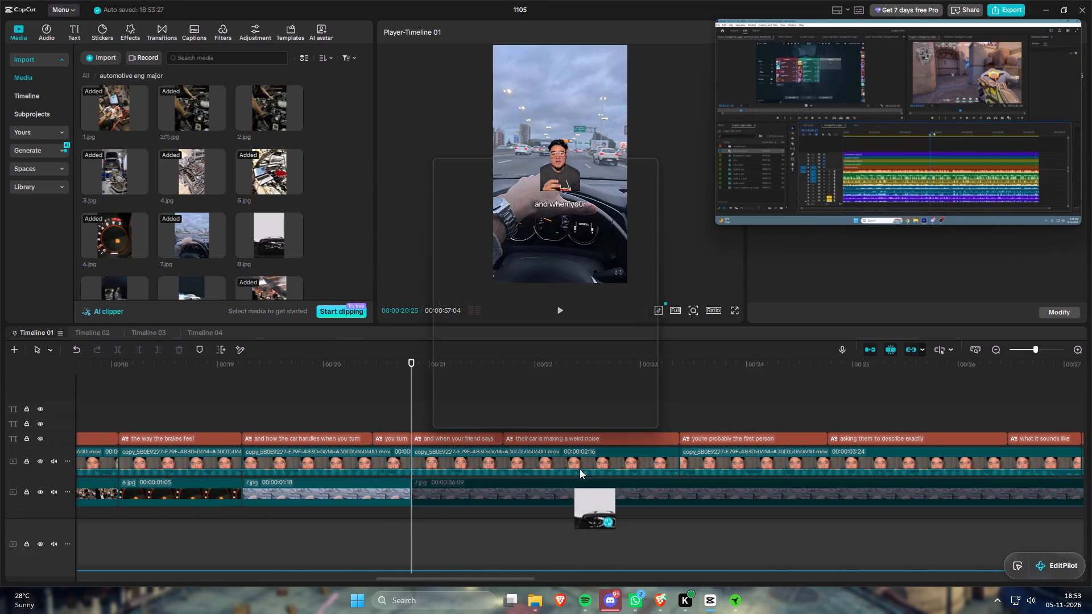
click(589, 411)
Split the 8.jpg background clip at 00:00:23:11, where the caption "you're probably the first person" begins.
drag(664, 365, 679, 367)
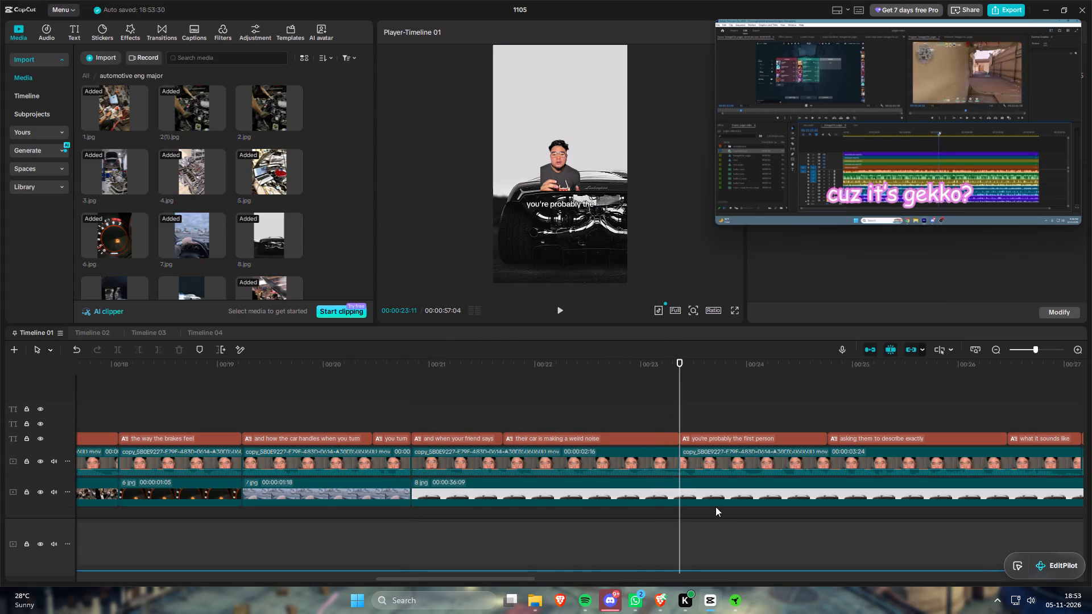
click(715, 497)
key(s)
Replace the 6.jpg background clip under the caption "the way the brakes feel" with 9.jpg.
scroll(504, 449, down, 4)
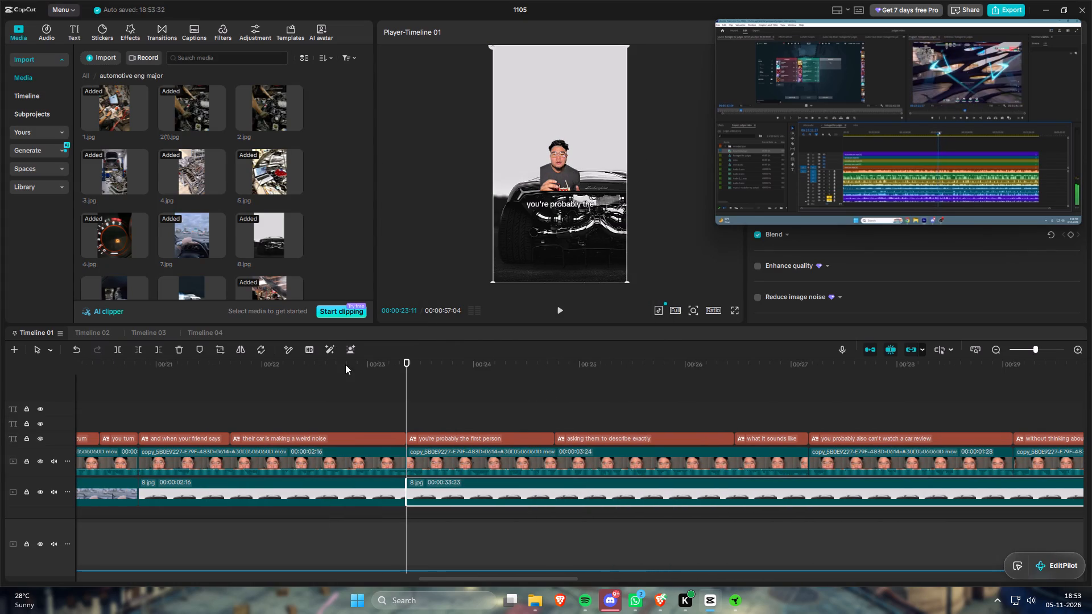
scroll(371, 179, down, 2)
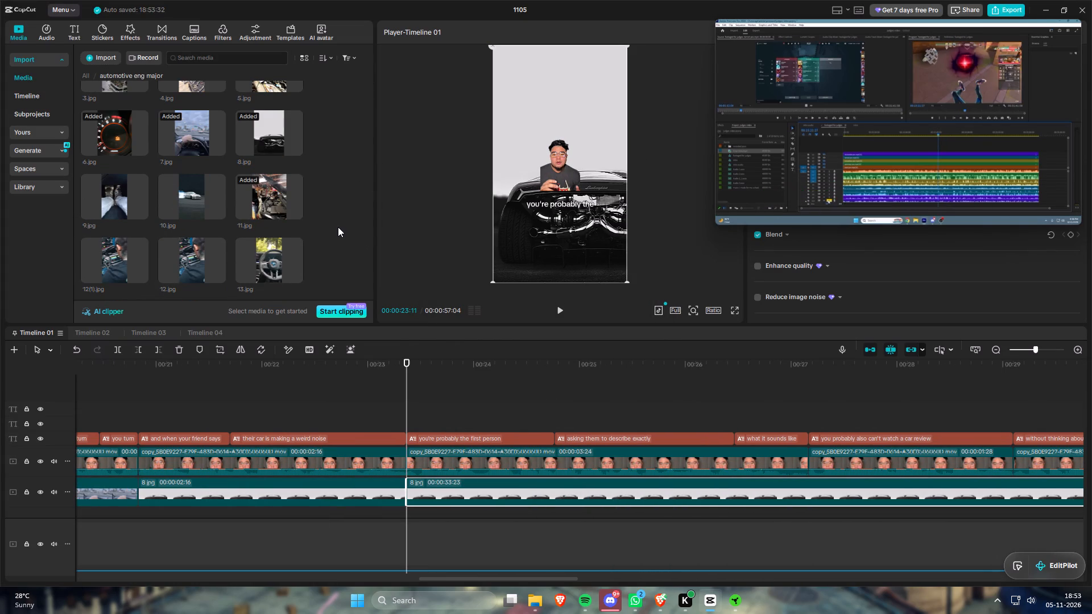
click(108, 191)
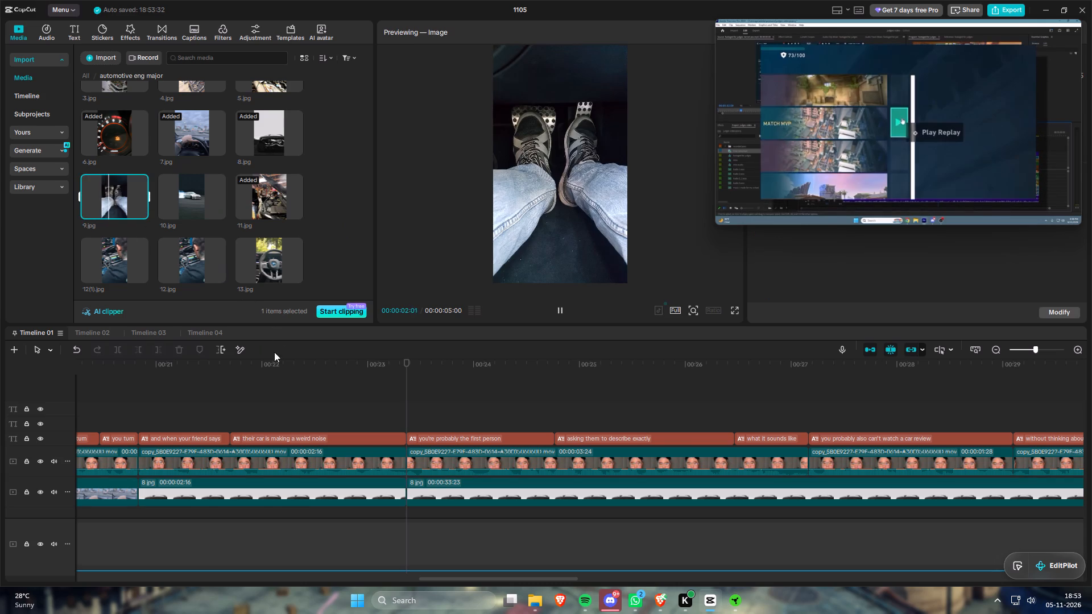
scroll(293, 408, up, 4)
scroll(357, 430, up, 1)
drag(118, 196, 252, 493)
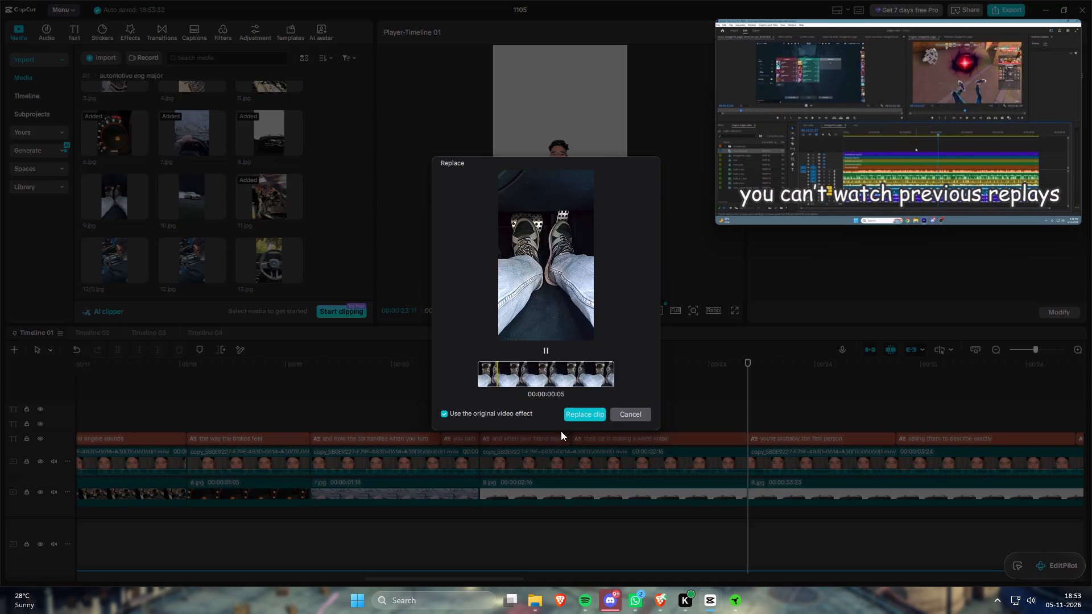
click(572, 413)
Replace the background segment after 00:00:23:11 with 10.jpg.
scroll(488, 414, down, 5)
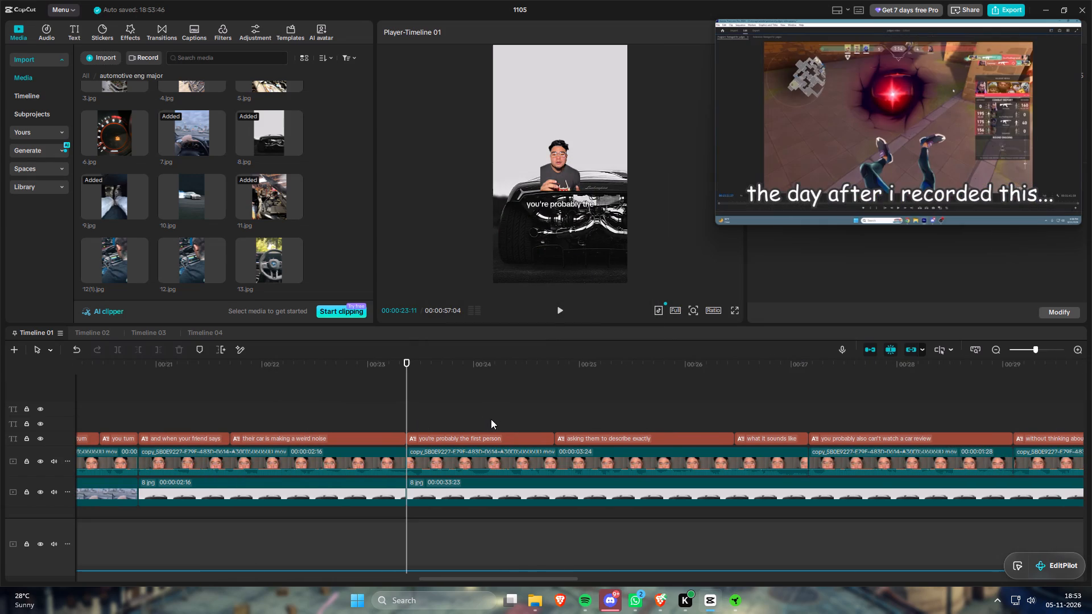
drag(450, 404, 502, 417)
drag(412, 364, 533, 380)
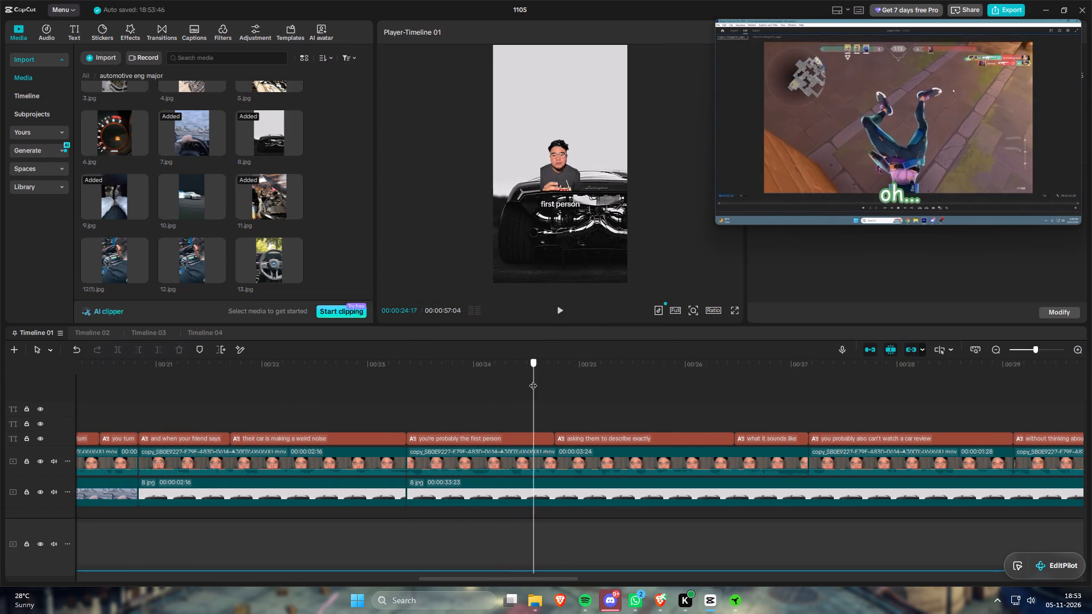
drag(533, 380, 483, 378)
click(187, 197)
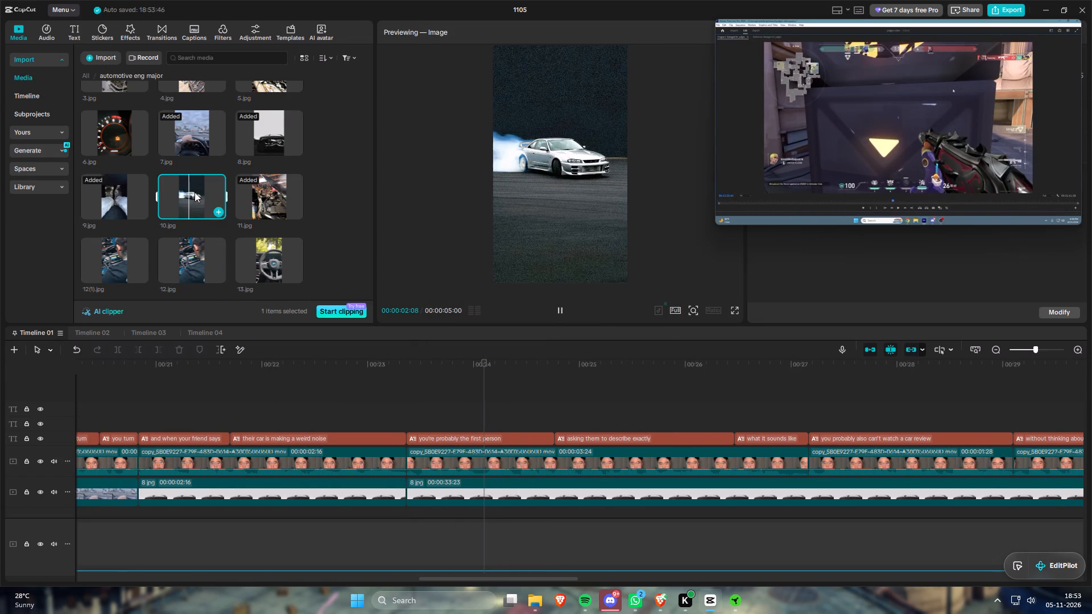
drag(194, 193, 582, 488)
click(586, 412)
Split the 10.jpg clip at 00:00:27:05 and replace the part after the cut with 12(1).jpg.
scroll(573, 417, down, 2)
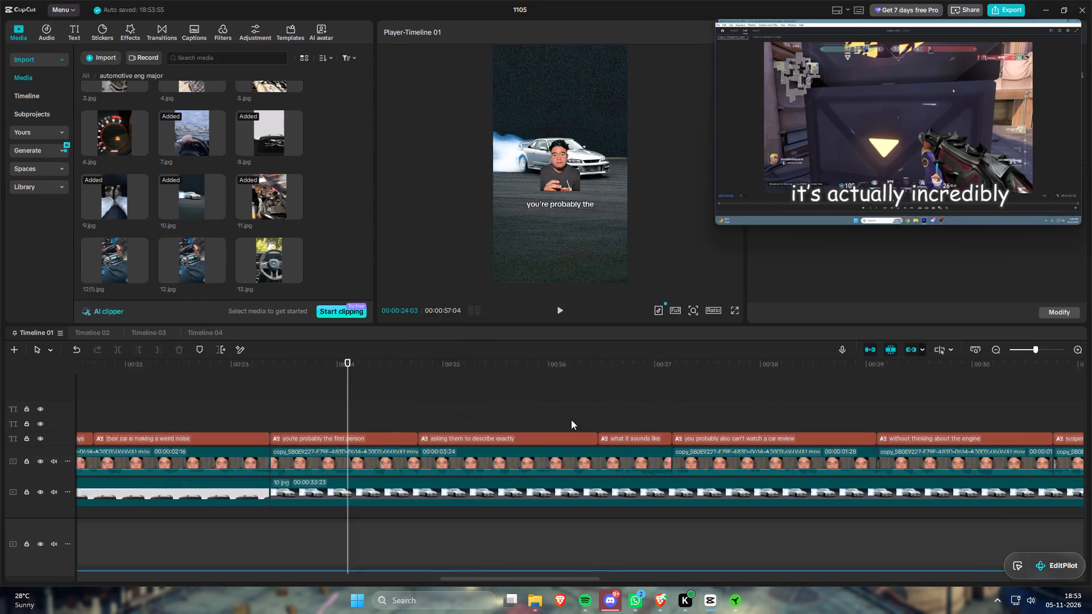
scroll(571, 420, down, 1)
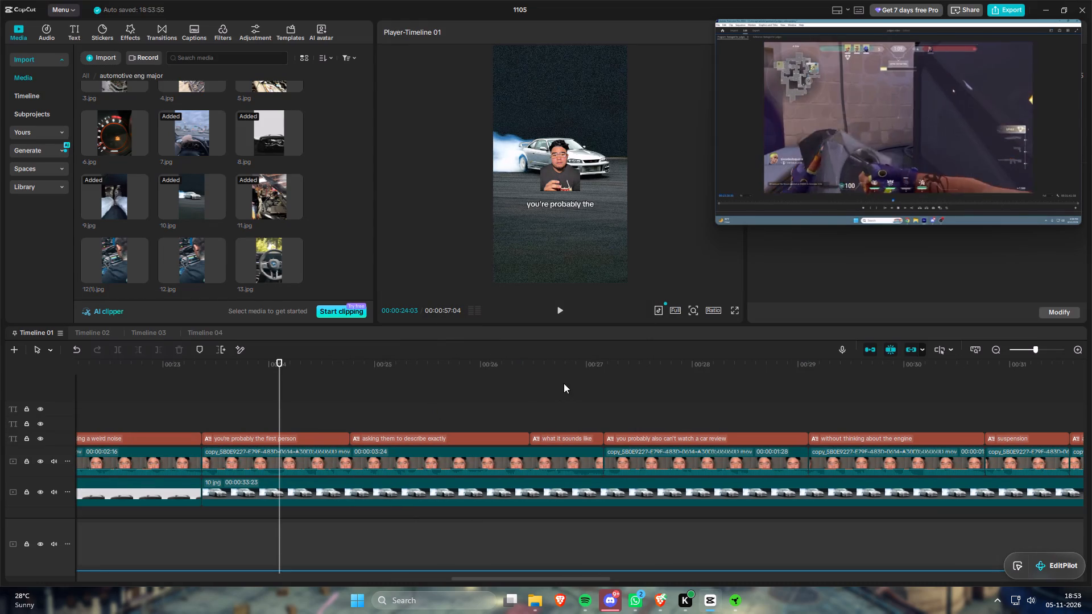
drag(593, 364, 613, 368)
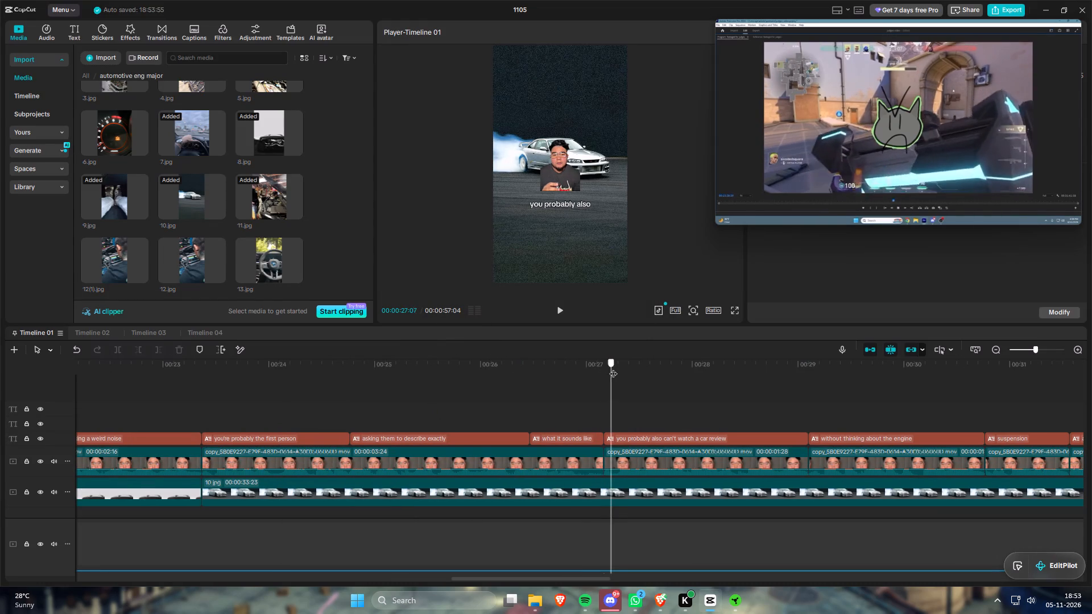
drag(613, 368, 602, 371)
click(635, 493)
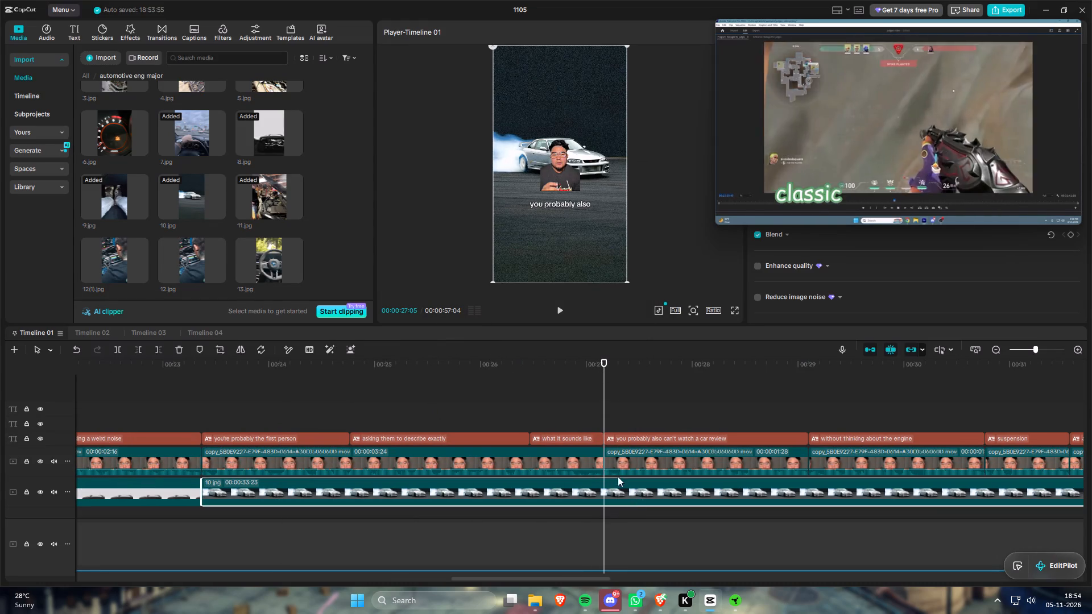
key(s)
scroll(517, 408, down, 2)
drag(118, 255, 524, 488)
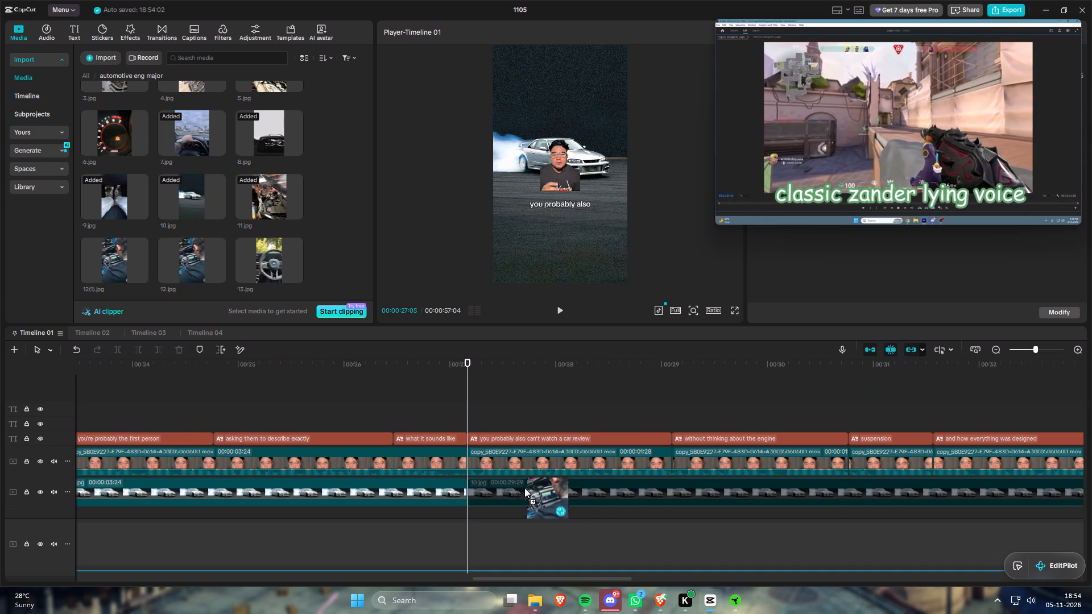
drag(524, 488, 543, 495)
click(579, 413)
Split the 12(1).jpg clip at 00:00:29:03 and replace the part after the cut with 14.jpg.
scroll(498, 434, down, 2)
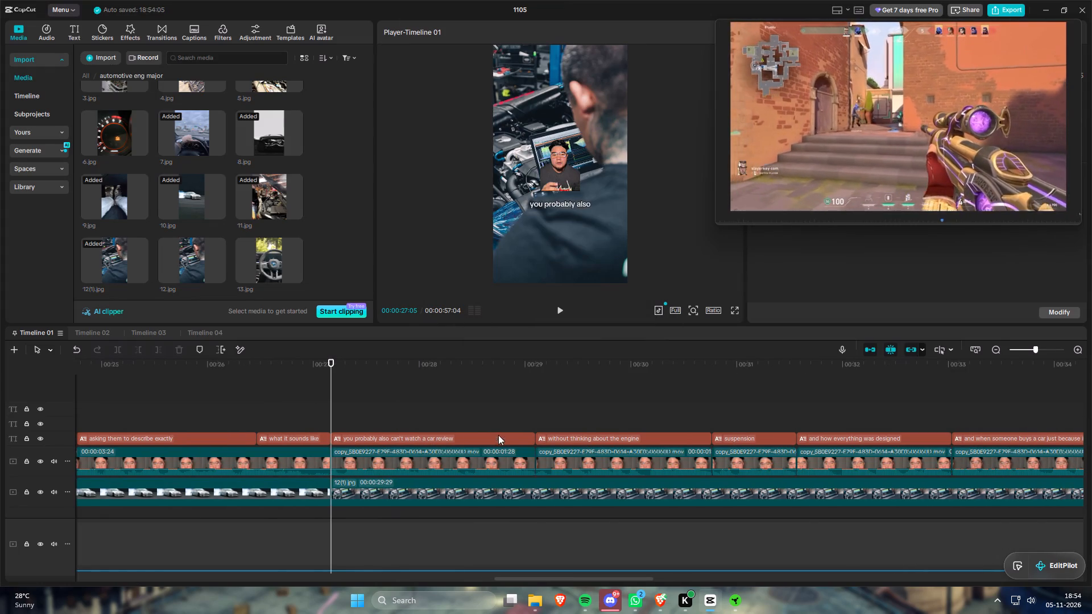
click(534, 366)
click(601, 494)
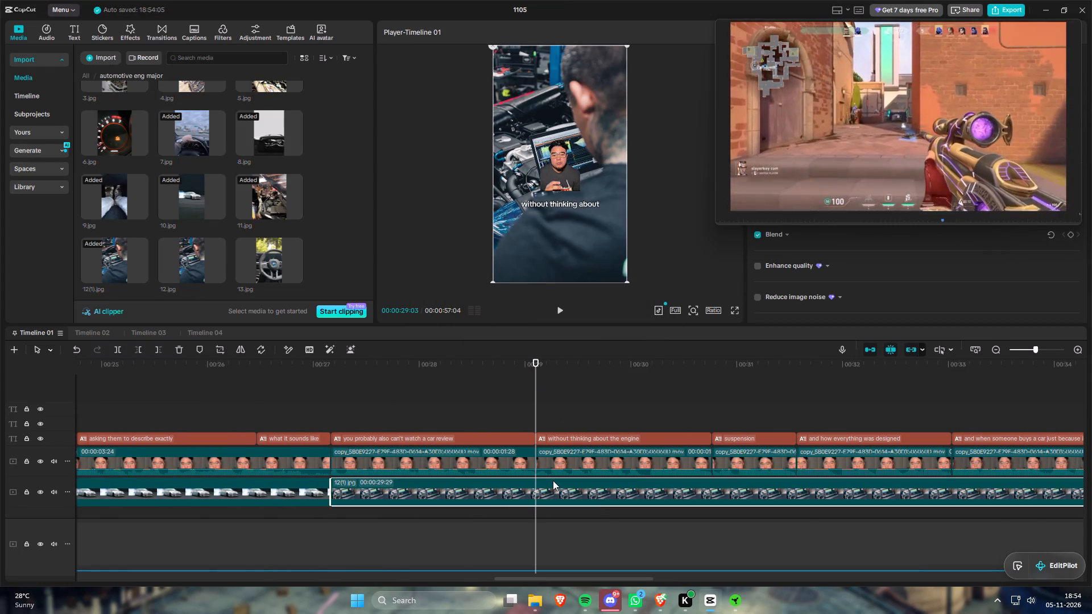
scroll(522, 471, down, 2)
scroll(457, 437, down, 1)
scroll(307, 248, down, 2)
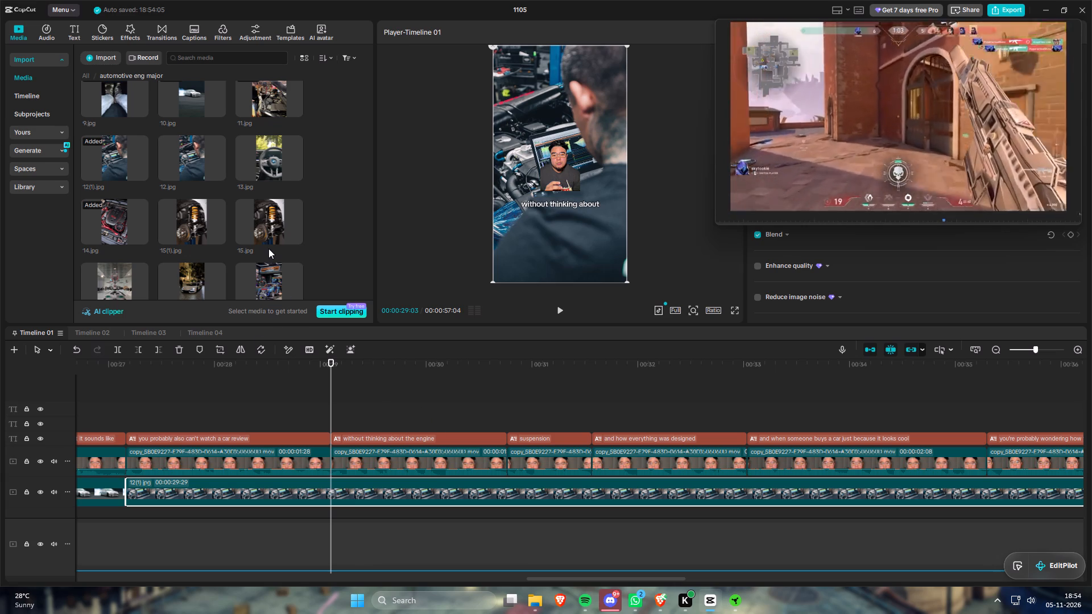
key(s)
drag(107, 214, 430, 493)
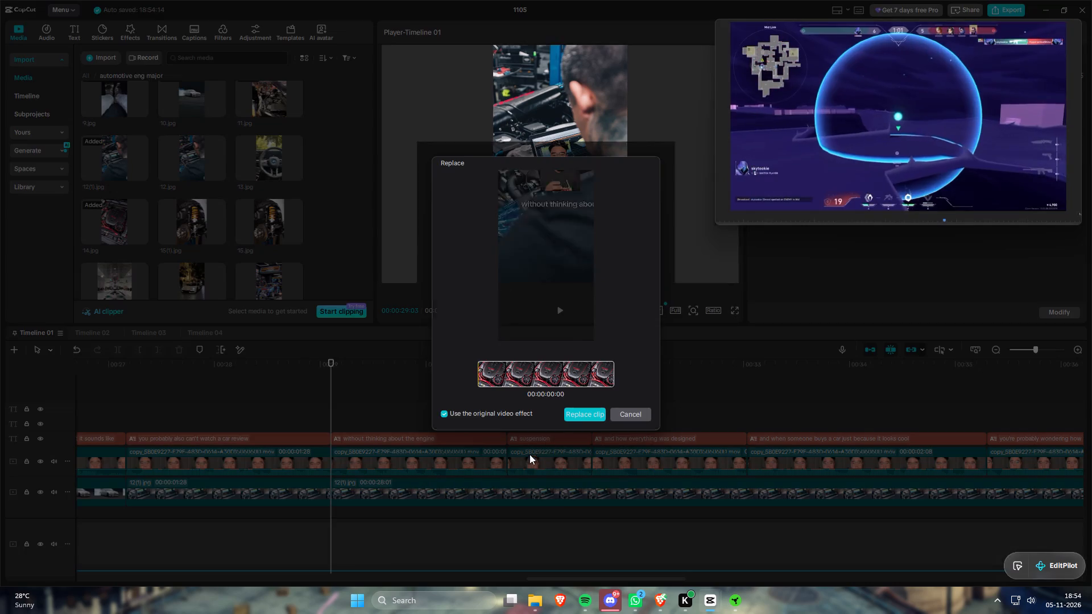
click(580, 417)
Split the 14.jpg clip at 00:00:30:23 and replace the part after the cut with 15(1).jpg.
click(507, 367)
click(553, 486)
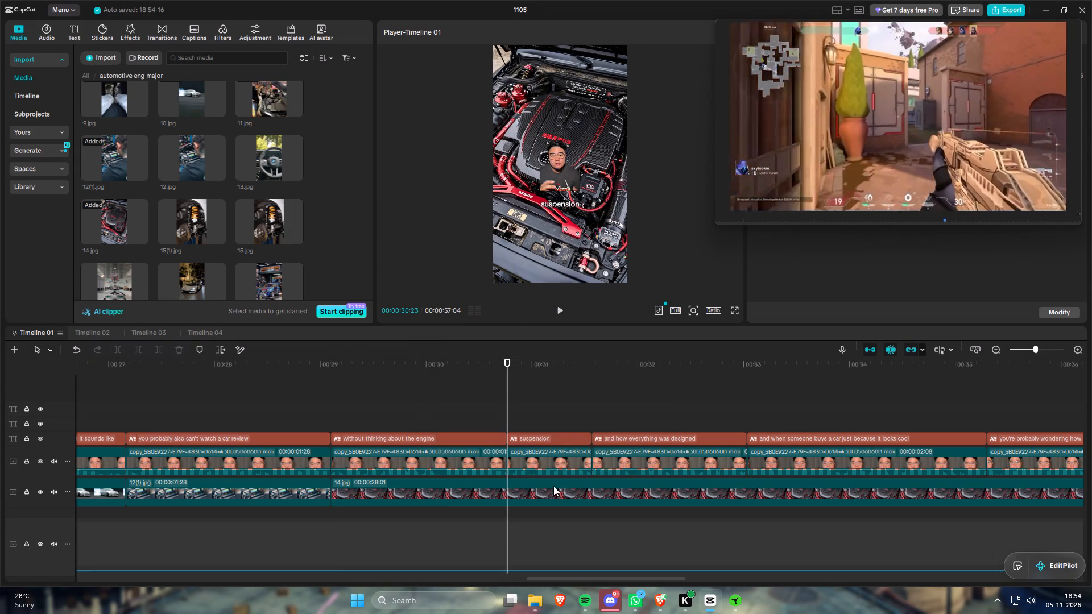
key(s)
drag(178, 231, 538, 486)
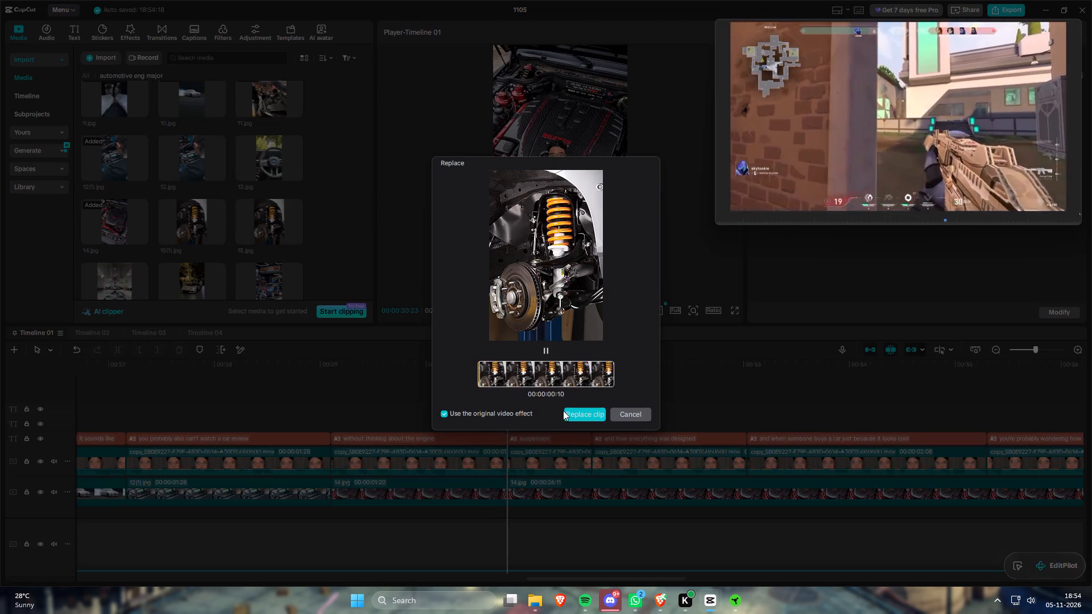
click(576, 414)
Split the 15(1).jpg clip at 00:00:31:17 and replace the part after the cut with 16.jpg.
scroll(563, 429, down, 2)
scroll(126, 232, down, 1)
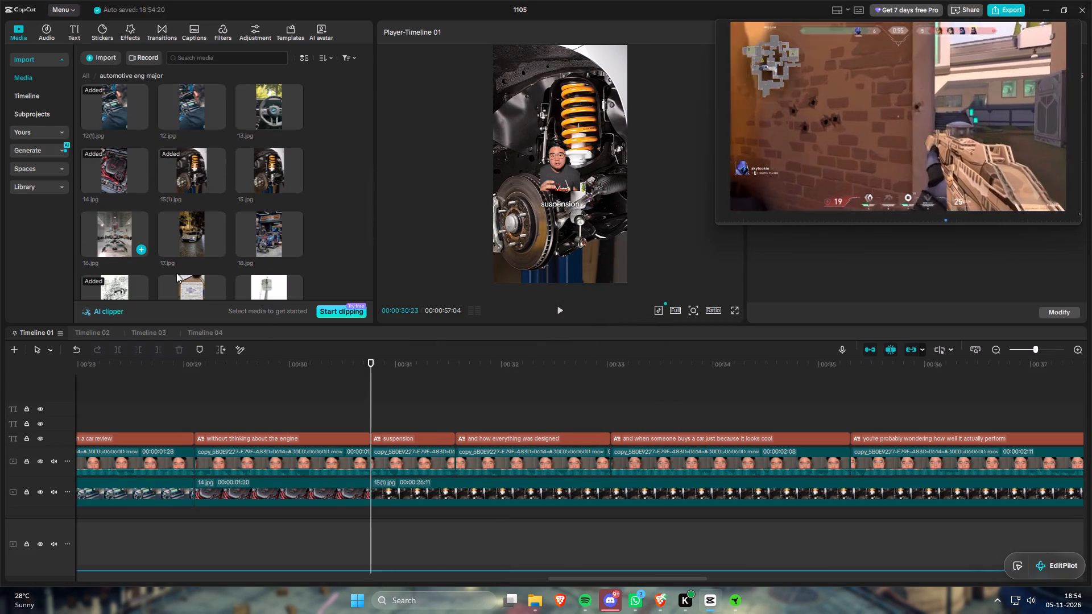
drag(442, 367, 456, 371)
click(498, 493)
key(s)
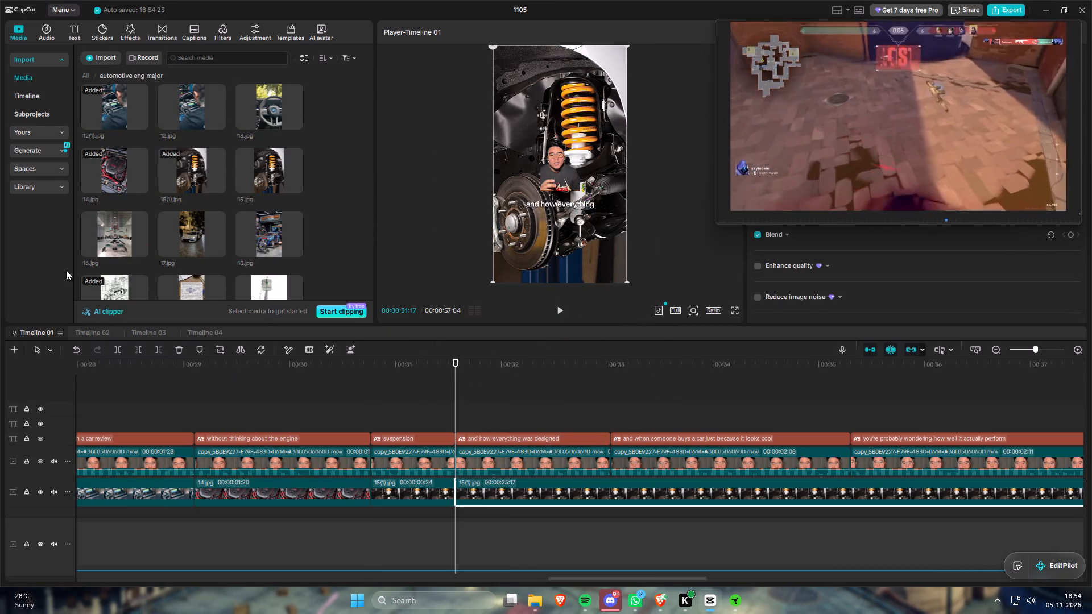
drag(114, 240, 495, 496)
click(573, 413)
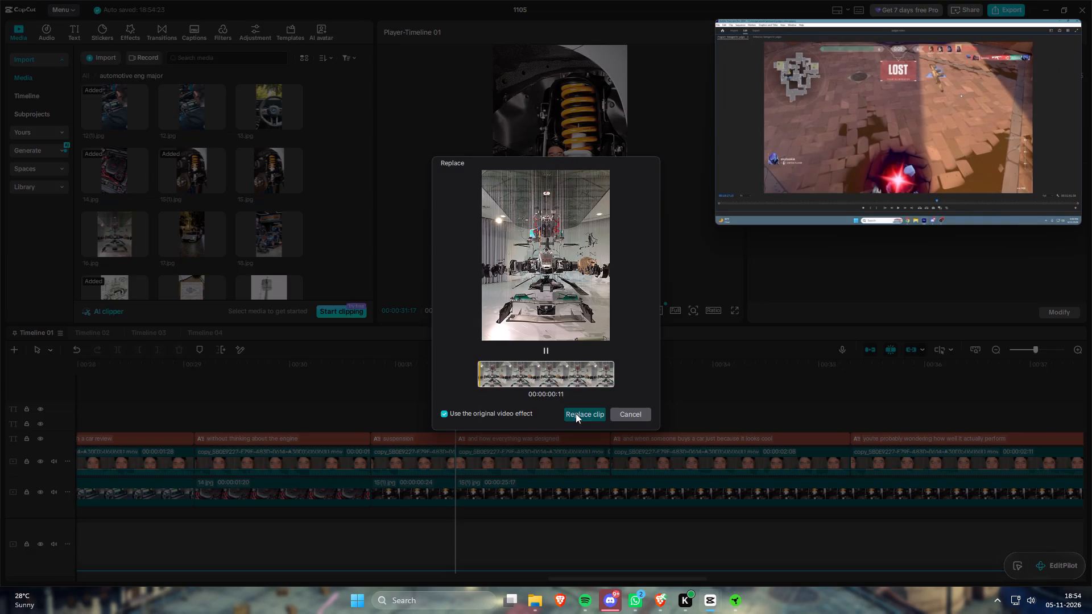
Split the 16.jpg clip at 00:00:33:01 and replace the part after the cut with 17.jpg.
scroll(597, 385, down, 2)
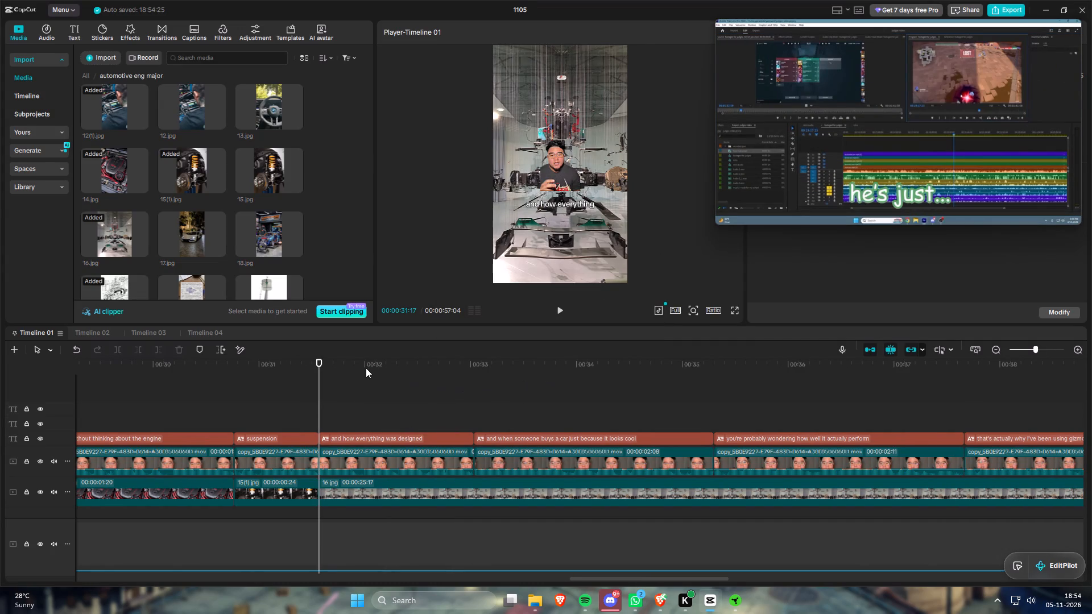
drag(389, 375, 438, 380)
drag(452, 359, 475, 366)
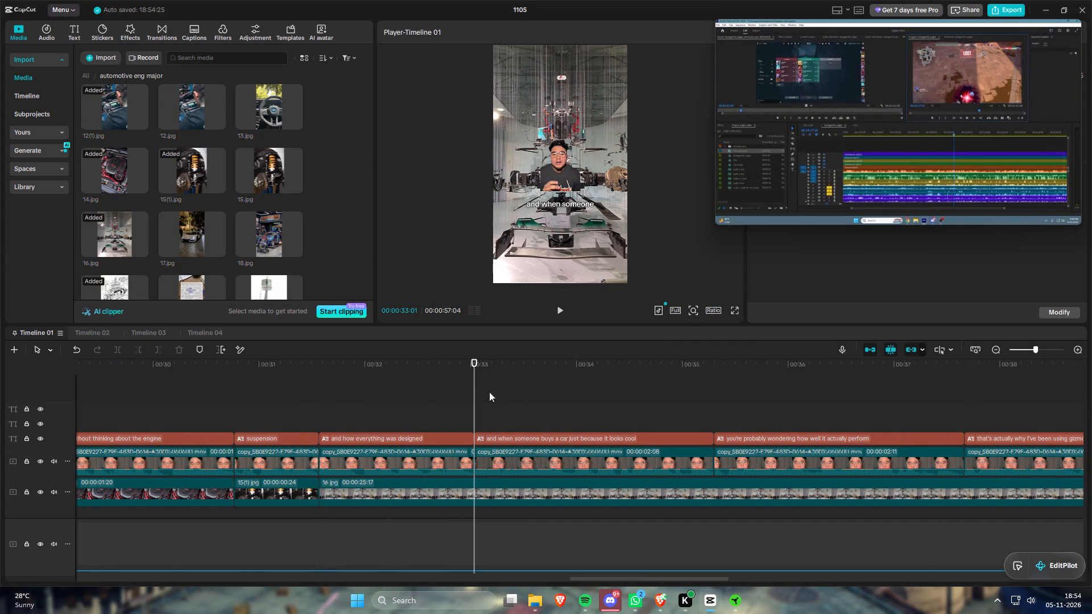
click(556, 487)
key(s)
scroll(541, 468, down, 2)
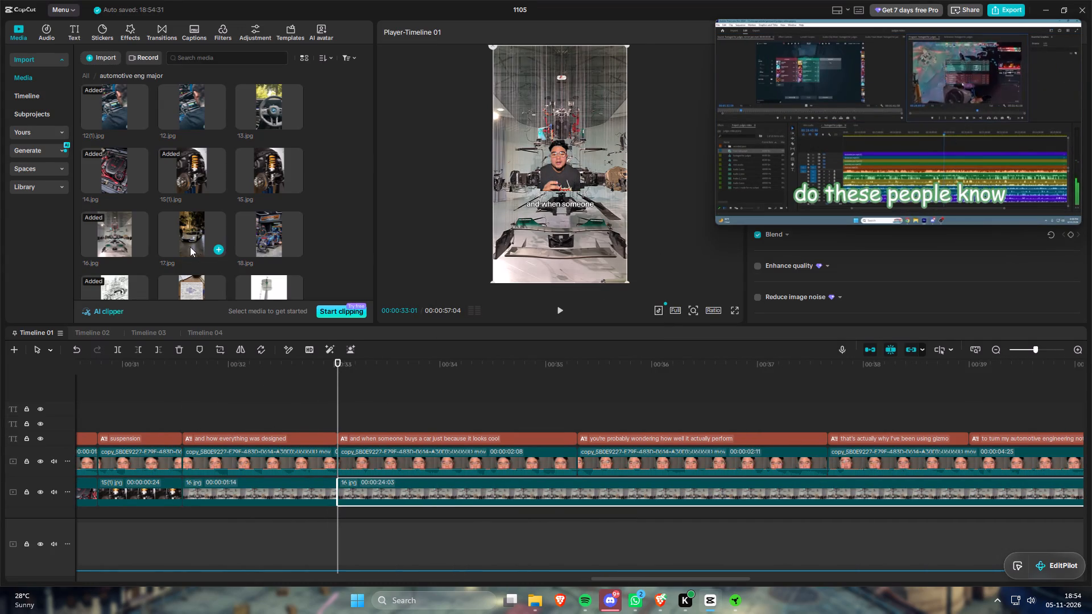
drag(176, 231, 516, 488)
click(598, 416)
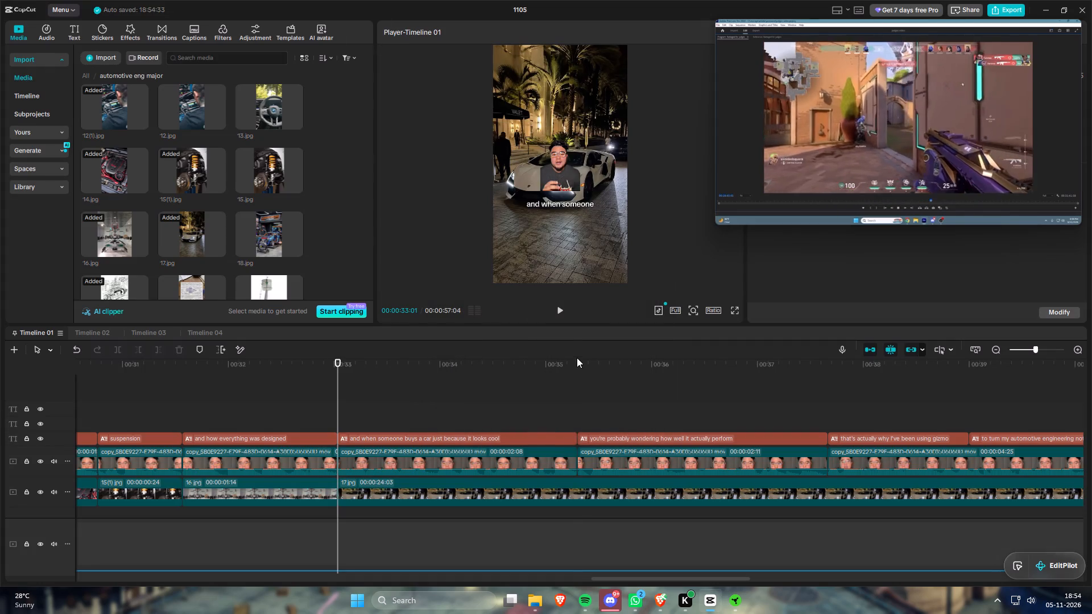
Split the 17.jpg clip at 00:00:35:09 and replace the part after the cut with 18.jpg.
drag(575, 361, 580, 367)
click(631, 497)
key(s)
scroll(579, 457, down, 3)
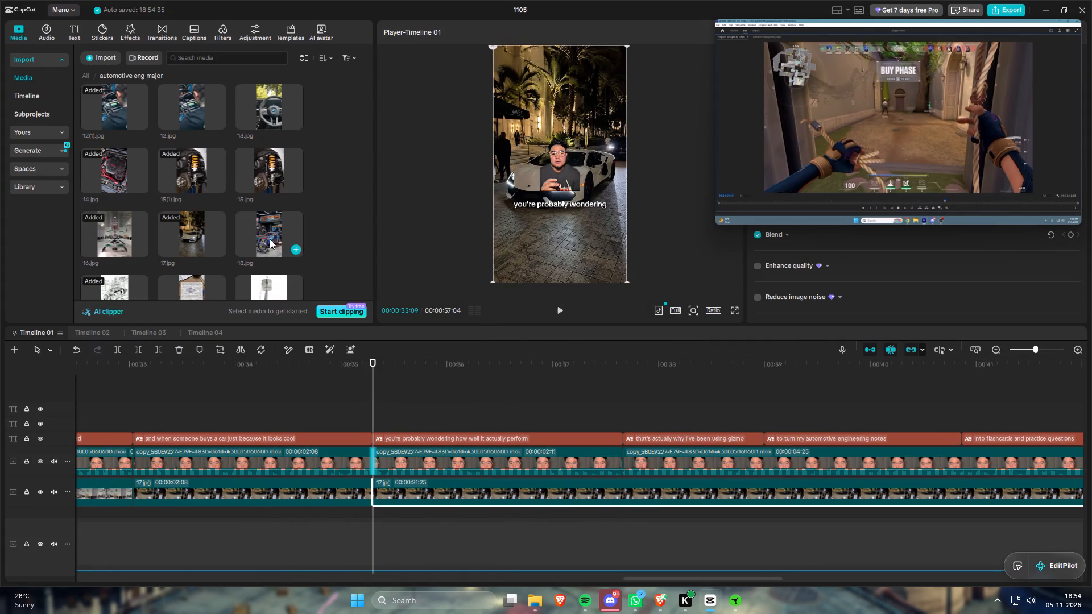
drag(270, 239, 501, 488)
click(584, 412)
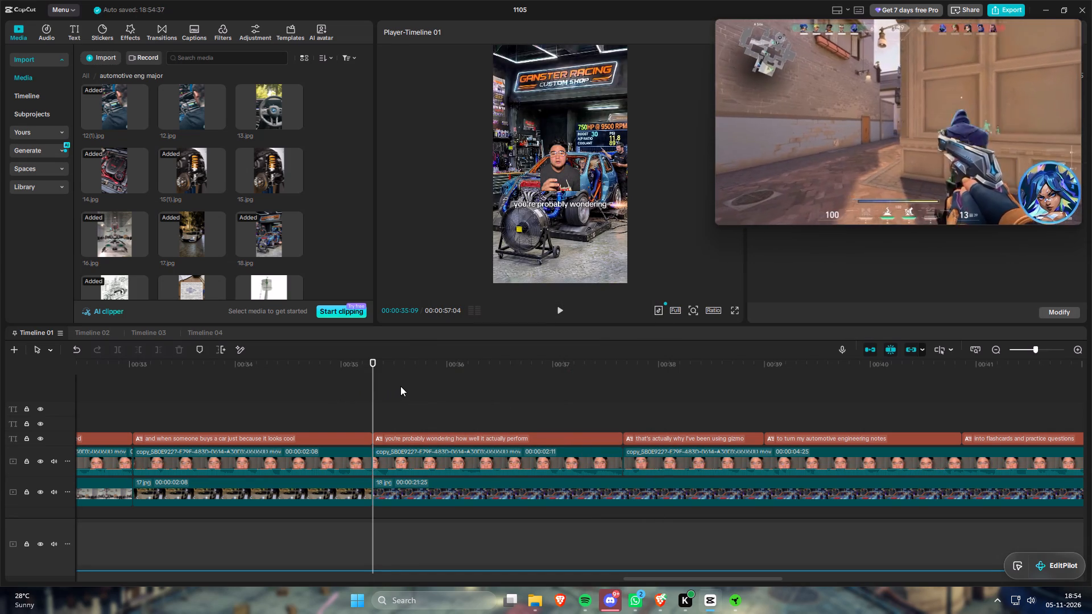
Split the 18.jpg background clip at 00:00:37:20, where the caption "that's actually why I've been using gizmo" begins.
scroll(427, 387, down, 1)
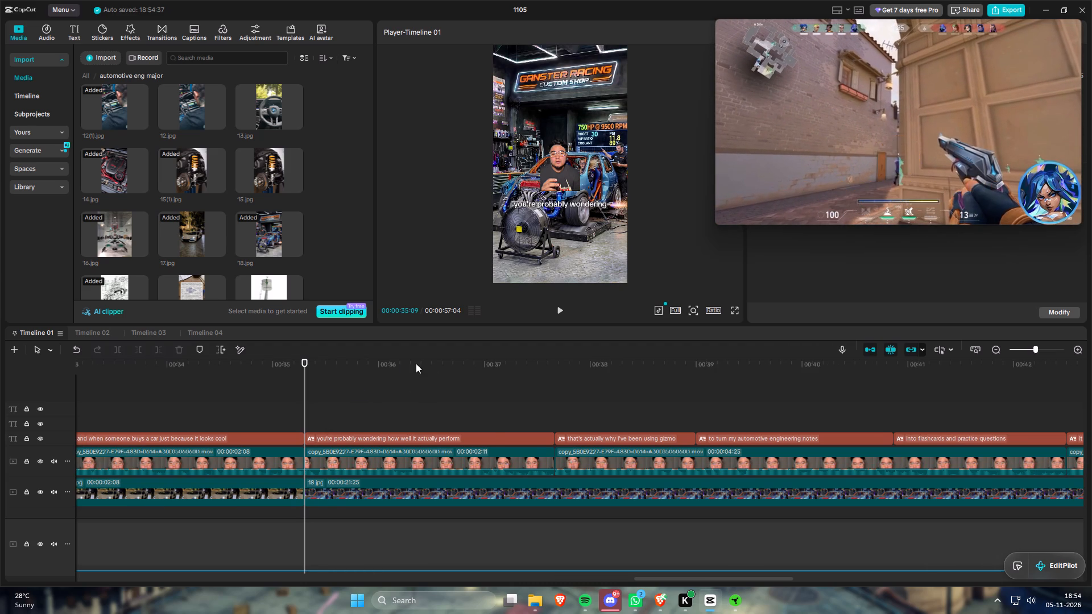
drag(374, 364, 545, 398)
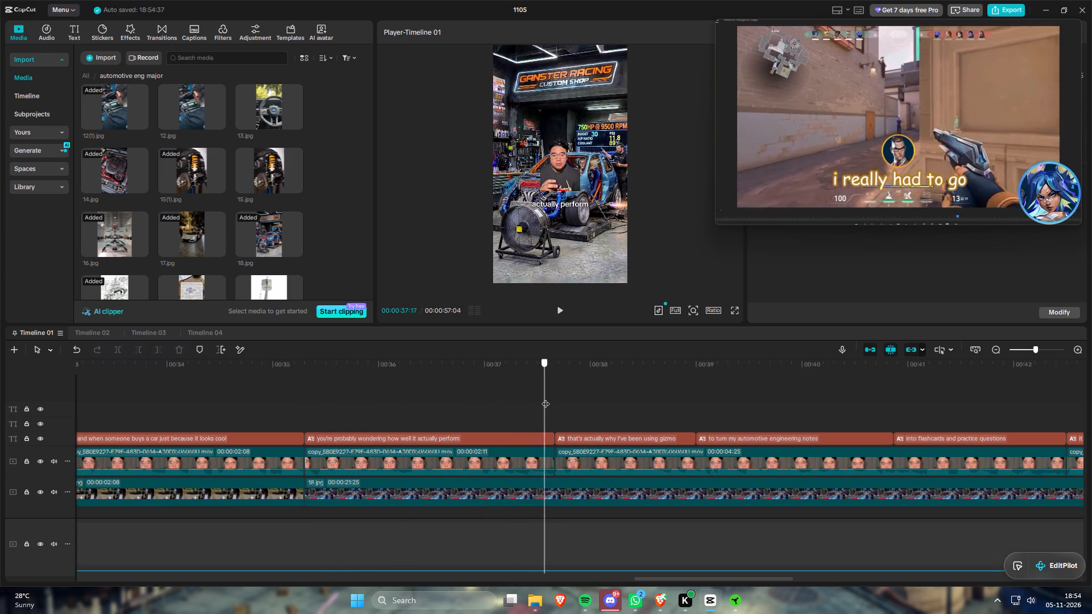
drag(545, 398, 553, 401)
click(599, 500)
key(s)
Trim the start of the last 18.jpg background clip to 00:00:46:16, where the caption "so I can connect them to real cars" begins.
scroll(545, 462, down, 2)
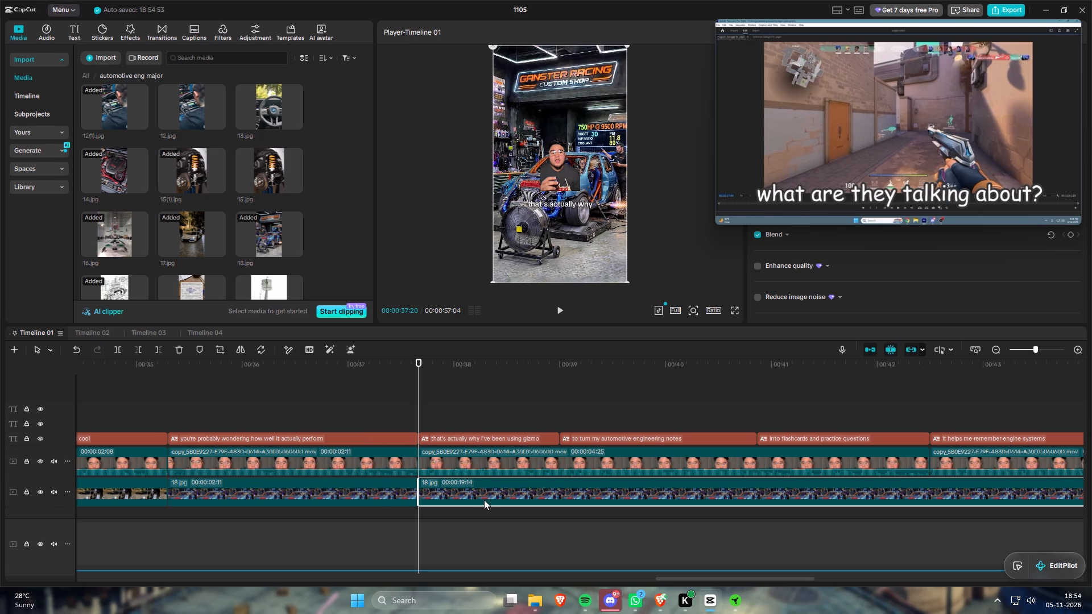
scroll(525, 489, down, 11)
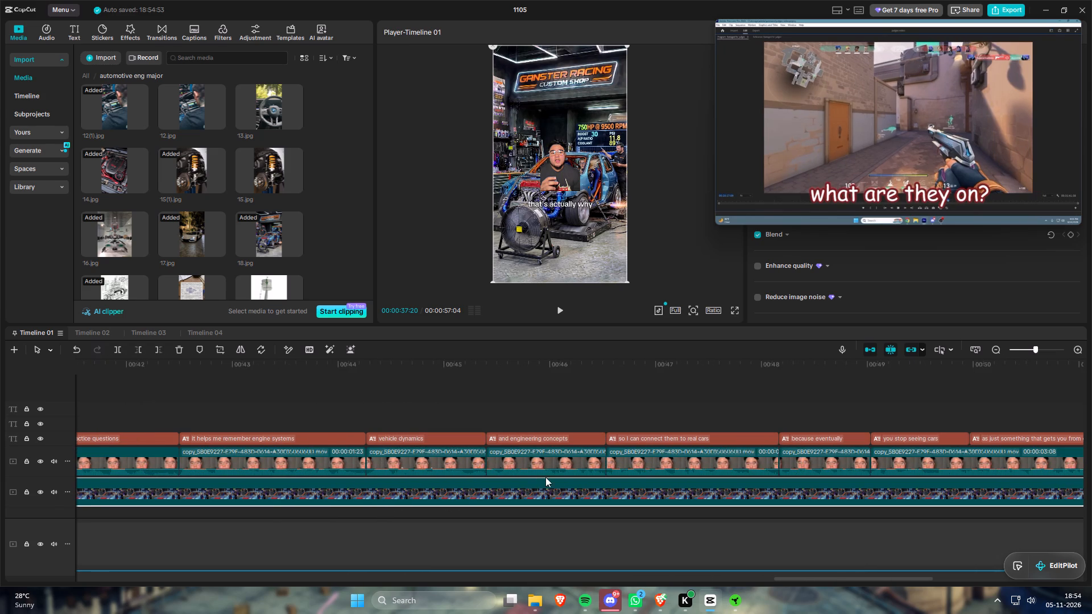
scroll(647, 469, down, 3)
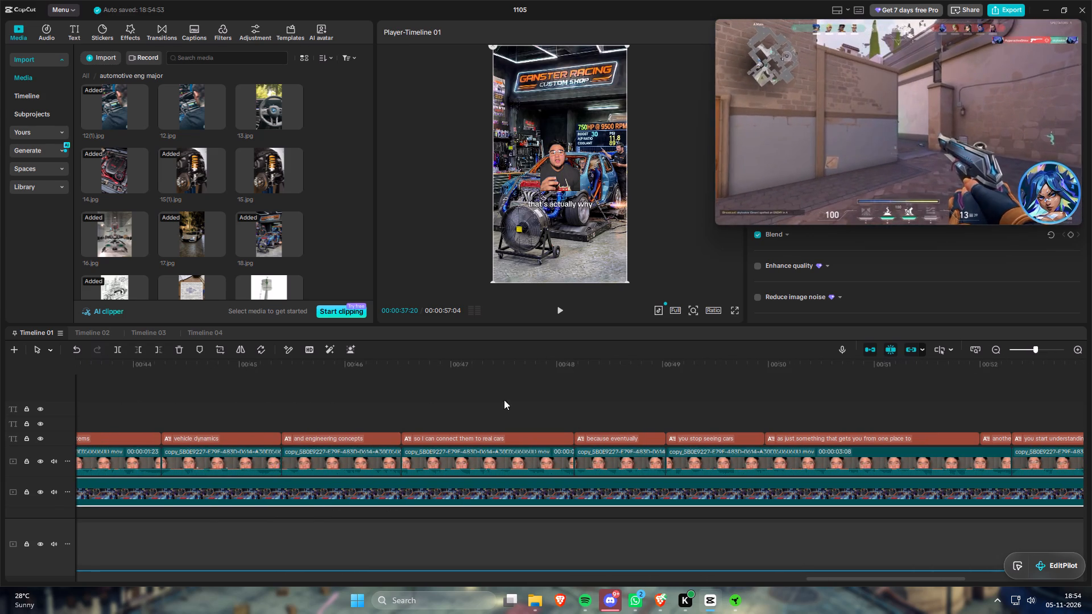
scroll(653, 385, down, 3)
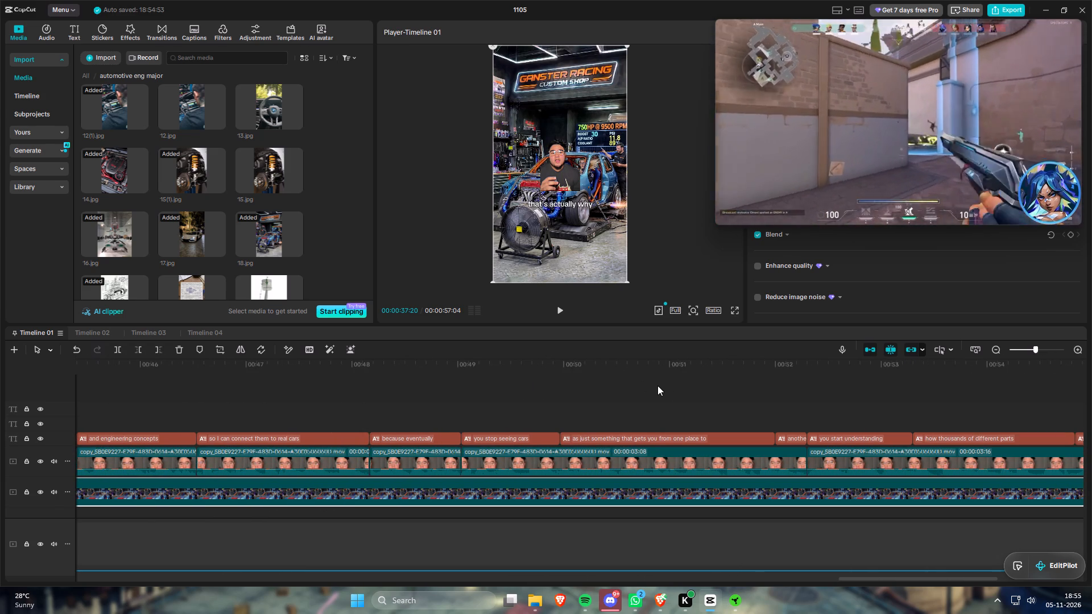
scroll(496, 401, up, 4)
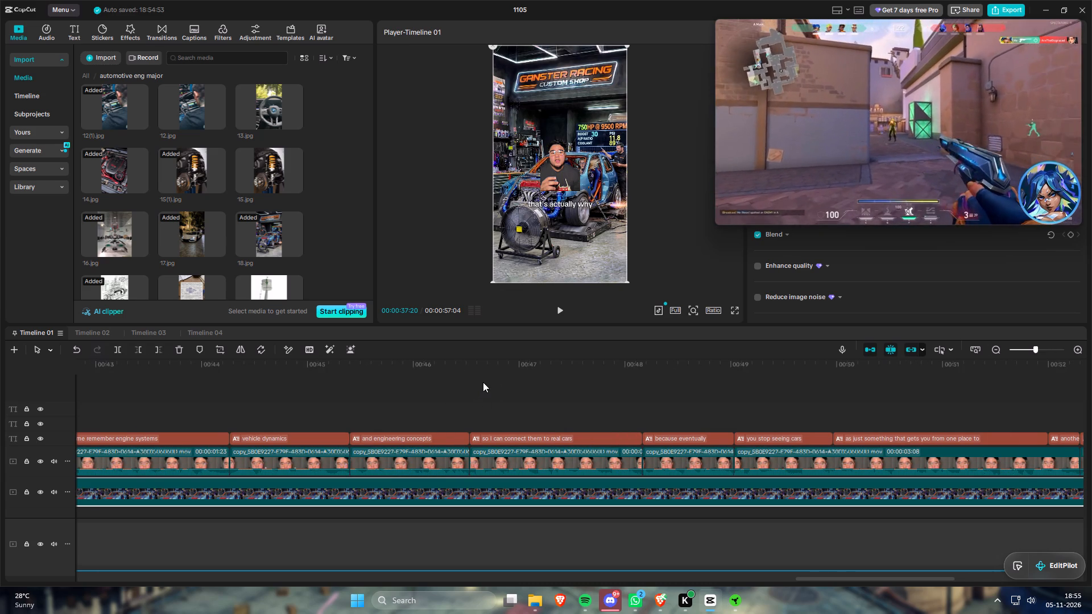
click(470, 374)
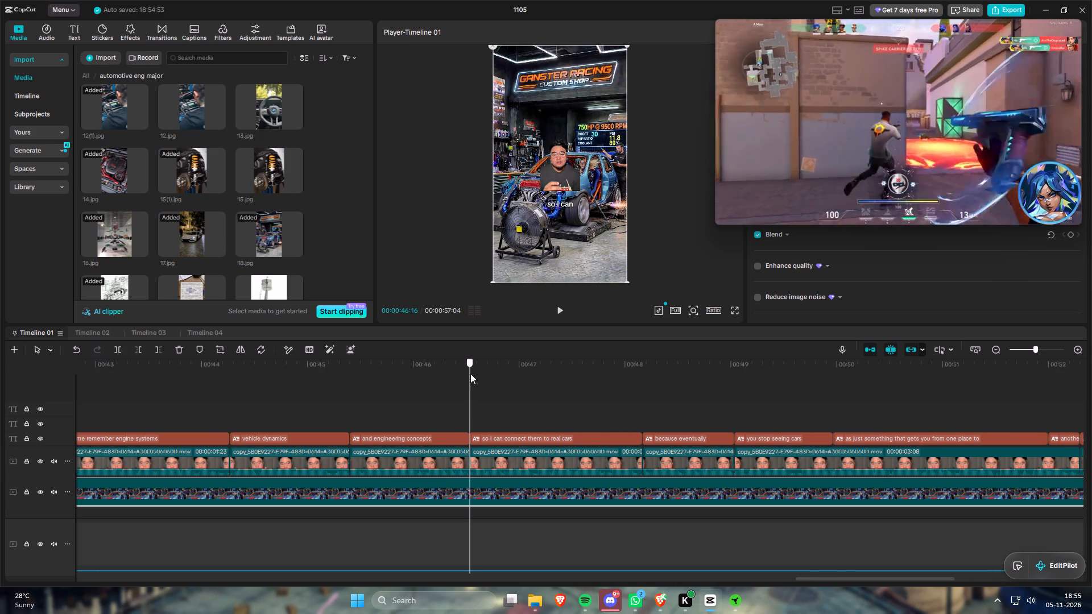
key(q)
Replace the 18.jpg background clip starting at 00:00:46:16 with 21.jpg.
scroll(327, 198, down, 2)
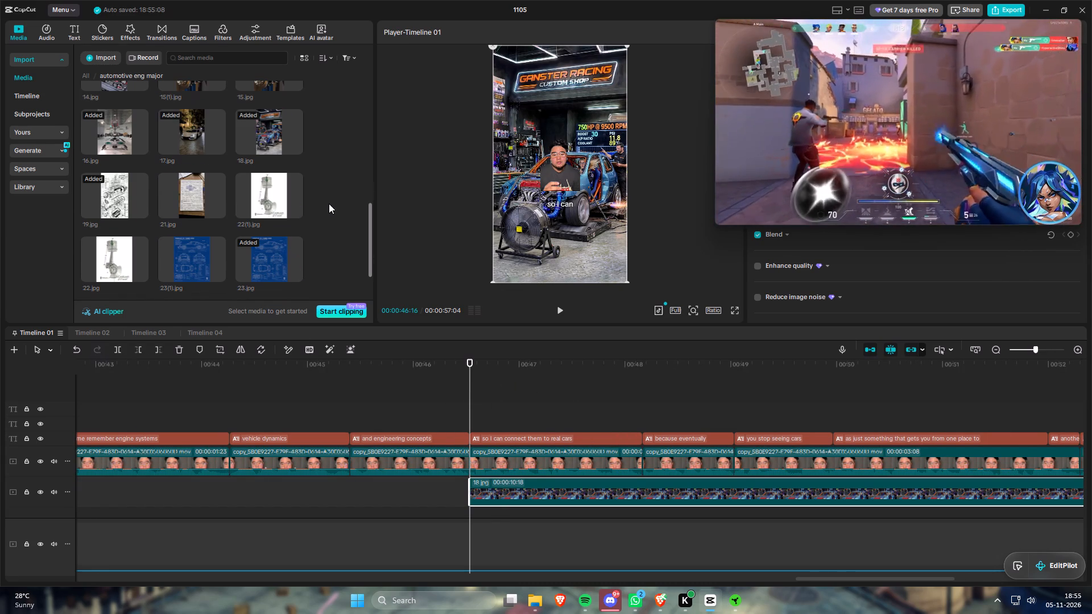
drag(189, 192, 573, 509)
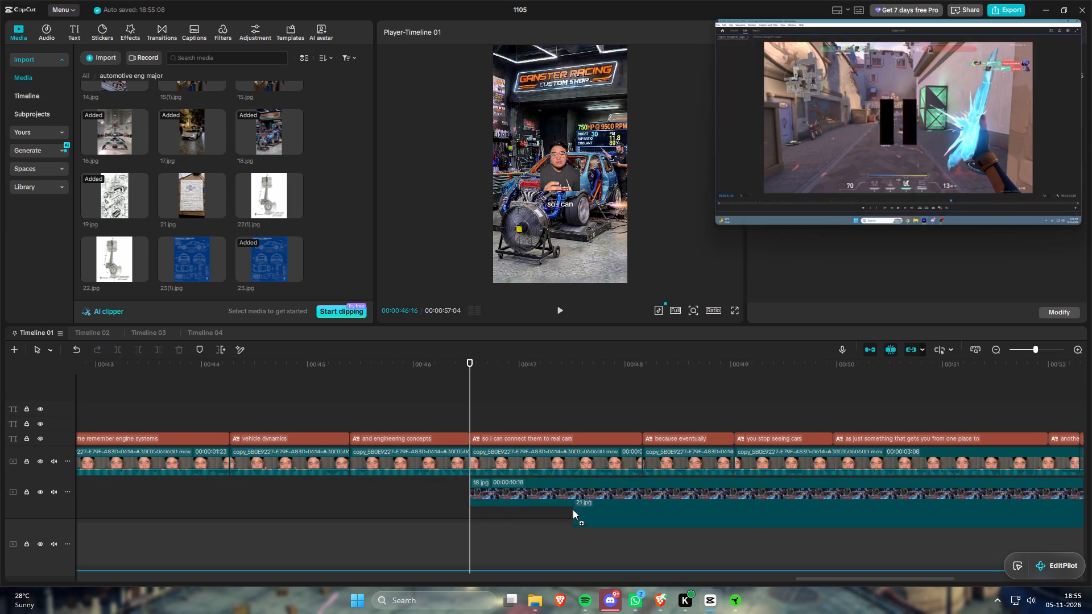
drag(573, 509, 572, 493)
click(585, 412)
Split the 21.jpg clip at 00:00:48:05 and replace the part after the cut with 22(1).jpg.
scroll(566, 439, down, 2)
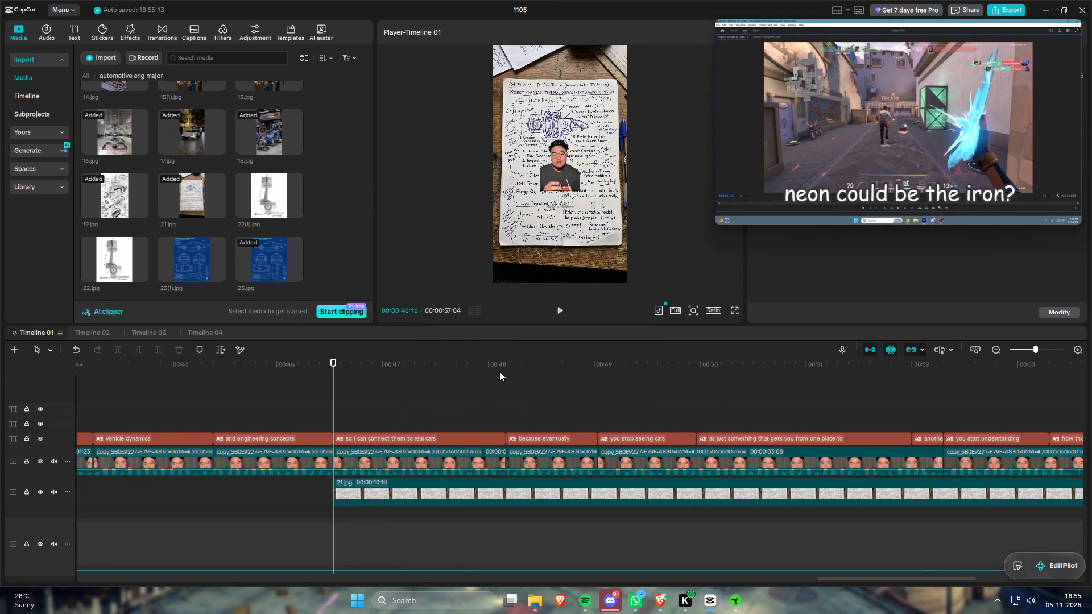
click(503, 369)
click(548, 496)
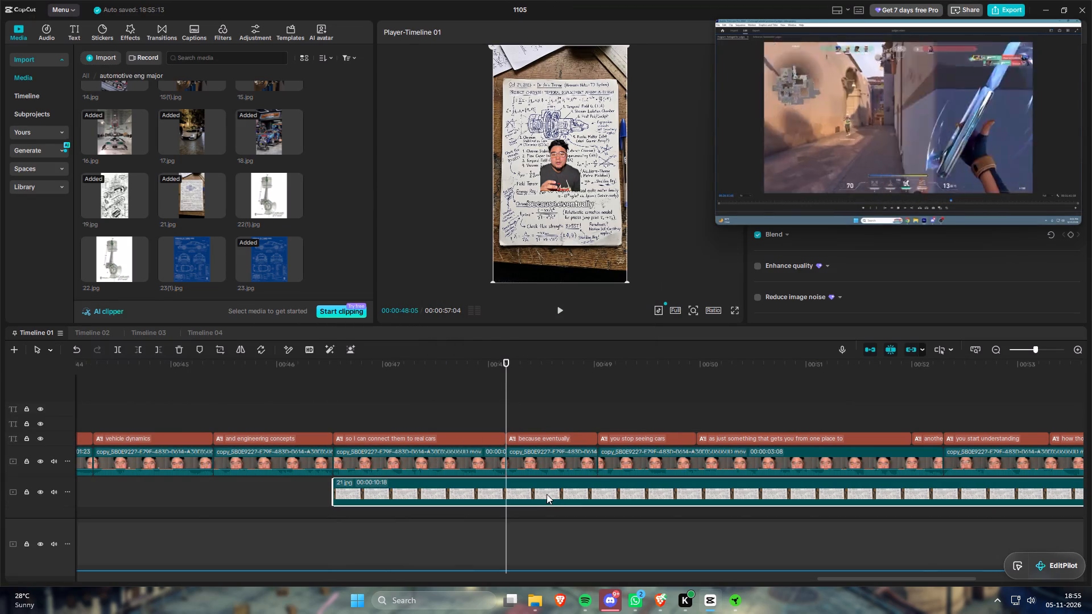
key(s)
scroll(318, 214, down, 2)
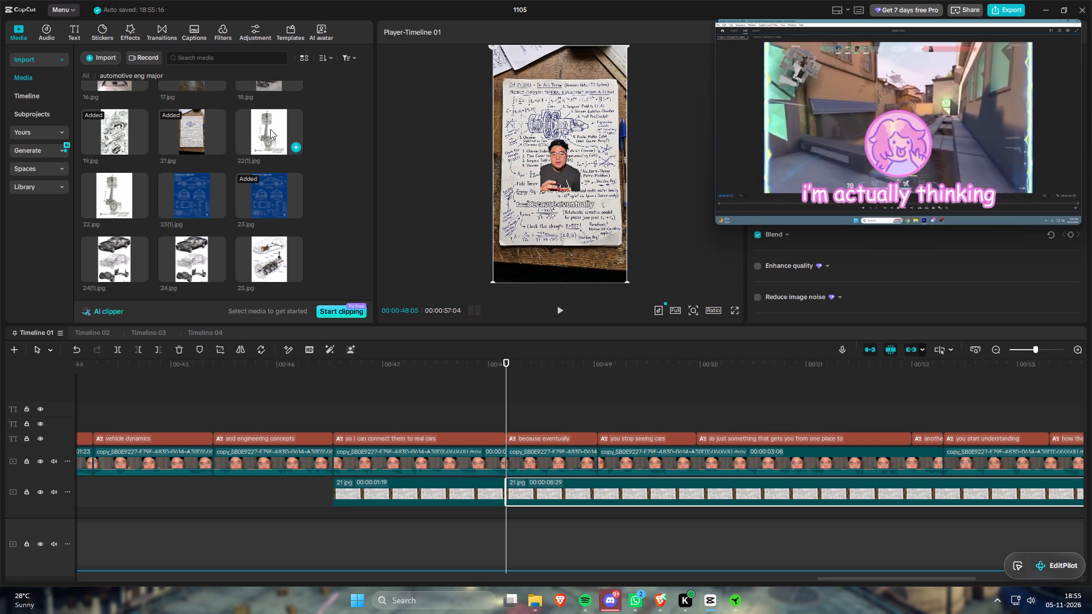
drag(270, 130, 646, 496)
click(575, 410)
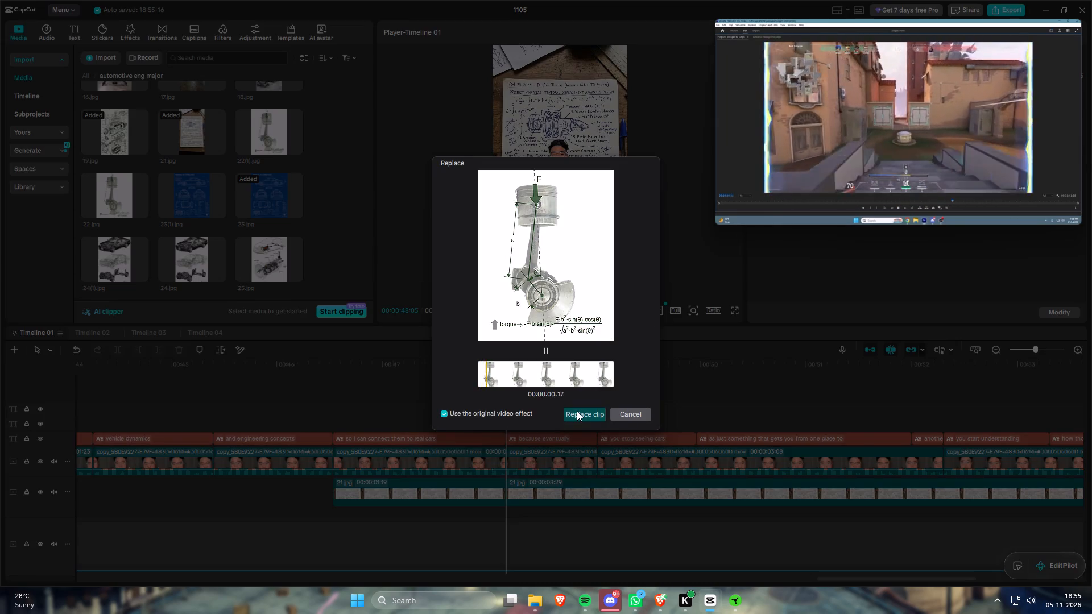
Split the 22(1).jpg clip at 00:00:49:01 and replace the part after the cut with 24(1).jpg.
click(595, 368)
click(631, 489)
key(s)
scroll(303, 201, down, 3)
drag(127, 256, 199, 310)
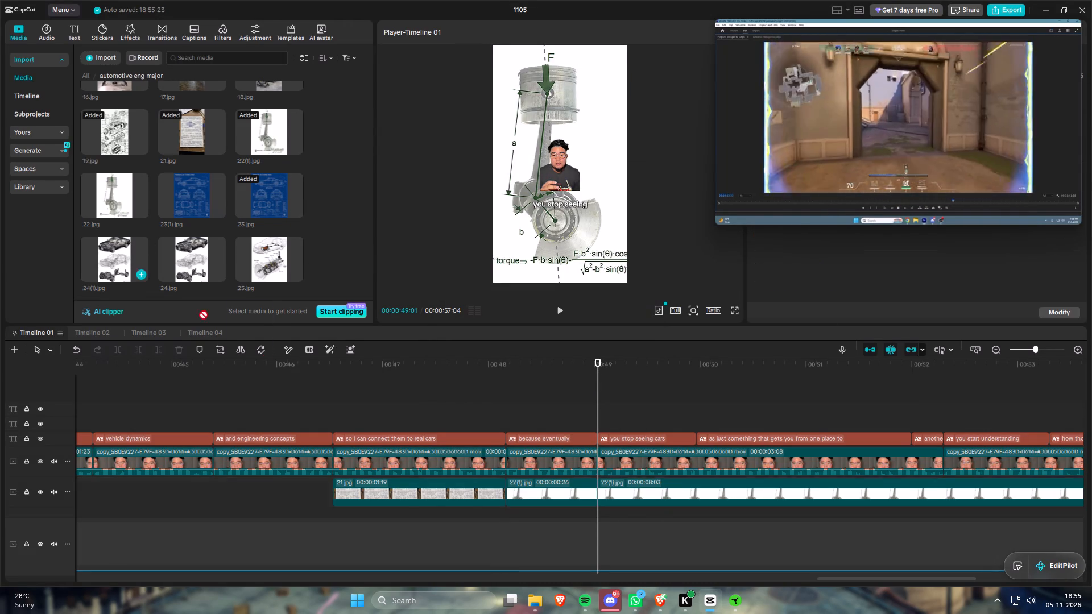
drag(199, 310, 682, 488)
click(557, 406)
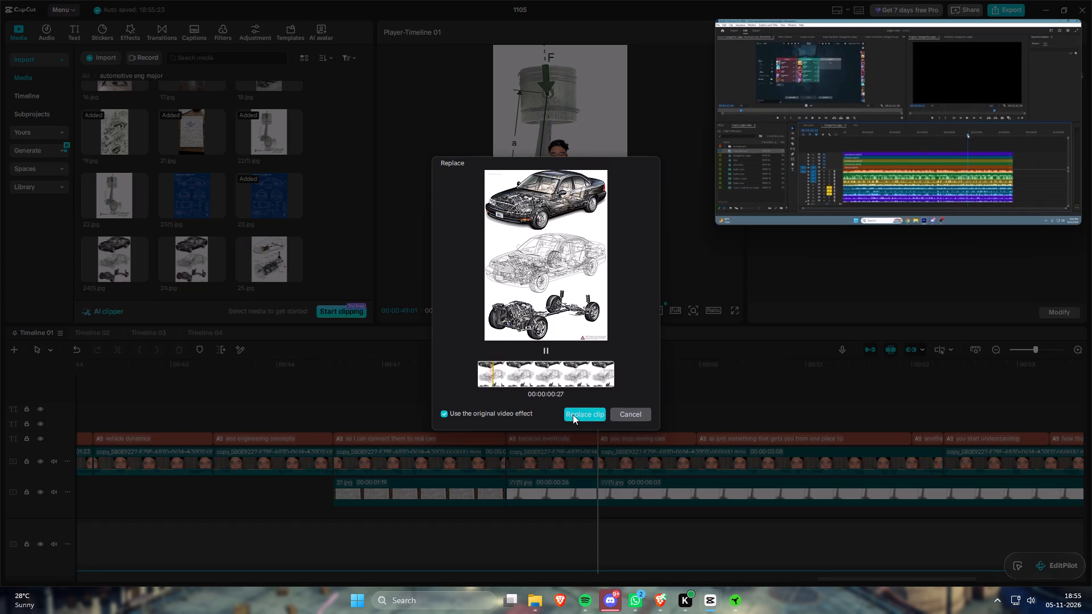
click(576, 415)
Split the 24(1).jpg clip at 00:00:52:09 and replace the part after the cut with 22.jpg.
scroll(682, 438, down, 4)
click(668, 374)
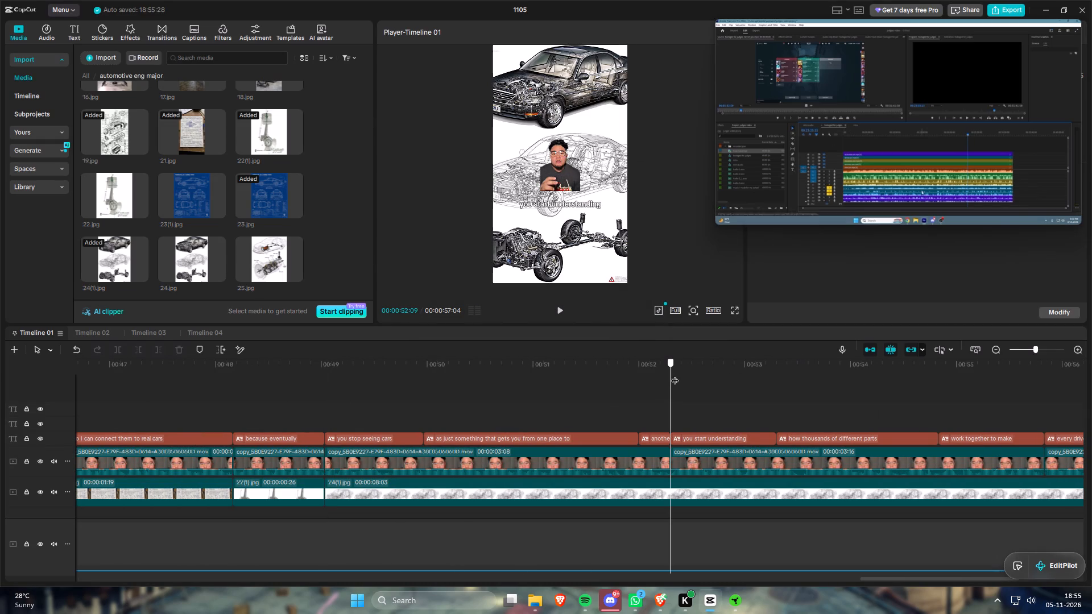
click(732, 493)
key(s)
scroll(623, 467, down, 4)
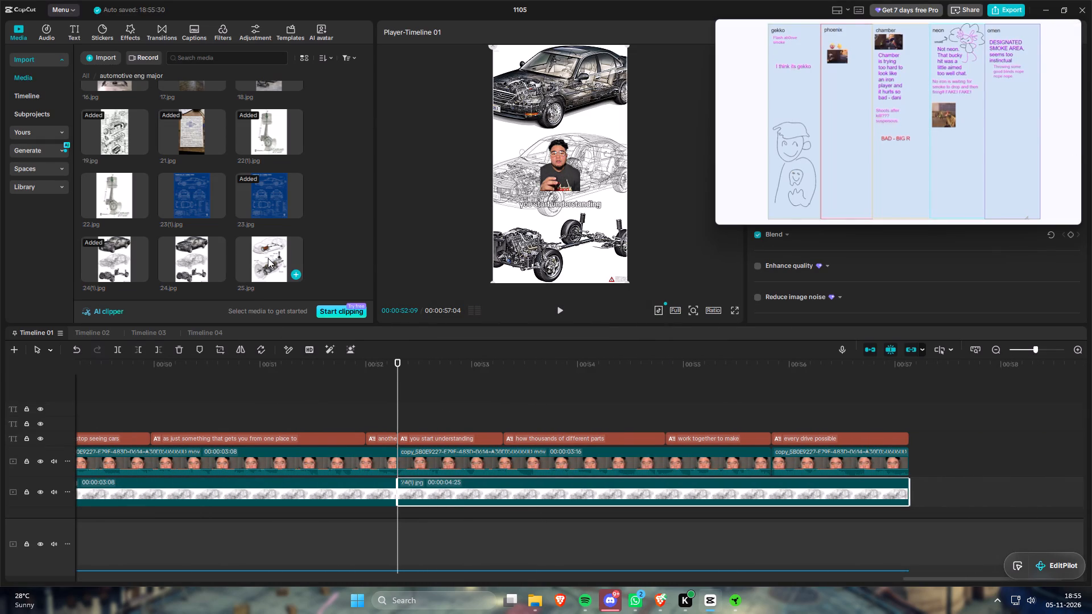
drag(120, 195, 553, 499)
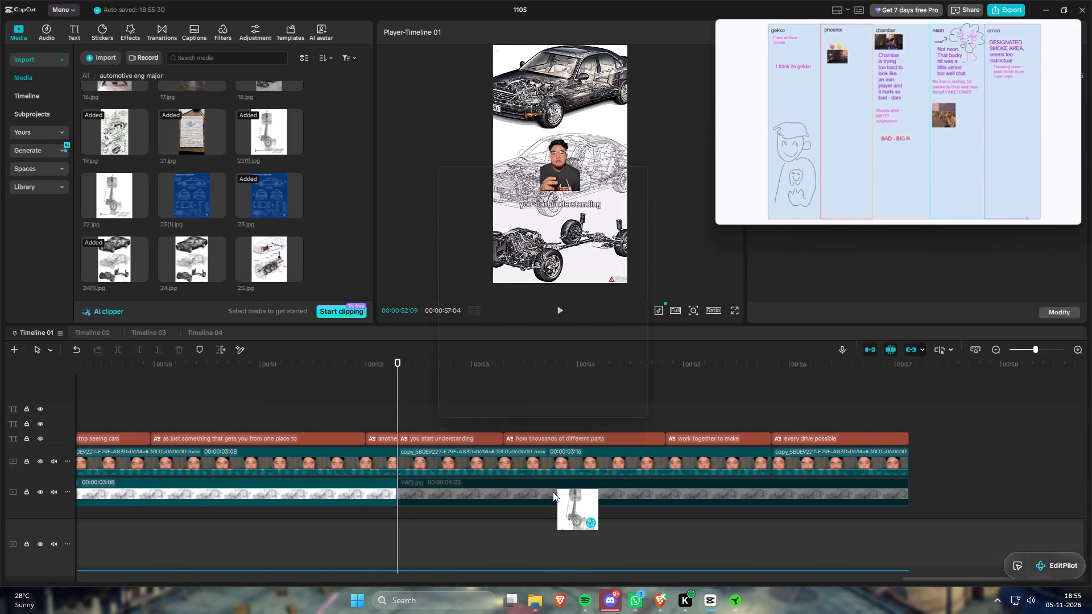
click(587, 411)
Split the 22.jpg clip at 00:00:55:25 and replace the part after the cut with 25.jpg.
drag(679, 366, 759, 372)
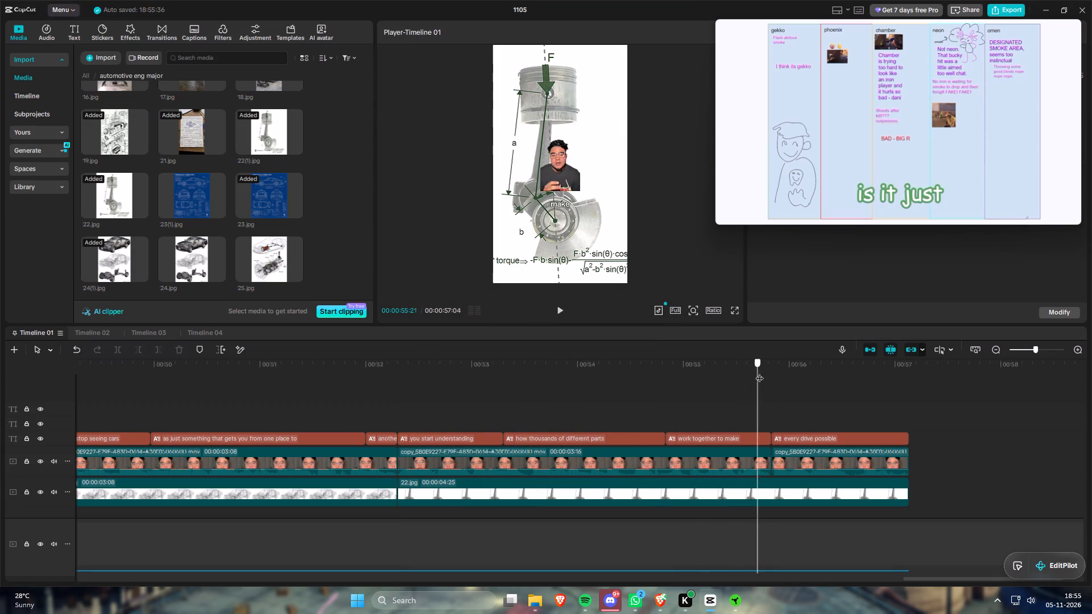
drag(759, 372, 770, 375)
click(823, 496)
key(s)
drag(263, 250, 618, 428)
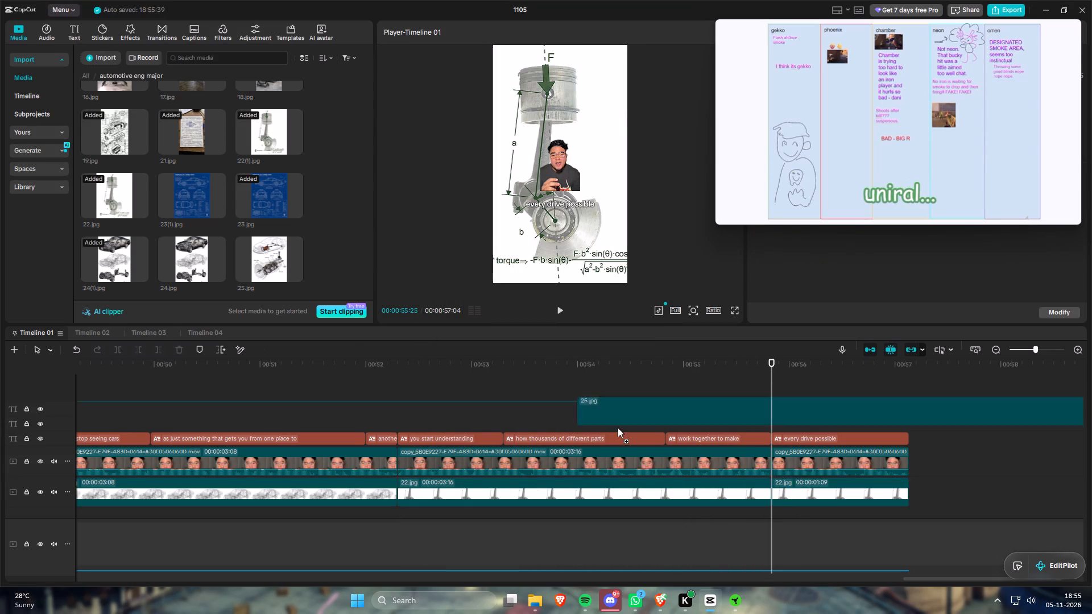
drag(618, 428, 790, 492)
click(580, 418)
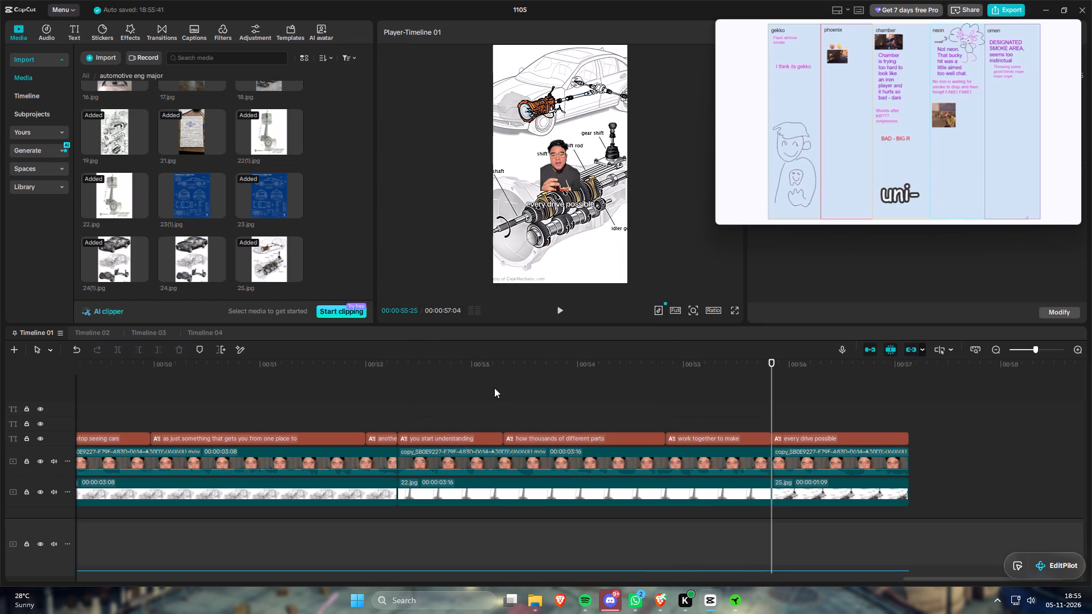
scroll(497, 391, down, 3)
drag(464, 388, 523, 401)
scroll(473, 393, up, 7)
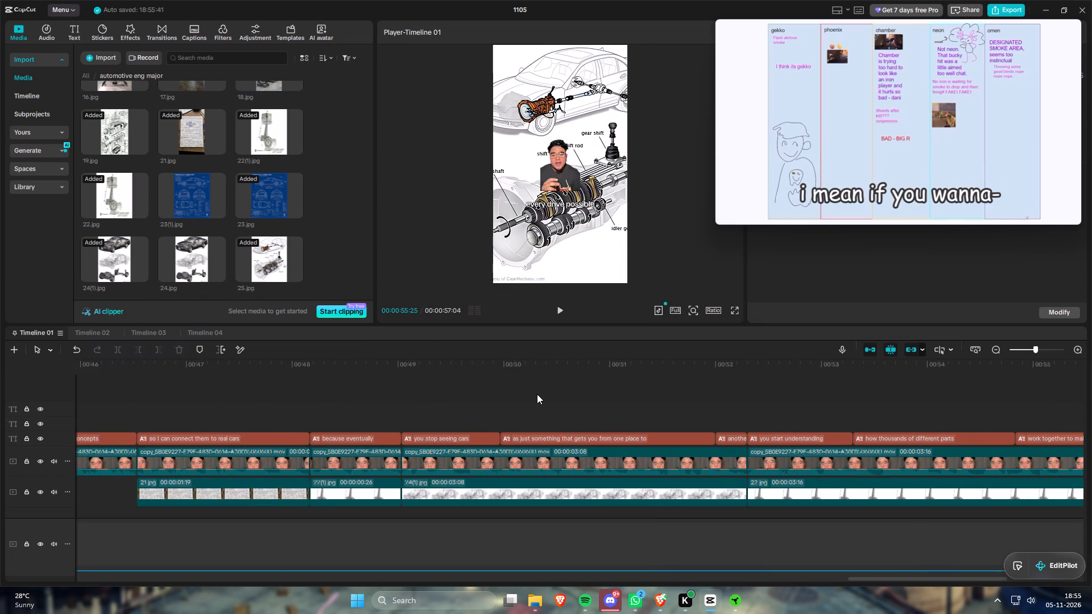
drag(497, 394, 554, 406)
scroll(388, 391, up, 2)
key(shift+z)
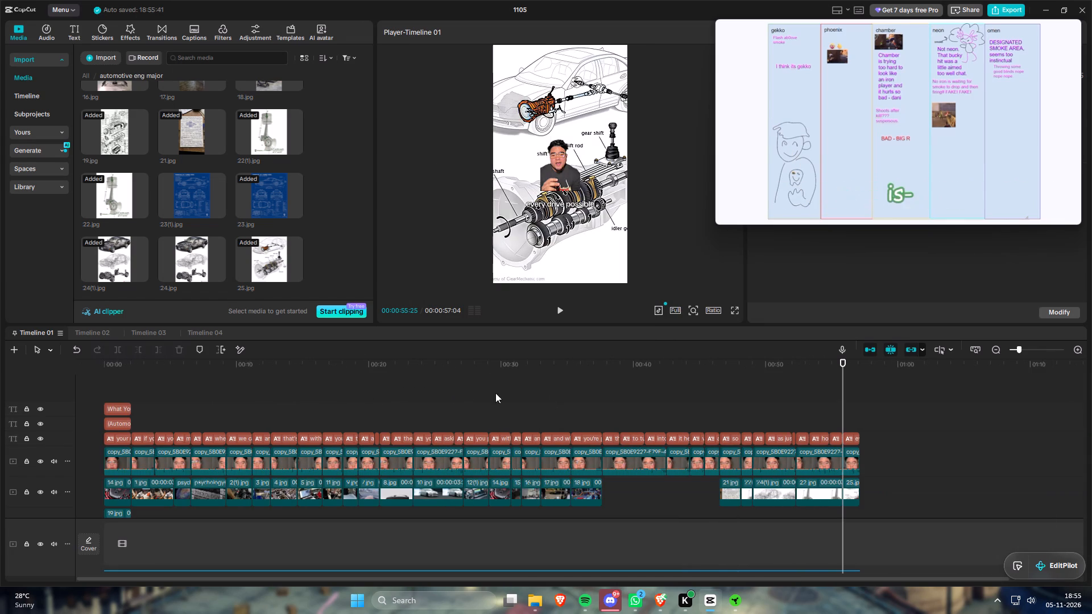
Switch to Timeline 02, the Geophysics Engineering Edition, and open the geophysics major media folder.
click(86, 71)
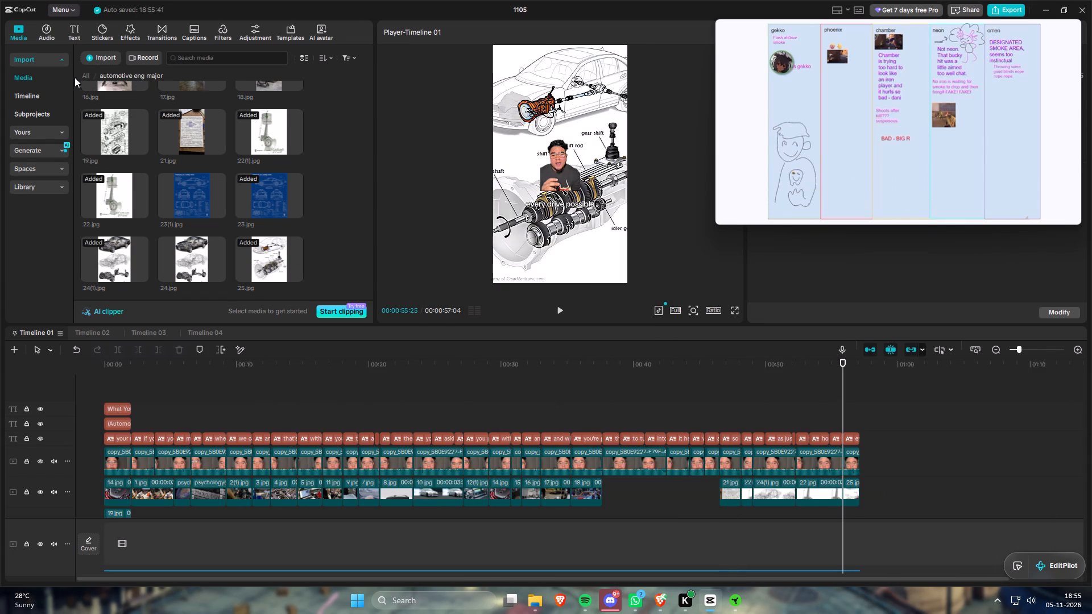
click(88, 76)
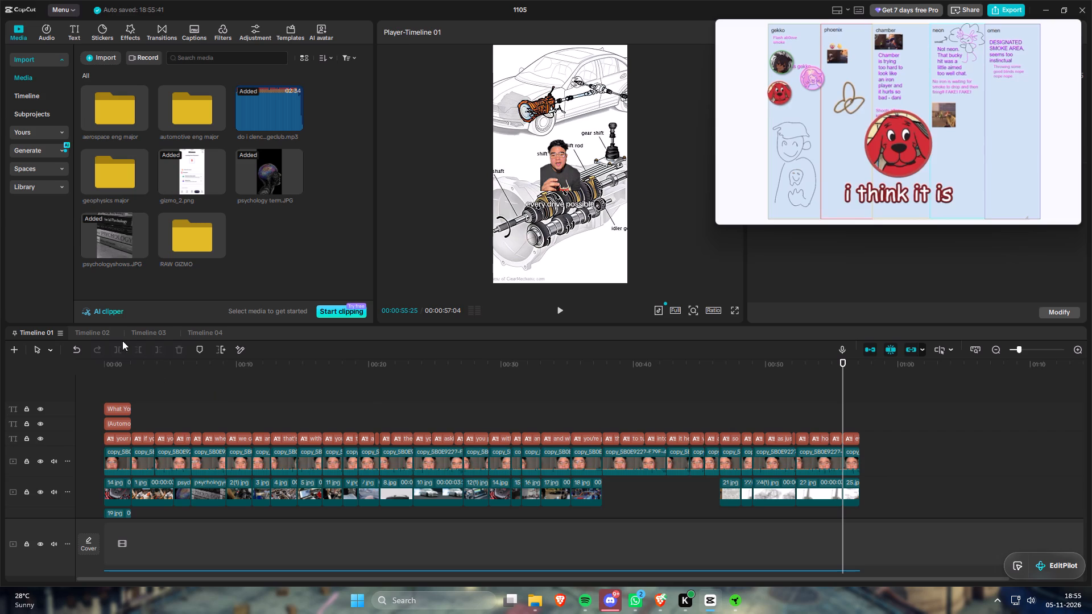
click(96, 333)
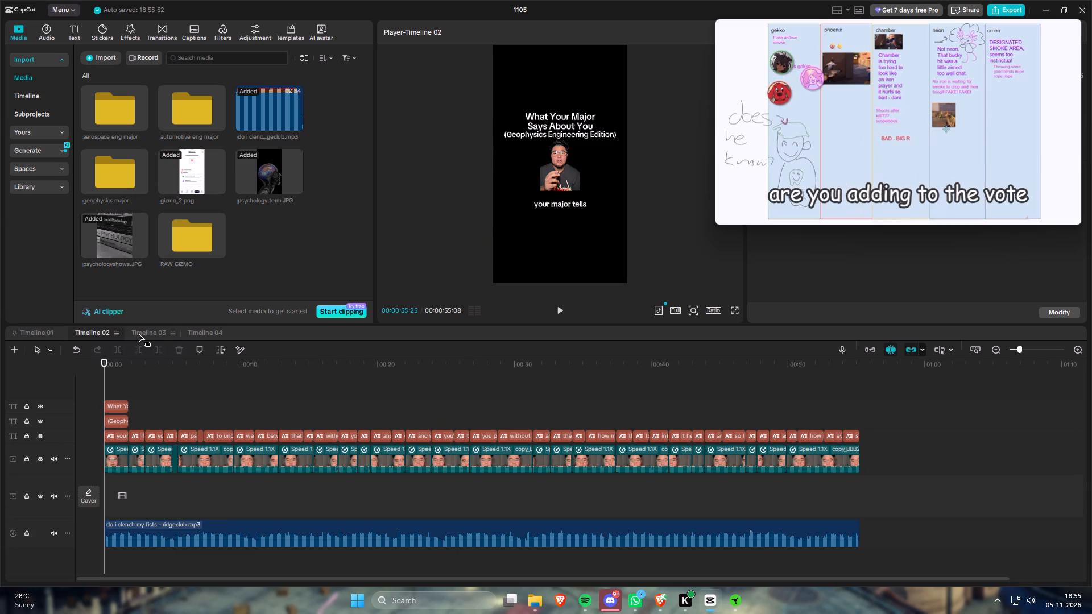
click(198, 331)
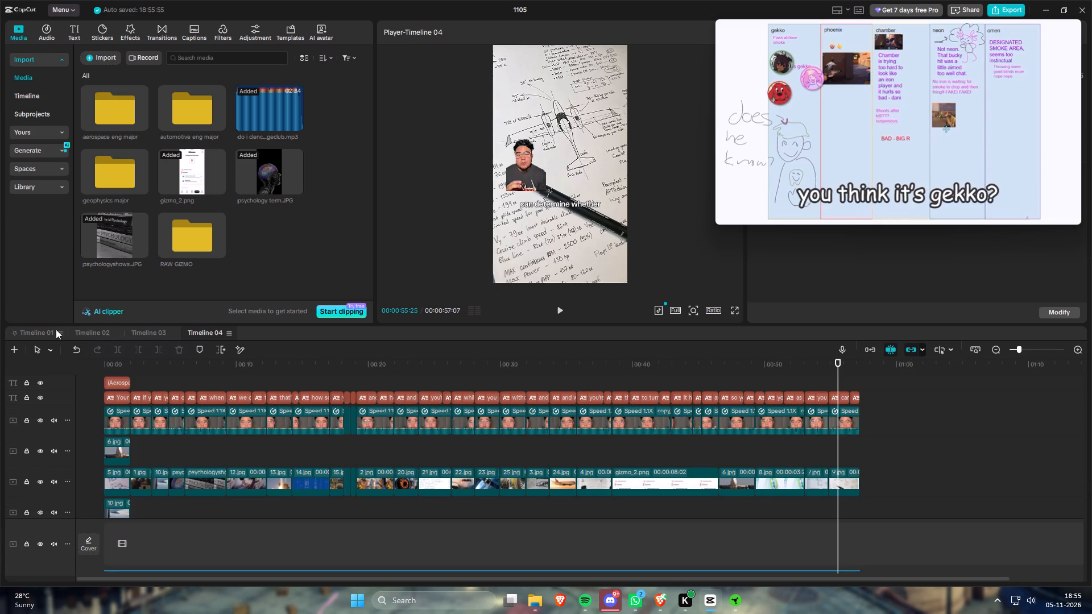
click(40, 329)
click(92, 333)
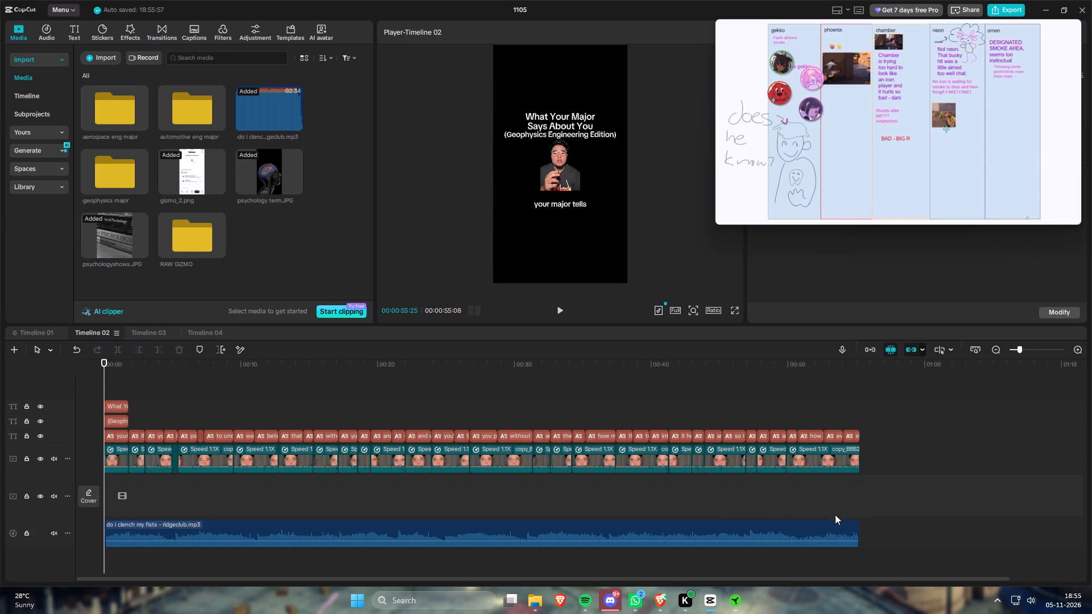
drag(879, 495, 70, 400)
drag(251, 409, 327, 424)
double_click(105, 182)
scroll(334, 213, up, 1)
click(322, 59)
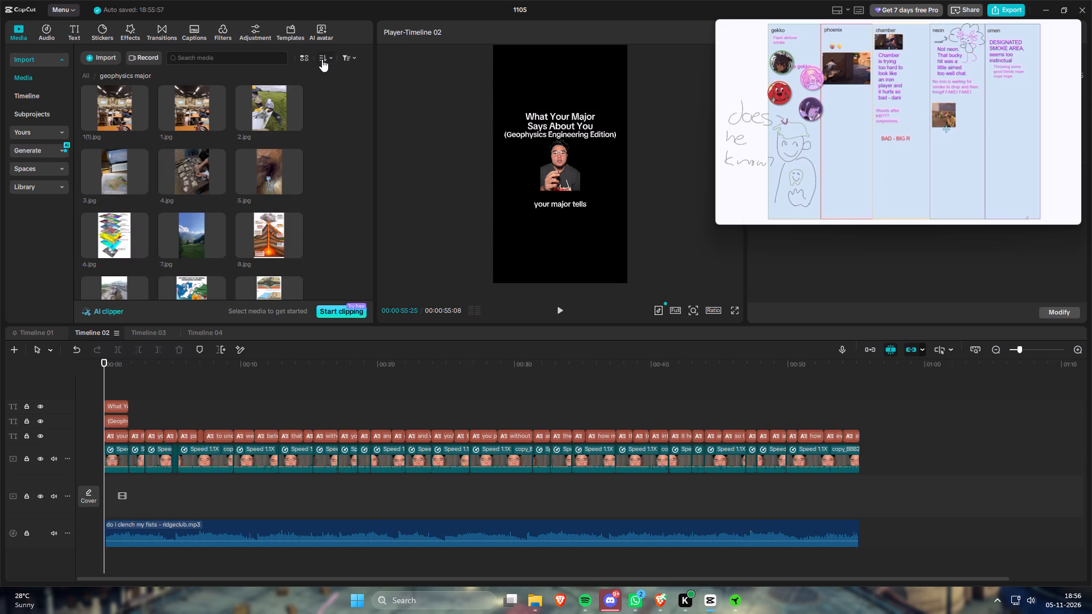
click(321, 57)
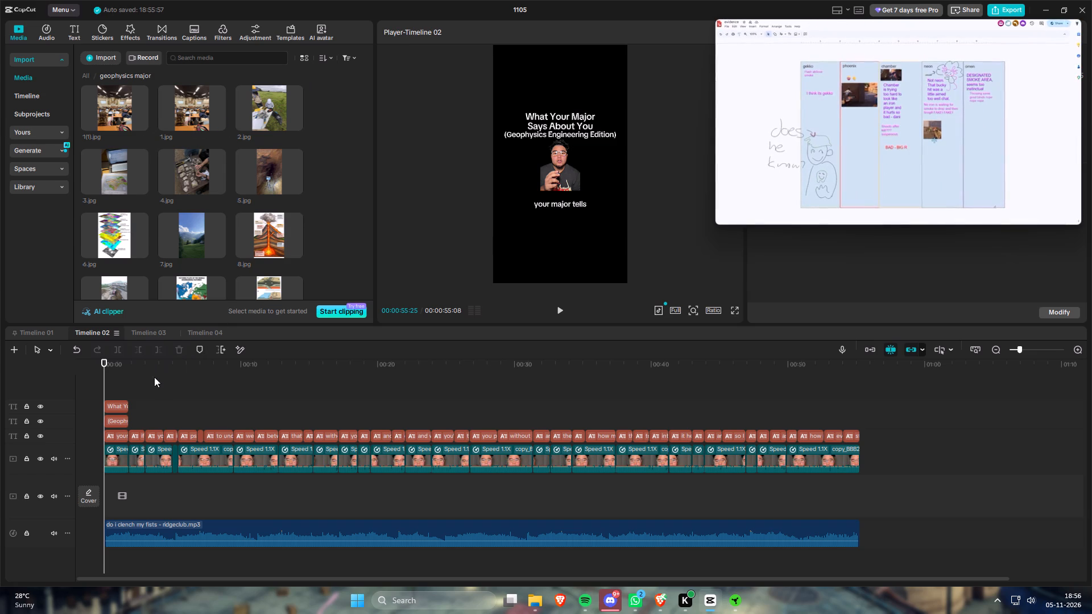
drag(160, 385, 227, 419)
text(====)
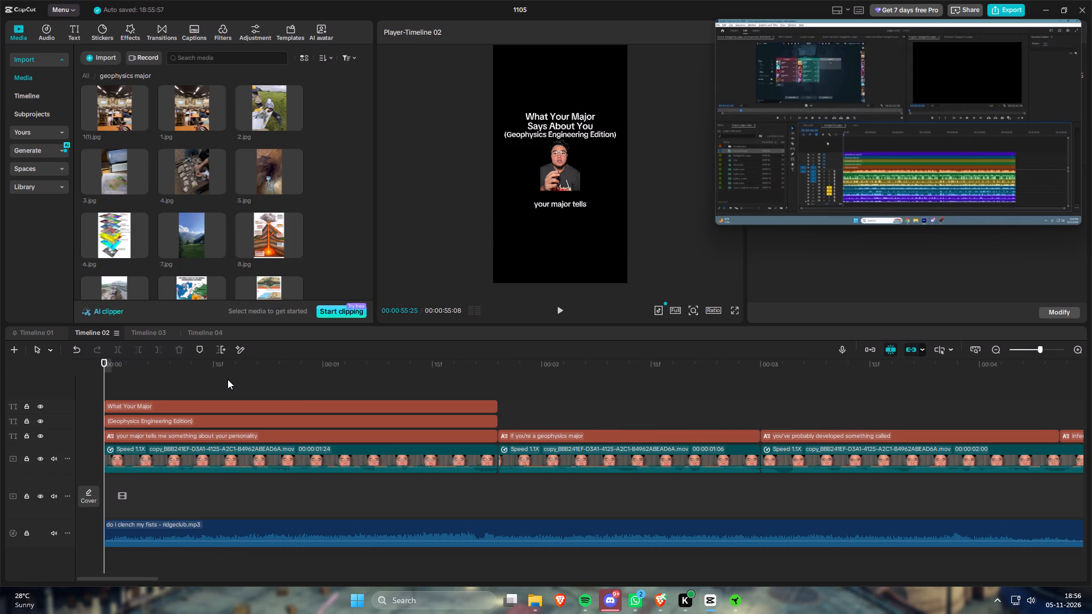
Move and enlarge the floating YouTube video window.
drag(918, 26, 920, 26)
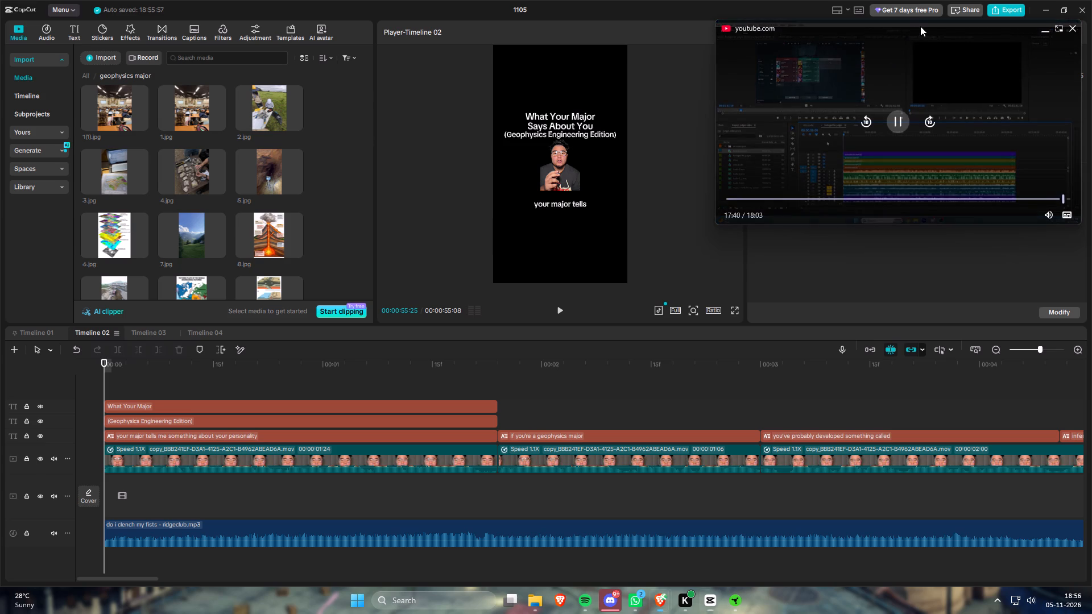
drag(920, 26, 924, 27)
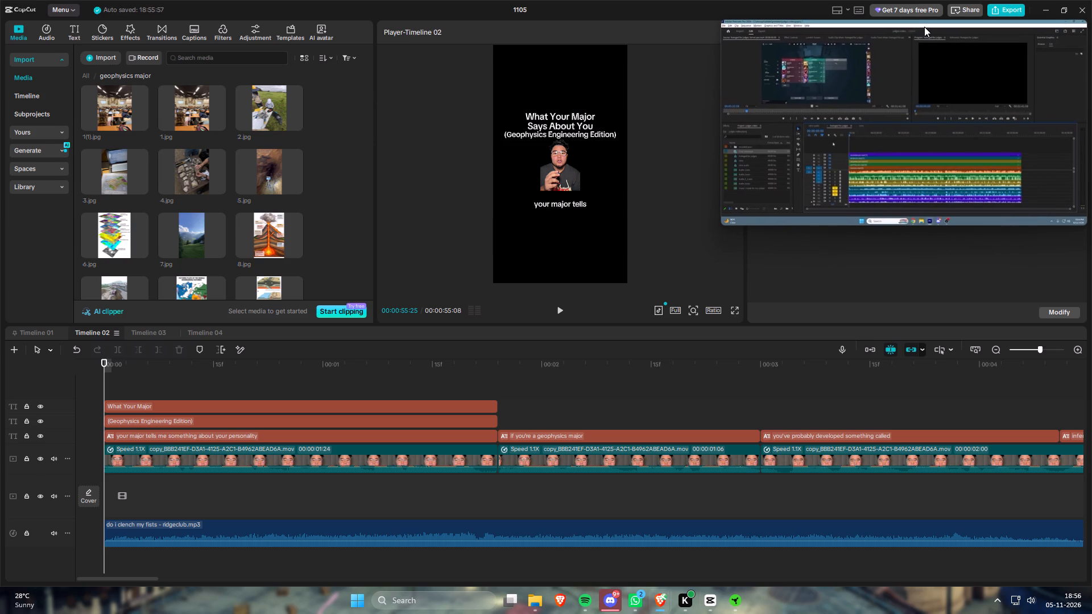
drag(725, 224, 635, 308)
drag(557, 400, 612, 414)
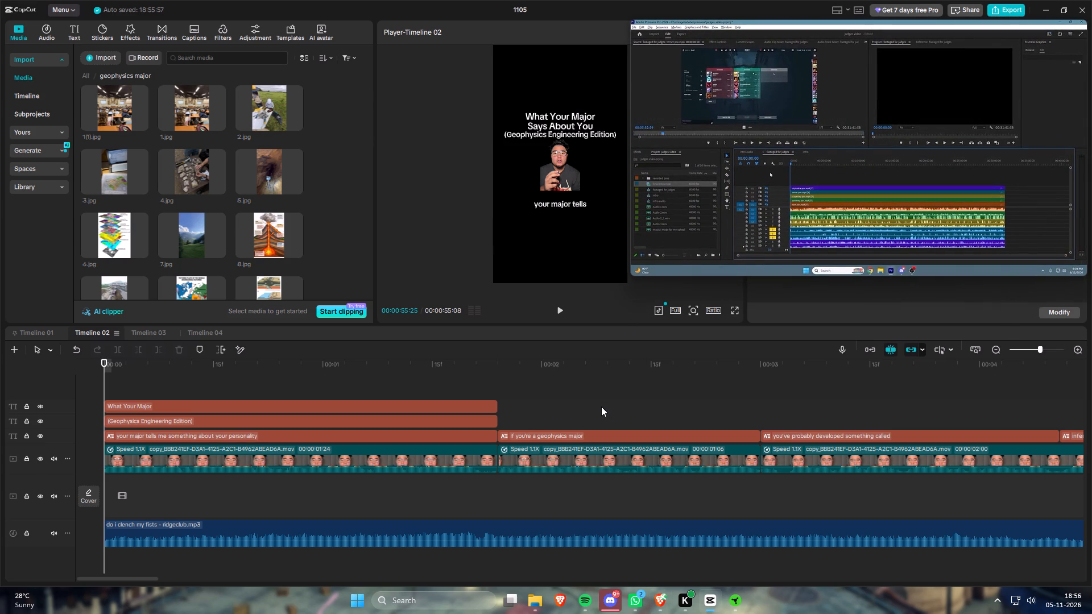
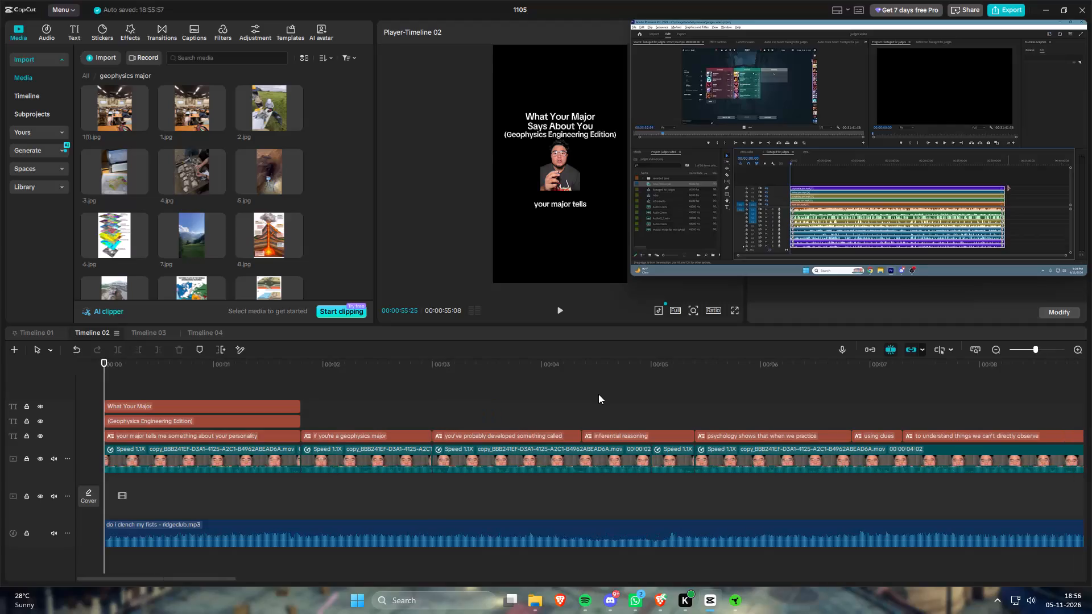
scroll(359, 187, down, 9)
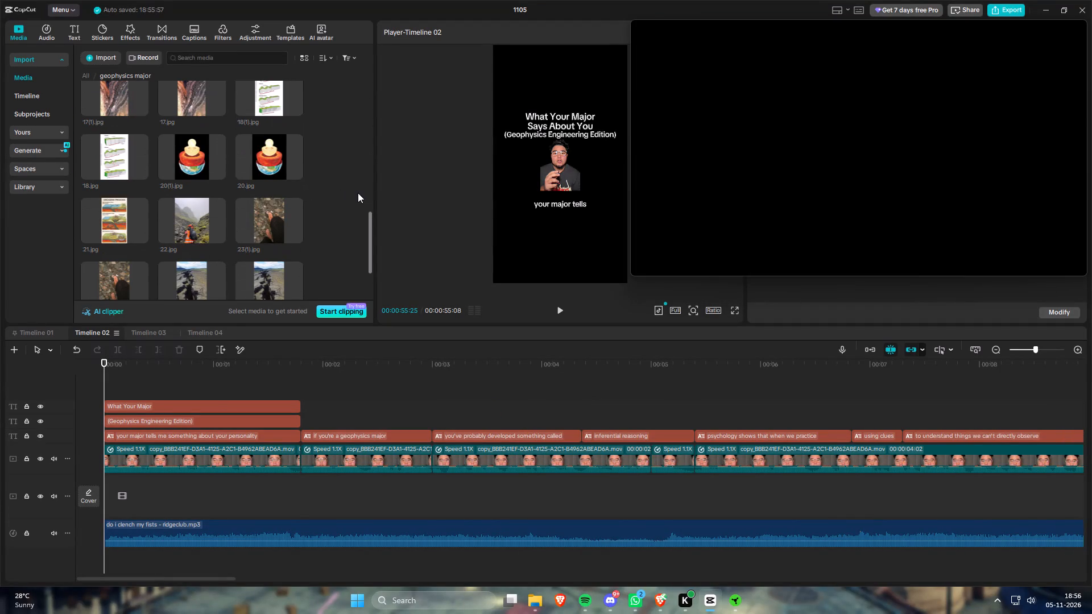
Switch to the floating video's YouTube page in Brave and look through its comments and suggested videos.
click(1066, 30)
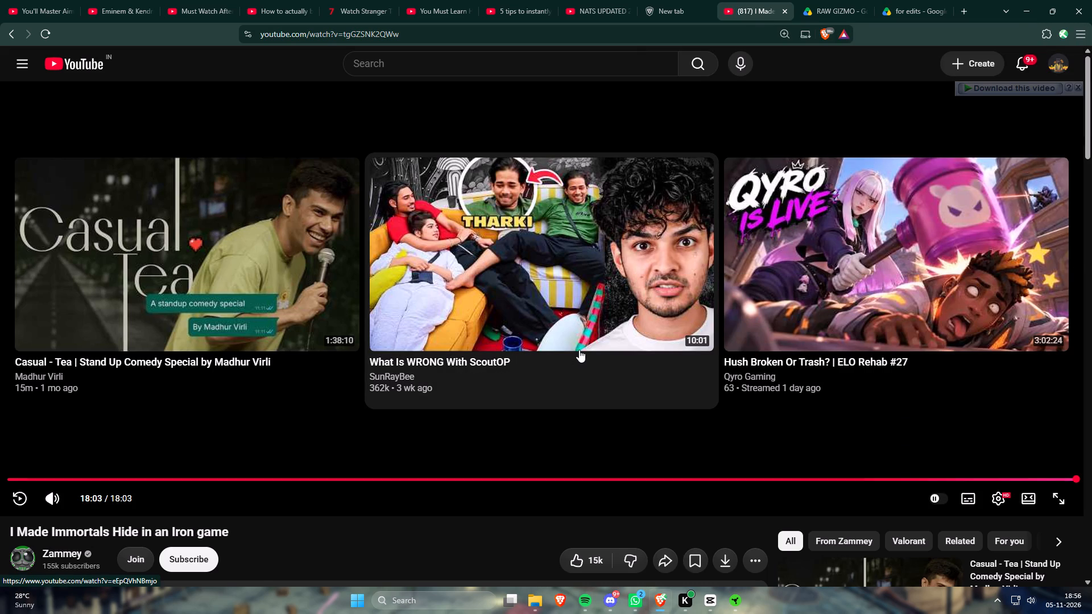
scroll(579, 352, down, 9)
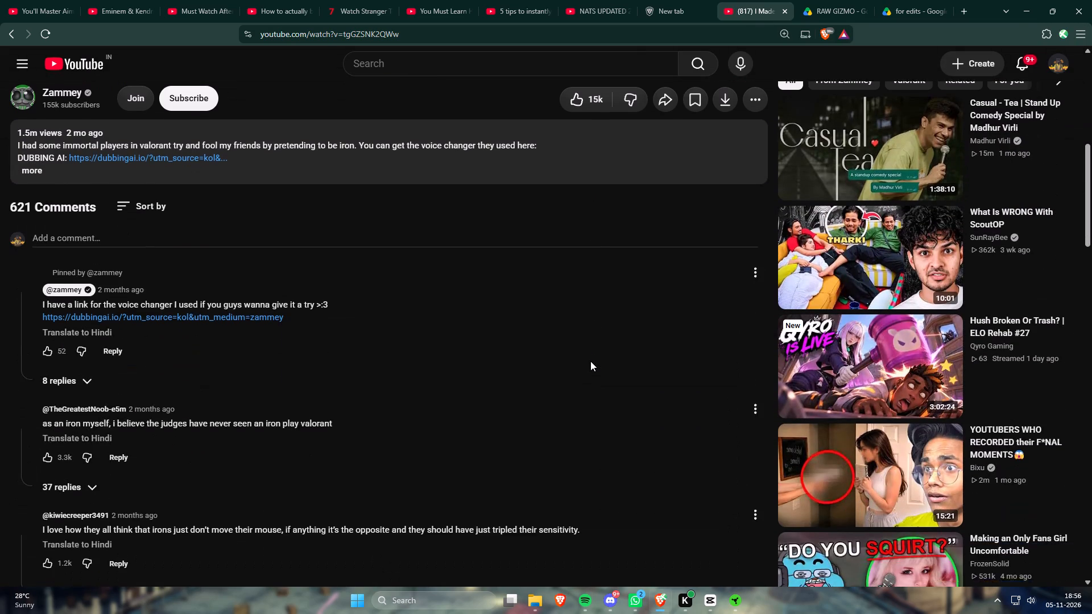
scroll(590, 361, down, 1)
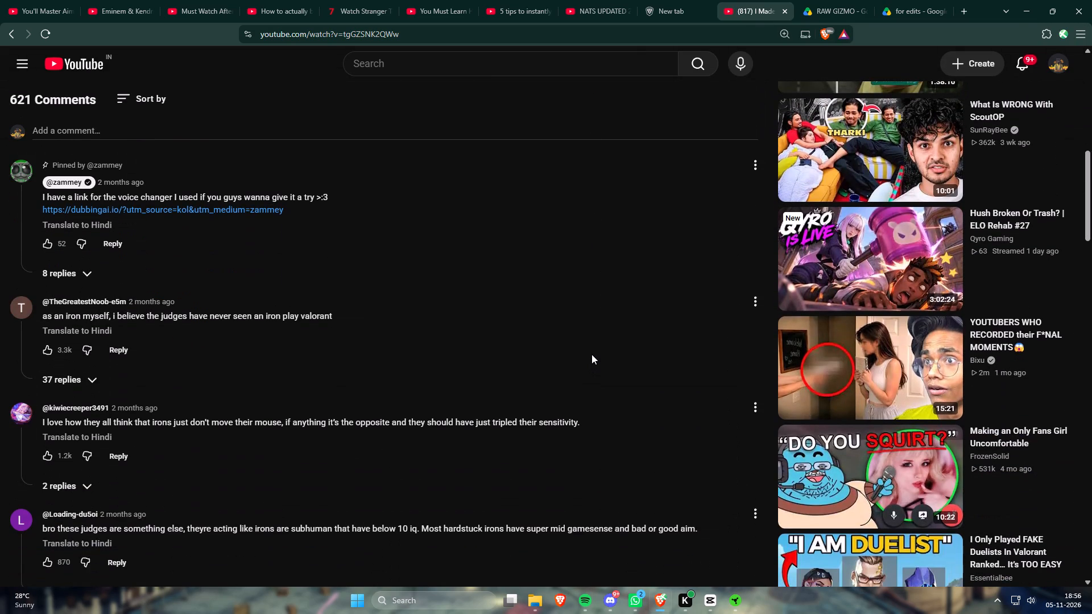
scroll(495, 337, down, 1)
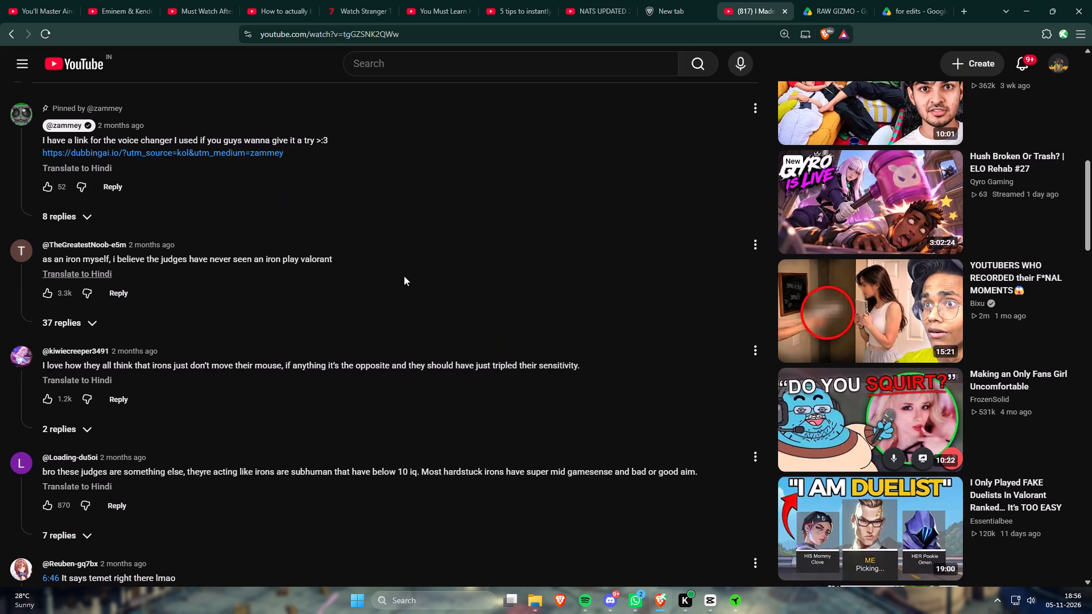
Open the YouTube home feed and browse the recommended videos for something to watch.
click(63, 67)
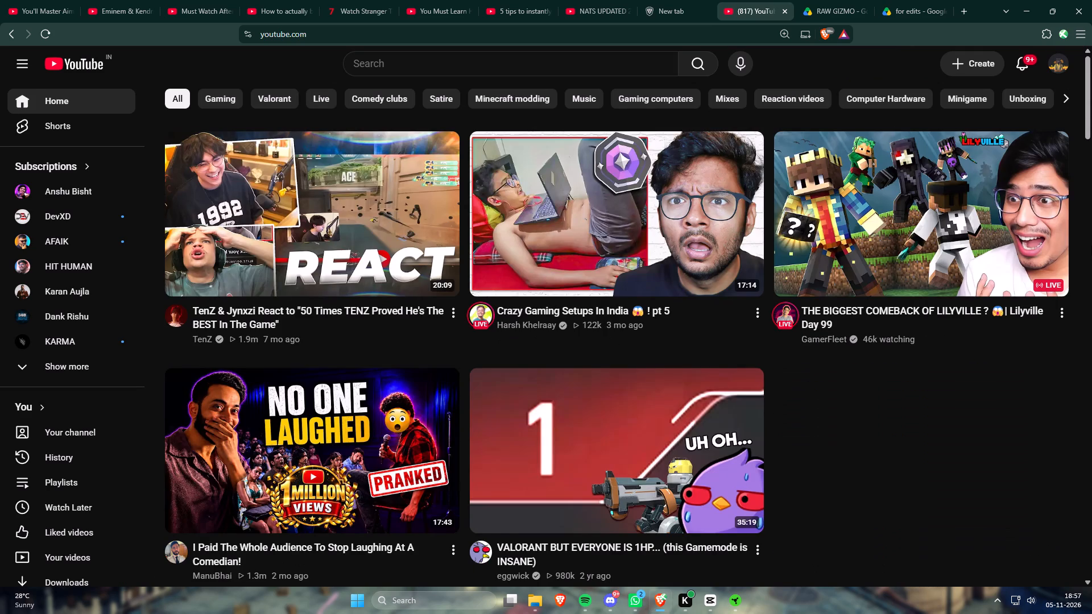
scroll(1091, 246, down, 8)
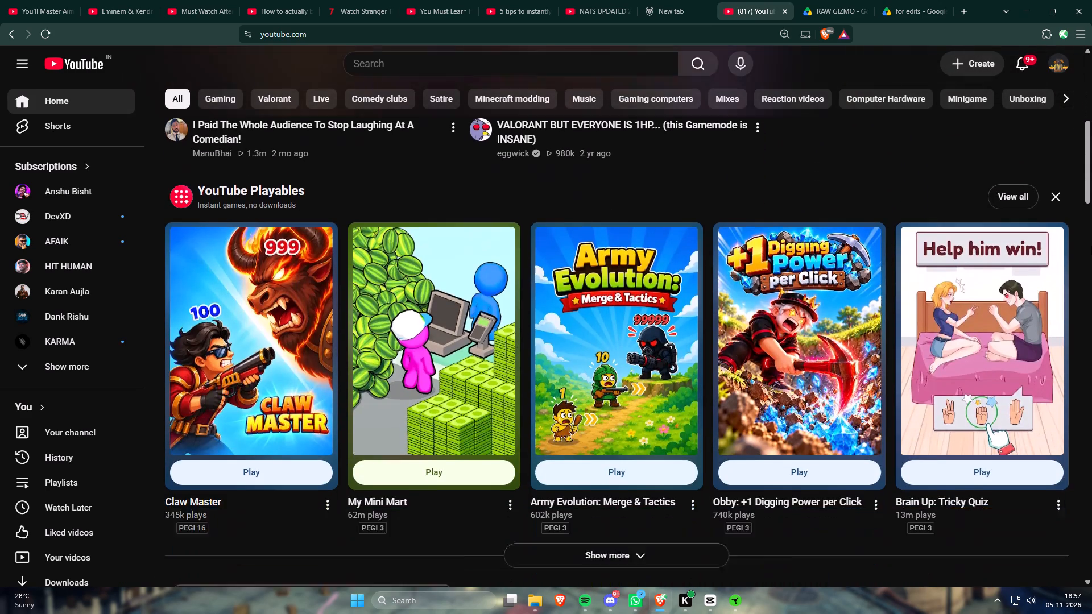
scroll(1091, 246, down, 8)
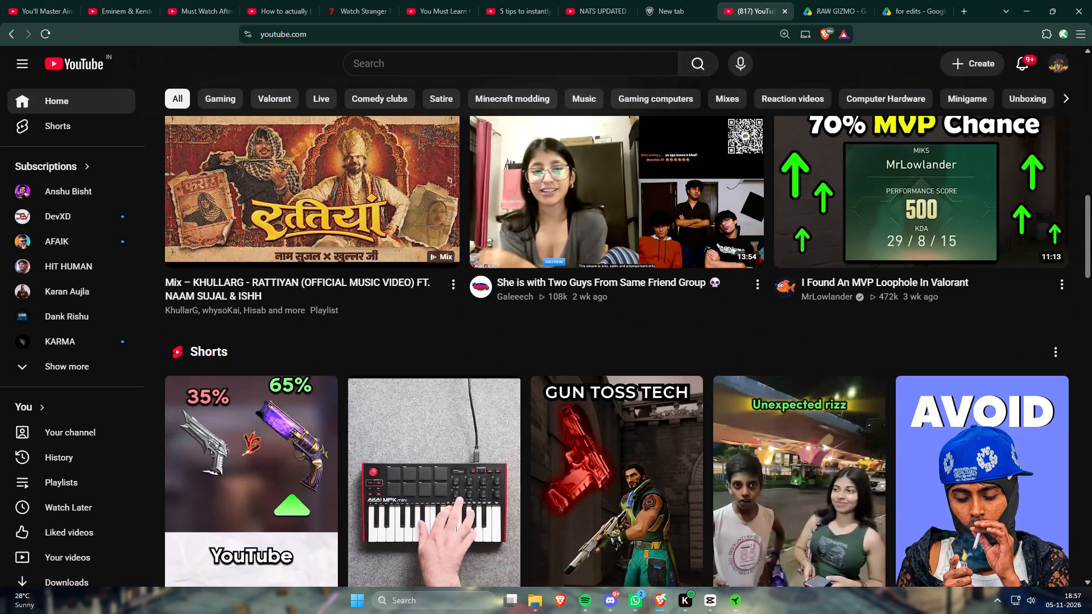
scroll(1091, 243, down, 8)
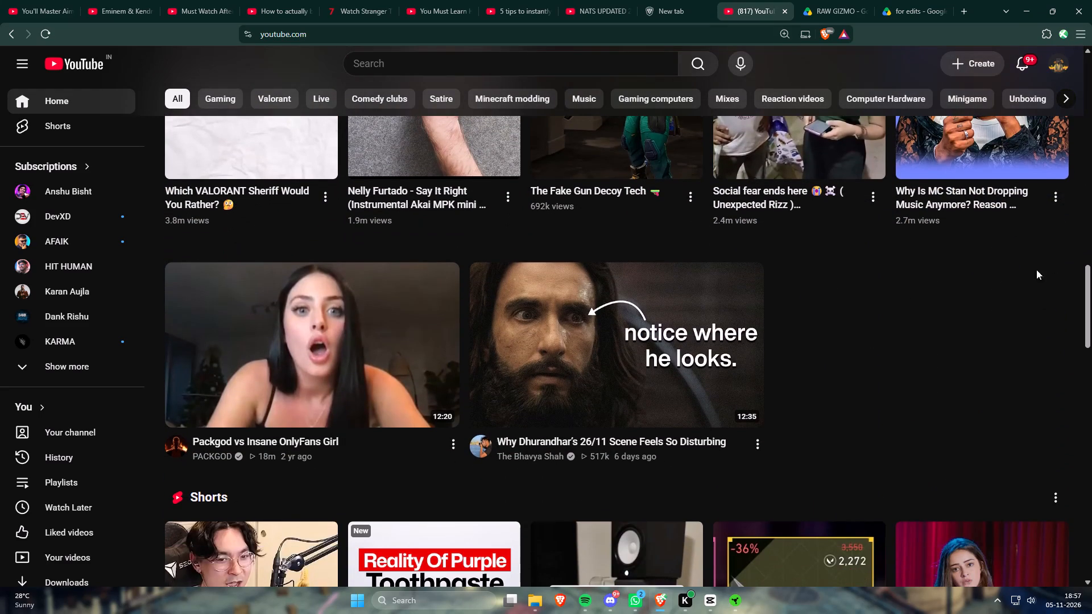
scroll(974, 314, down, 1)
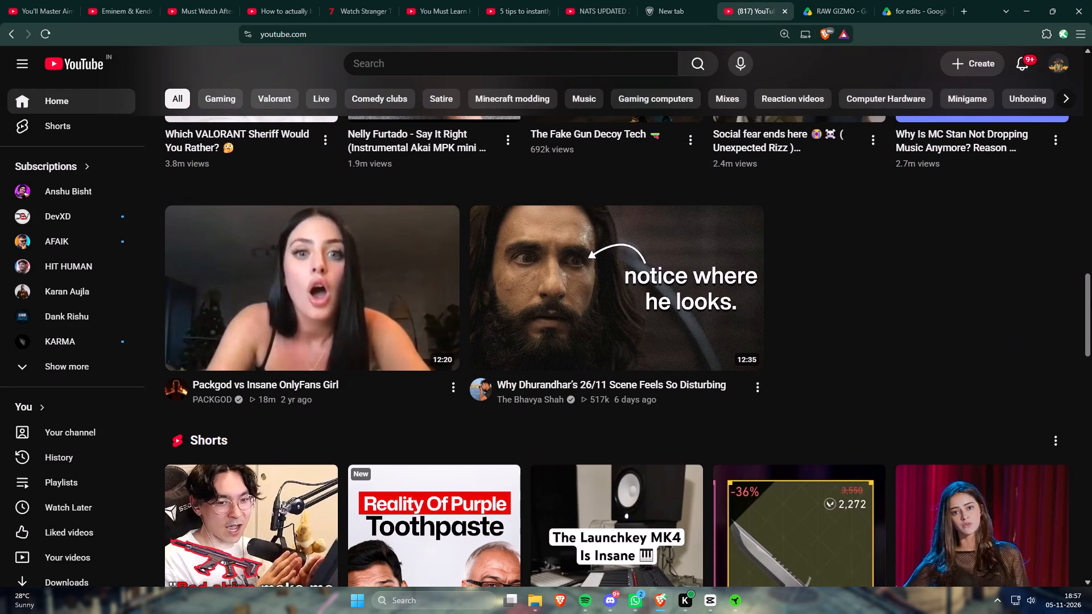
scroll(1091, 300, down, 9)
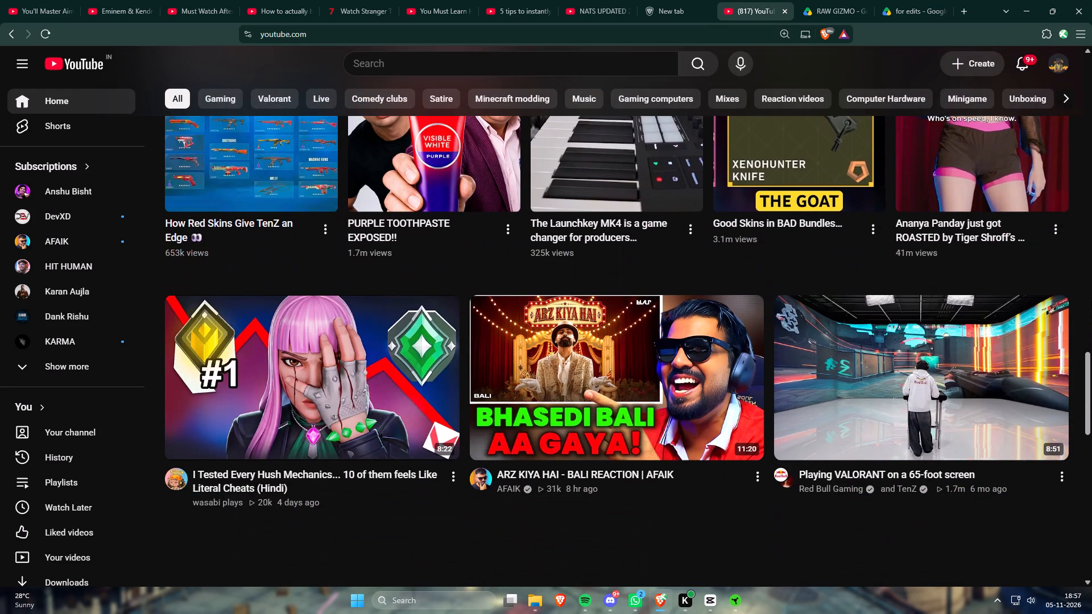
scroll(1091, 301, down, 2)
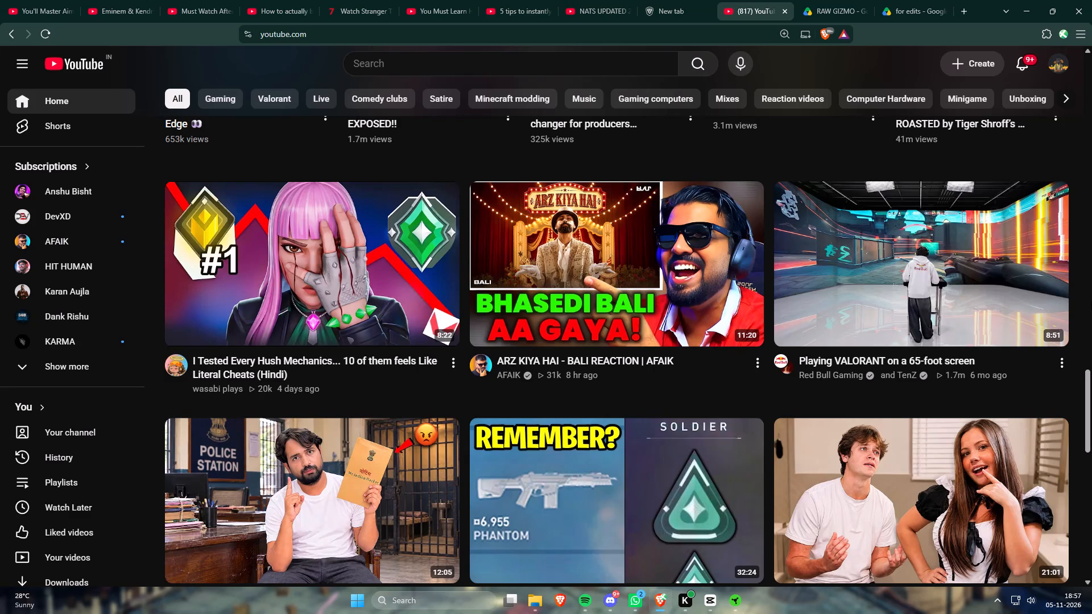
scroll(1091, 301, down, 1)
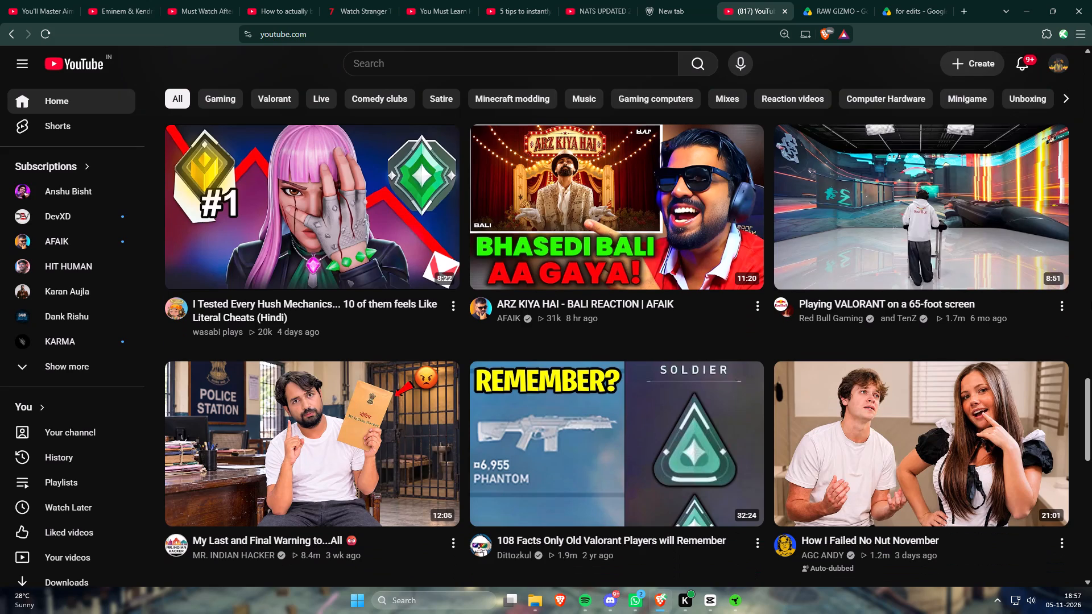
scroll(1091, 301, down, 6)
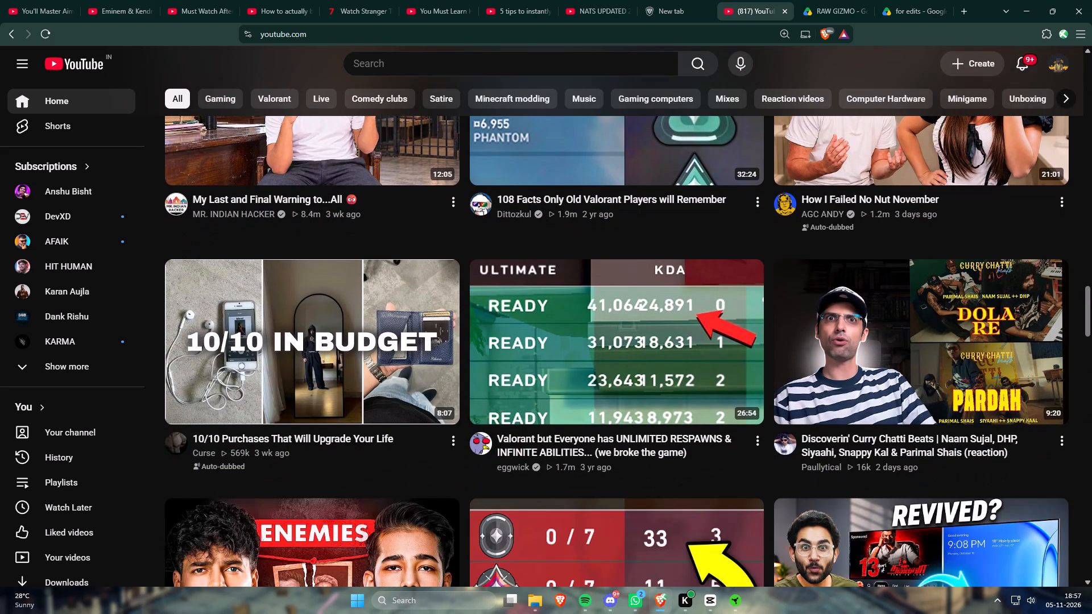
scroll(1091, 301, down, 6)
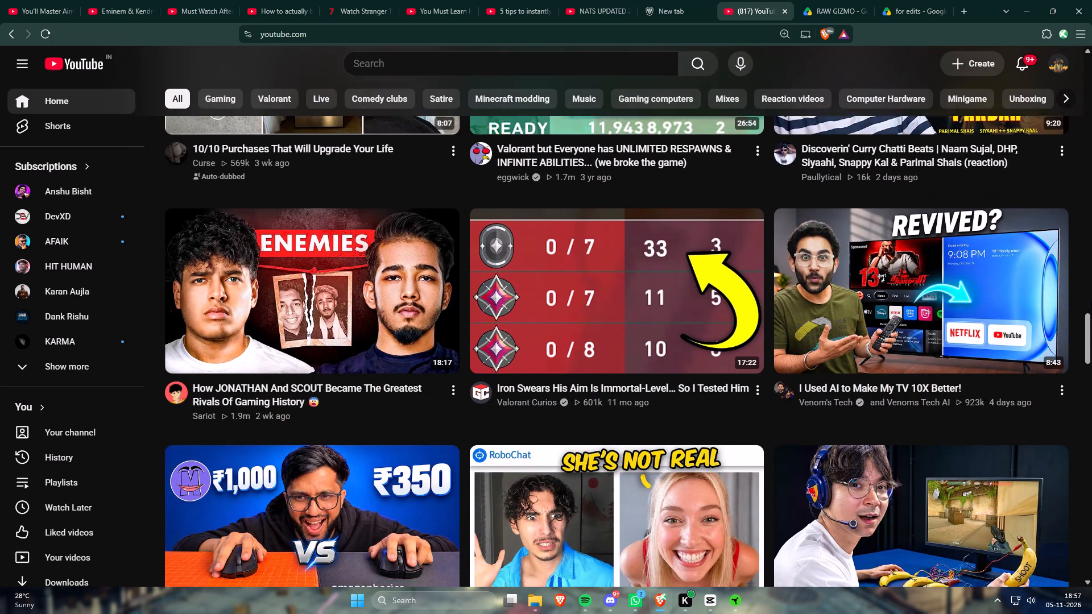
scroll(1091, 301, down, 2)
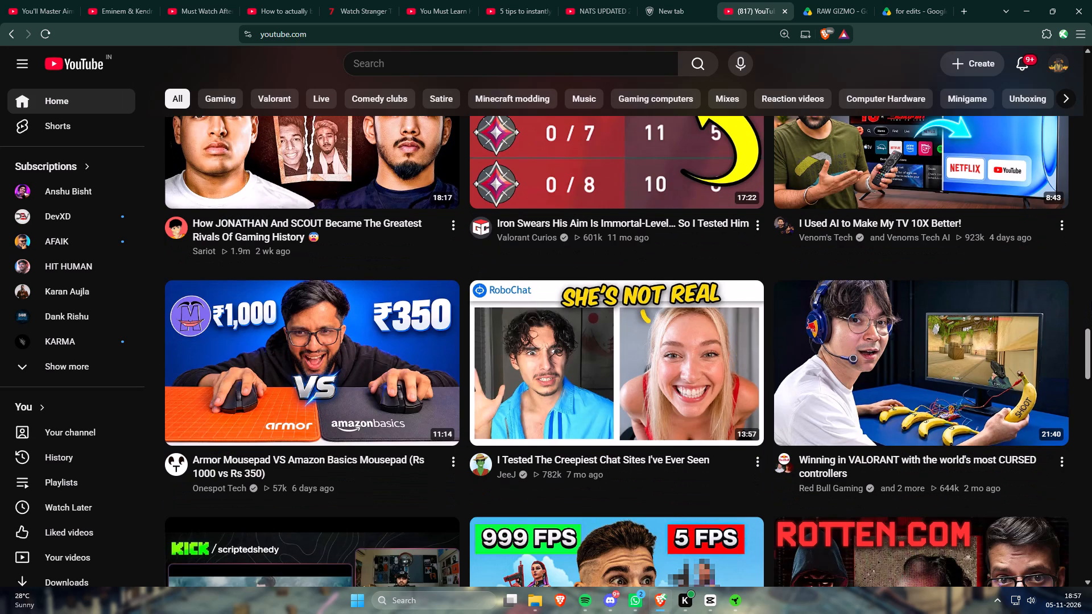
scroll(1091, 301, down, 5)
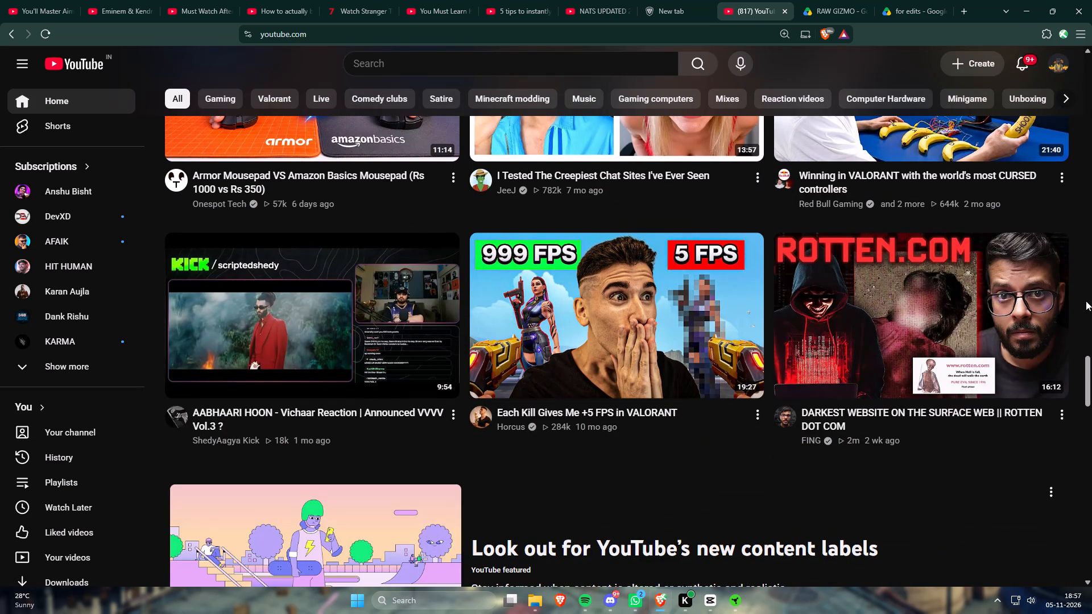
scroll(1091, 302, down, 2)
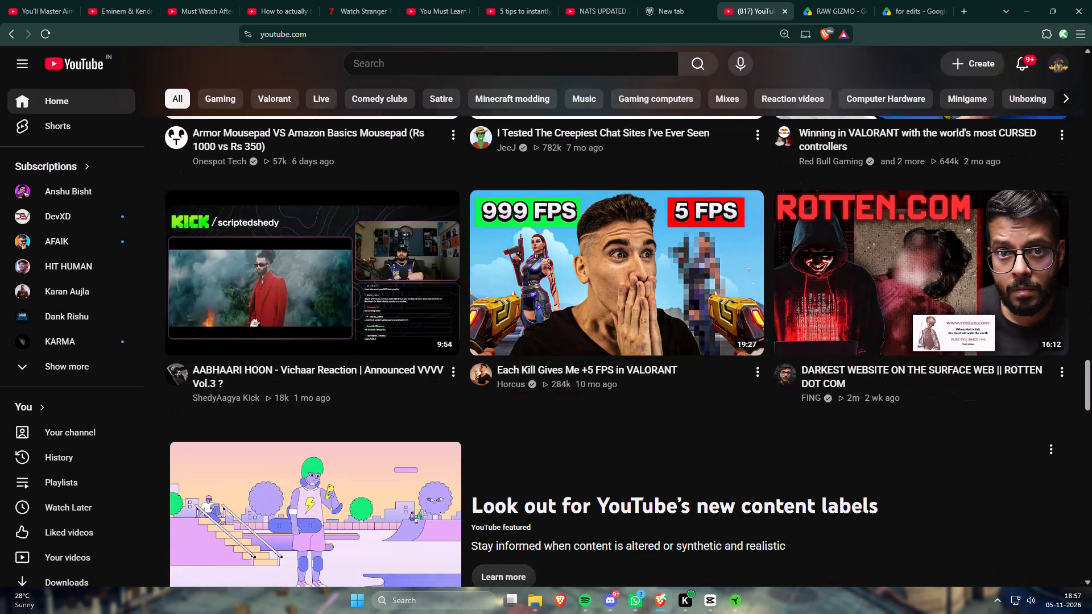
scroll(1091, 302, down, 9)
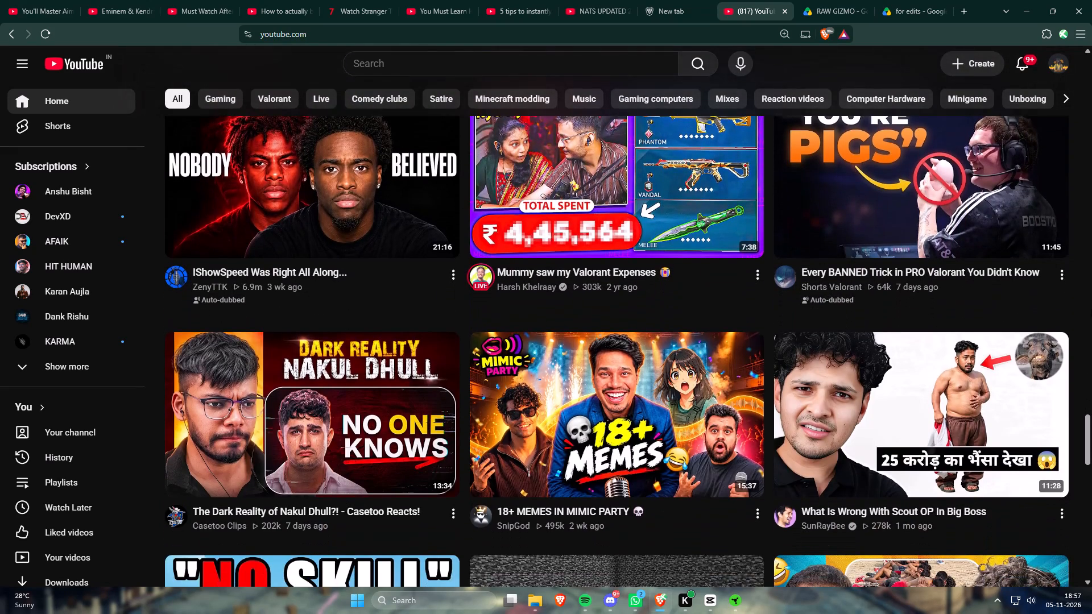
scroll(1091, 317, down, 2)
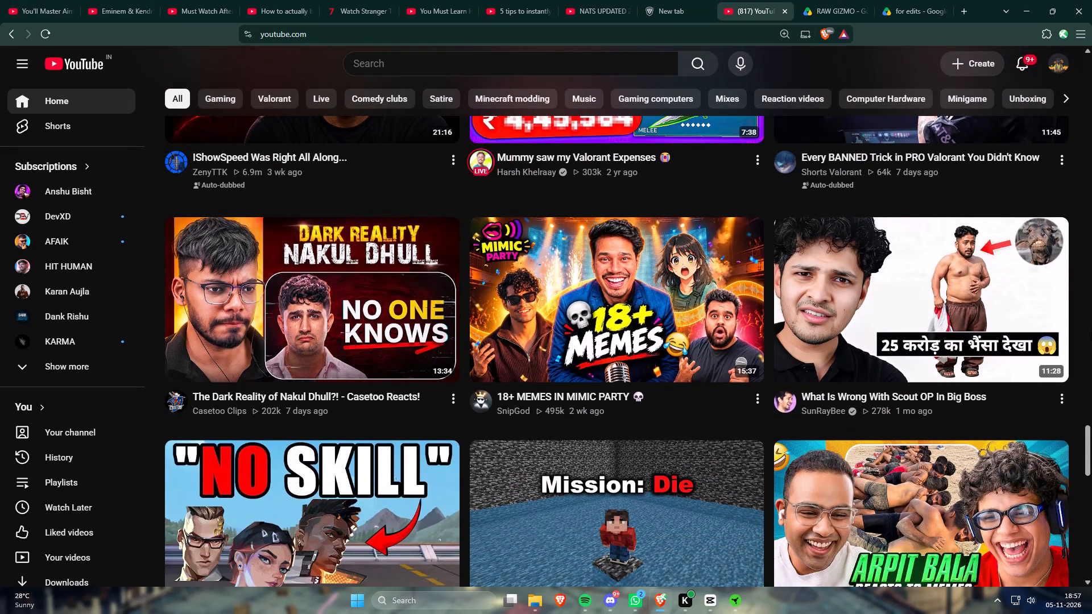
scroll(1091, 334, down, 1)
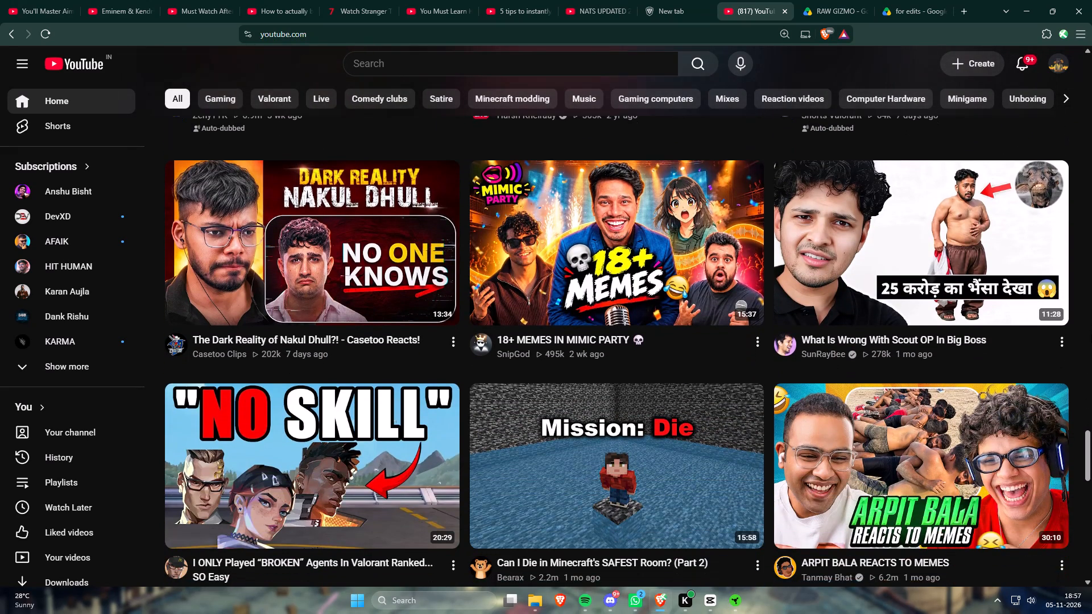
scroll(1091, 337, down, 2)
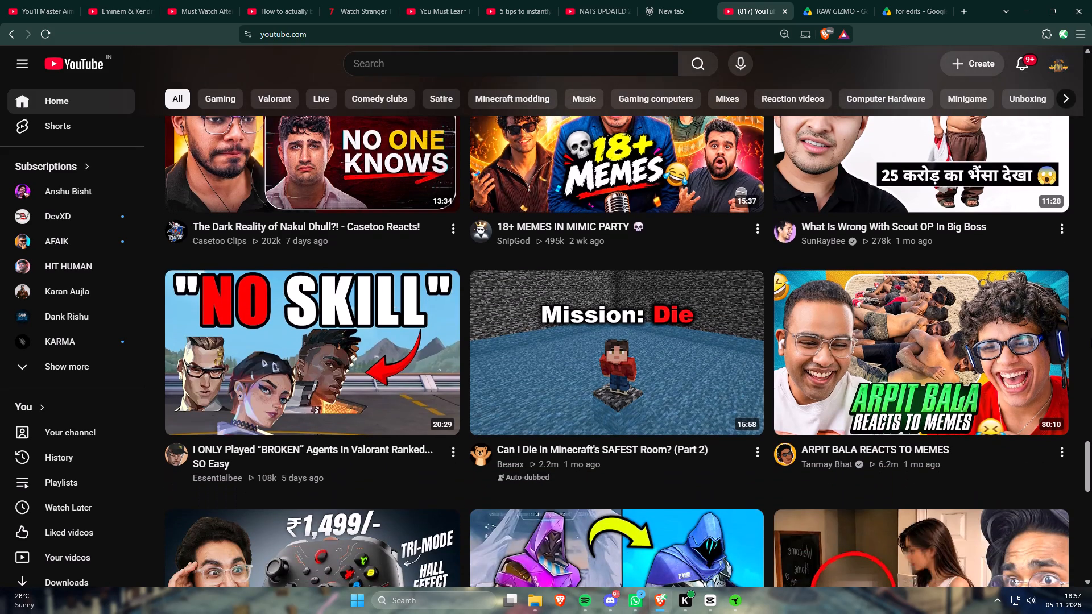
scroll(1091, 339, down, 4)
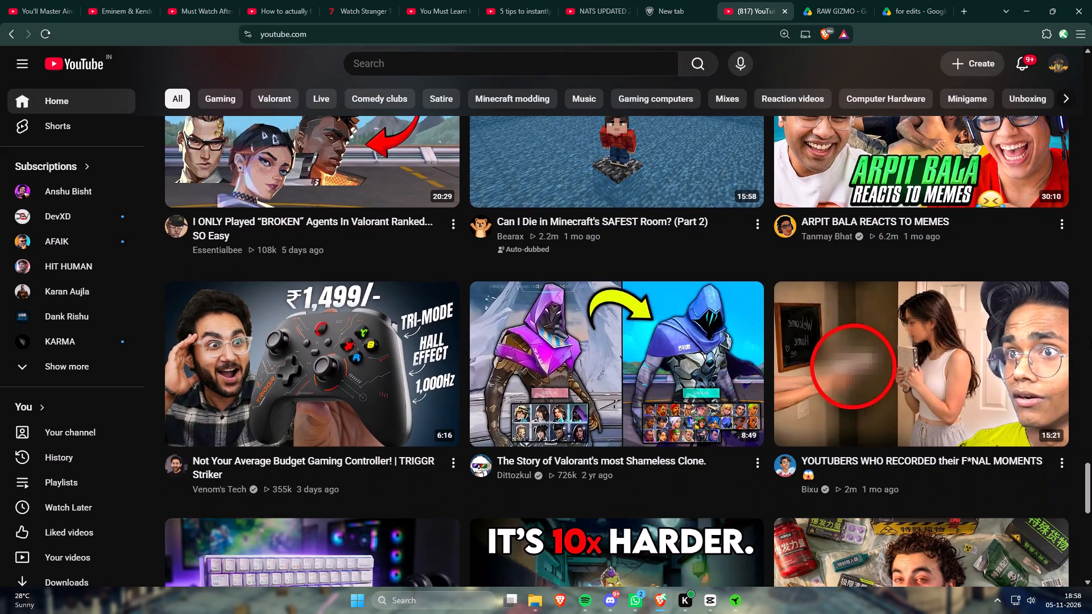
scroll(1091, 340, up, 3)
scroll(1091, 340, down, 7)
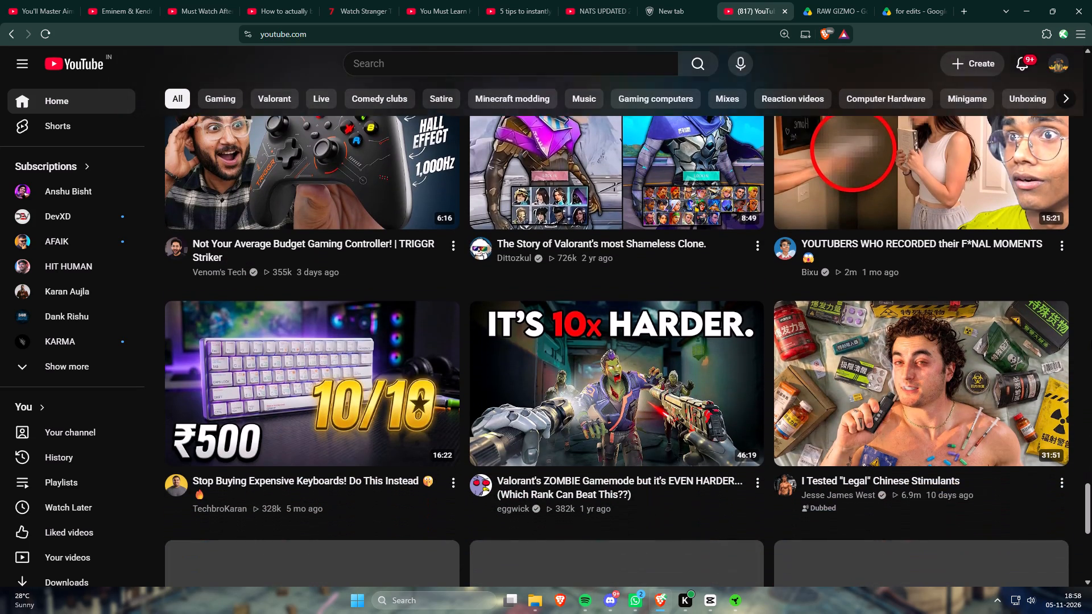
scroll(1091, 340, down, 1)
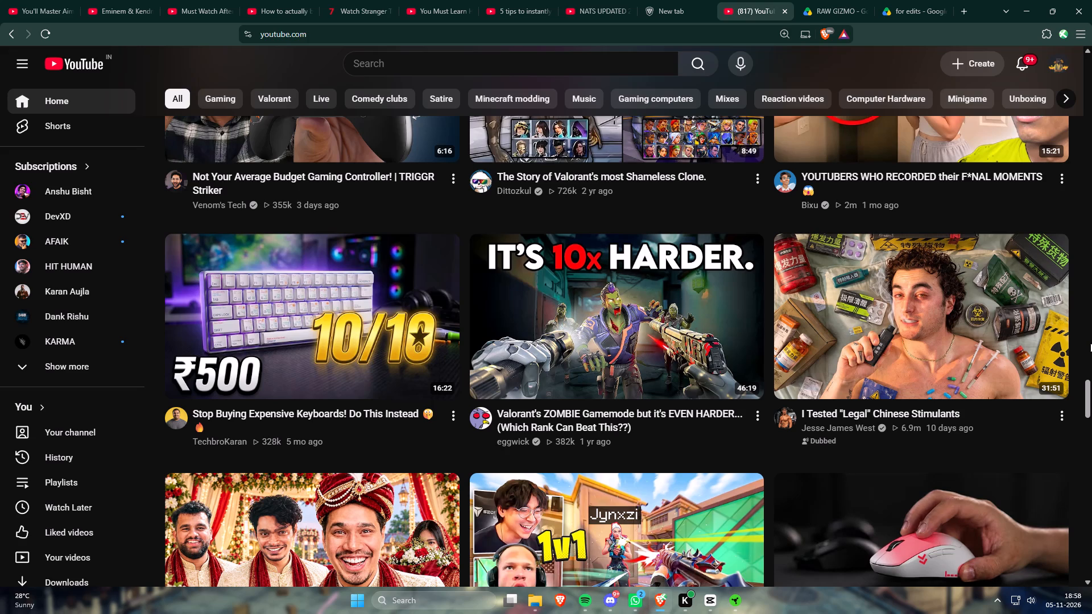
scroll(1090, 343, down, 1)
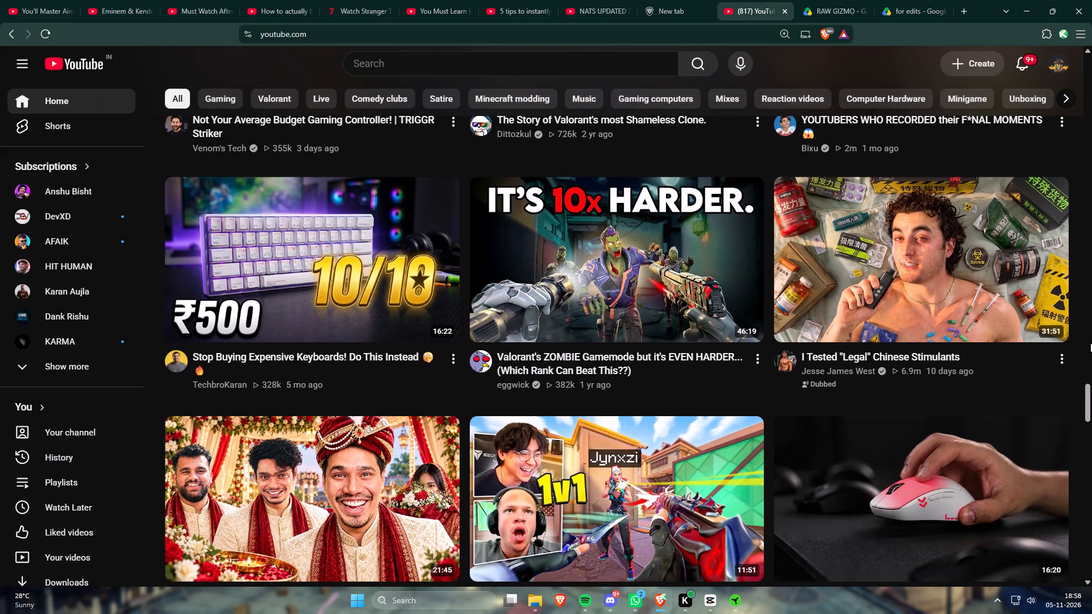
click(457, 359)
click(575, 389)
scroll(1091, 433, down, 2)
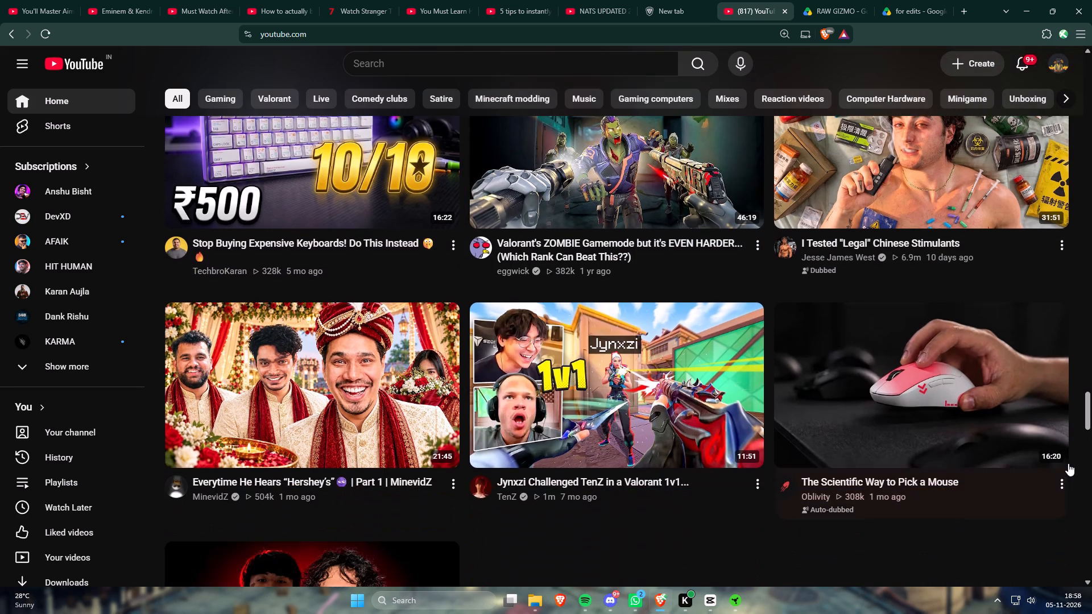
scroll(1091, 424, down, 4)
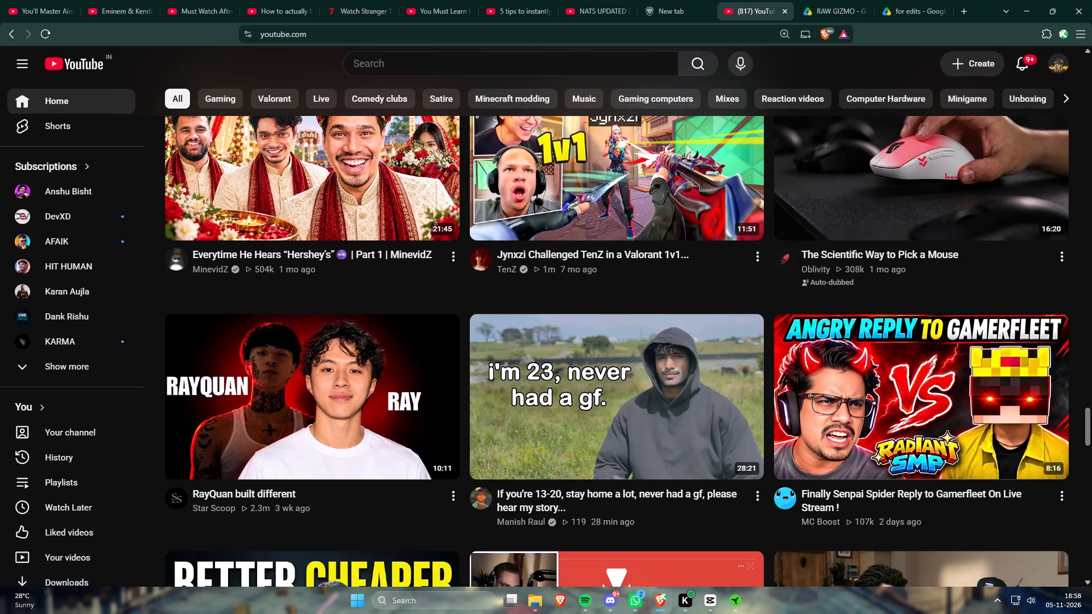
scroll(1091, 429, down, 1)
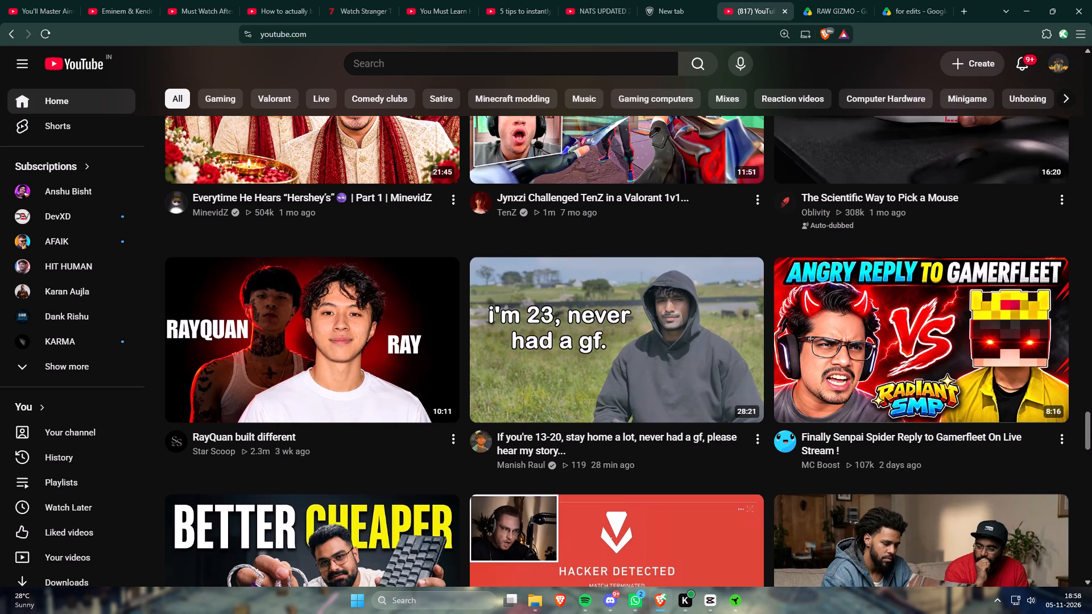
Save the video "RayQuan built different" to Watch Later.
click(458, 438)
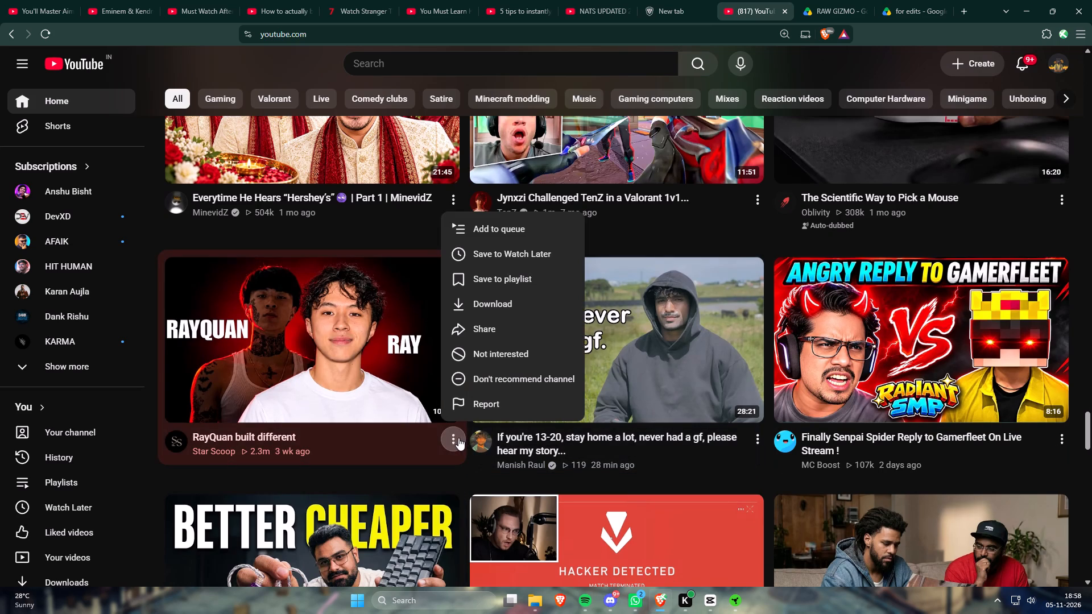
click(519, 261)
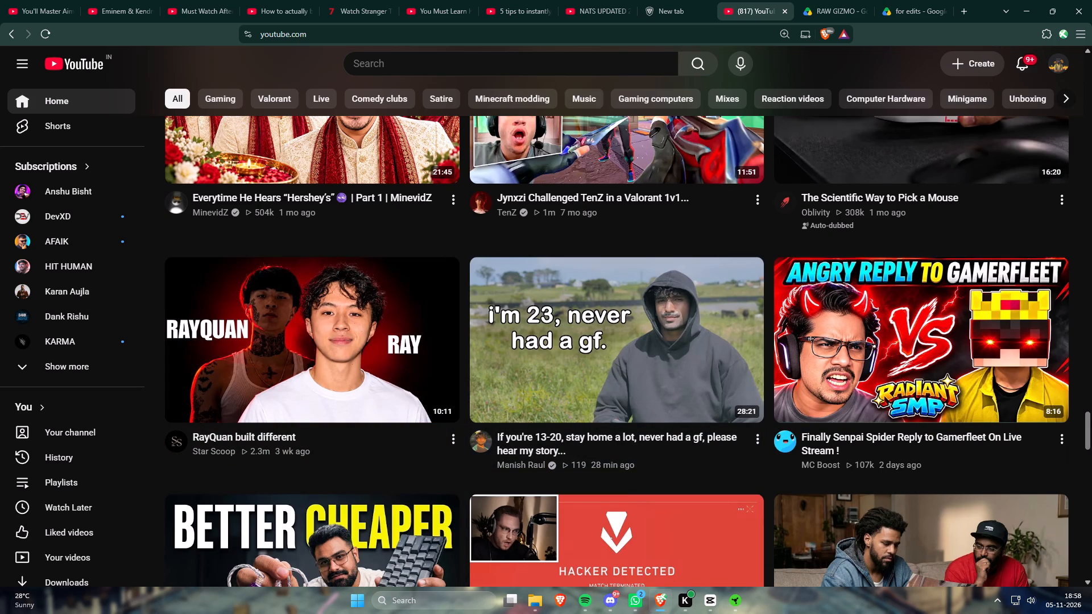
Browse further down the home feed and reload it for fresh video recommendations.
scroll(1091, 417, down, 5)
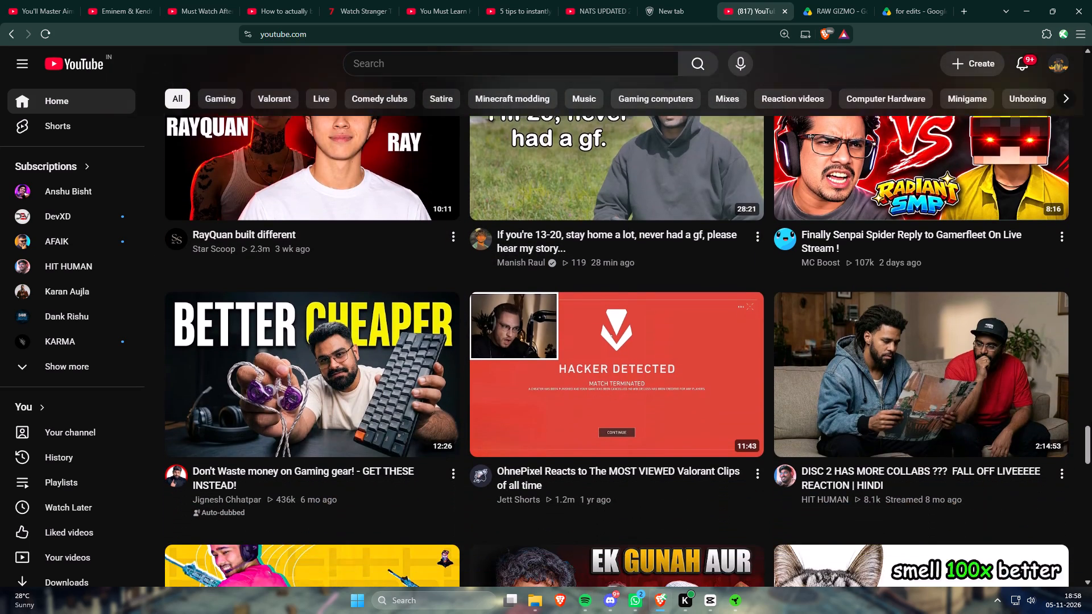
scroll(1091, 420, down, 2)
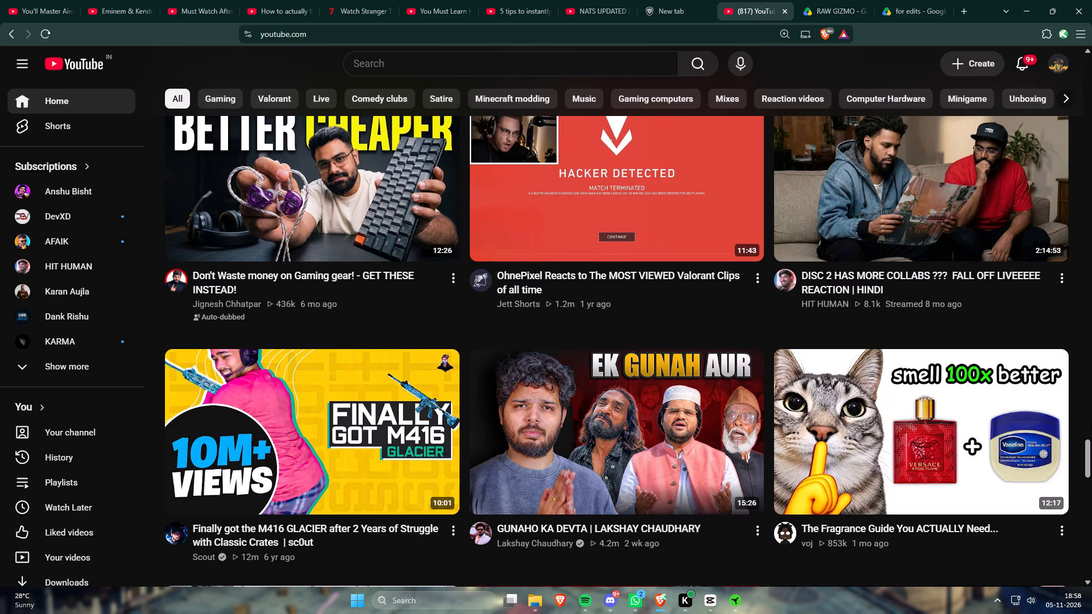
click(87, 70)
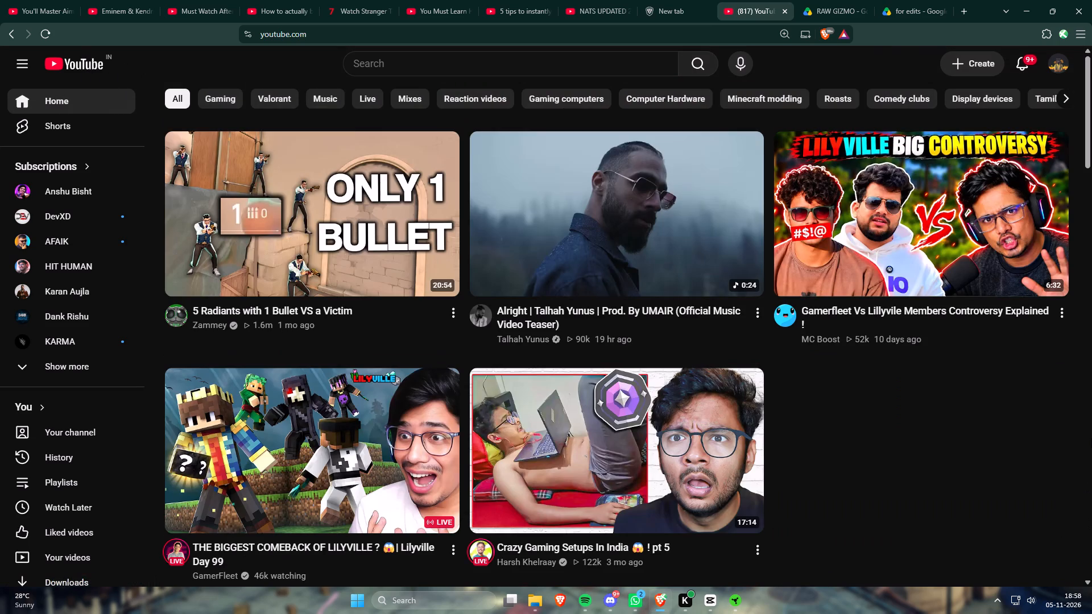
Browse the refreshed YouTube home feed for something to watch while editing.
scroll(1091, 438, down, 3)
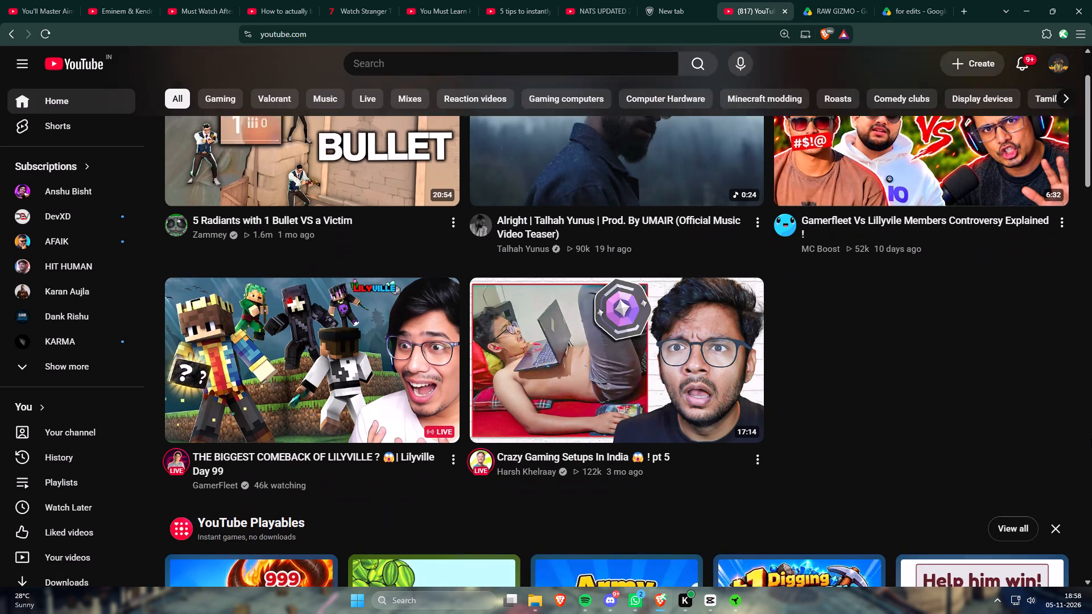
scroll(1091, 438, down, 10)
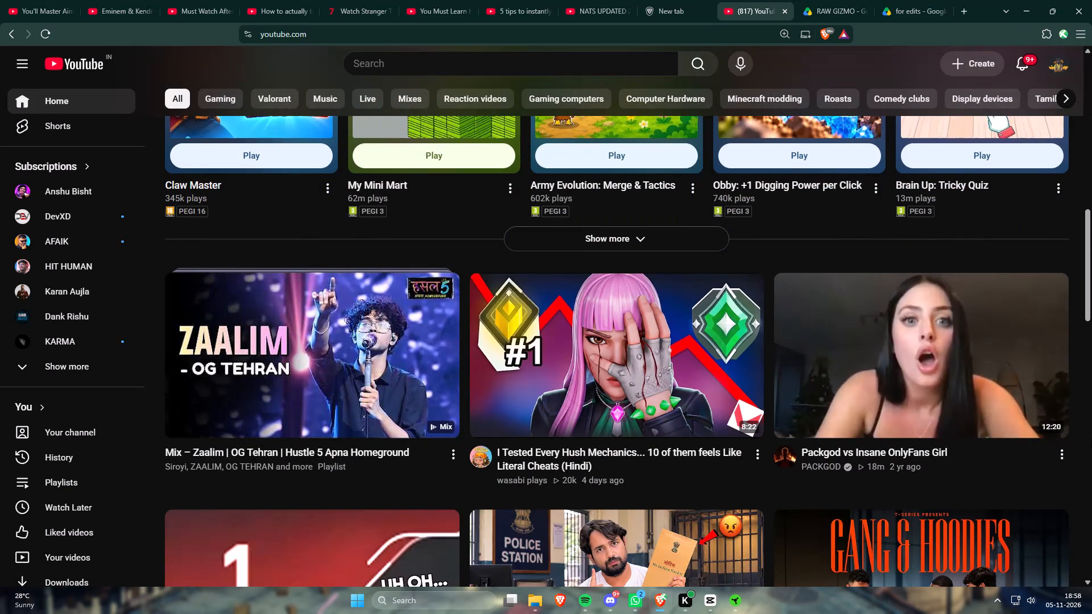
scroll(1091, 439, down, 8)
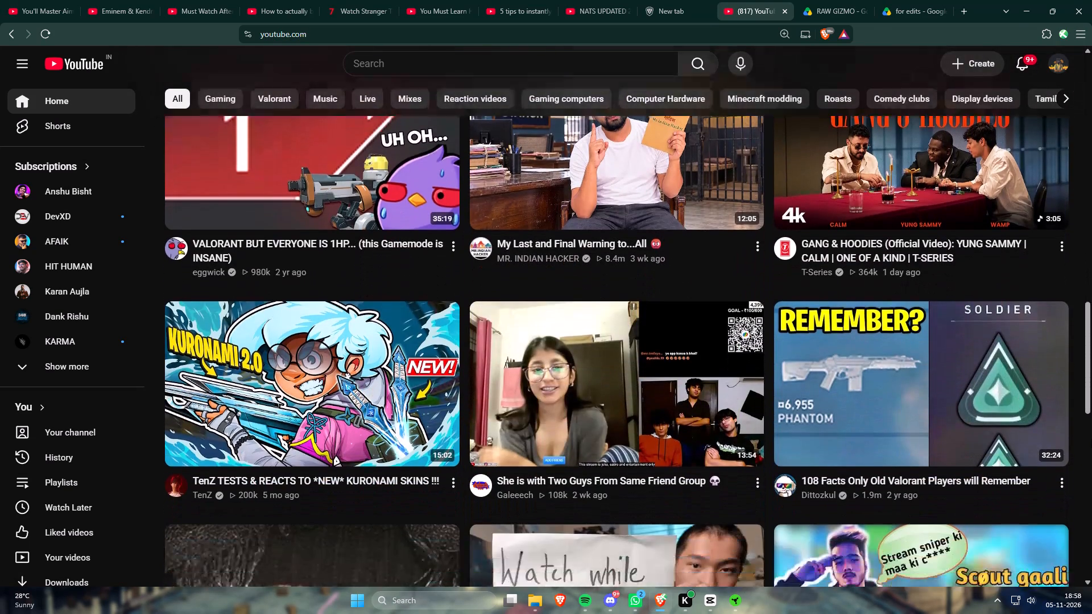
scroll(1091, 439, down, 5)
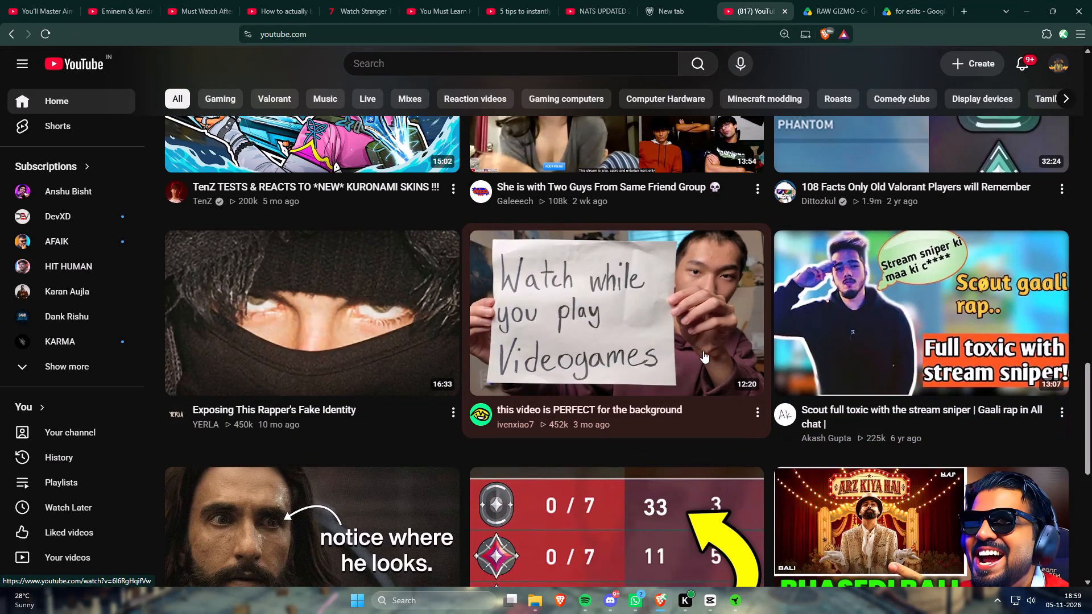
Unmute the preview of "this video is PERFECT for the background" and save the video to Watch Later.
click(745, 253)
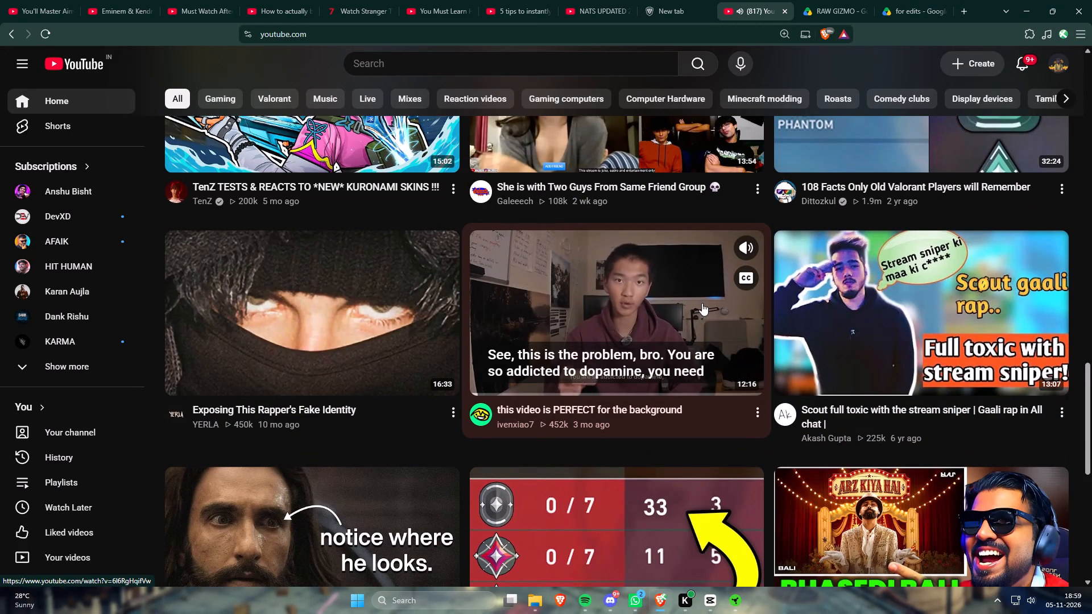
click(754, 412)
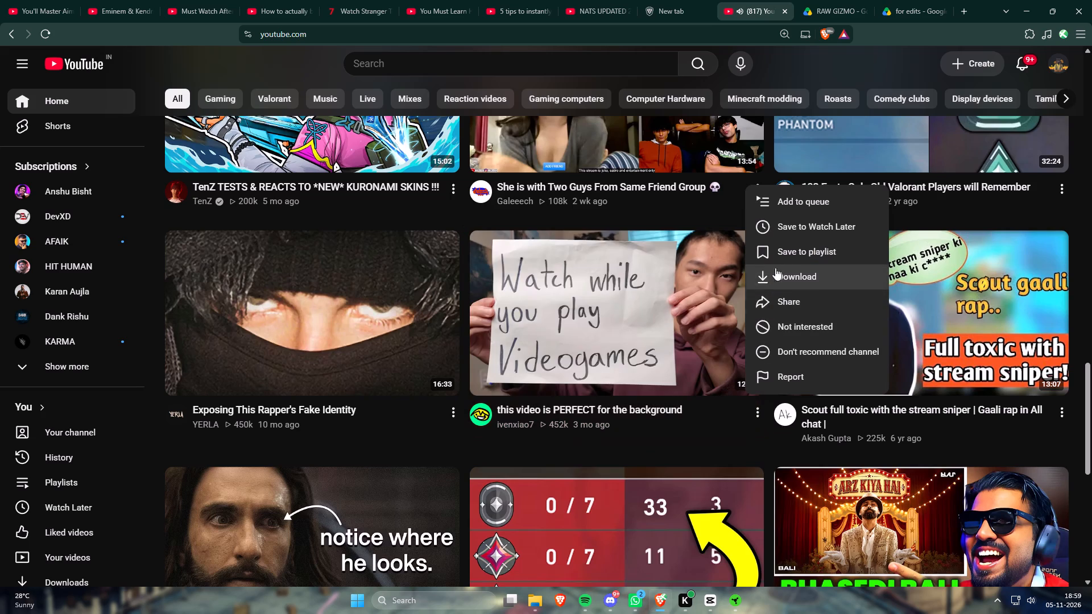
click(783, 232)
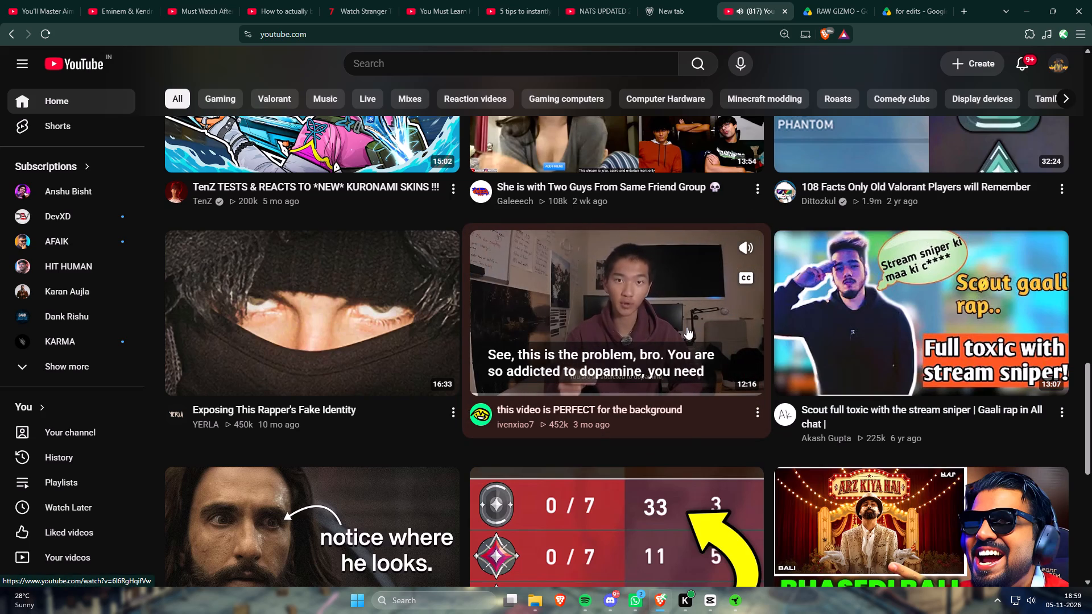
Continue browsing the recommended videos further down the home feed for one to play.
scroll(686, 327, down, 2)
scroll(1091, 284, down, 6)
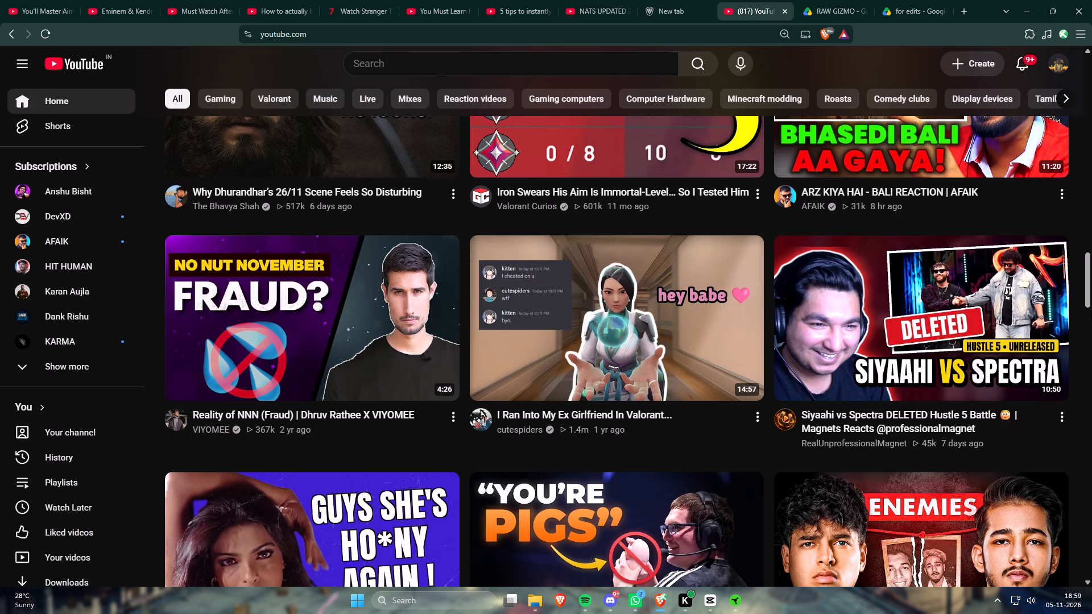
scroll(1091, 312, down, 3)
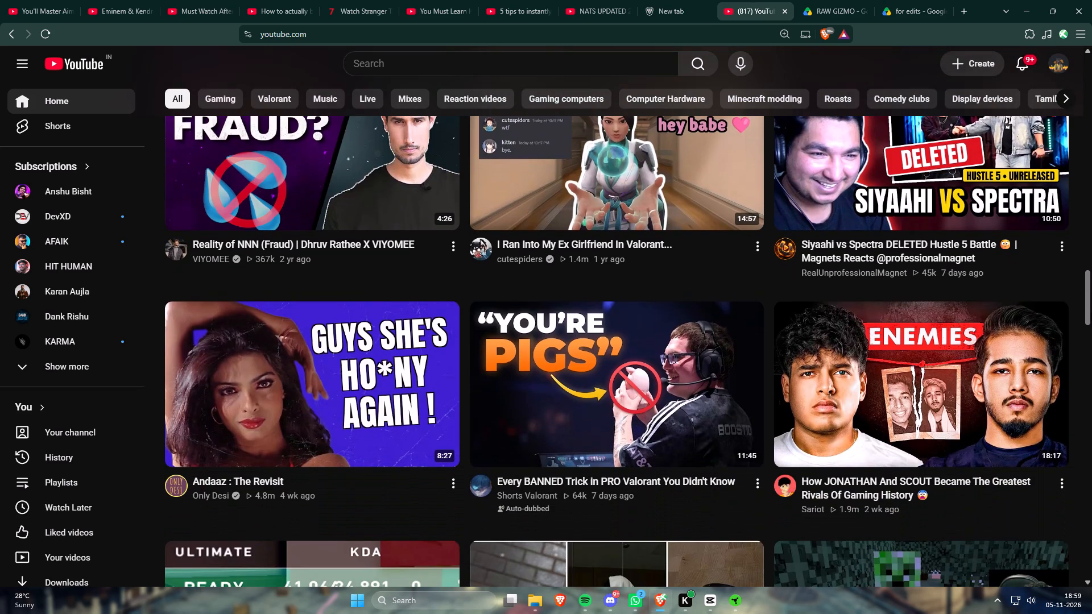
scroll(1091, 313, down, 4)
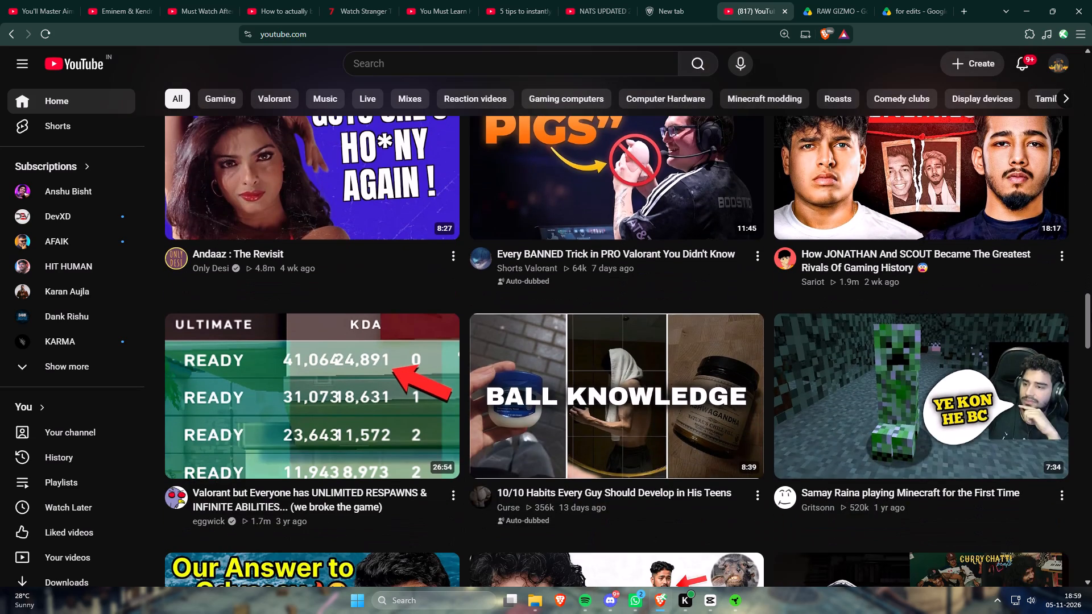
scroll(1091, 313, down, 1)
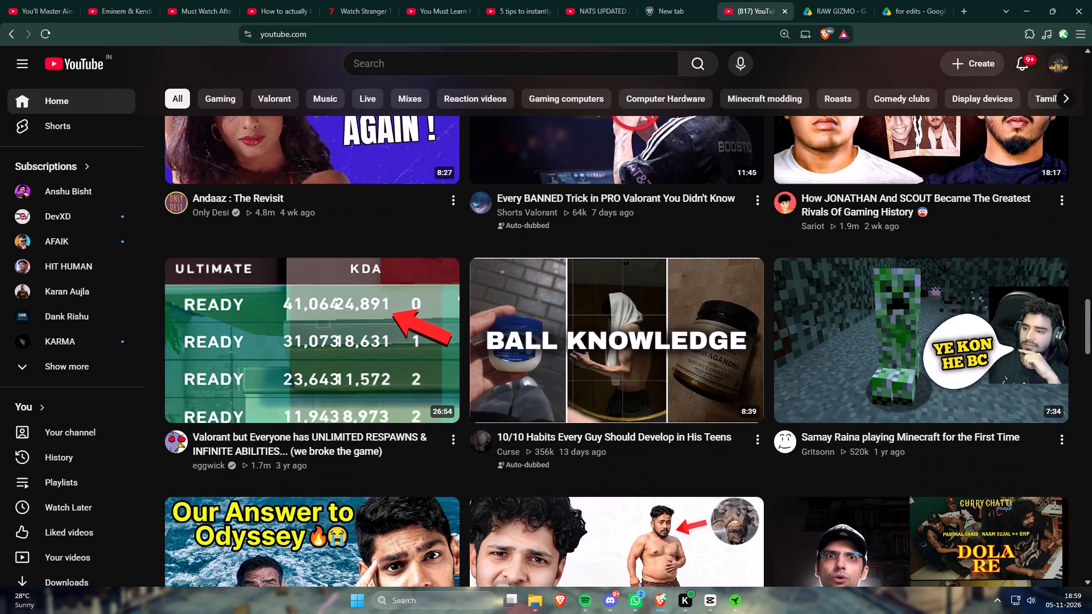
scroll(1091, 313, down, 5)
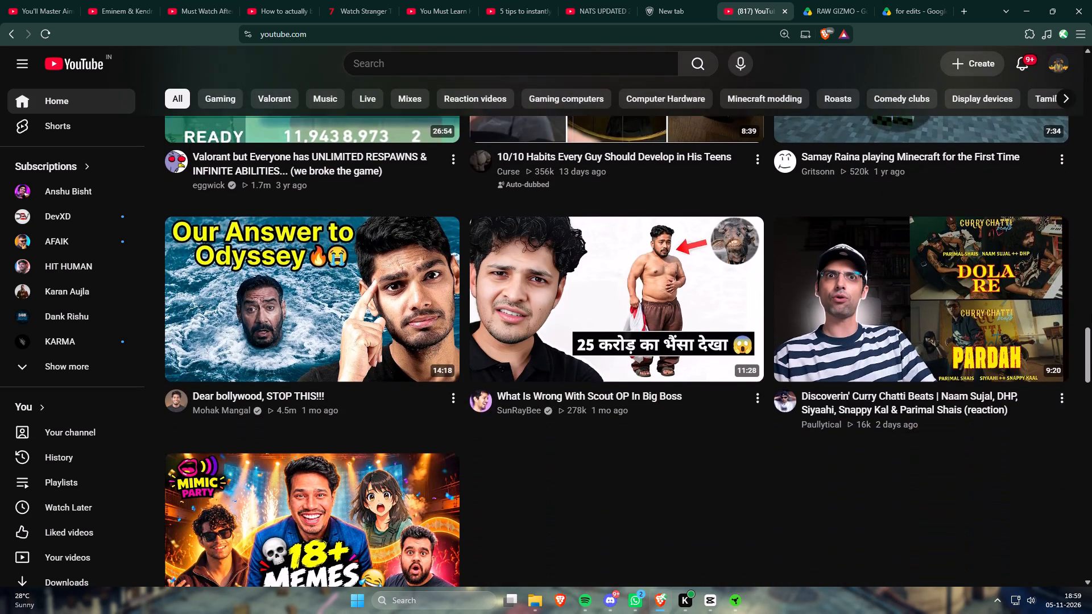
scroll(1091, 314, down, 1)
Play "Discoverin' Curry Chatti Beats" in a picture-in-picture window and minimize the browser to return to CapCut.
click(961, 290)
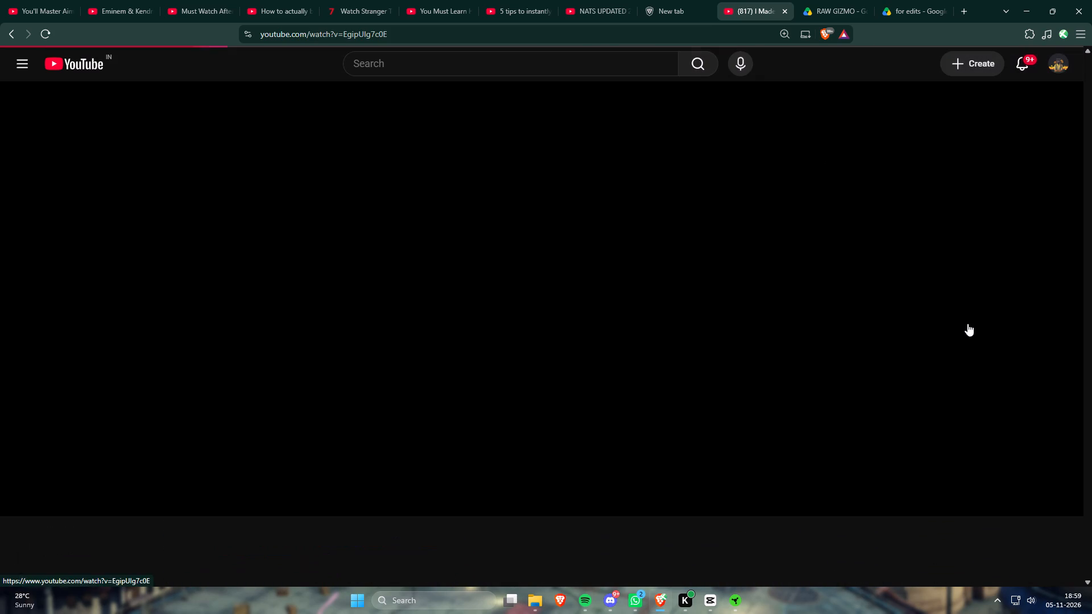
click(1050, 36)
click(1037, 61)
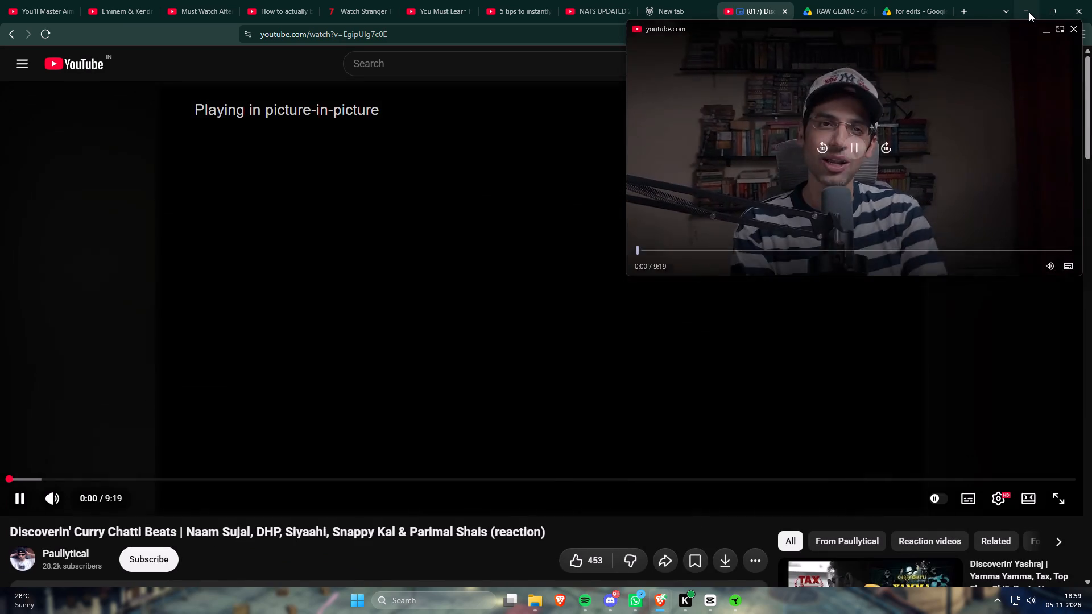
click(1029, 12)
Return the playhead to the start of Timeline 02 and preview 24.jpg from the geophysics major folder.
drag(351, 384, 394, 400)
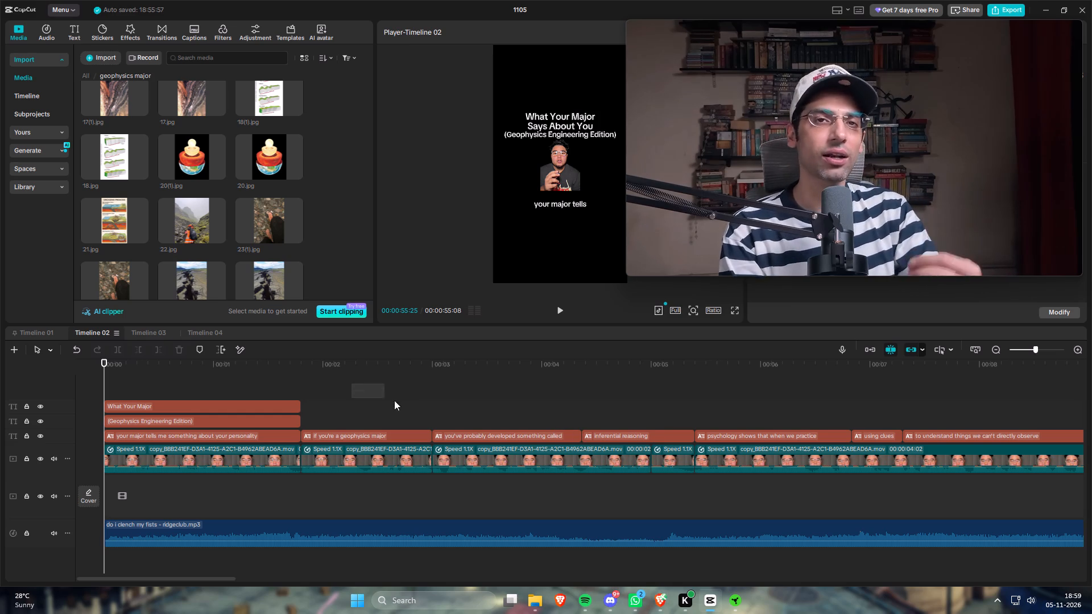
drag(394, 400, 406, 401)
drag(229, 361, 6, 391)
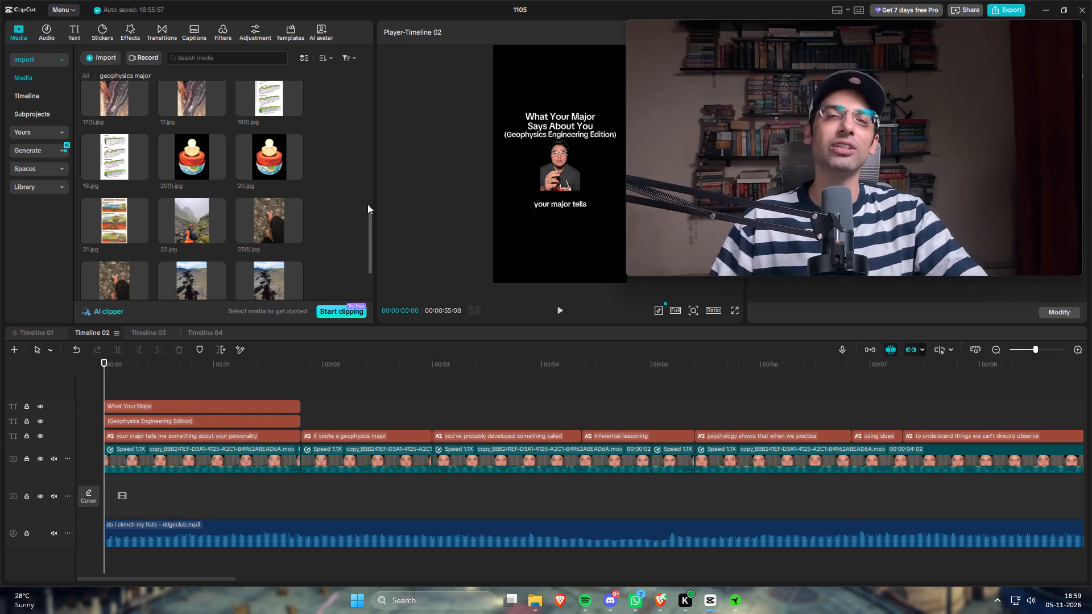
scroll(342, 205, down, 1)
click(270, 234)
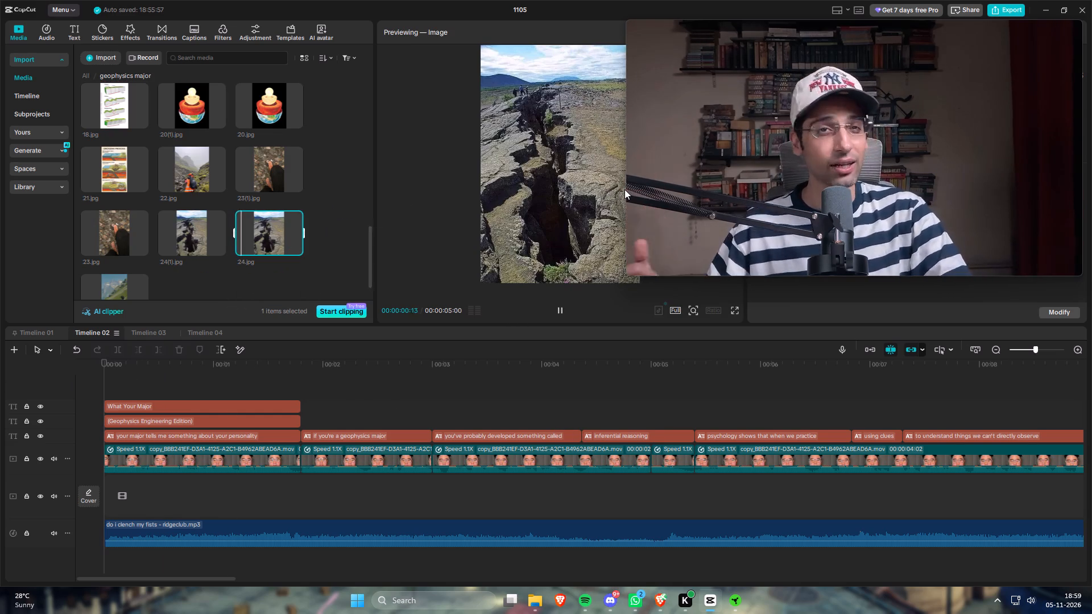
Shrink the floating video window slightly so that it uncovers more of the player preview.
drag(627, 189, 651, 190)
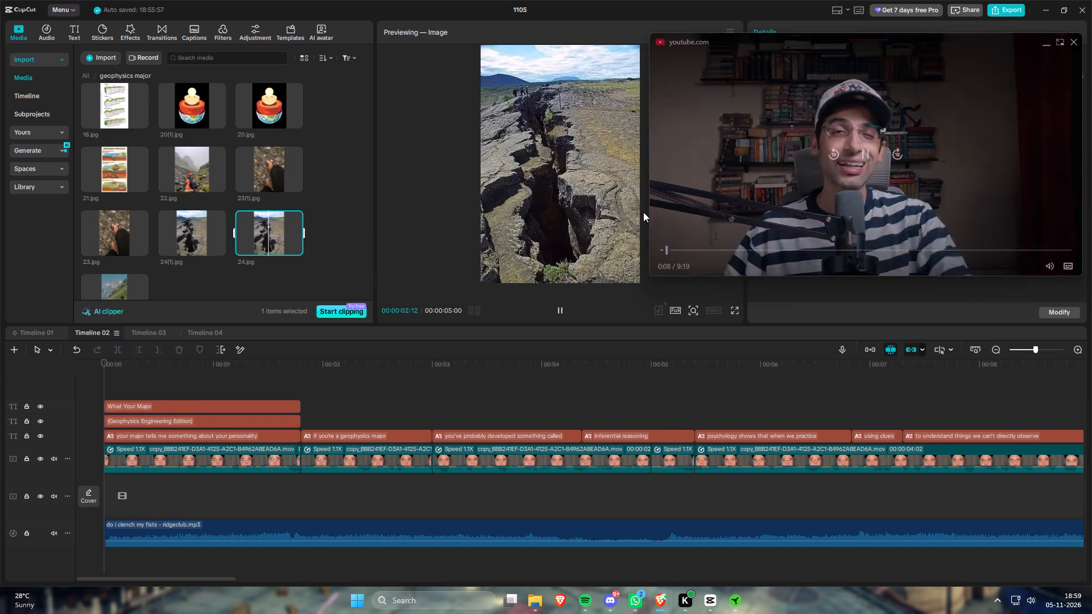
drag(528, 382, 549, 391)
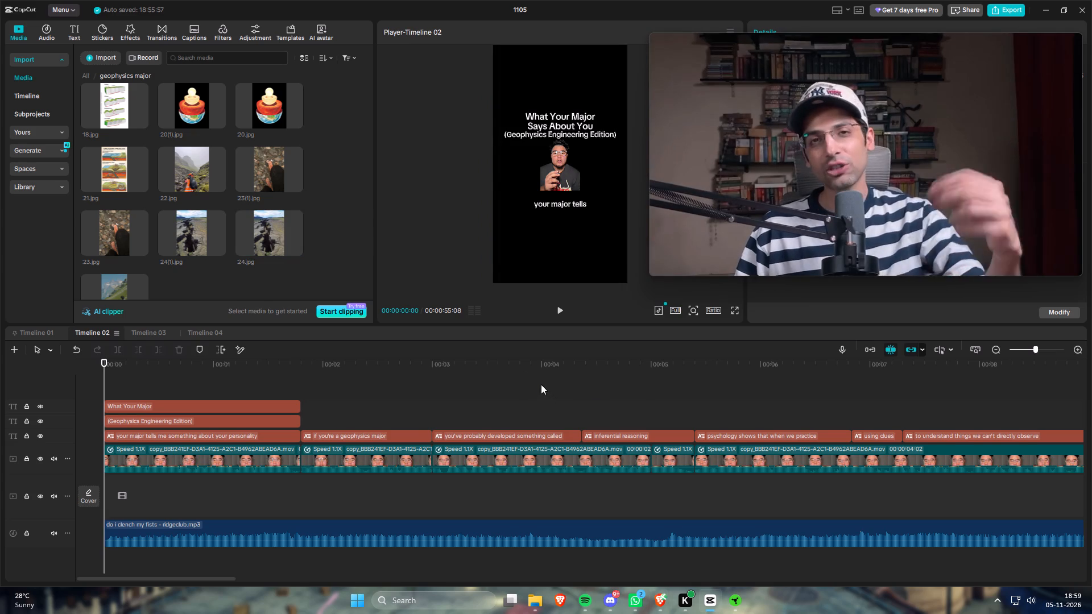
Place 24.jpg at the start of Timeline 02 on a track below the talking clips and trim it to 00:00:01:24, where the title ends.
click(262, 233)
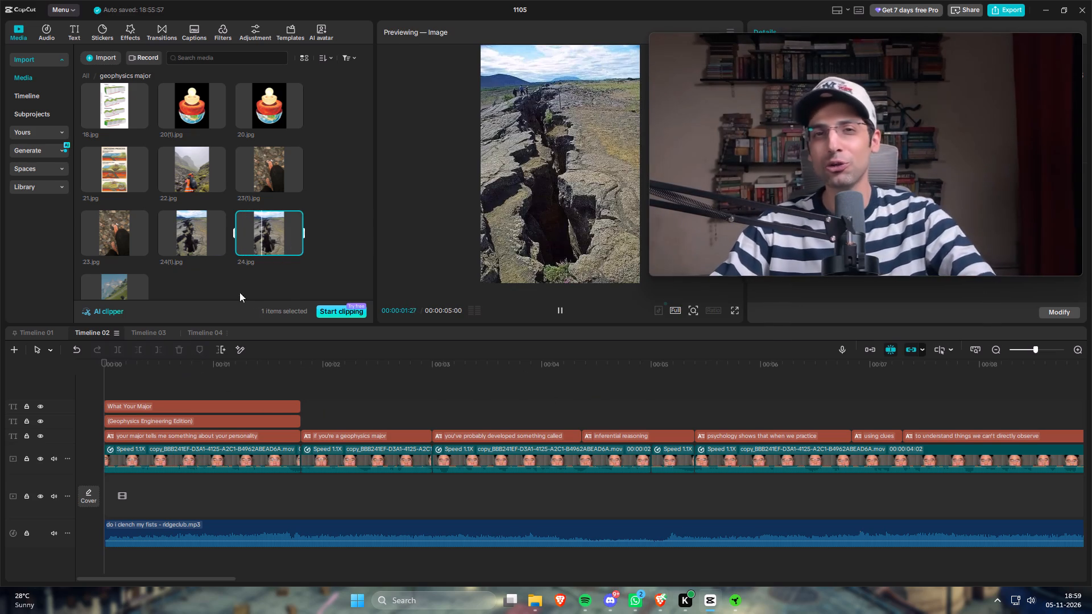
drag(258, 229, 91, 474)
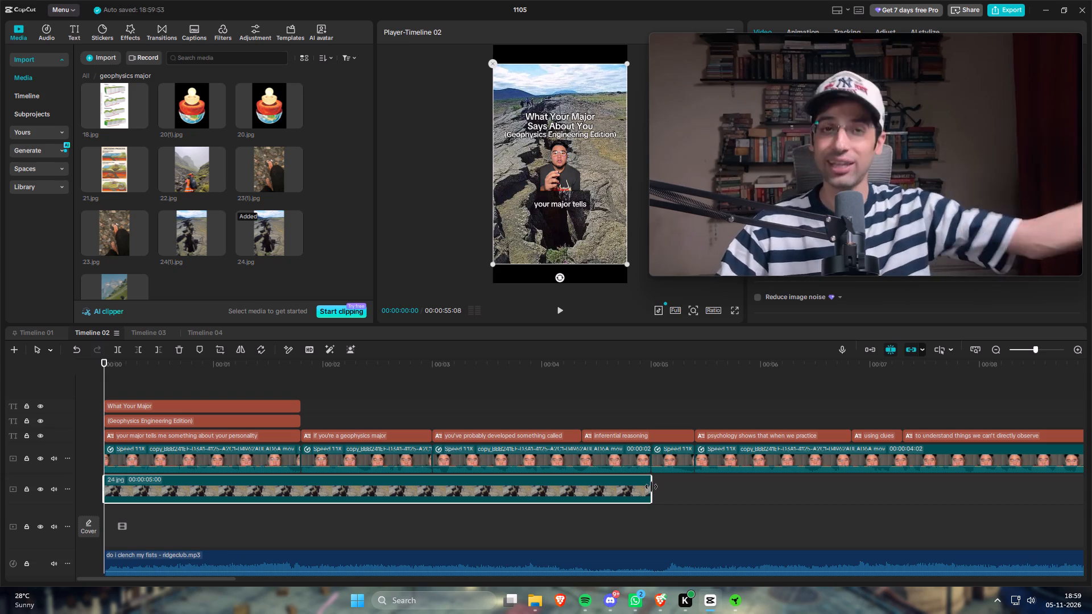
drag(651, 487, 299, 500)
drag(350, 498, 408, 503)
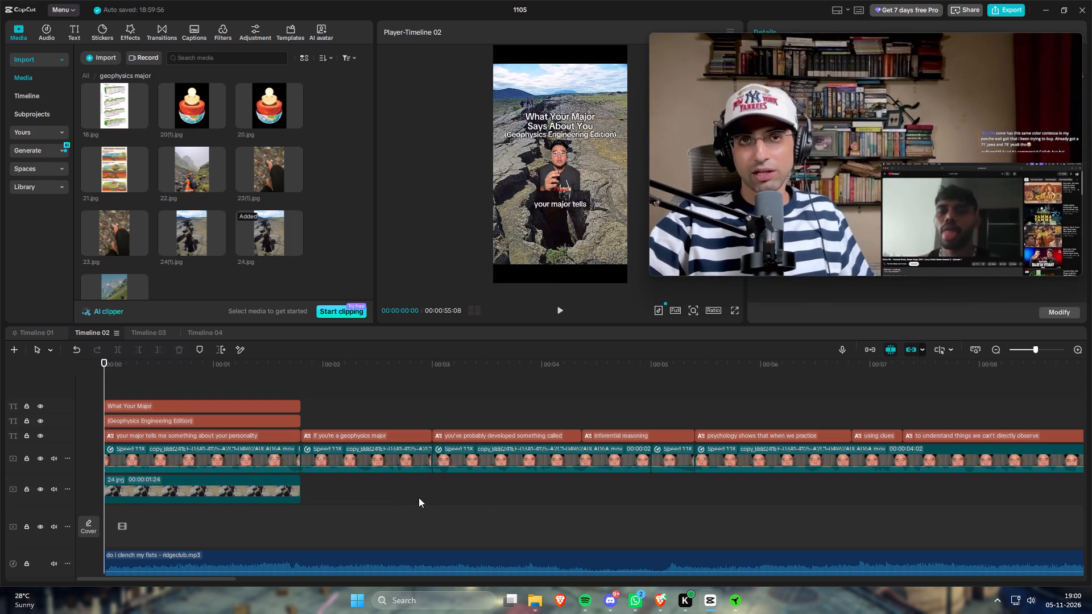
Crop the 24.jpg clip to the vertical ratio that fills the whole video frame.
click(190, 496)
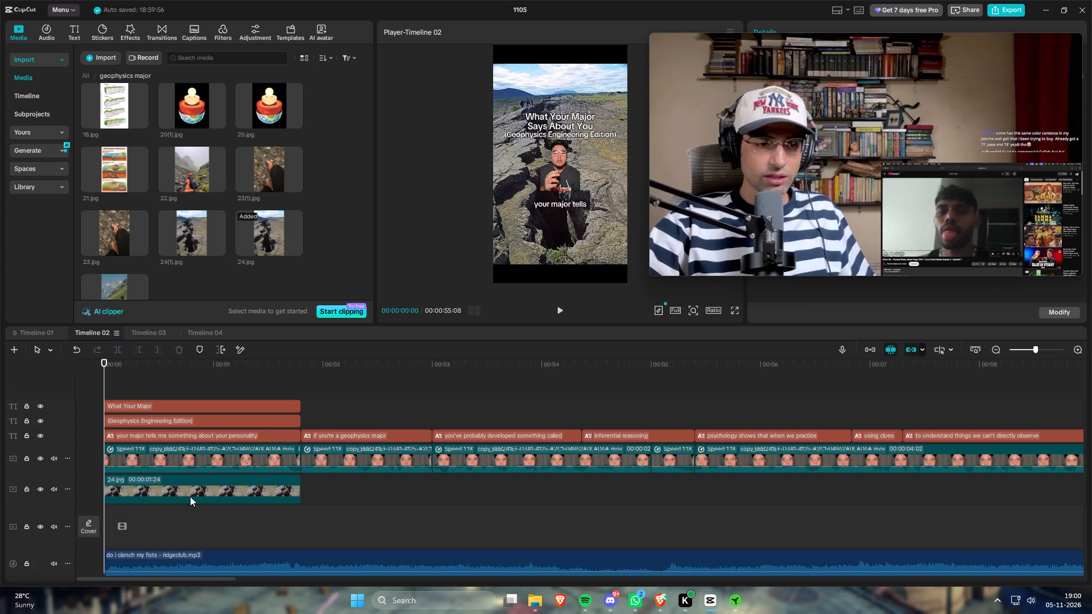
click(214, 353)
click(515, 464)
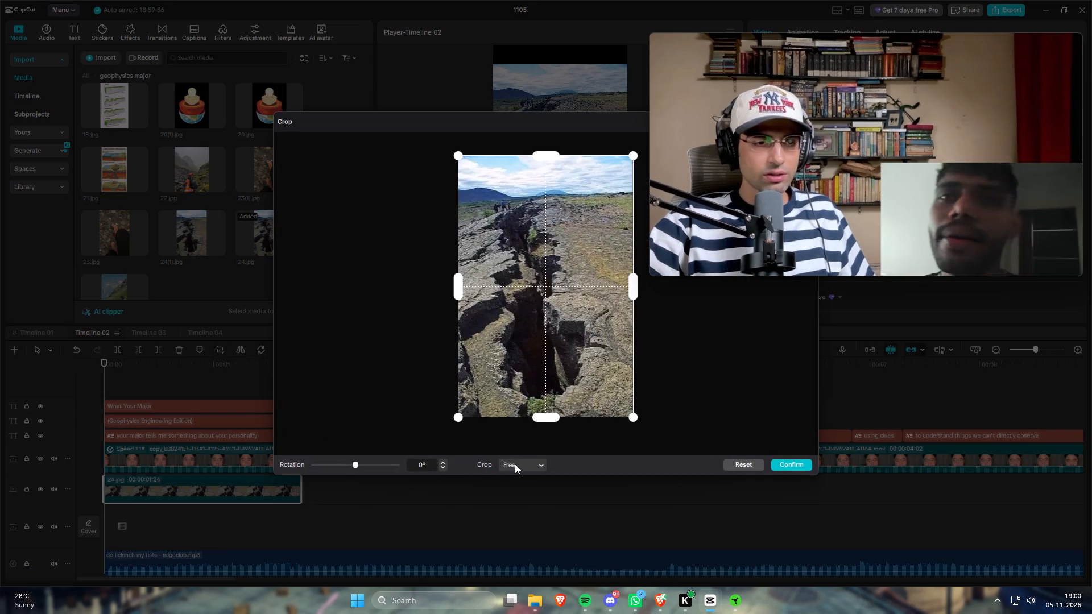
click(530, 441)
click(781, 464)
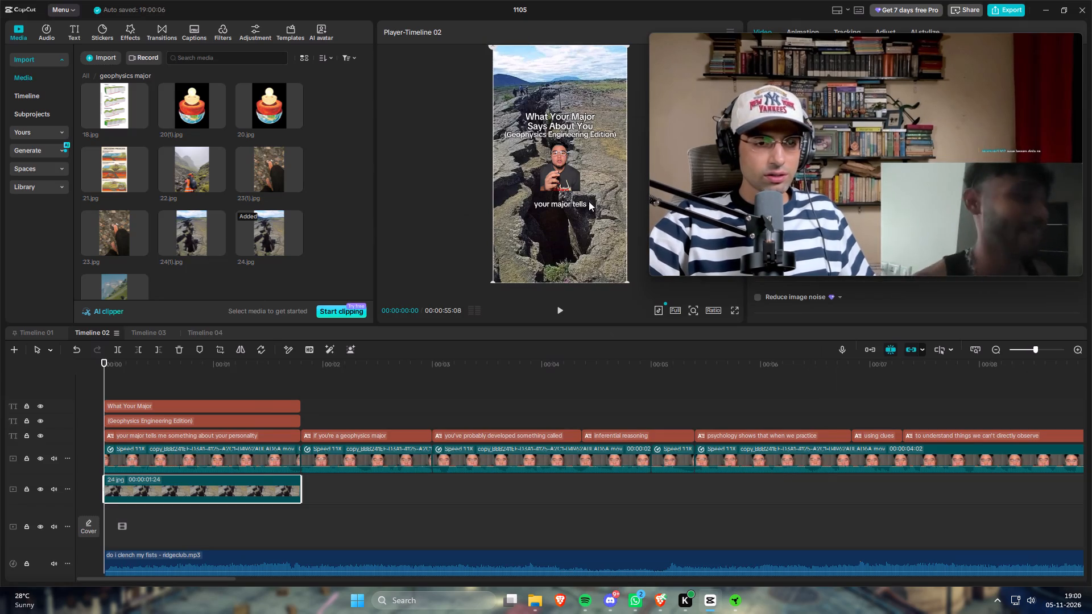
Scale the 24.jpg clip to 50%, moving the floating video aside for access and back over the details area.
drag(743, 90, 448, 100)
drag(1024, 118, 1080, 121)
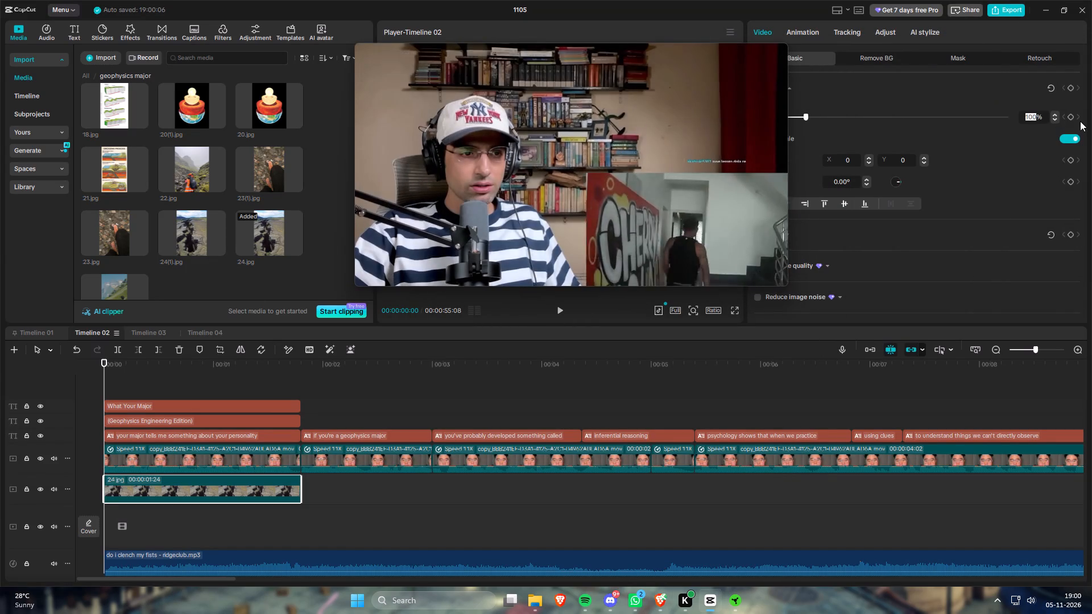
text(50)
key(Return)
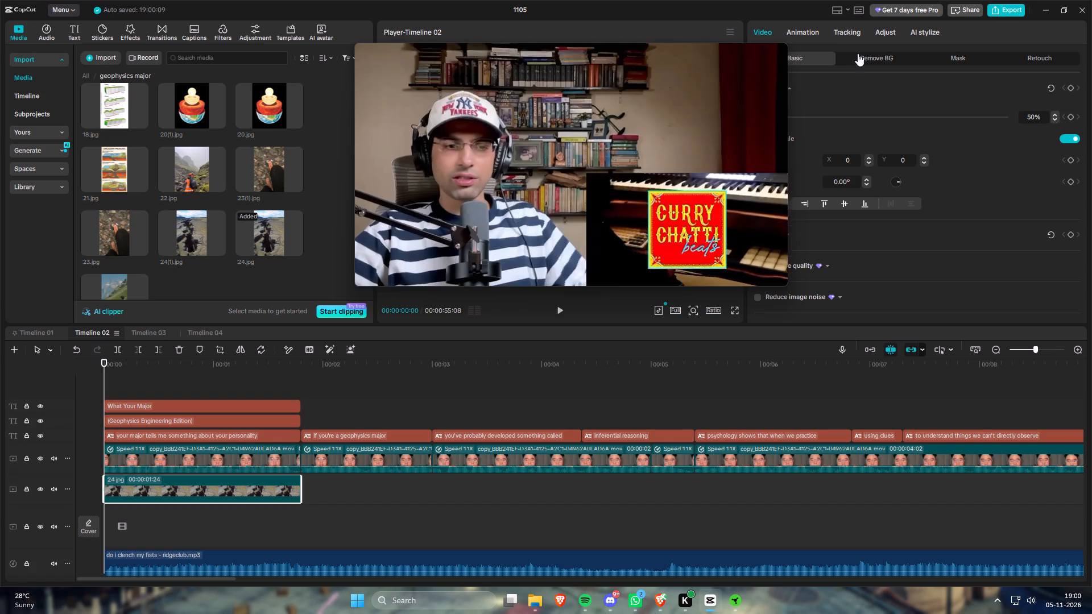
drag(660, 53, 959, 30)
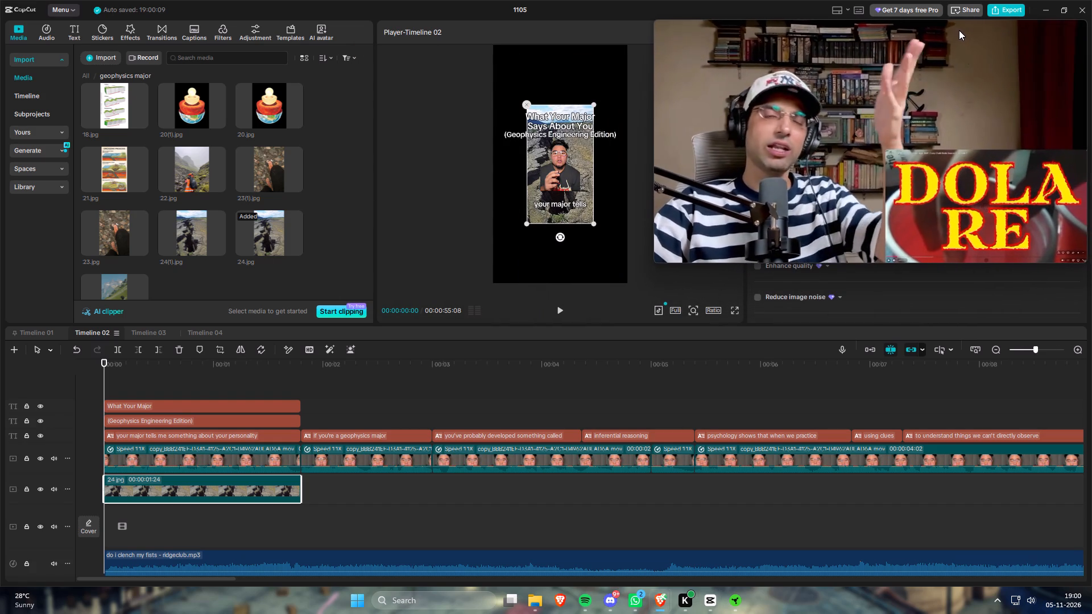
drag(959, 30, 958, 30)
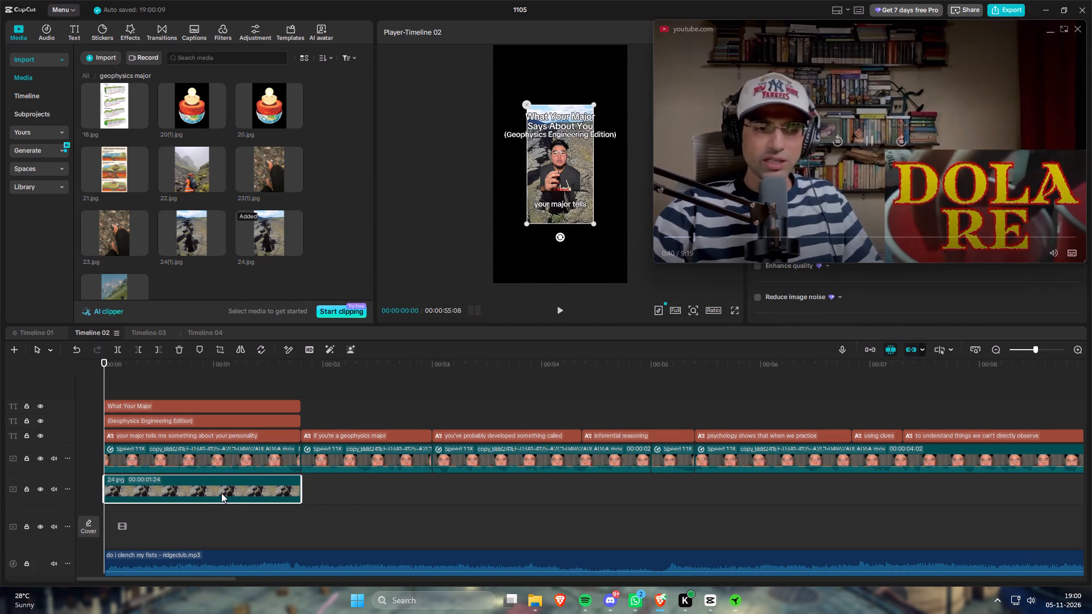
Duplicate the 24.jpg clip onto stacked tracks so that four aligned copies run under the title.
alt+drag(221, 493, 221, 486)
drag(332, 488, 299, 496)
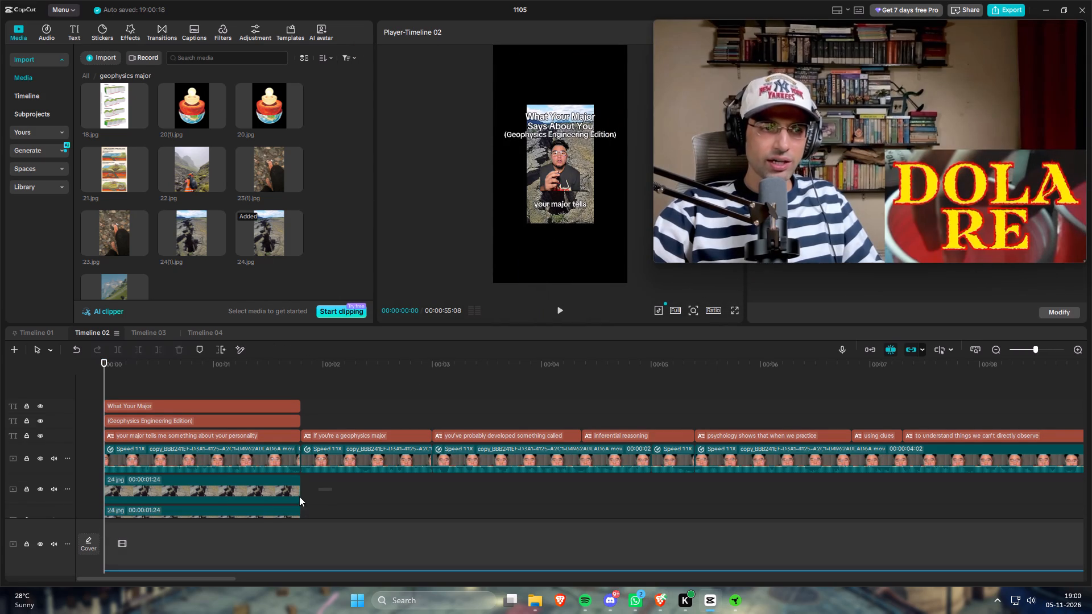
drag(299, 496, 259, 510)
alt+drag(282, 509, 282, 504)
alt+scroll(315, 484, down, 4)
drag(338, 454, 388, 472)
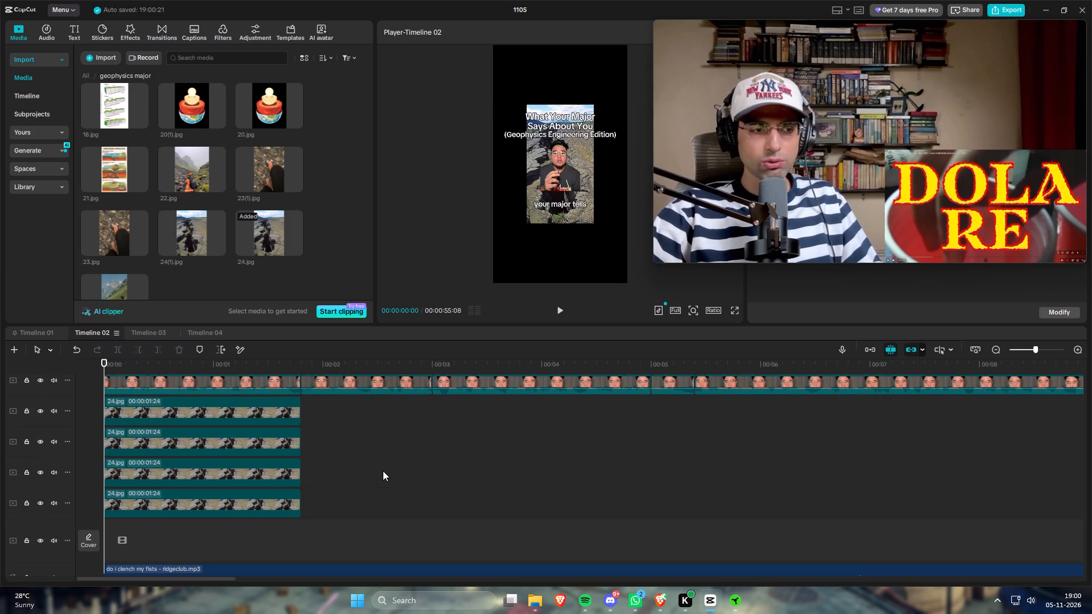
Arrange the four 24.jpg copies as a two-by-two grid that fills the video frame, one tile per corner.
click(271, 412)
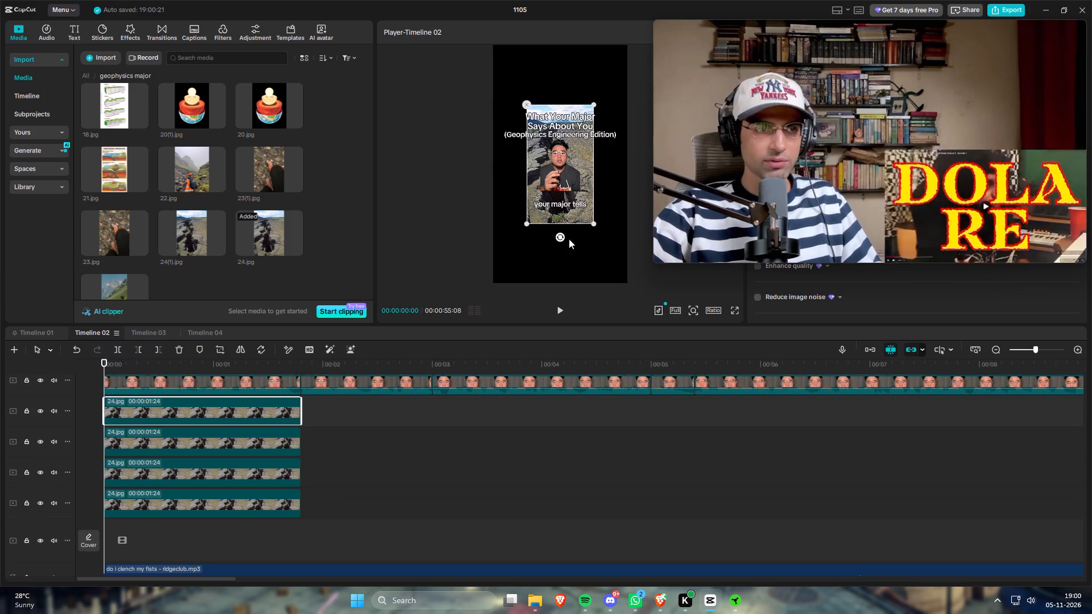
drag(539, 216, 507, 156)
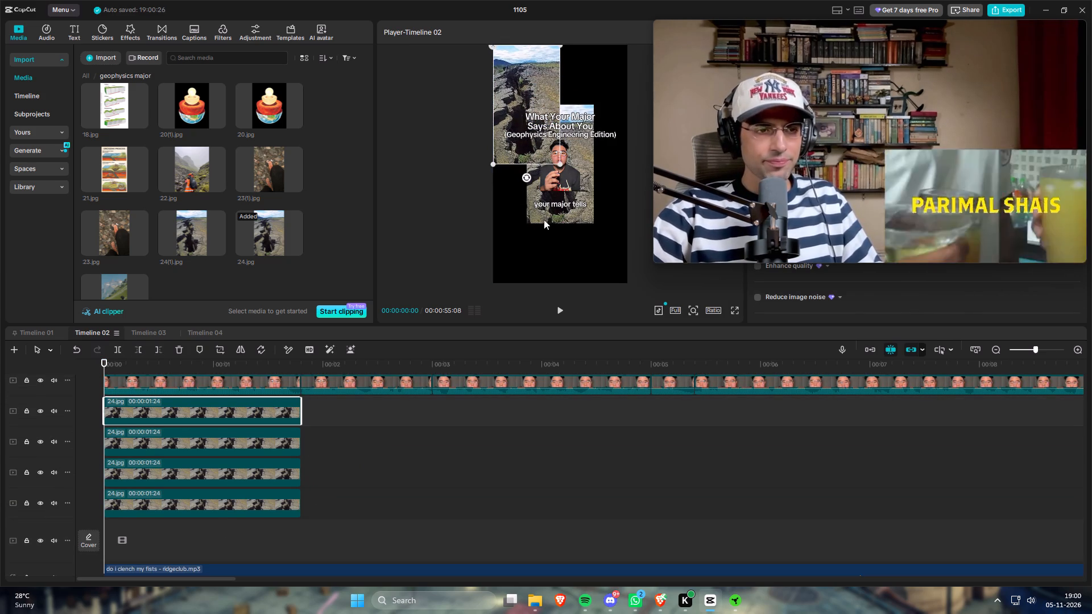
drag(544, 216, 577, 155)
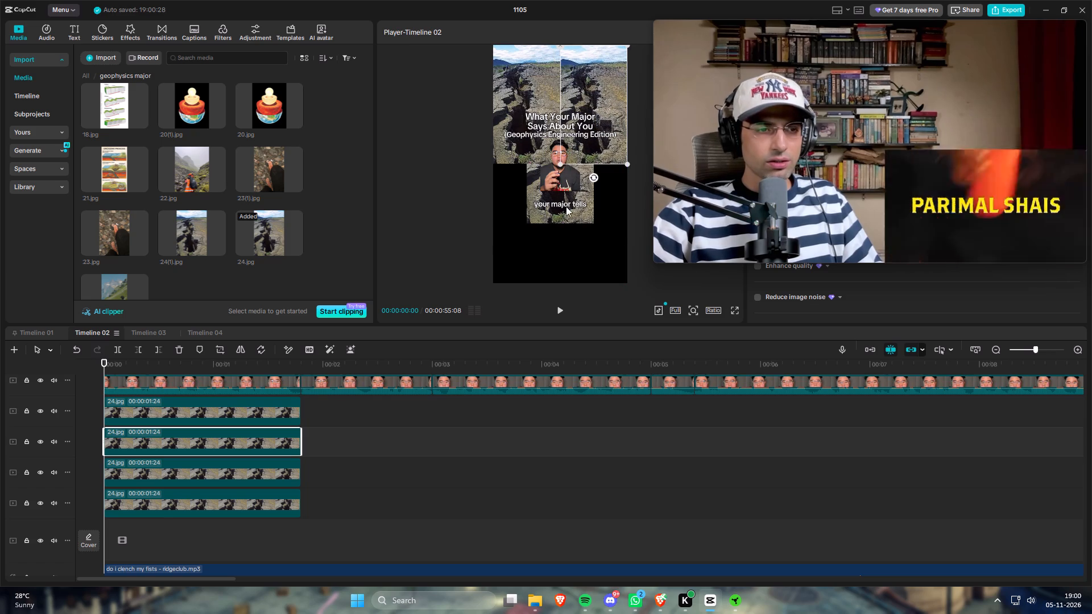
drag(568, 217, 602, 274)
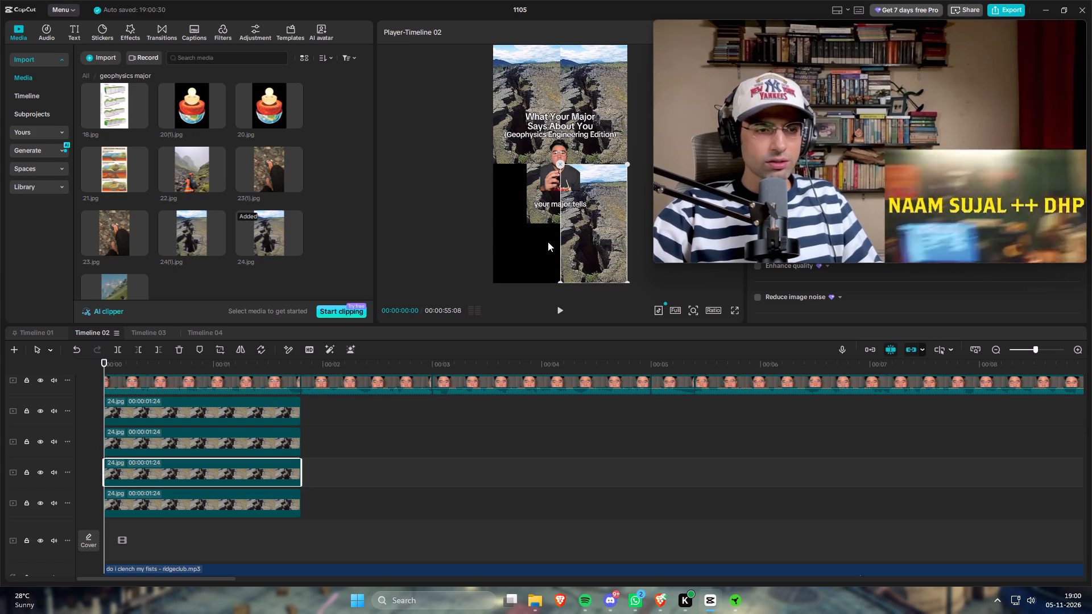
drag(541, 218, 508, 277)
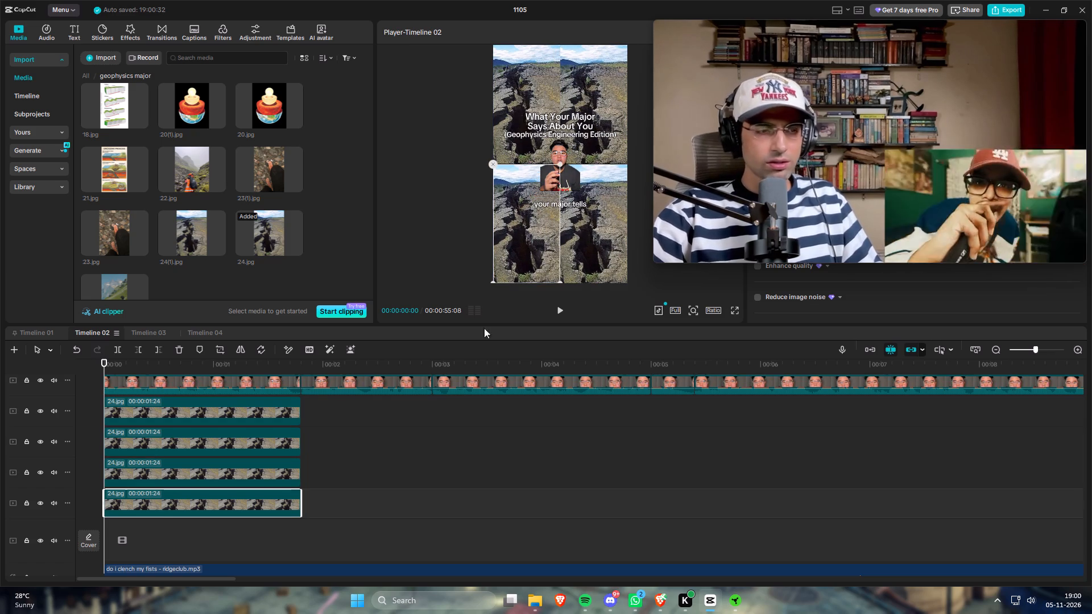
drag(353, 444, 394, 463)
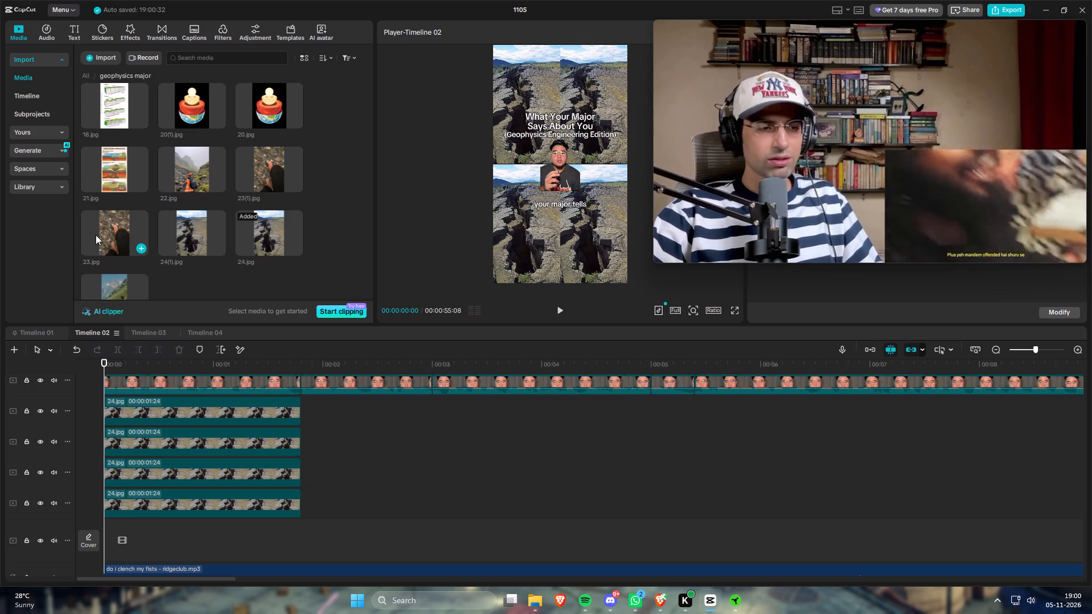
Preview candidate images and replace the grid's upper-right tile with 17(1).jpg, keeping the original video effect.
click(112, 236)
scroll(188, 232, up, 3)
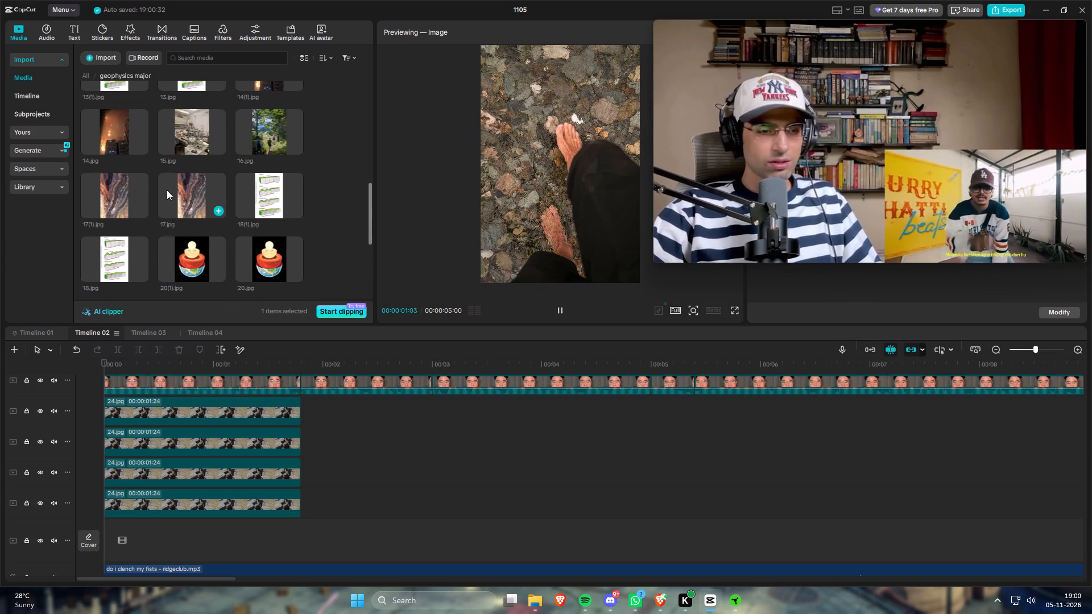
click(186, 123)
click(270, 127)
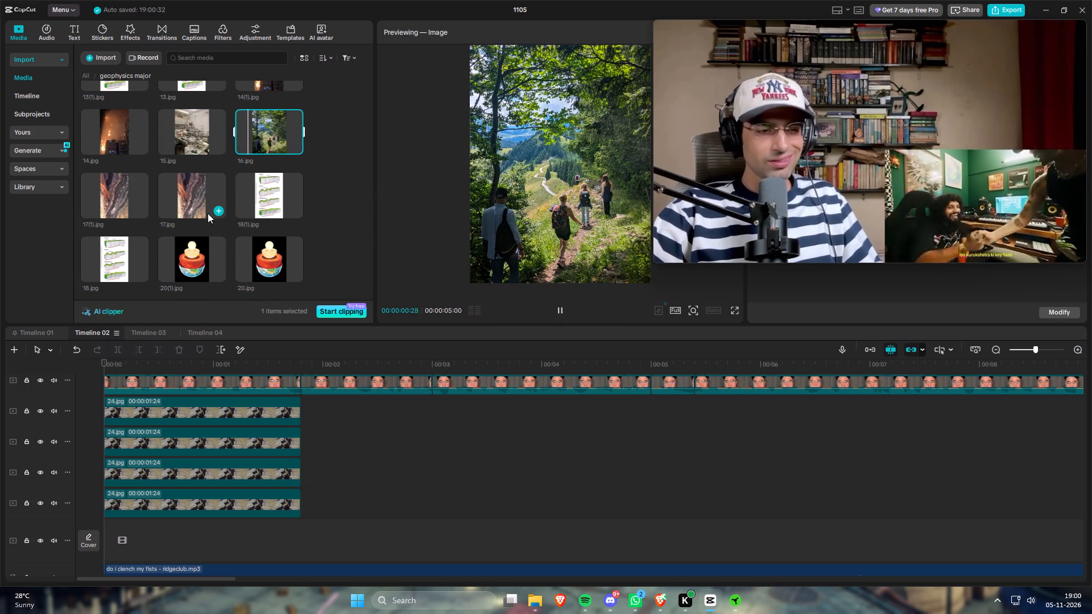
click(108, 192)
drag(93, 192, 238, 379)
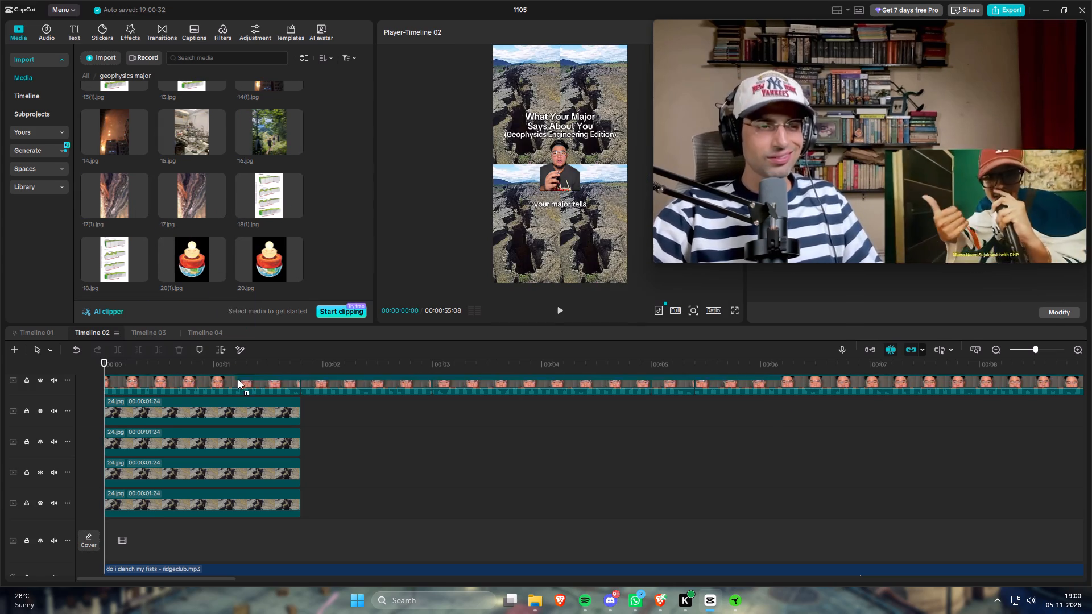
drag(238, 379, 258, 445)
click(593, 412)
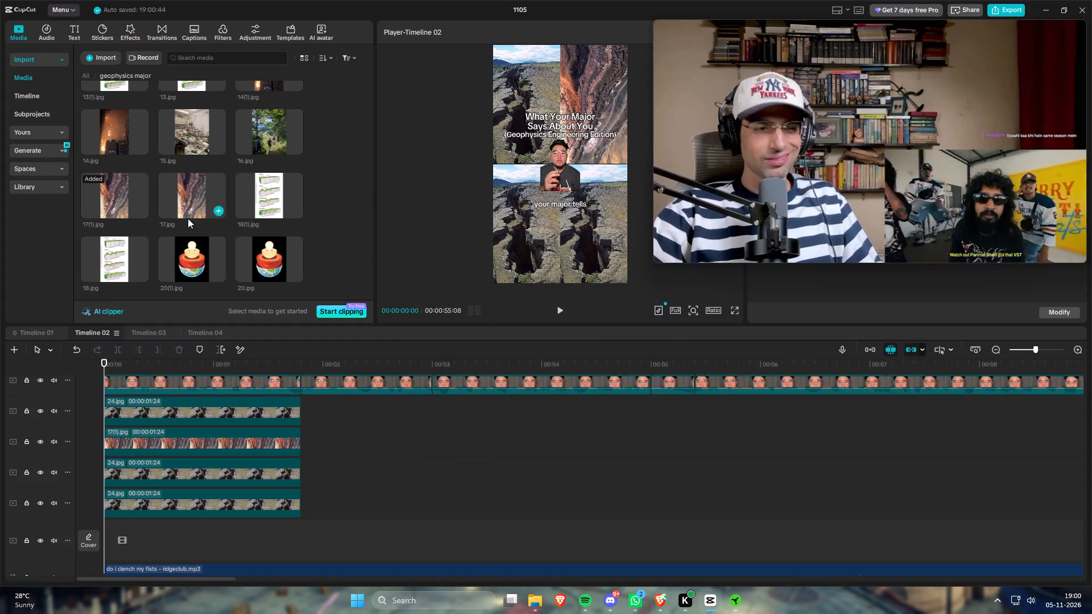
Preview 5.jpg, 4.jpg and 3.jpg, and replace the grid's upper-left tile with 3.jpg, keeping the original video effect.
scroll(230, 192, up, 5)
scroll(305, 193, up, 1)
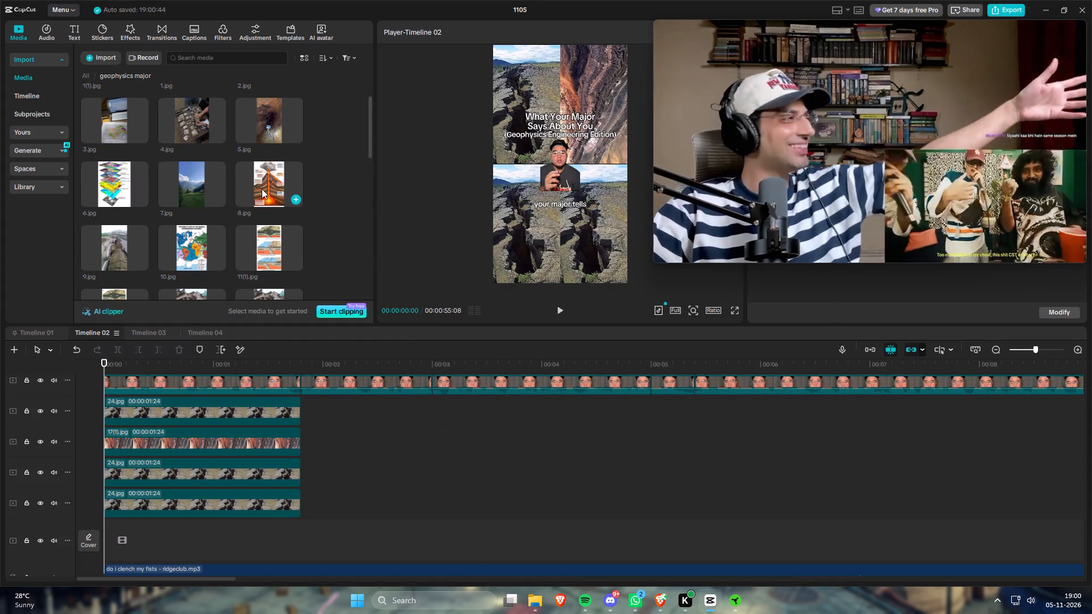
scroll(242, 198, up, 1)
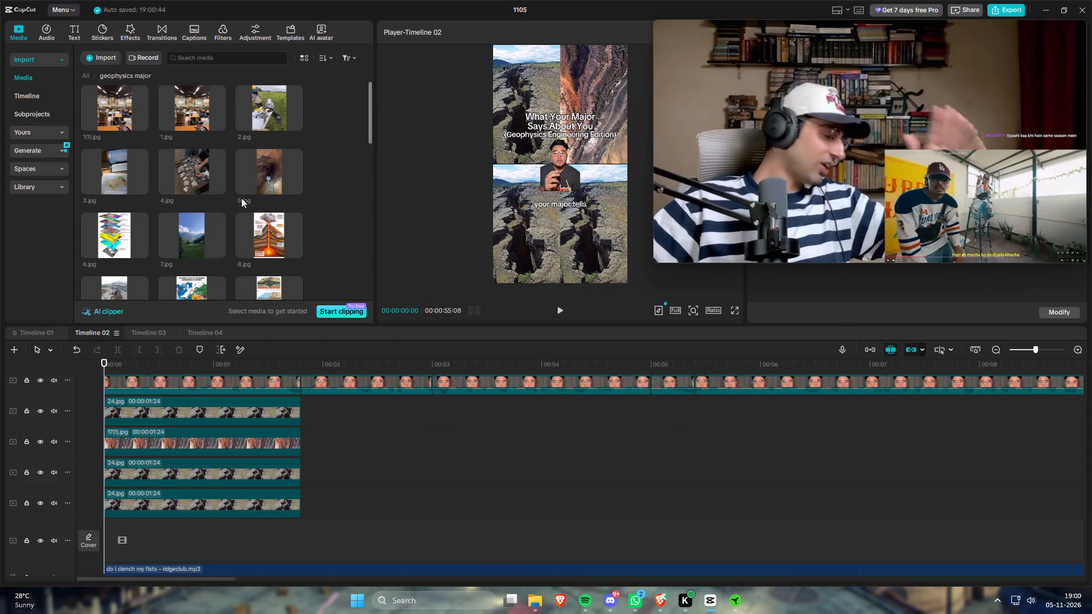
click(283, 167)
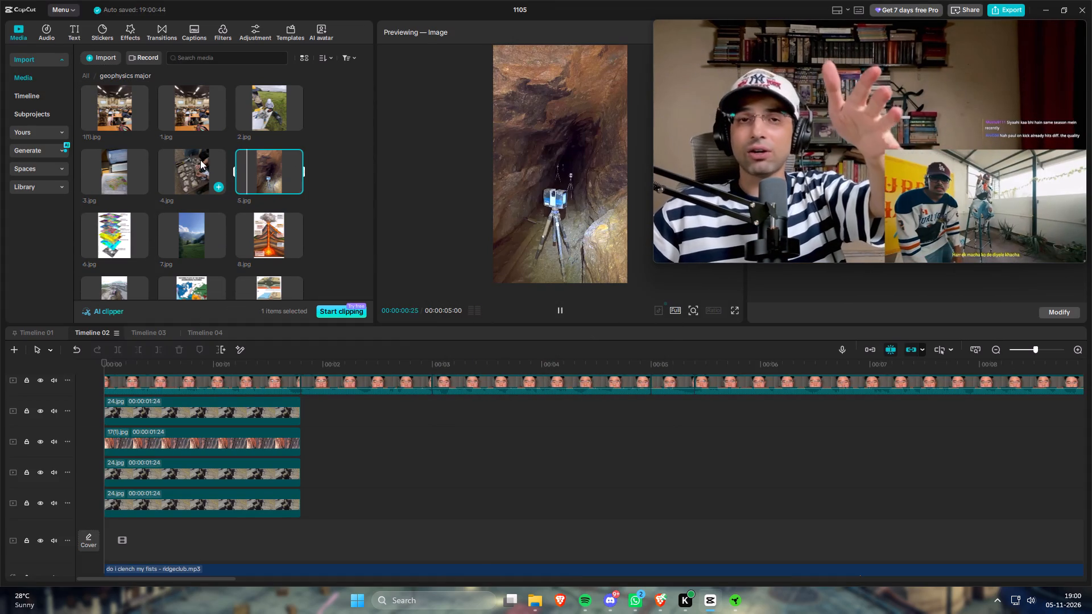
click(188, 159)
scroll(201, 221, up, 1)
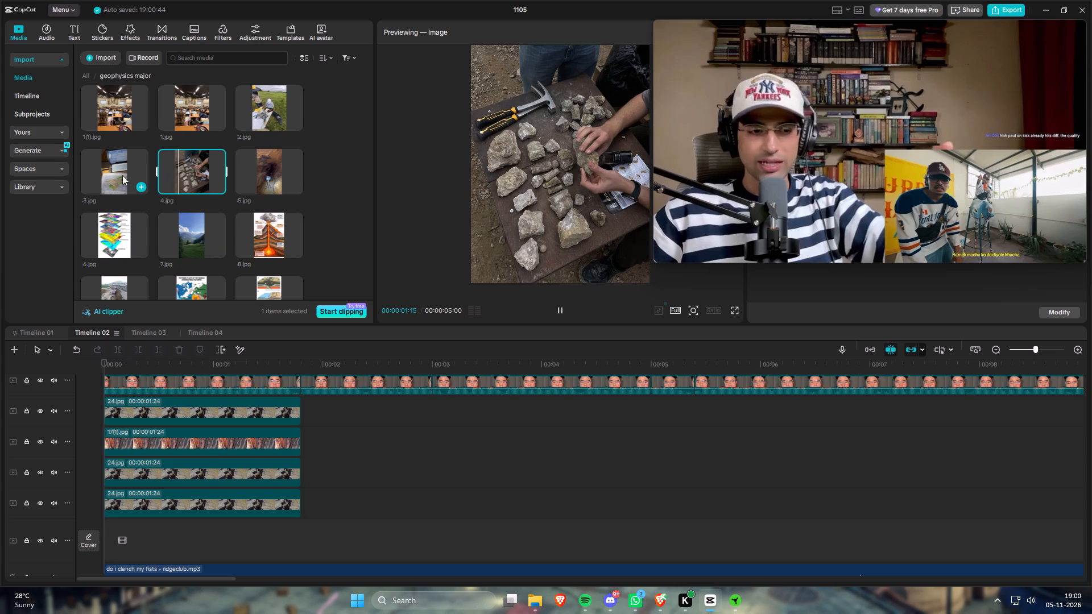
click(112, 175)
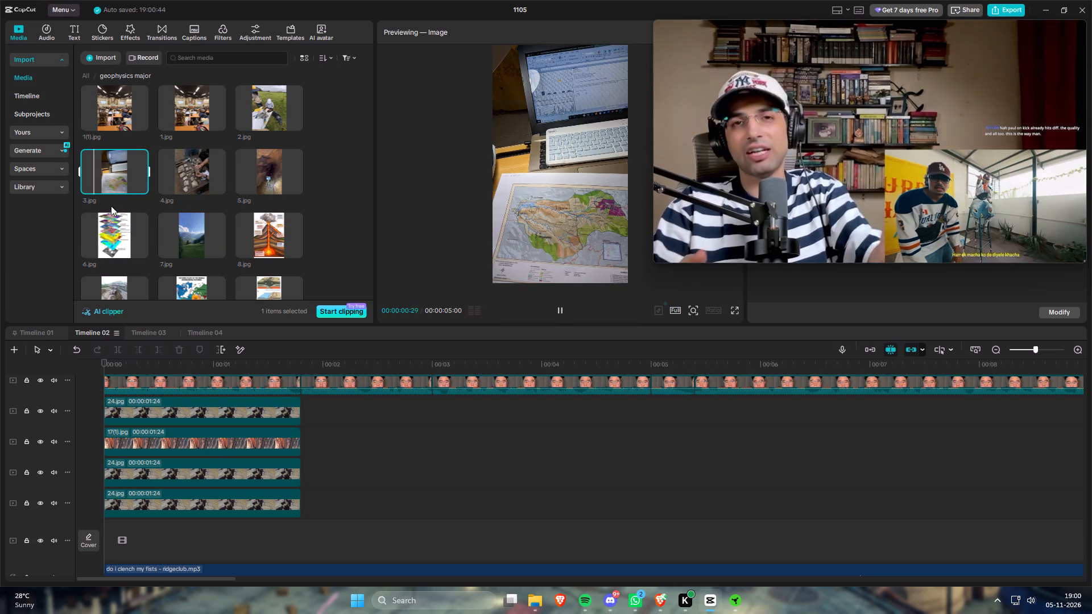
drag(111, 175, 202, 412)
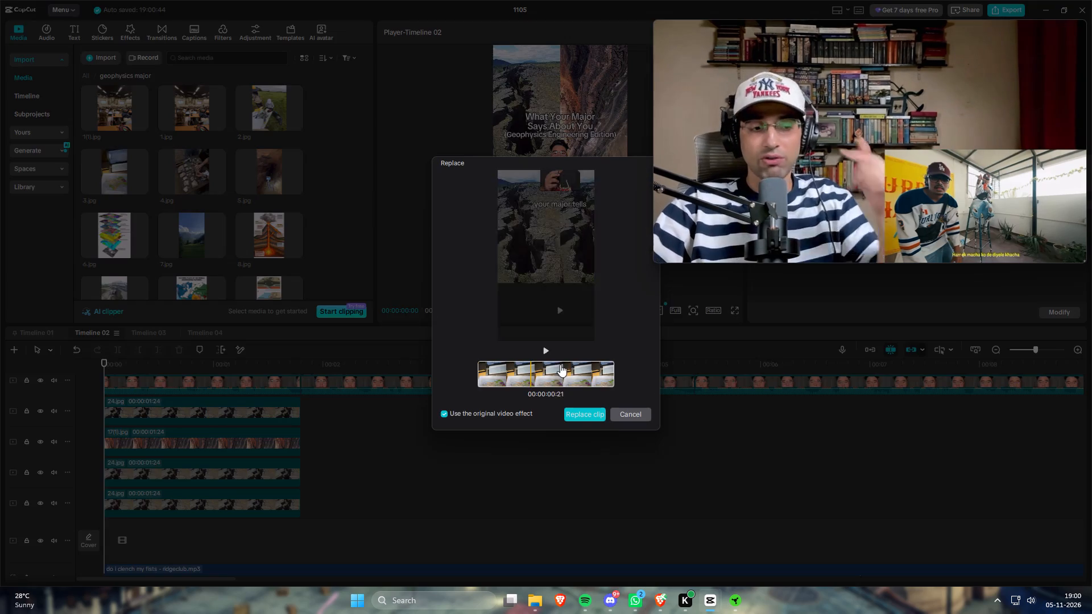
click(578, 412)
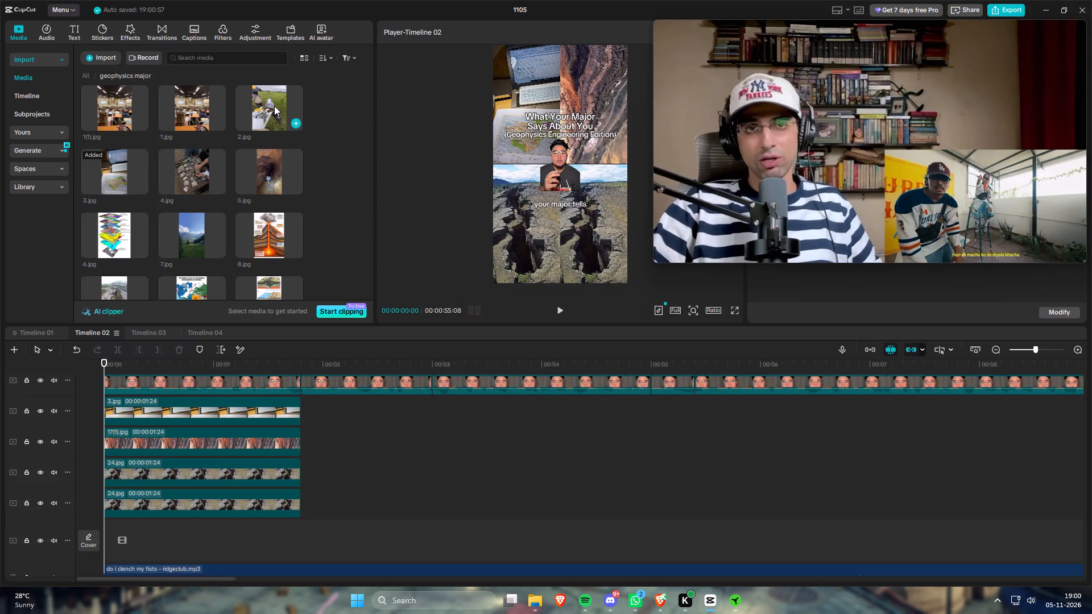
Preview further geophysics images and replace the grid's lower-right 24.jpg tile with 15.jpg, keeping the original video effect.
click(274, 106)
scroll(312, 132, down, 2)
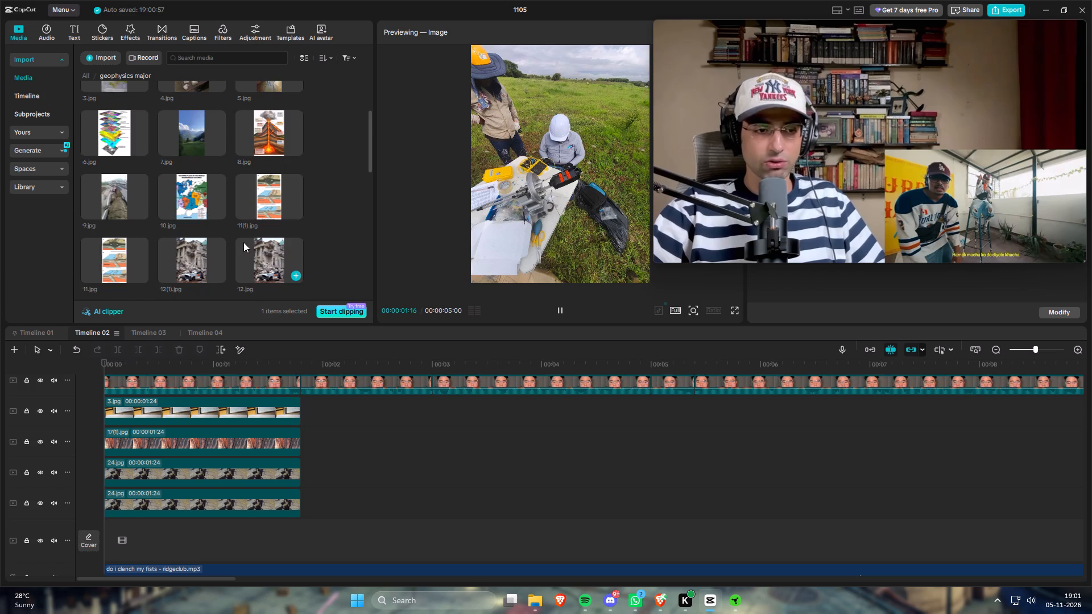
scroll(243, 242, down, 2)
click(189, 145)
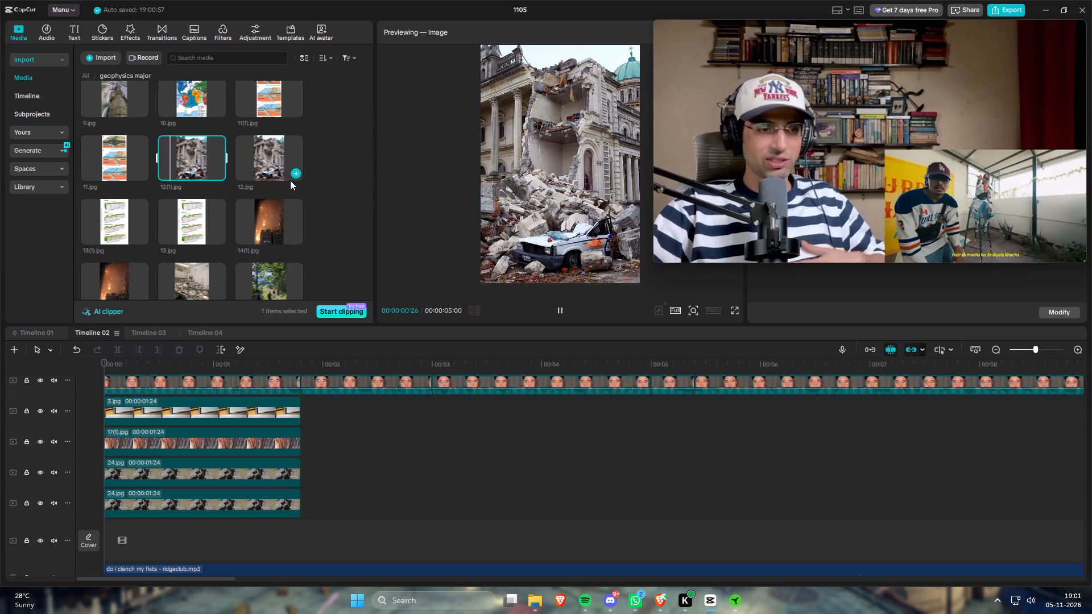
scroll(254, 173, down, 2)
click(179, 184)
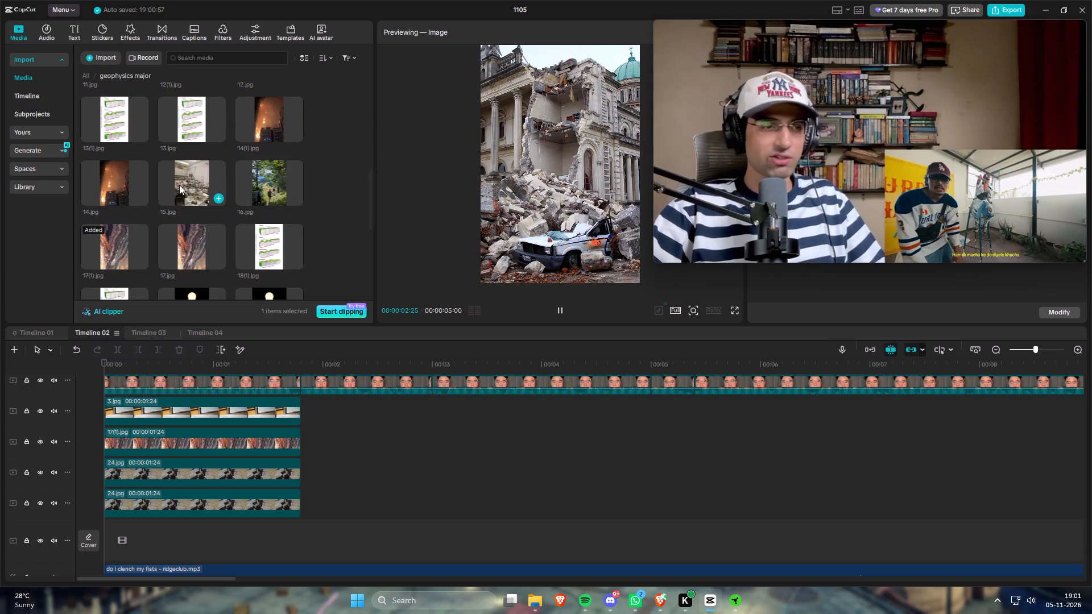
drag(193, 177, 260, 479)
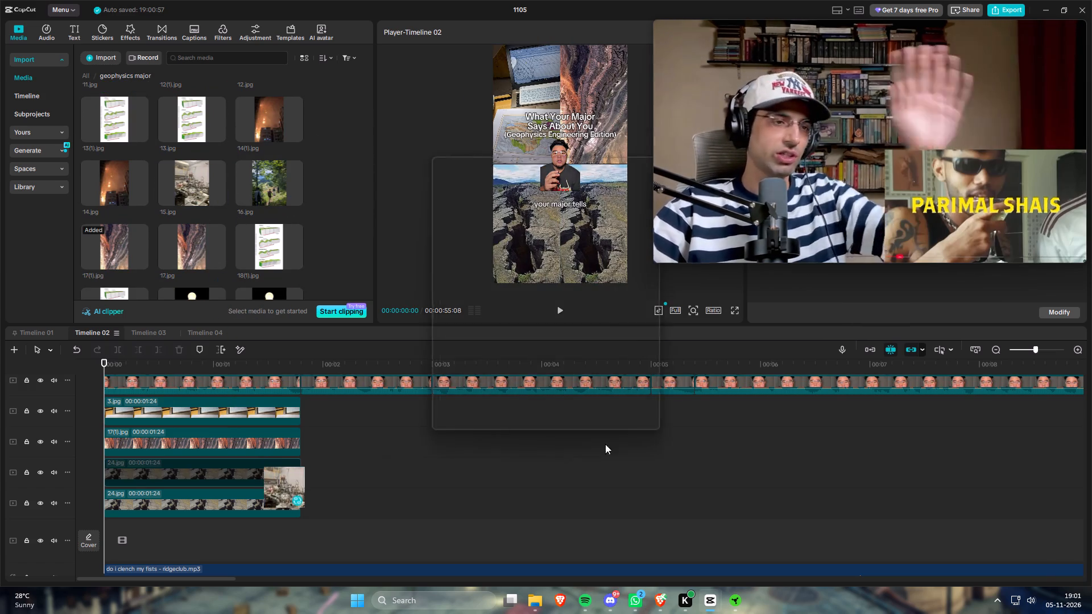
click(589, 413)
Place 1.jpg directly after the 3.jpg clip on the same track, where the title ends, and view it at 00:00:02:00.
scroll(256, 185, up, 4)
scroll(303, 197, up, 1)
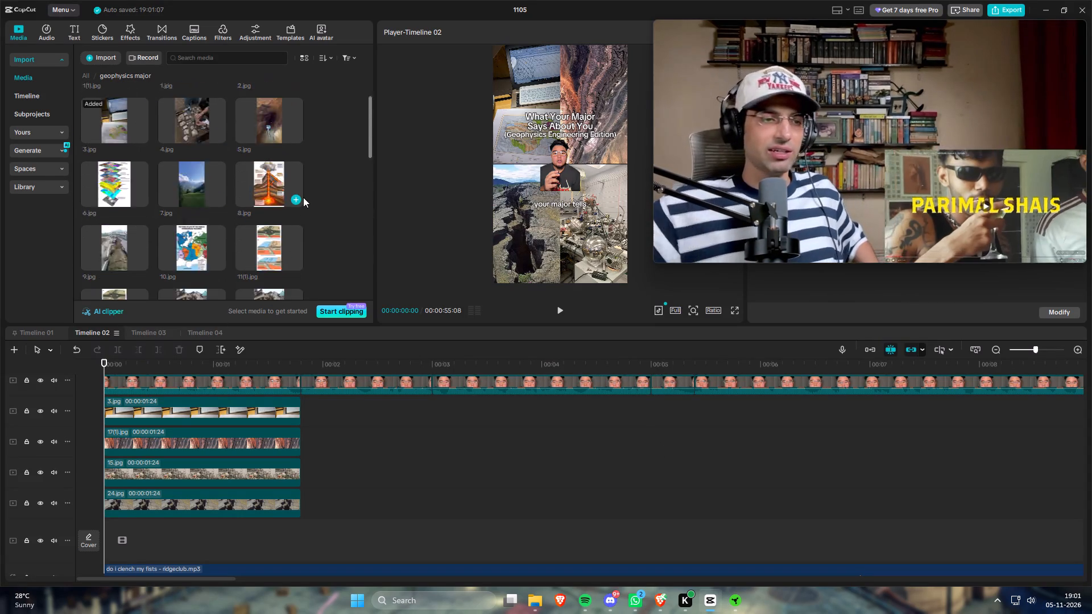
scroll(303, 197, up, 8)
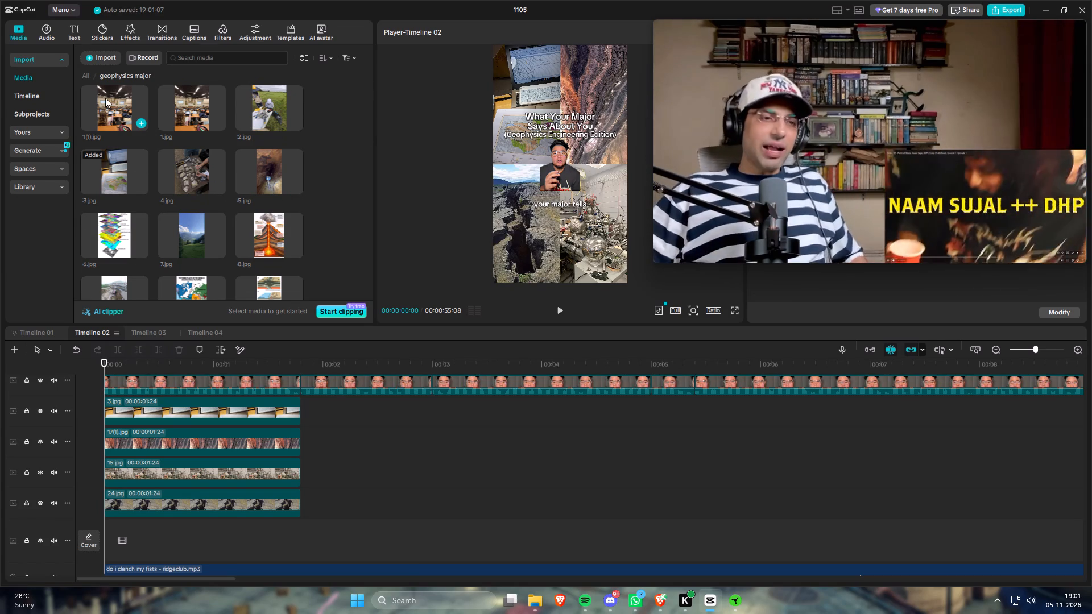
drag(188, 102, 304, 416)
click(321, 364)
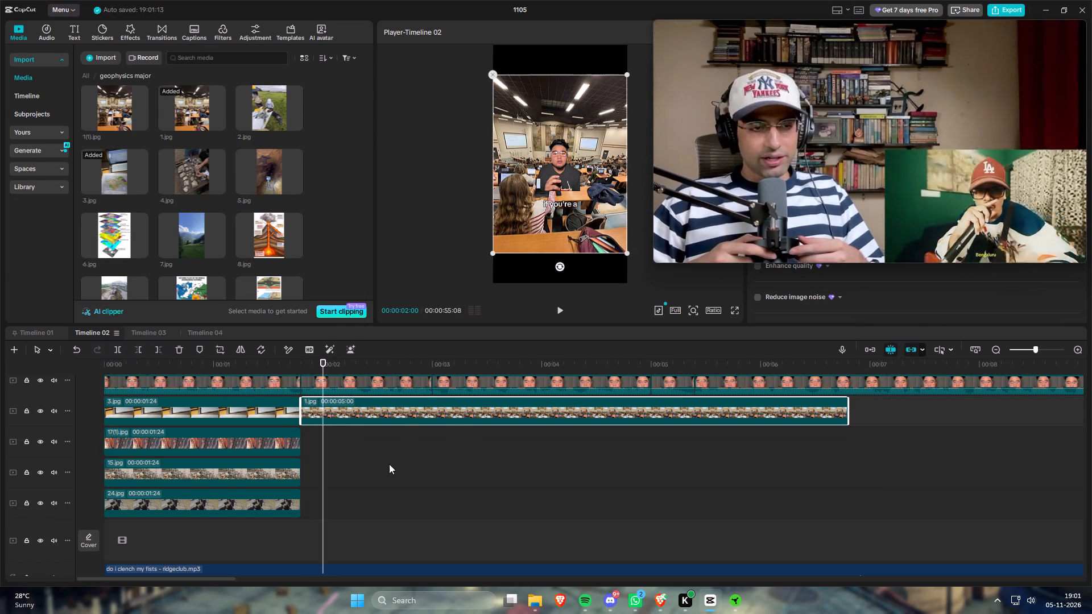
Crop the 1.jpg clip to the vertical ratio that fills the whole video frame.
click(220, 349)
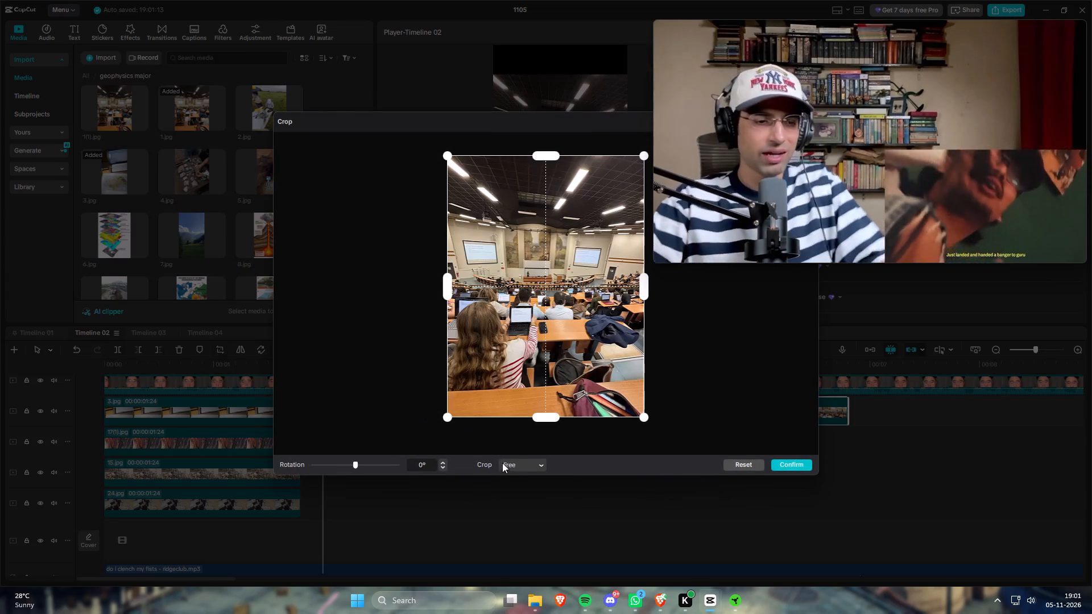
click(516, 466)
click(529, 442)
click(796, 466)
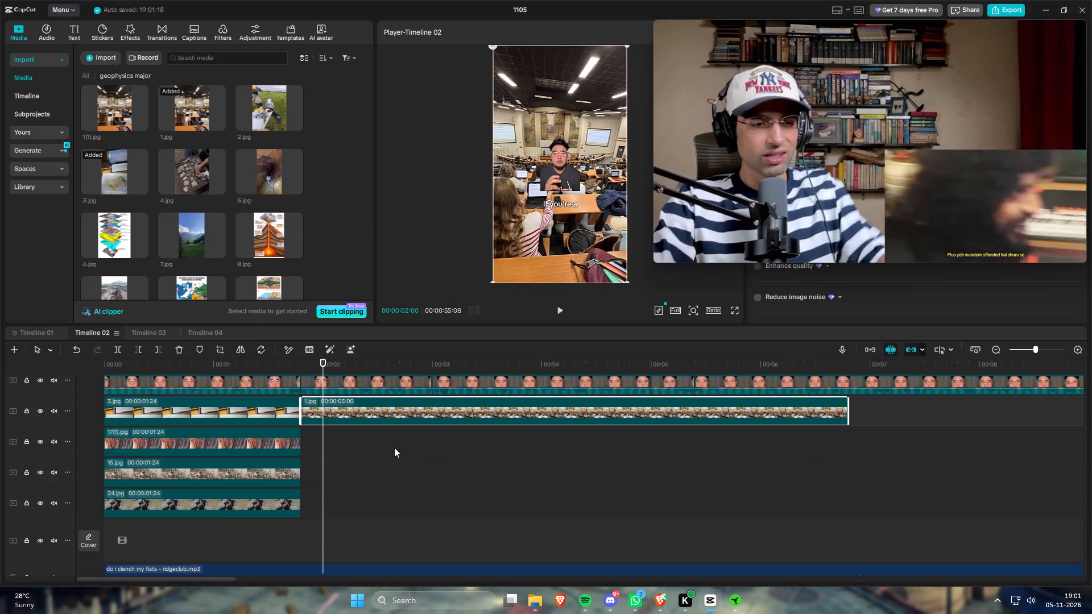
Extend the 1.jpg clip to the end of the talking clips, giving it a duration of 00:00:53:14.
drag(425, 450, 504, 476)
key(shift+z)
alt+scroll(250, 447, up, 3)
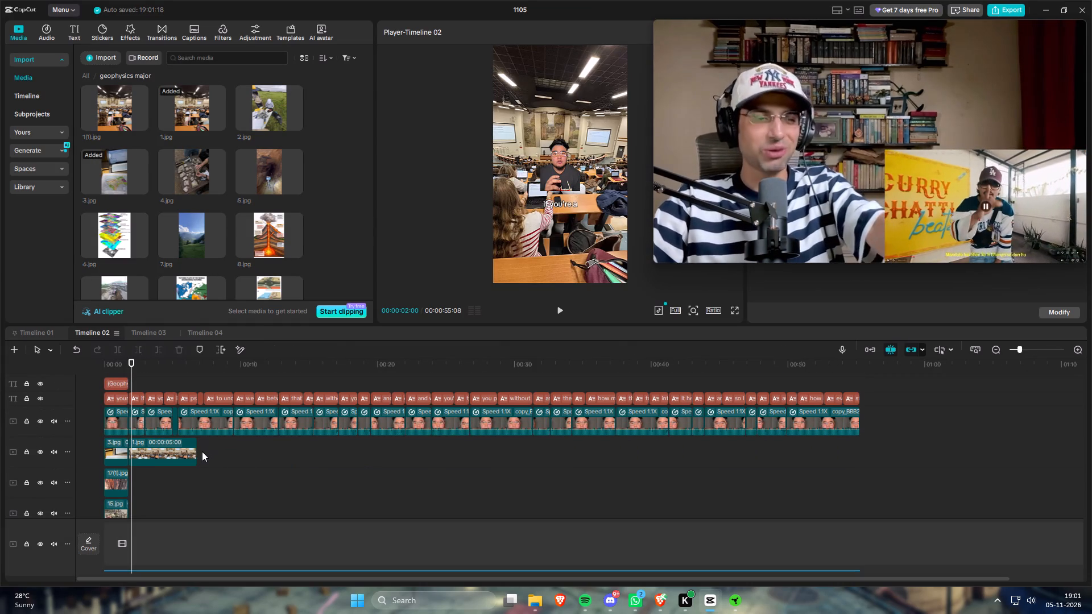
drag(197, 452, 857, 477)
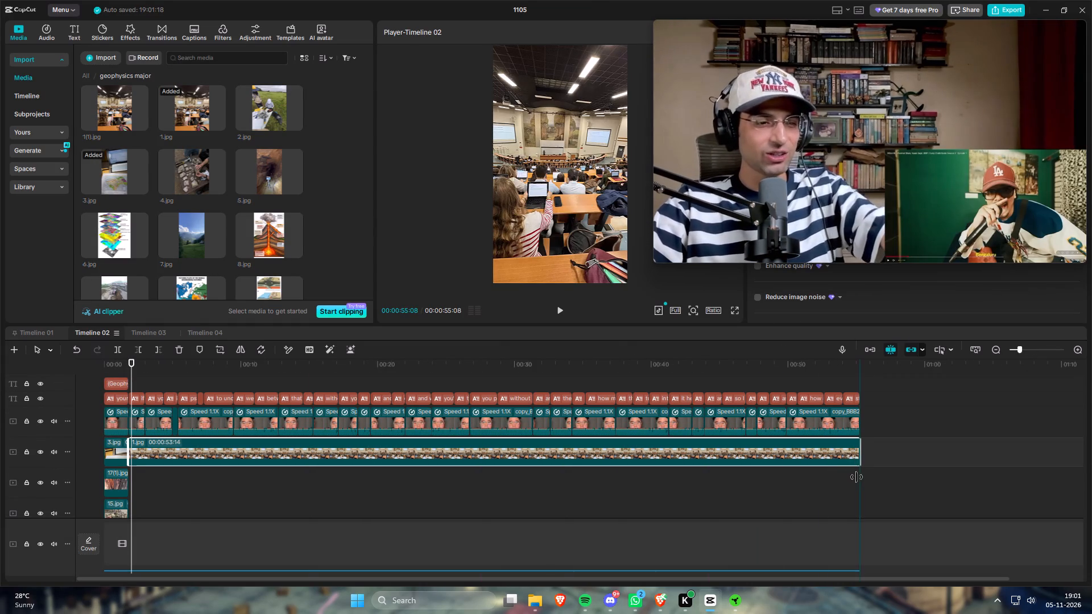
drag(857, 477, 858, 478)
drag(398, 499, 479, 515)
Split 1.jpg at 00:00:03:00, where the "you've probably developed something called" caption starts, and replace the part after it with 2.jpg.
key(equal)
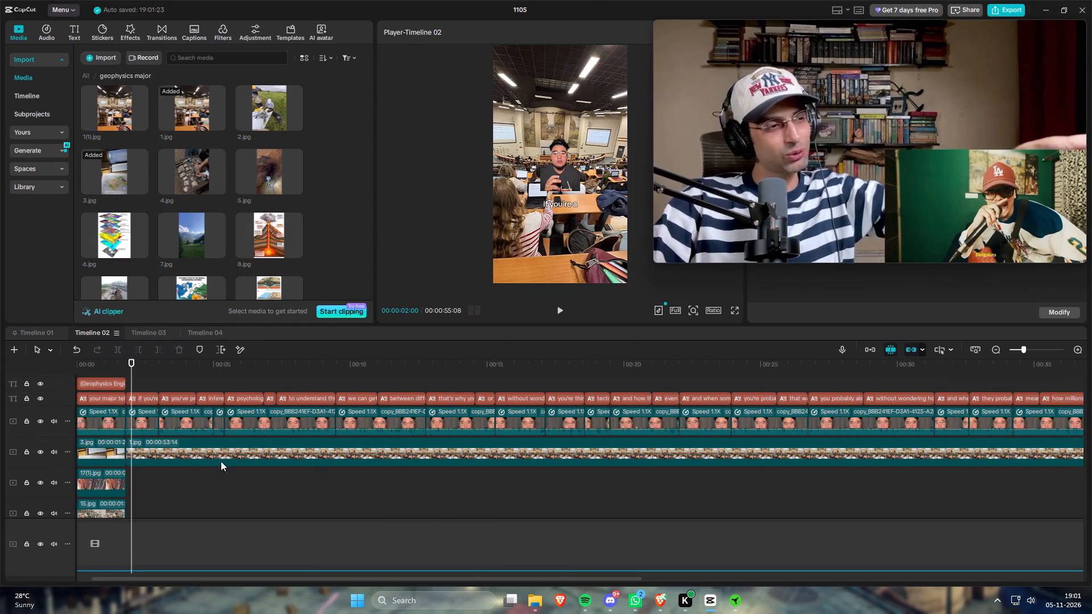
key(equal)
key(equal)
key(equal)
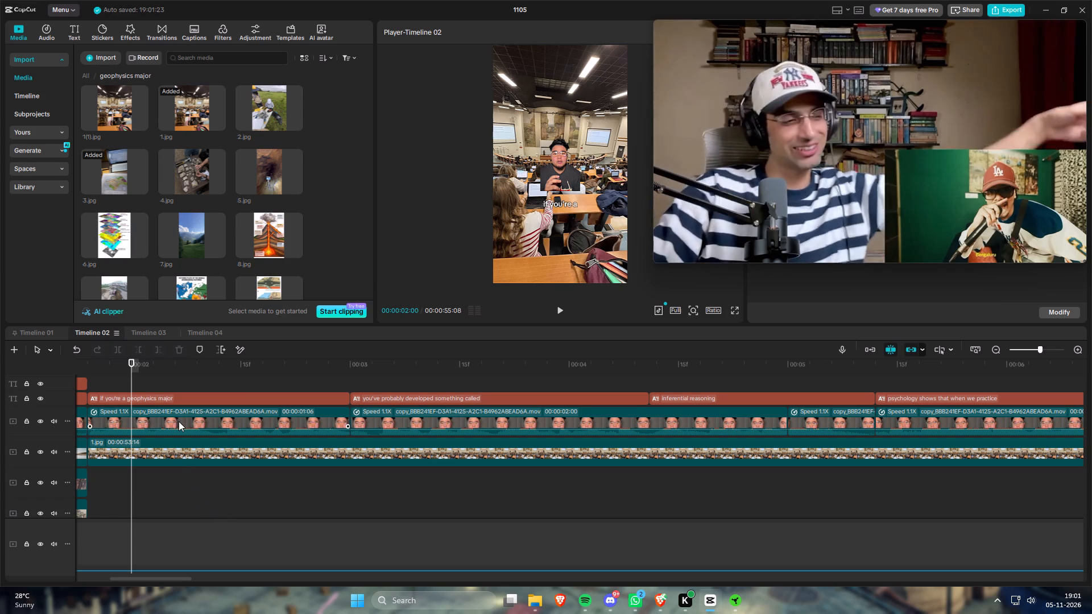
drag(269, 367, 348, 372)
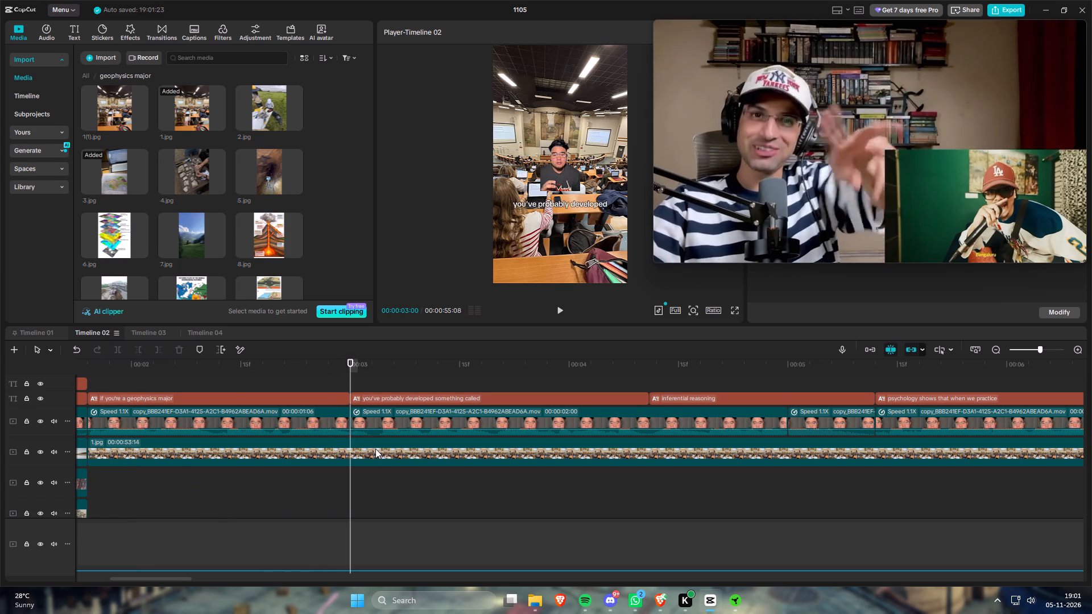
click(382, 462)
key(s)
drag(262, 113, 404, 412)
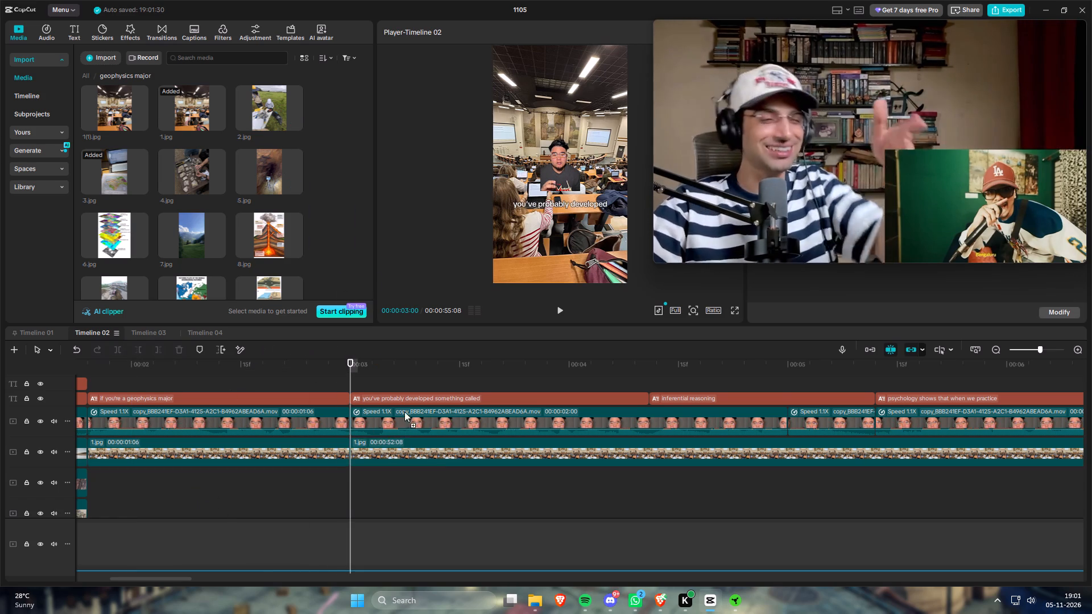
drag(404, 412, 460, 454)
click(589, 417)
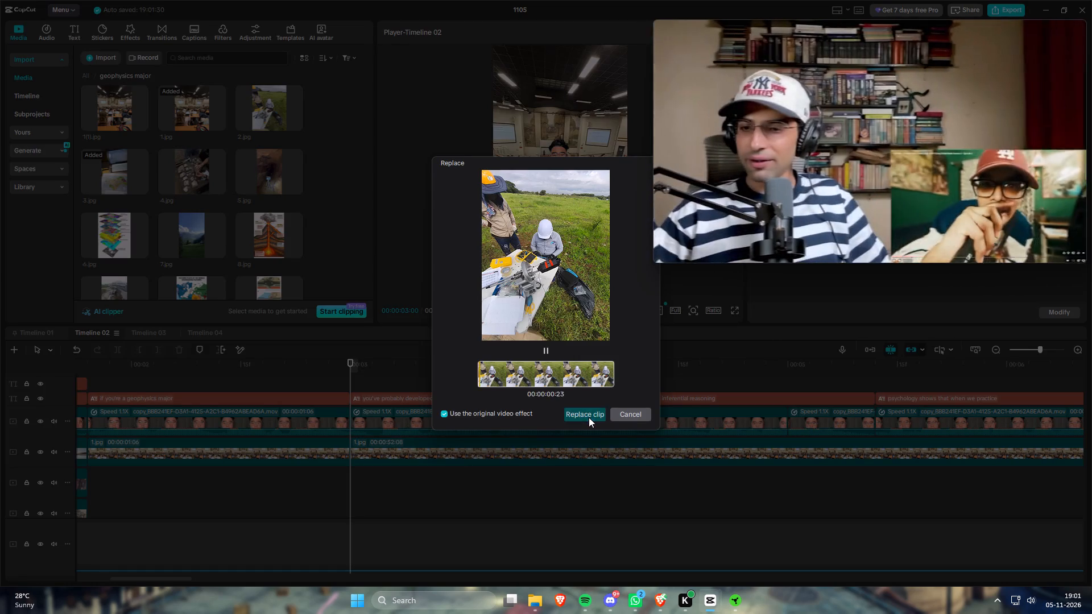
Split the 2.jpg clip at 00:00:04:11, where the "inferential reasoning" caption starts.
scroll(489, 425, down, 1)
click(584, 364)
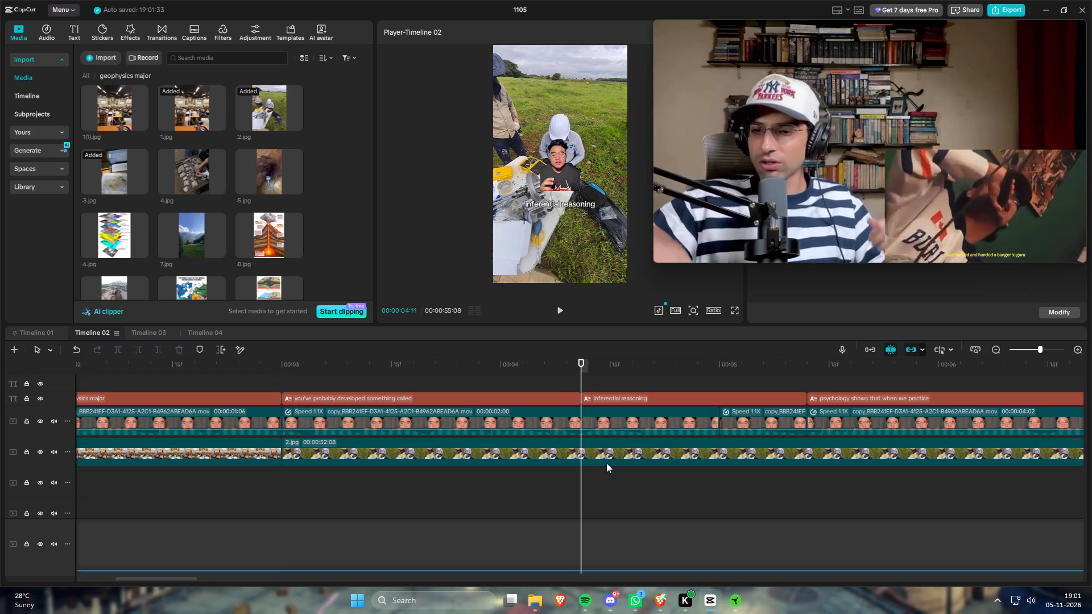
click(605, 459)
key(s)
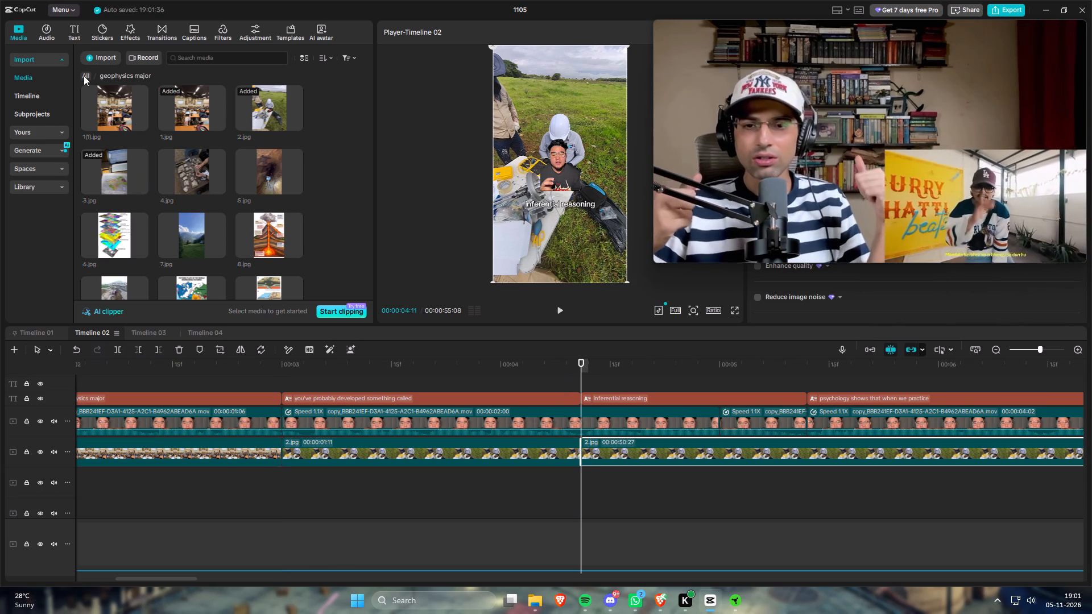
Replace the 2.jpg part from the "inferential reasoning" caption onward with psychology term.JPG.
click(84, 76)
drag(258, 180, 704, 450)
click(590, 412)
Split psychology term.JPG at 00:00:05:12, where the "psychology shows that when we practice" caption starts, and replace the part after it with 4.jpg from the geophysics major folder.
scroll(541, 425, down, 5)
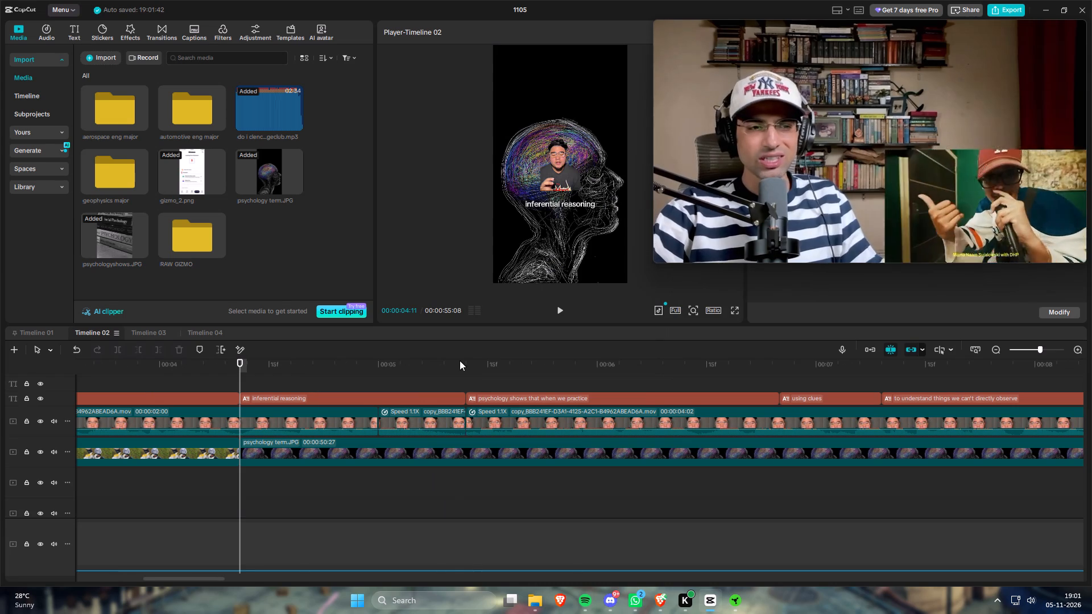
drag(460, 360, 465, 362)
click(495, 451)
key(s)
double_click(115, 175)
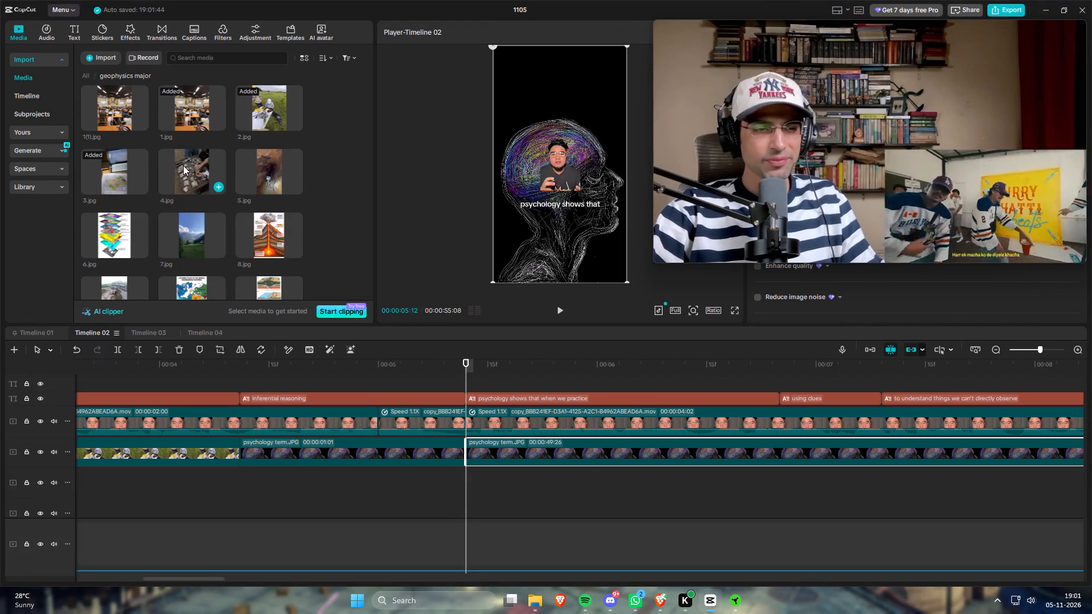
drag(183, 165, 614, 447)
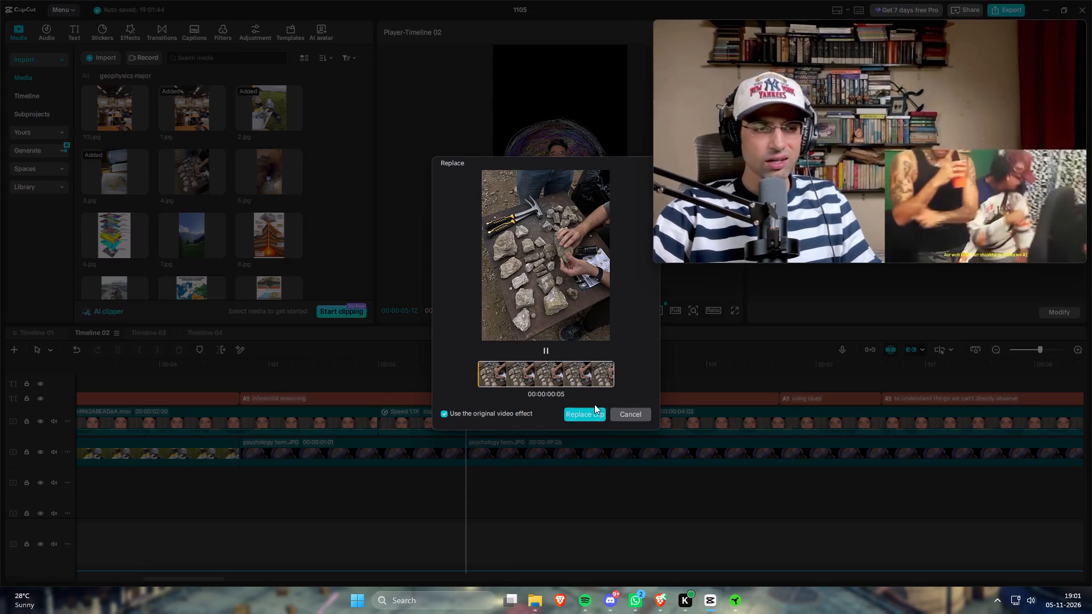
click(589, 416)
Split both the talking clip and 4.jpg at 00:00:07:09, where the "to understand things we can't directly observe" caption starts.
scroll(540, 411, down, 4)
drag(596, 364, 617, 367)
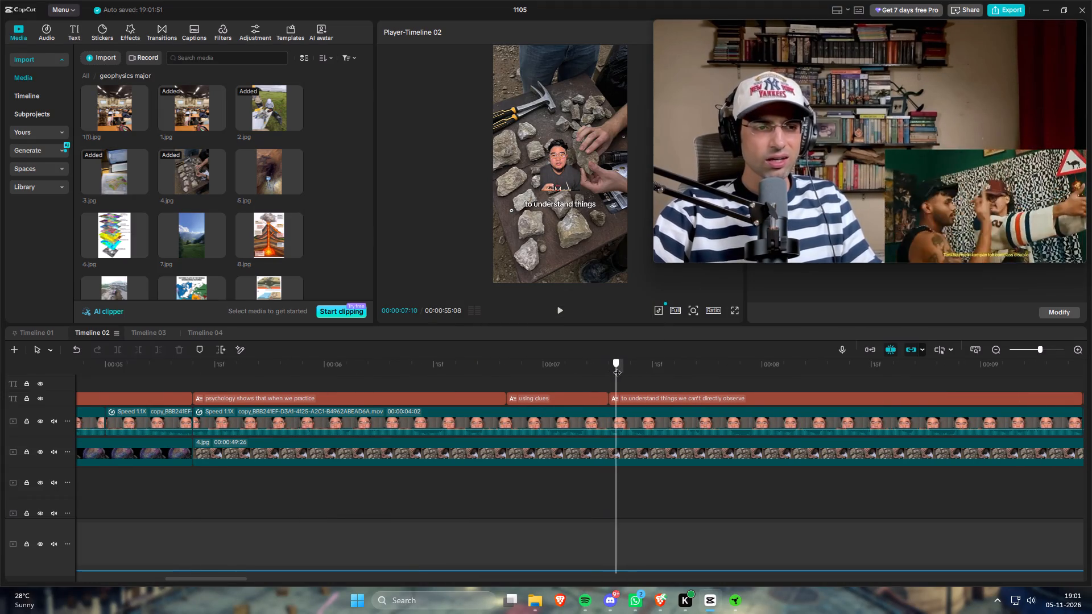
drag(617, 367, 606, 373)
drag(652, 481, 617, 420)
key(s)
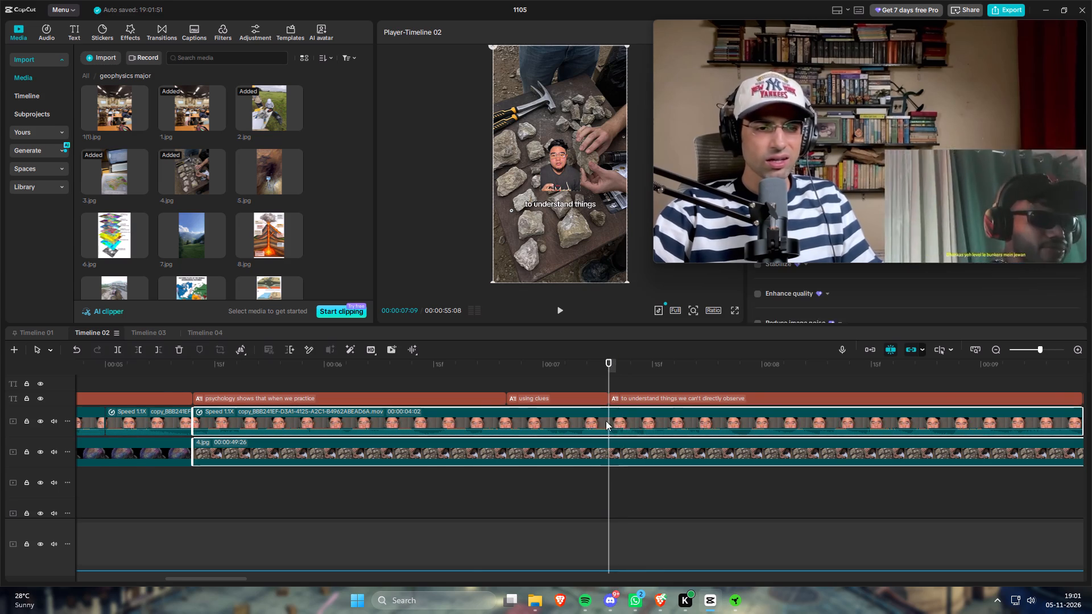
Split 4.jpg again where the "we can get better at making connections" caption starts, and replace the 00:00:02:05 part before it with 5.jpg.
scroll(594, 425, down, 3)
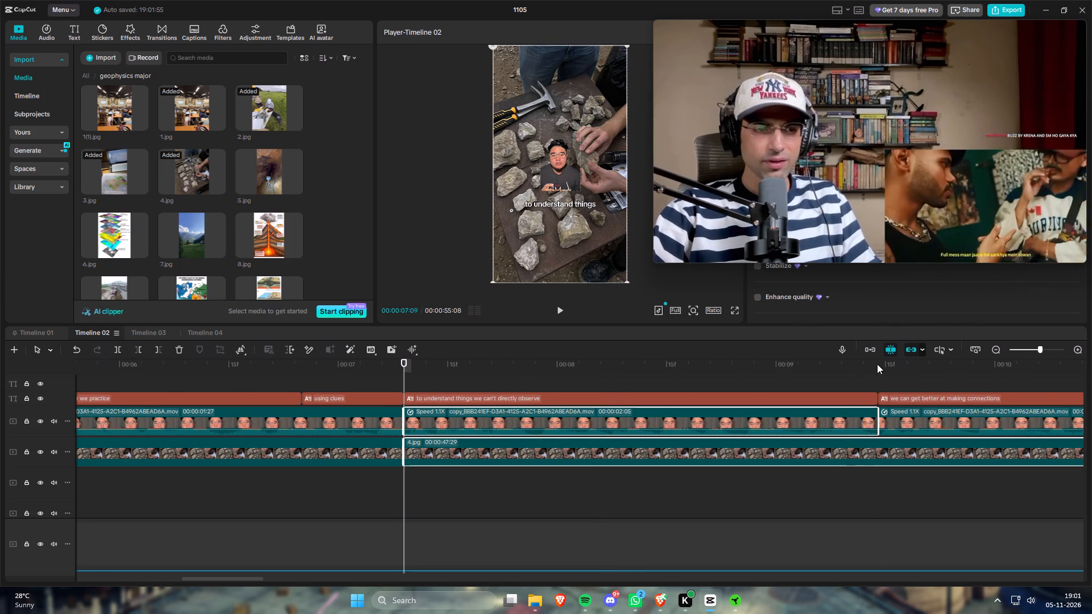
click(878, 364)
key(s)
drag(515, 363, 489, 368)
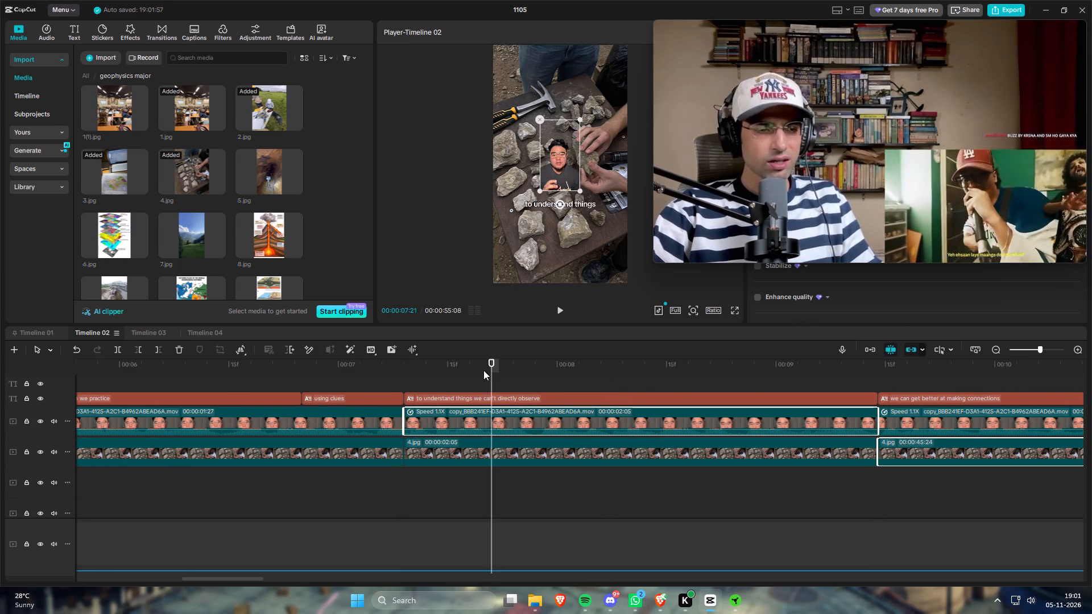
drag(262, 172, 576, 445)
click(578, 414)
Replace the remaining 4.jpg clip, from the "we can get better at making connections" caption onward, with 6.jpg.
scroll(522, 417, down, 4)
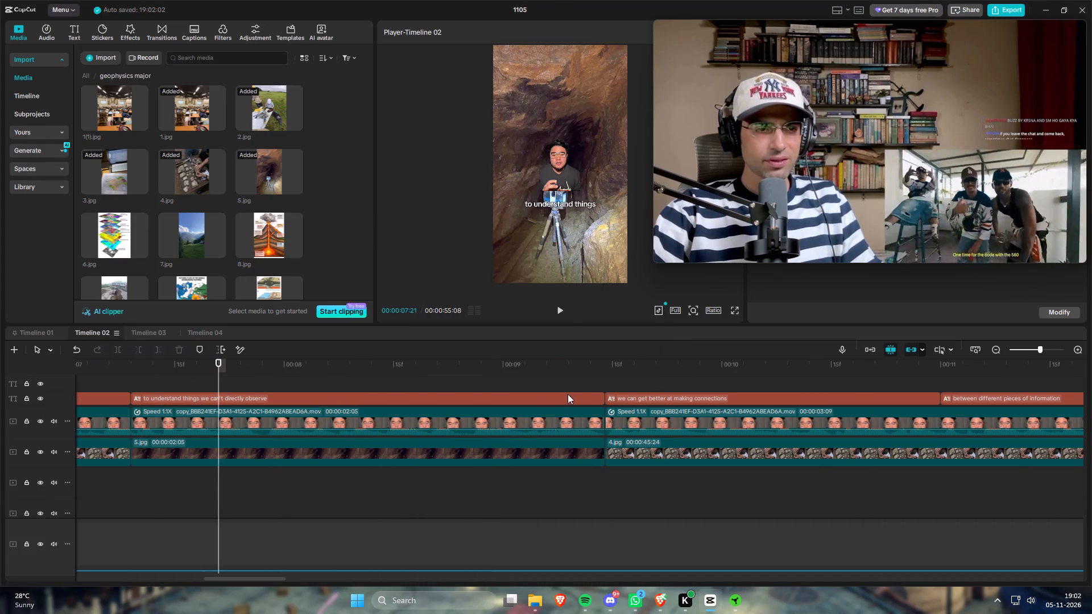
drag(614, 366, 633, 367)
scroll(617, 383, down, 3)
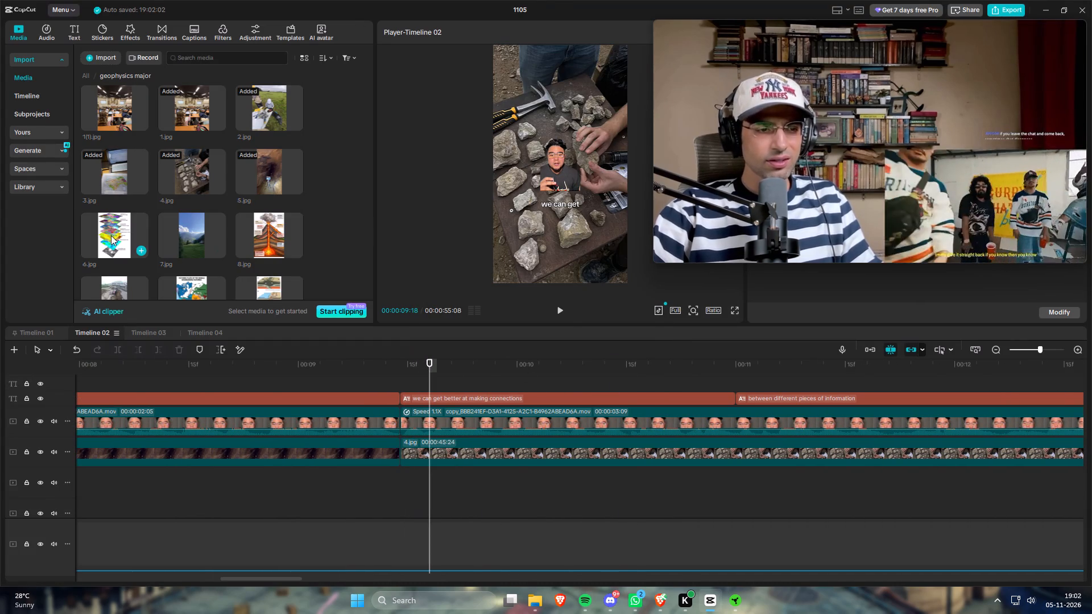
drag(111, 235, 576, 455)
click(595, 413)
Split 6.jpg at 00:00:12:23, where the "that's why you probably can't look at a mountain" caption starts, and replace the part after it with 7.jpg.
scroll(592, 426, down, 2)
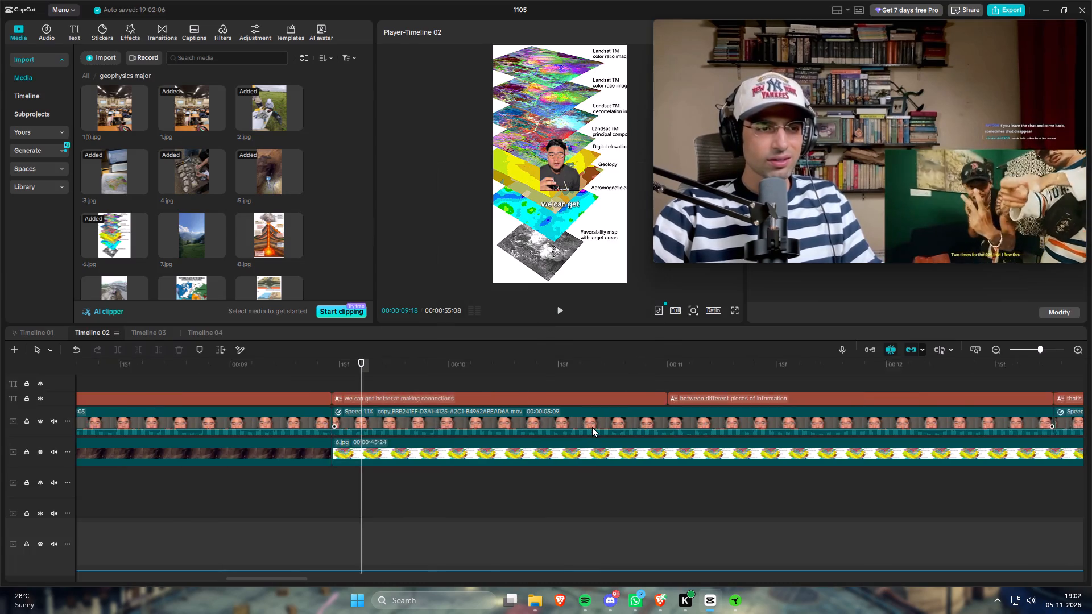
scroll(592, 427, down, 2)
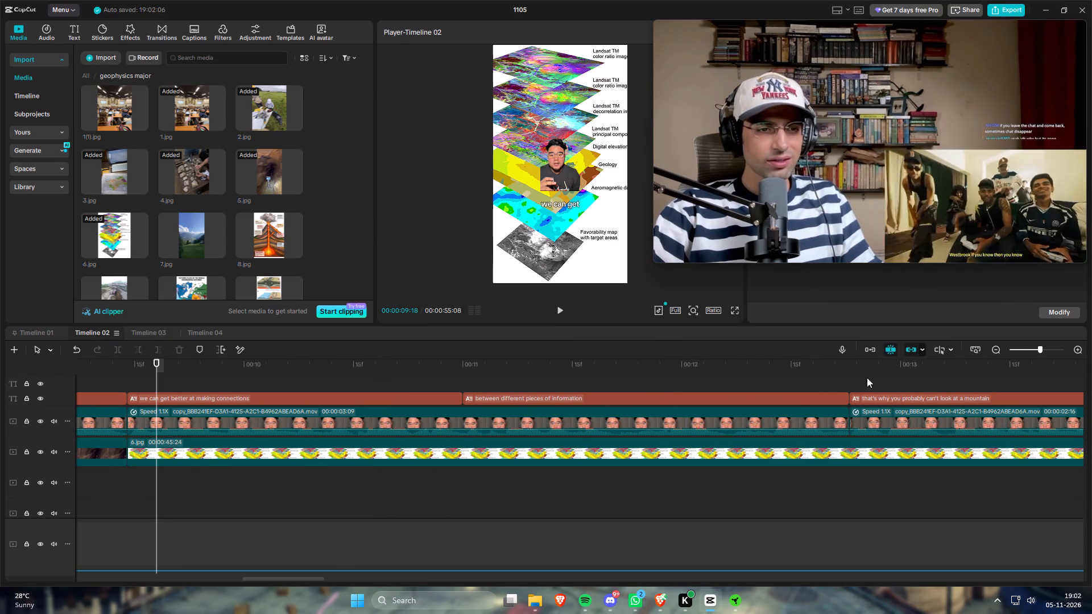
click(851, 371)
click(872, 457)
key(s)
scroll(642, 454, down, 4)
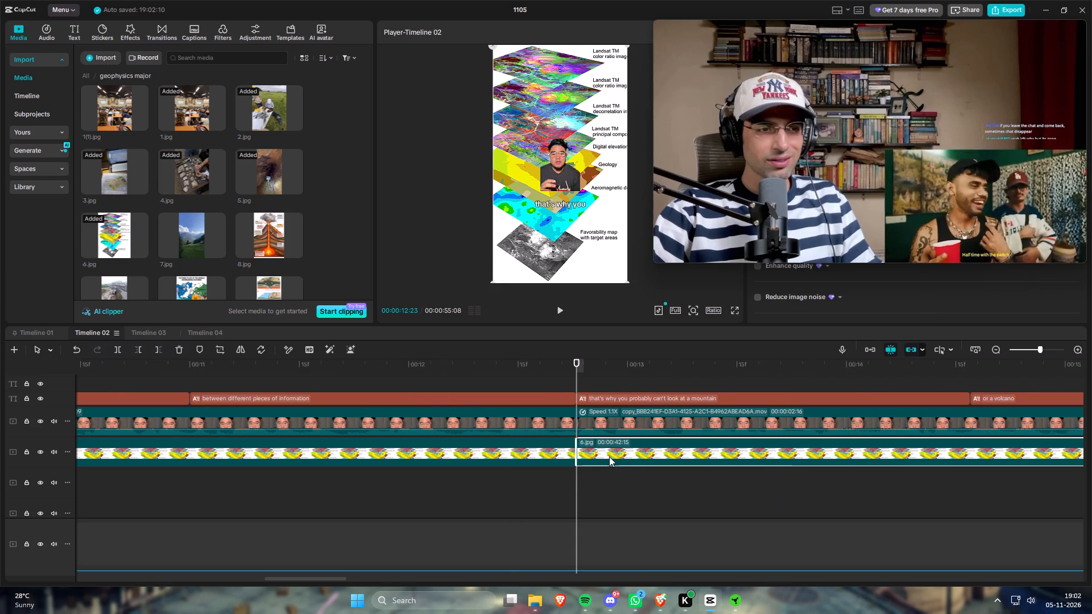
scroll(603, 451, down, 2)
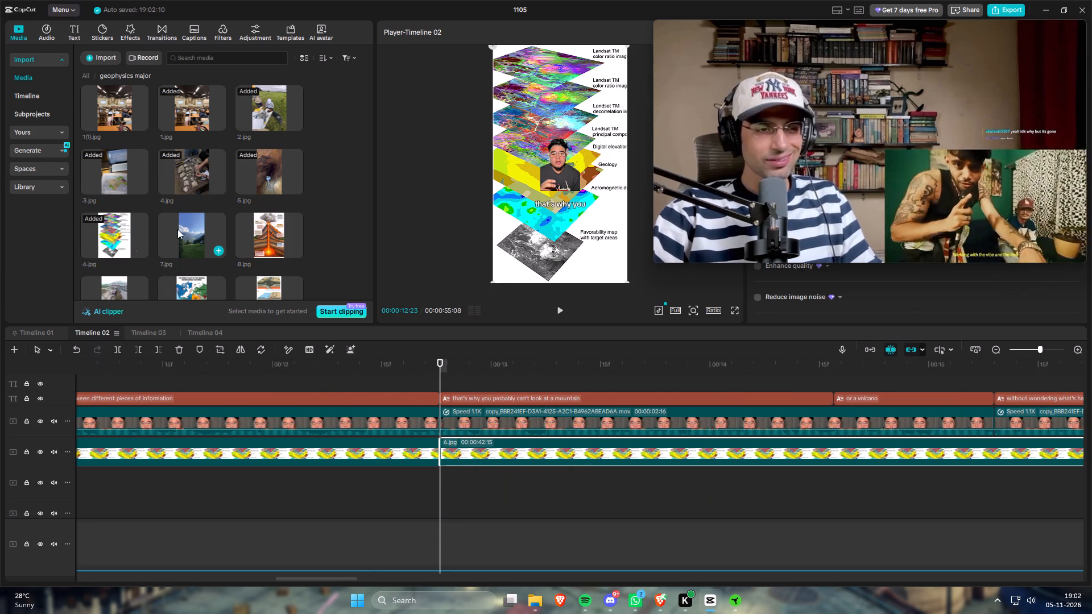
drag(183, 230, 514, 459)
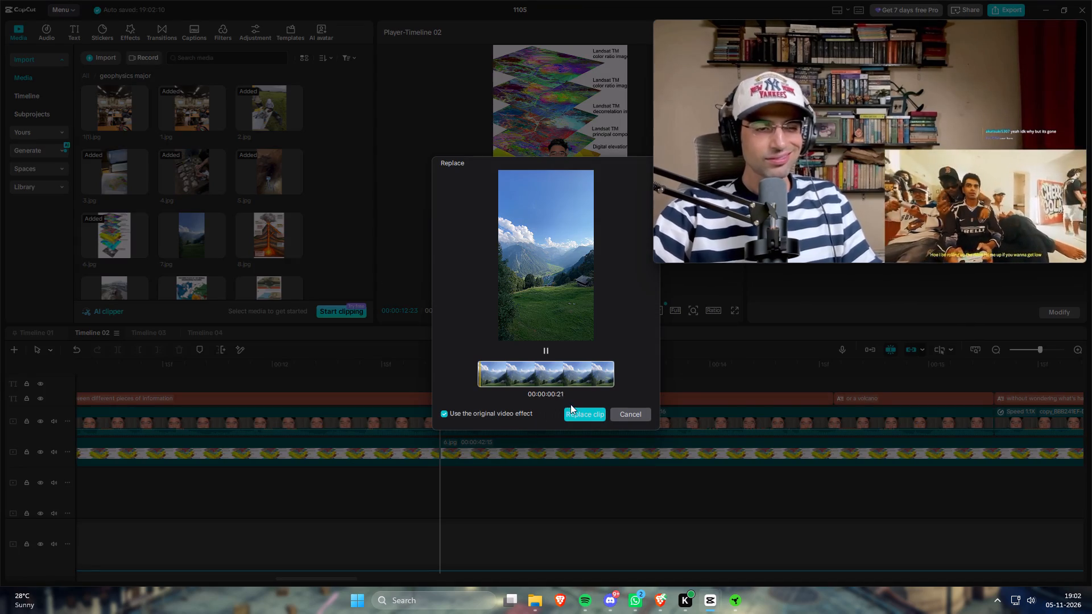
click(578, 419)
Split 7.jpg at 00:00:14:17, where the "or a volcano" caption starts, and replace the part after it with 8.jpg.
scroll(561, 439, down, 2)
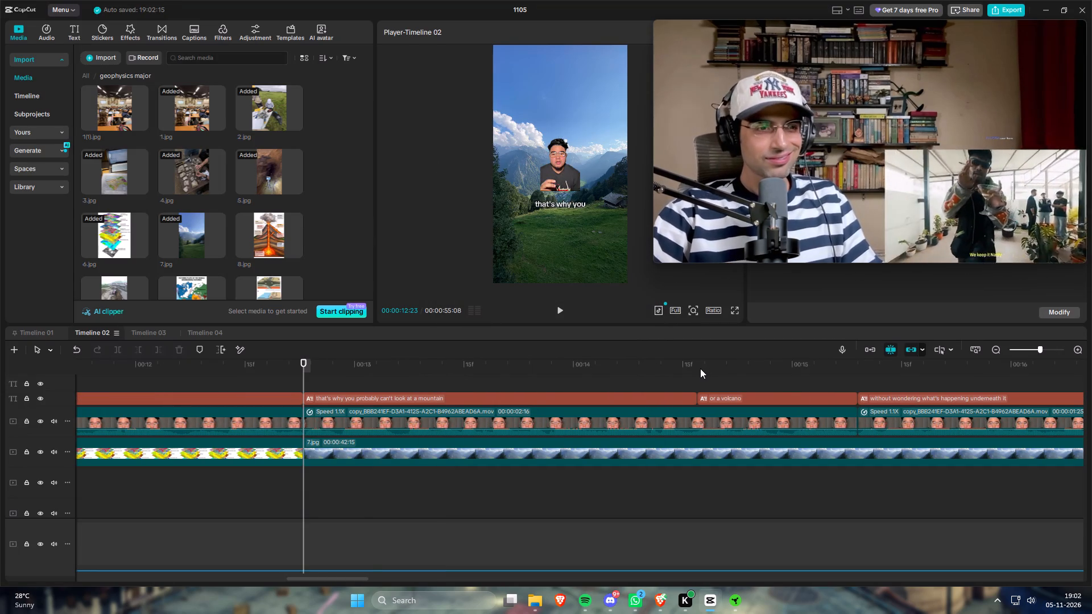
click(697, 368)
click(706, 450)
key(s)
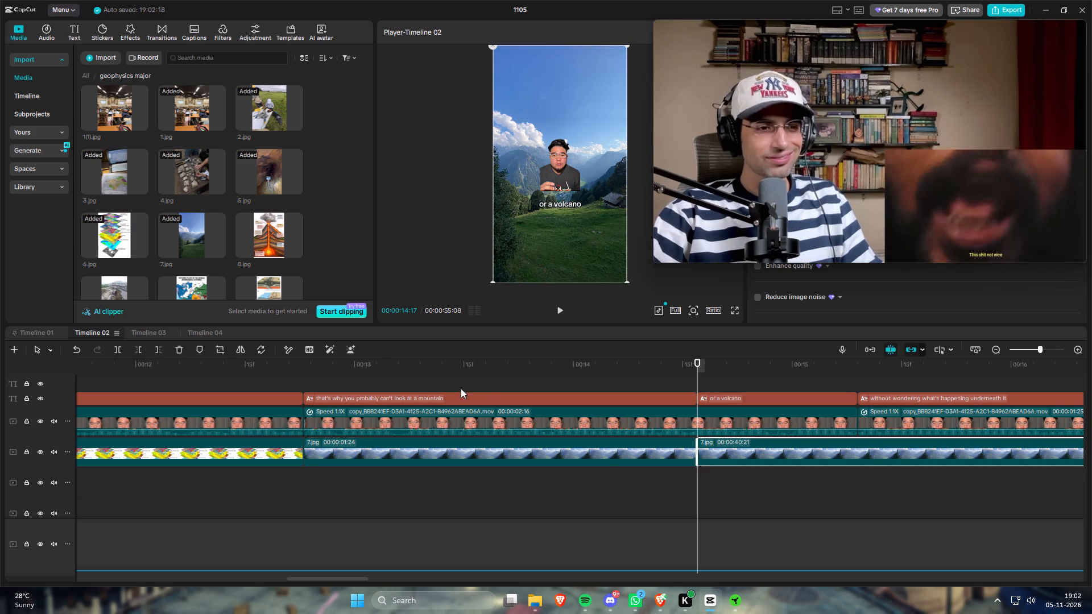
drag(267, 241, 785, 455)
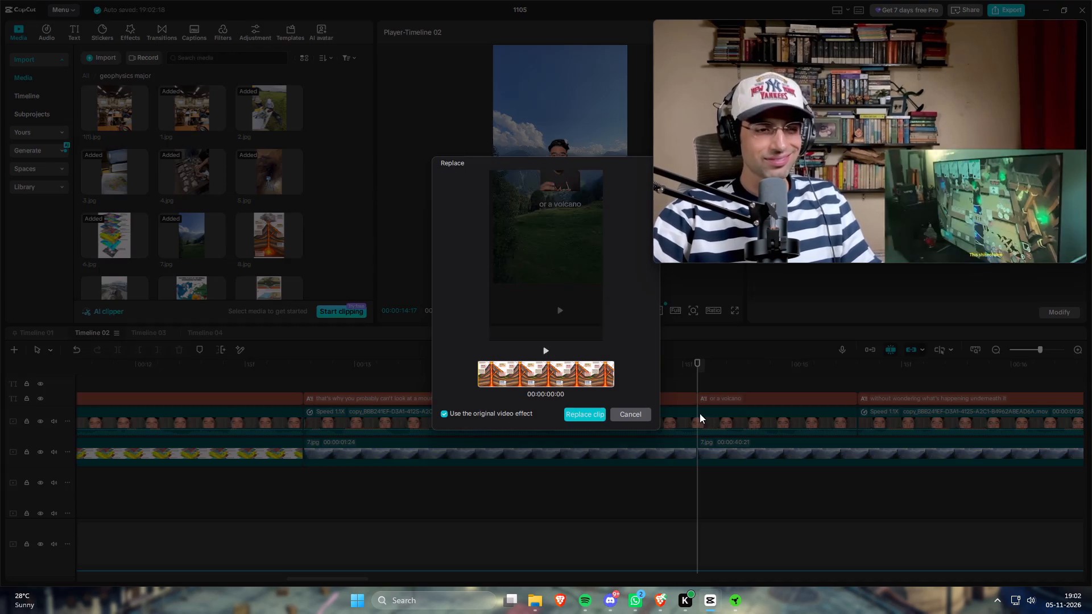
click(594, 408)
Split the talking clip at the start of the "or a volcano" caption, in line with the cut between 7.jpg and 8.jpg.
drag(679, 365, 699, 379)
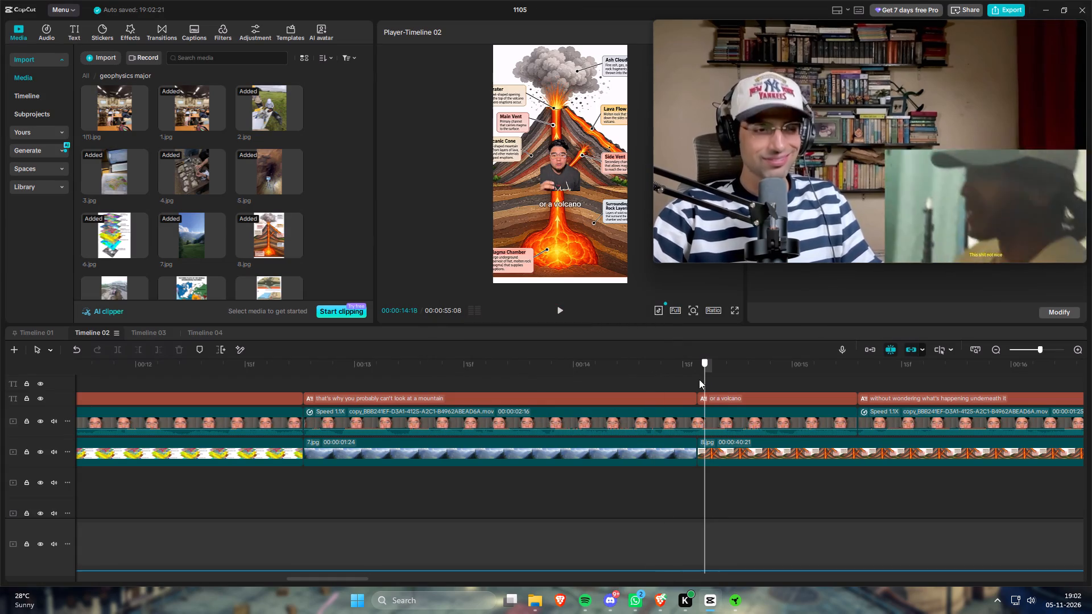
drag(699, 379, 696, 380)
click(719, 422)
key(s)
Split 8.jpg at 00:00:15:09, where the "without wondering what's happening underneath it" caption starts, and replace the part after it with 9.jpg.
scroll(672, 440, down, 3)
click(654, 362)
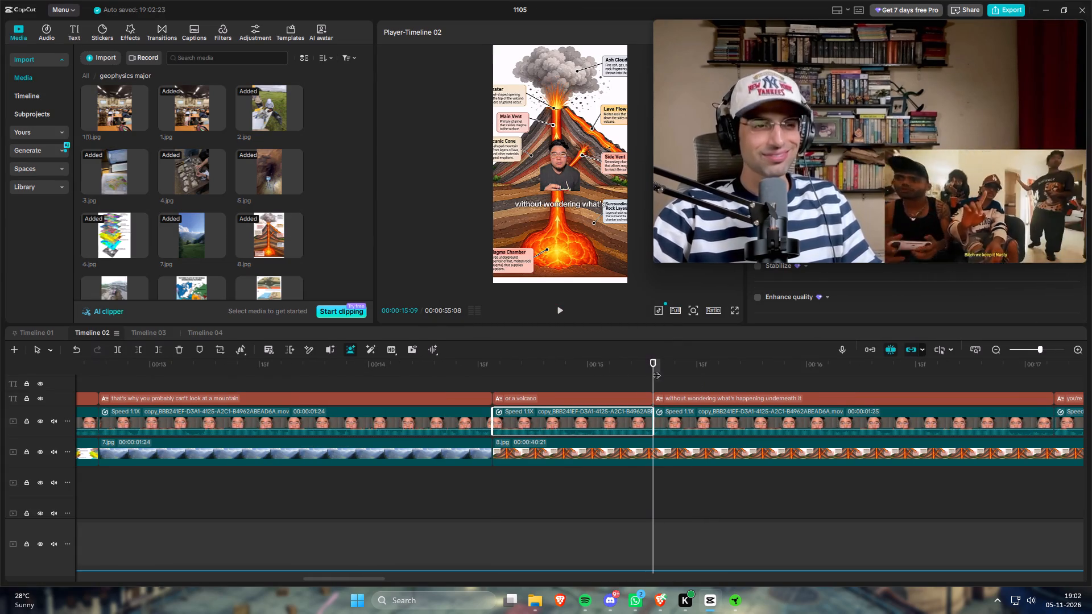
click(685, 446)
key(s)
scroll(593, 464, down, 3)
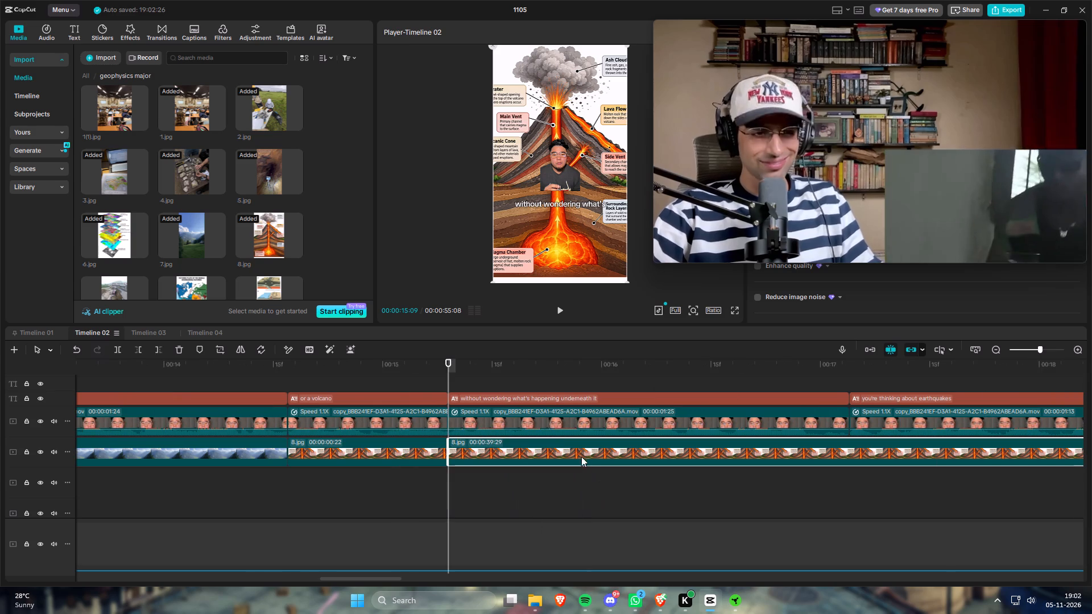
scroll(149, 200, down, 2)
drag(110, 200, 504, 433)
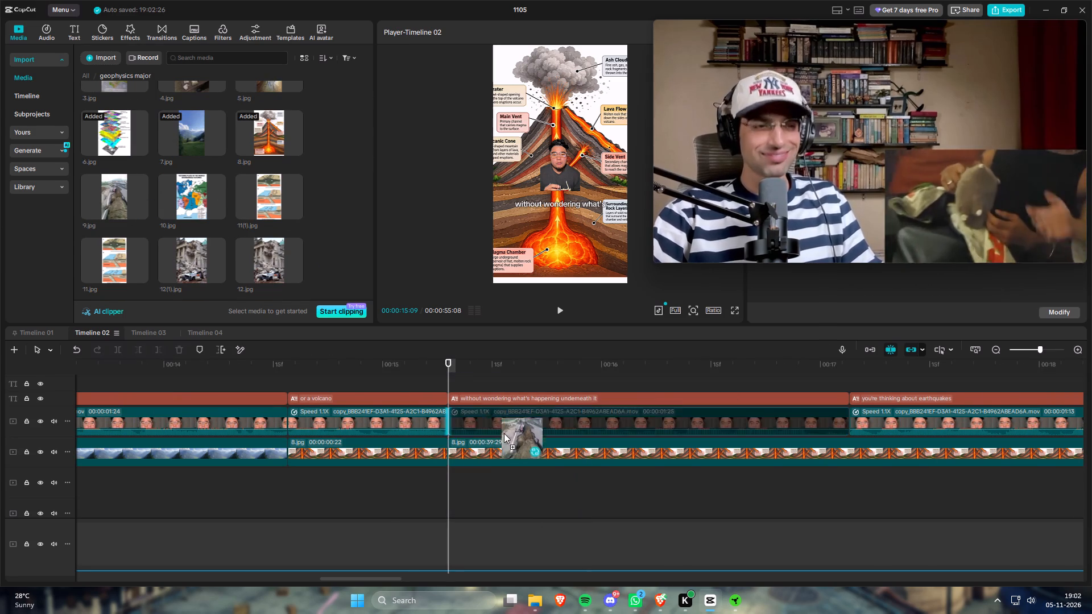
drag(504, 433, 516, 442)
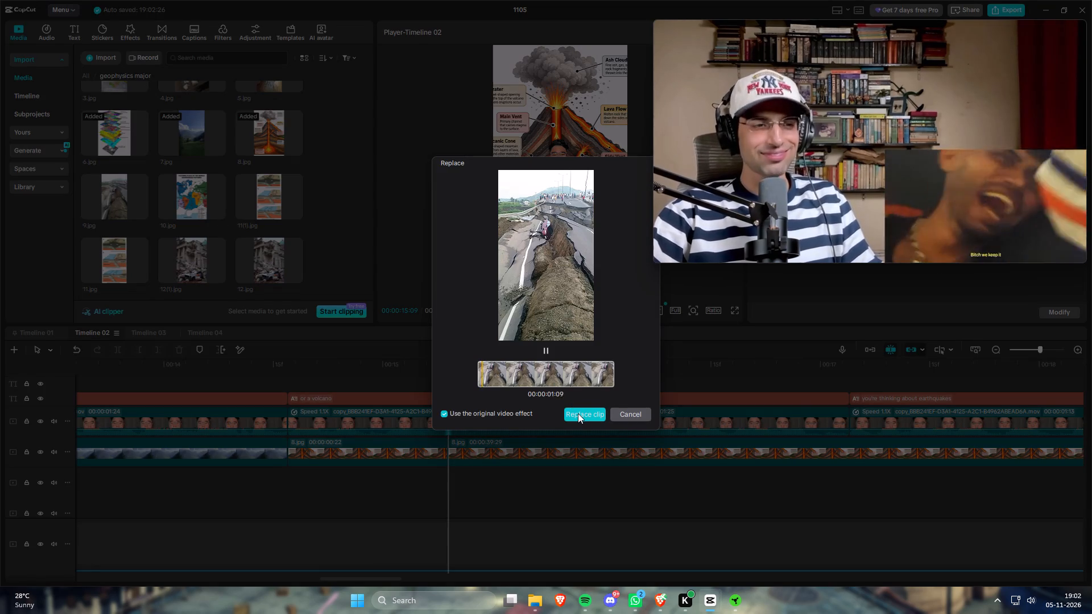
click(578, 413)
Split 9.jpg at 00:00:17:04, where the "you're thinking about earthquakes" caption starts, and replace the part after it with 12(1).jpg.
scroll(536, 414, down, 4)
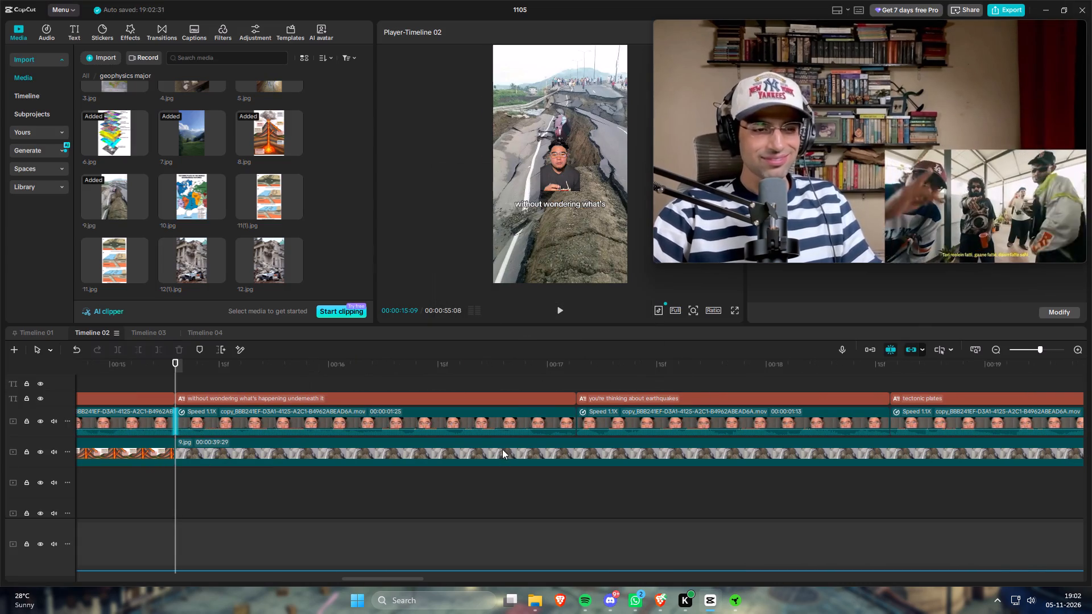
click(572, 368)
click(598, 457)
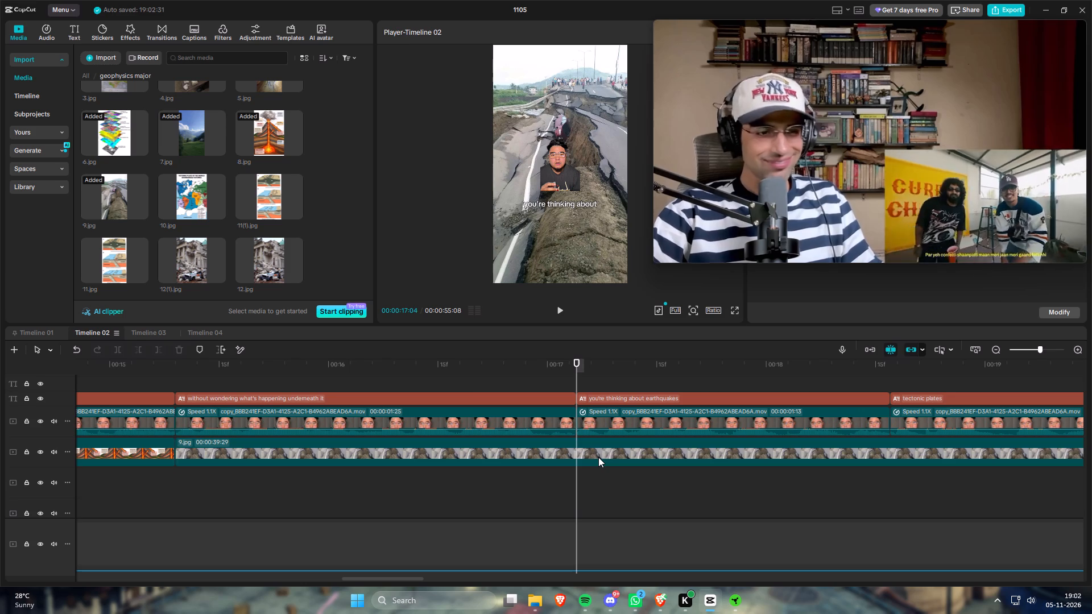
key(s)
scroll(573, 443, down, 3)
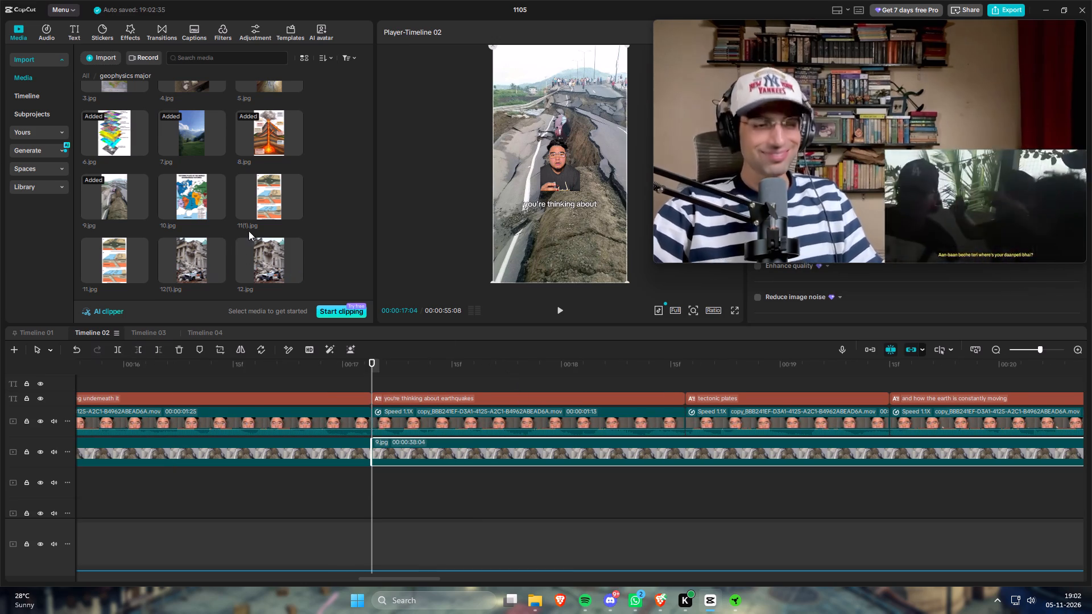
scroll(250, 231, down, 2)
scroll(255, 229, up, 1)
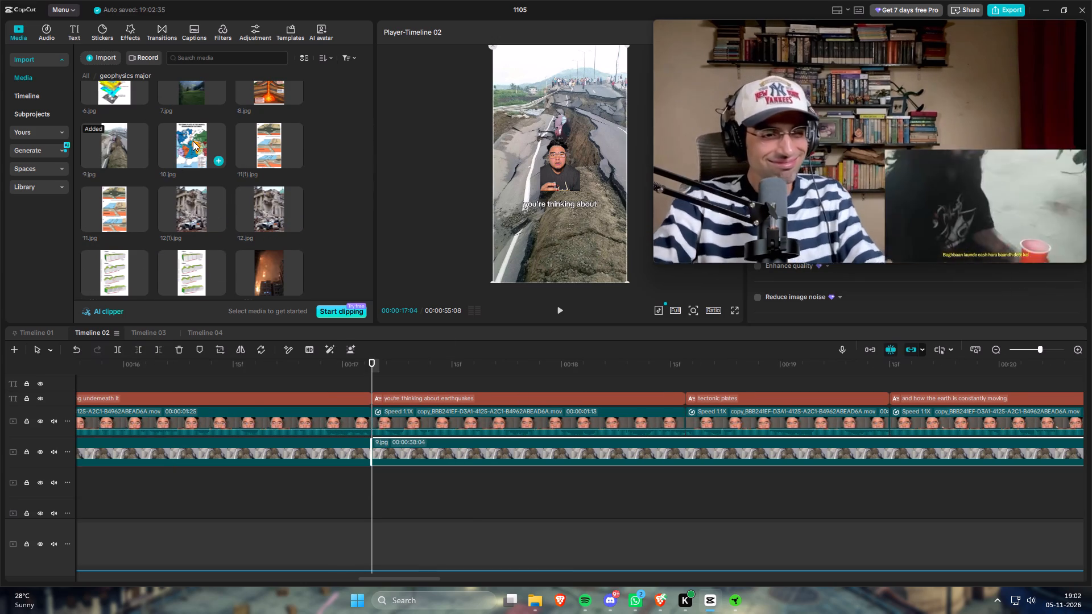
click(193, 141)
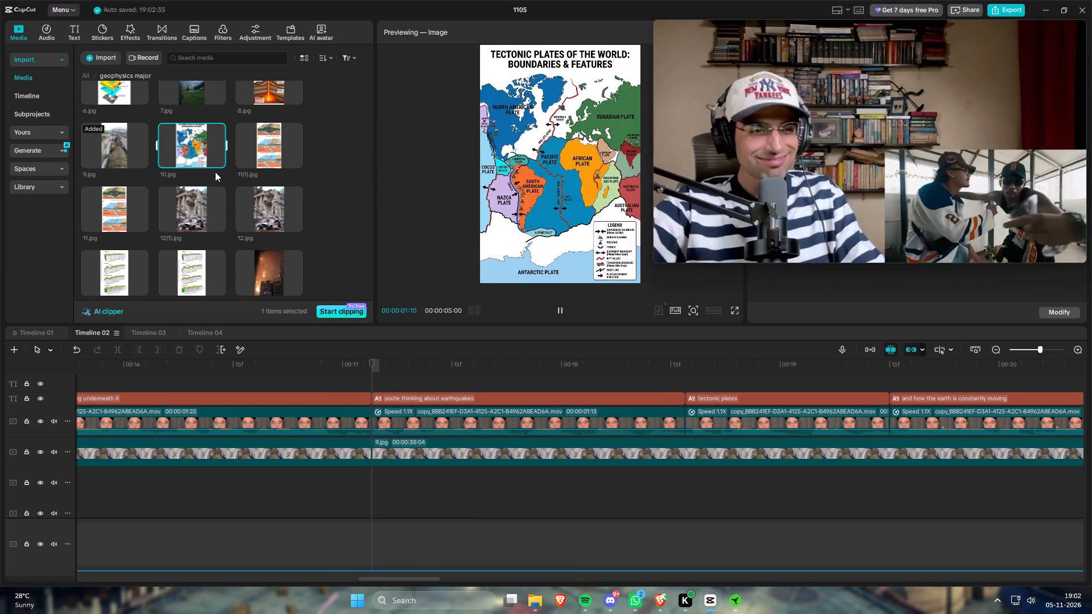
click(247, 148)
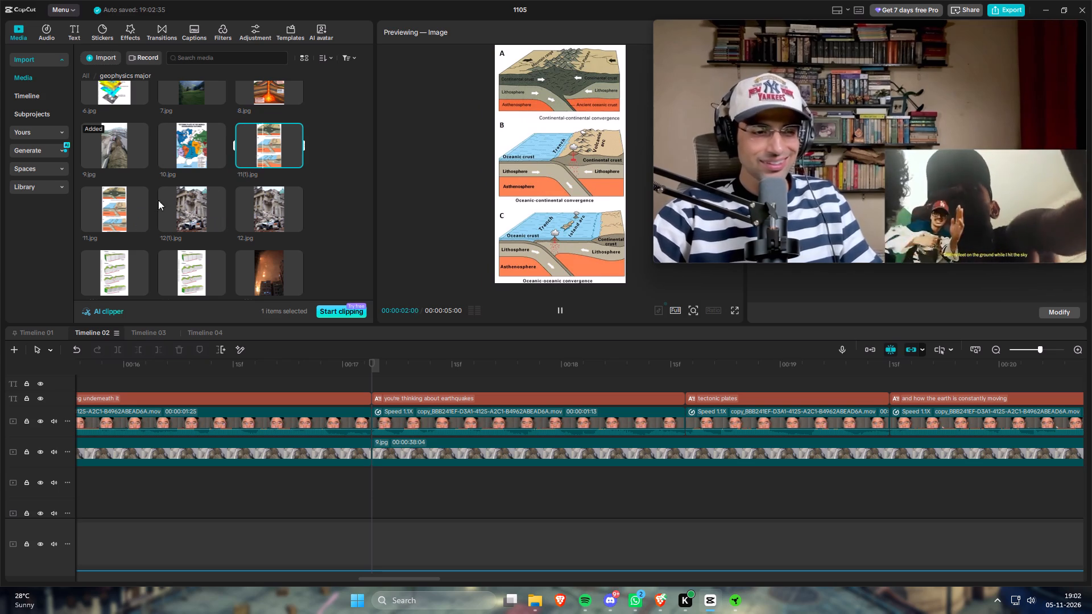
drag(189, 202, 506, 453)
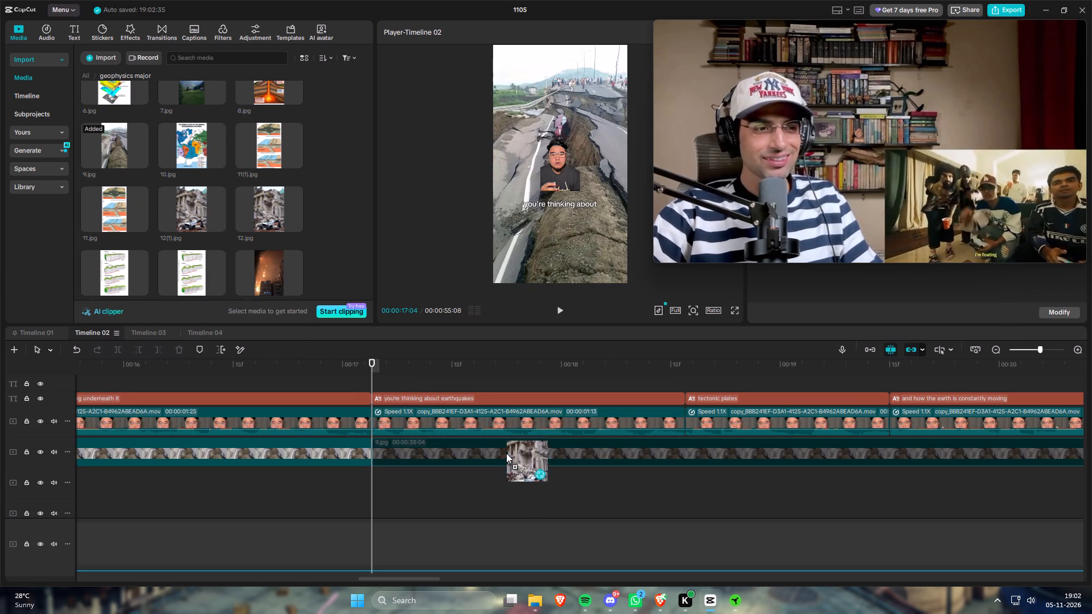
drag(506, 453, 507, 454)
click(581, 411)
Split 12(1).jpg at 00:00:18:17, where the "tectonic plates" caption starts, and replace the part after it with 10.jpg.
scroll(556, 412, down, 3)
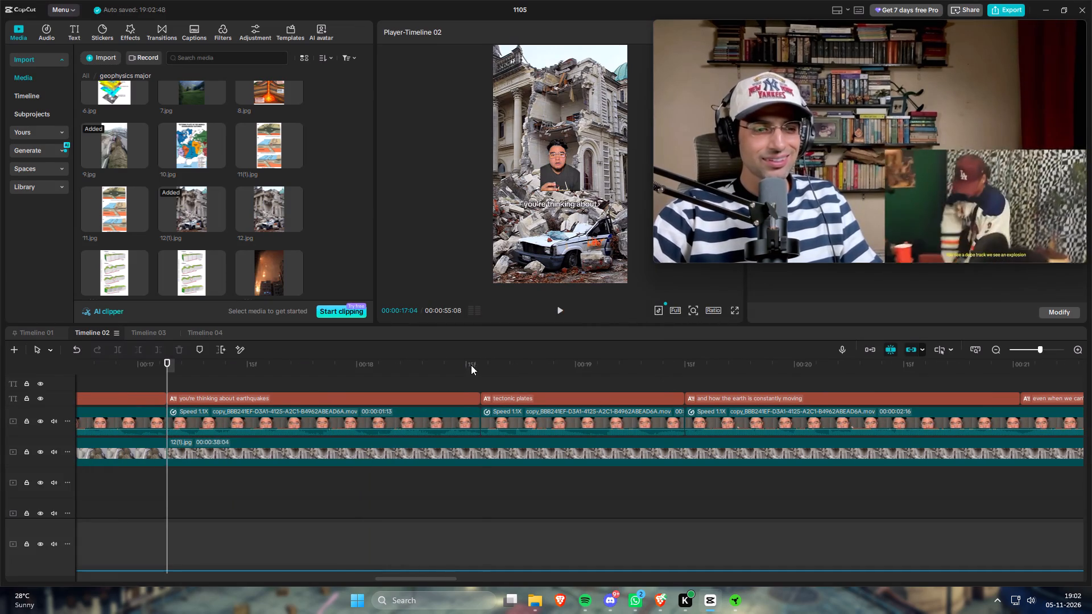
drag(472, 365, 481, 366)
click(507, 450)
key(s)
drag(187, 143, 480, 400)
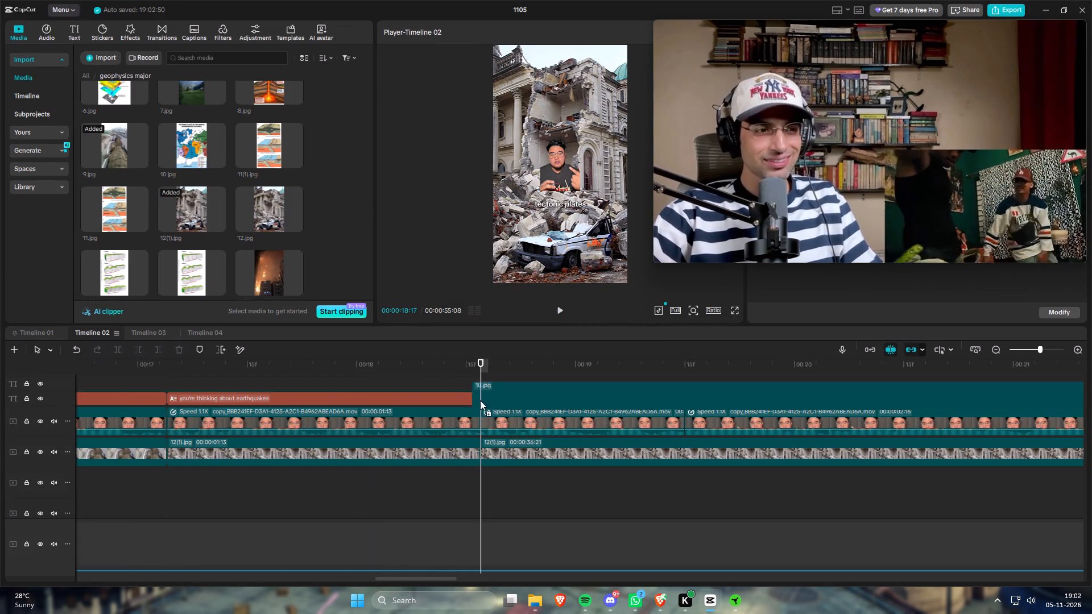
drag(480, 400, 536, 442)
click(592, 412)
Split 10.jpg at 00:00:19:15, where the "and how the earth is constantly moving" caption starts, and replace the part after it with 11(1).jpg.
scroll(530, 416, down, 2)
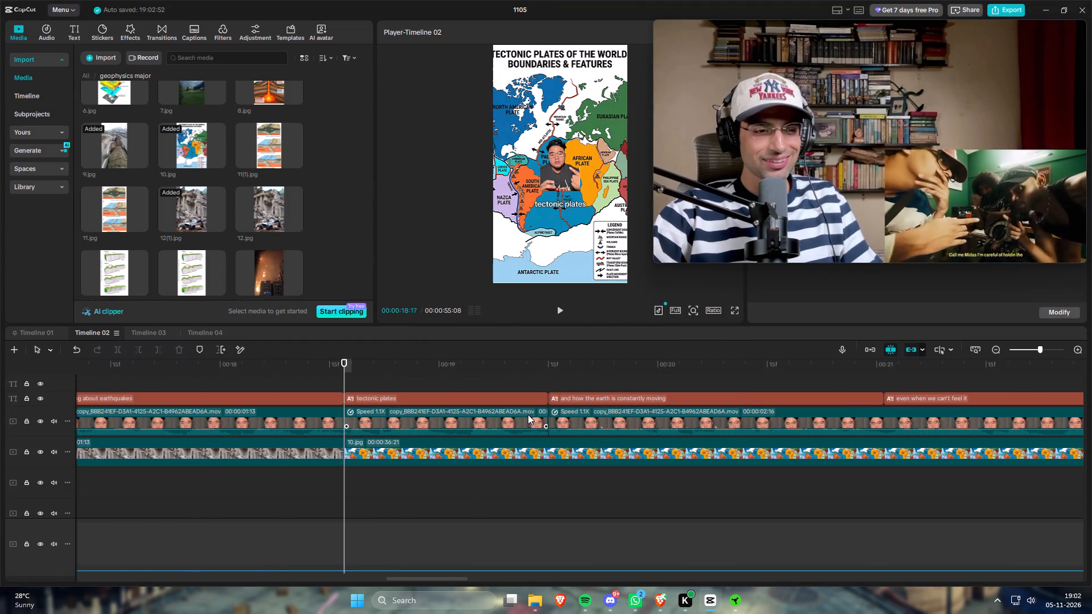
drag(543, 366, 554, 367)
click(546, 366)
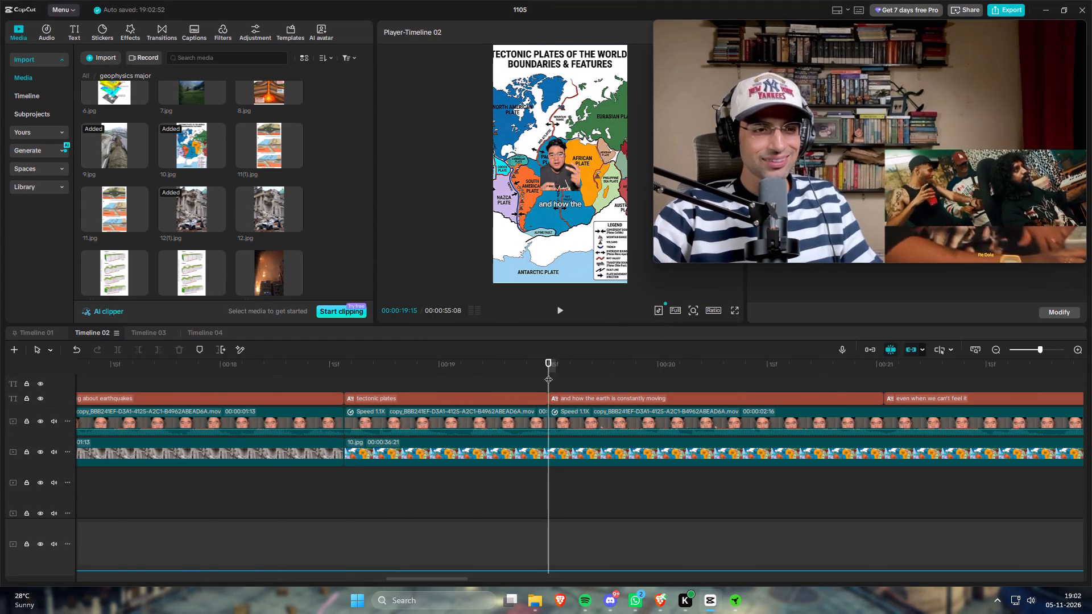
click(573, 458)
key(s)
drag(270, 149, 640, 446)
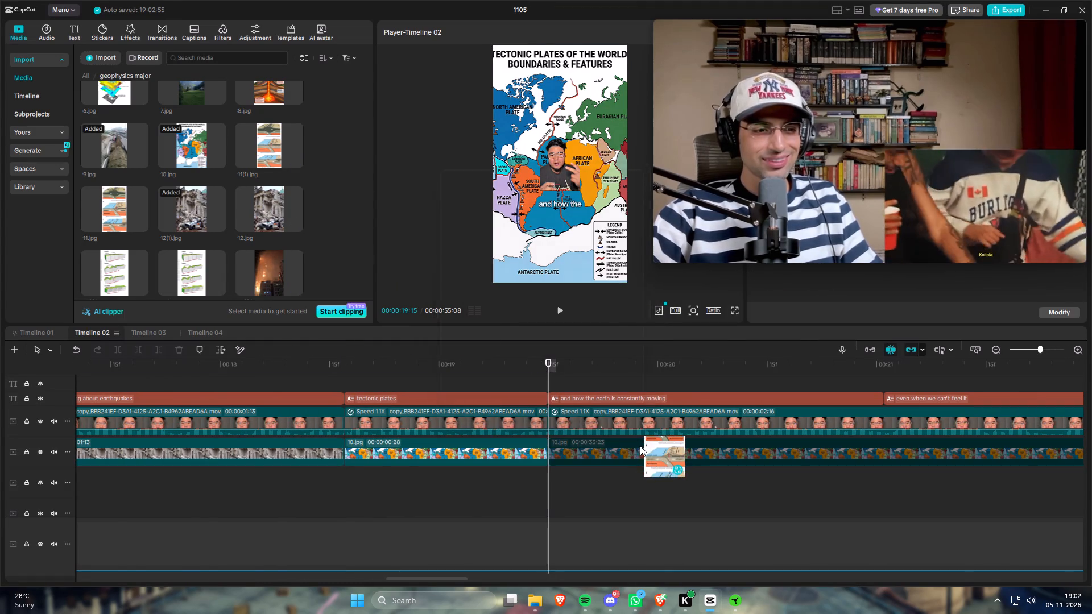
click(579, 417)
scroll(574, 422, down, 4)
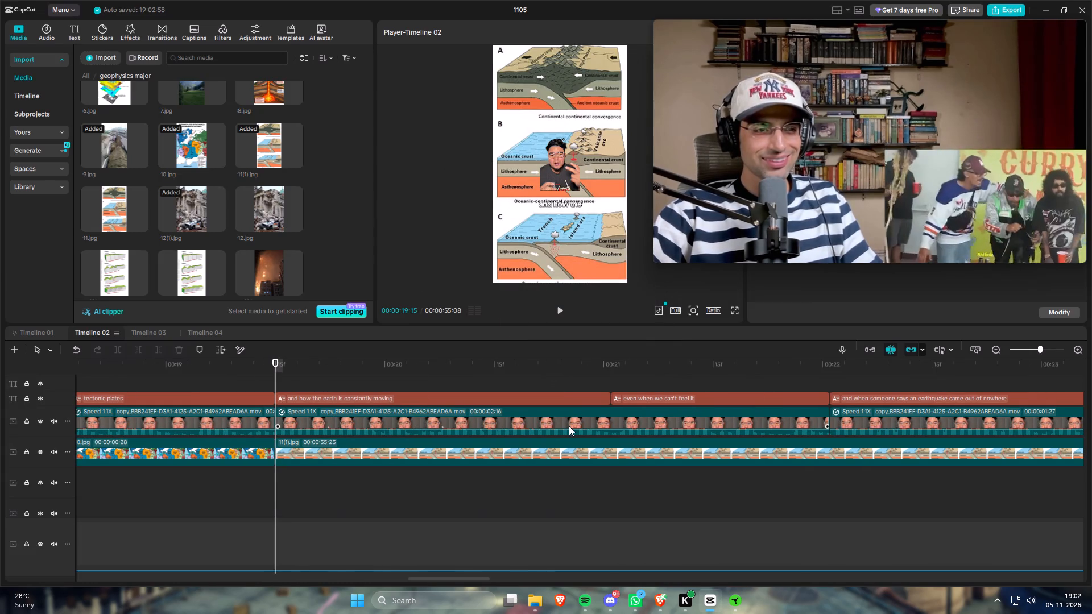
Split 11(1).jpg at 00:00:22:01, where the "and when someone says an earthquake came out of nowhere" caption starts, and replace the part after it with 14(1).jpg.
click(606, 363)
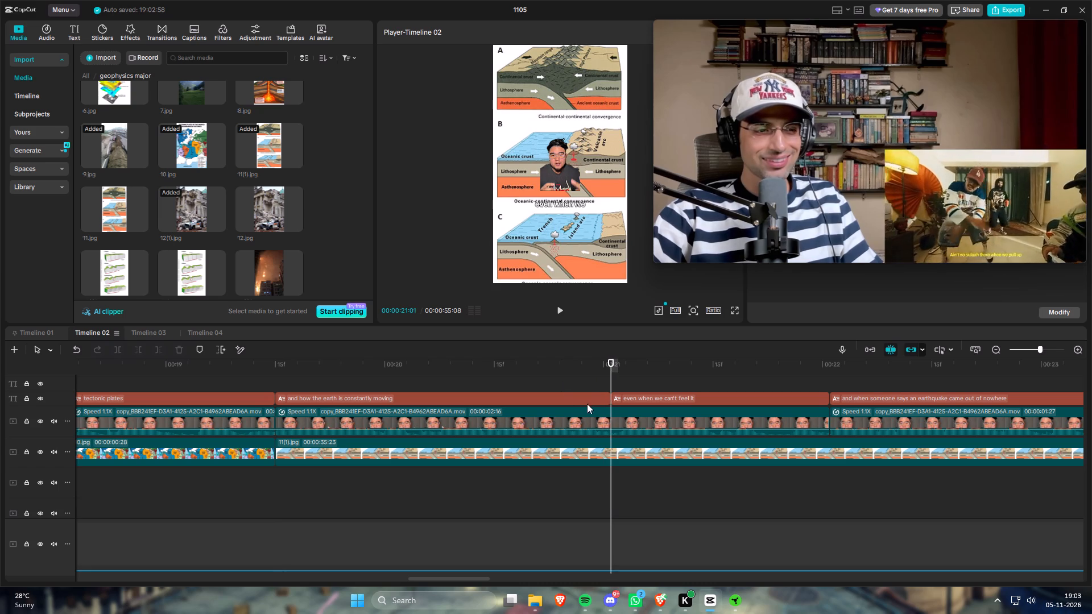
drag(825, 368, 826, 368)
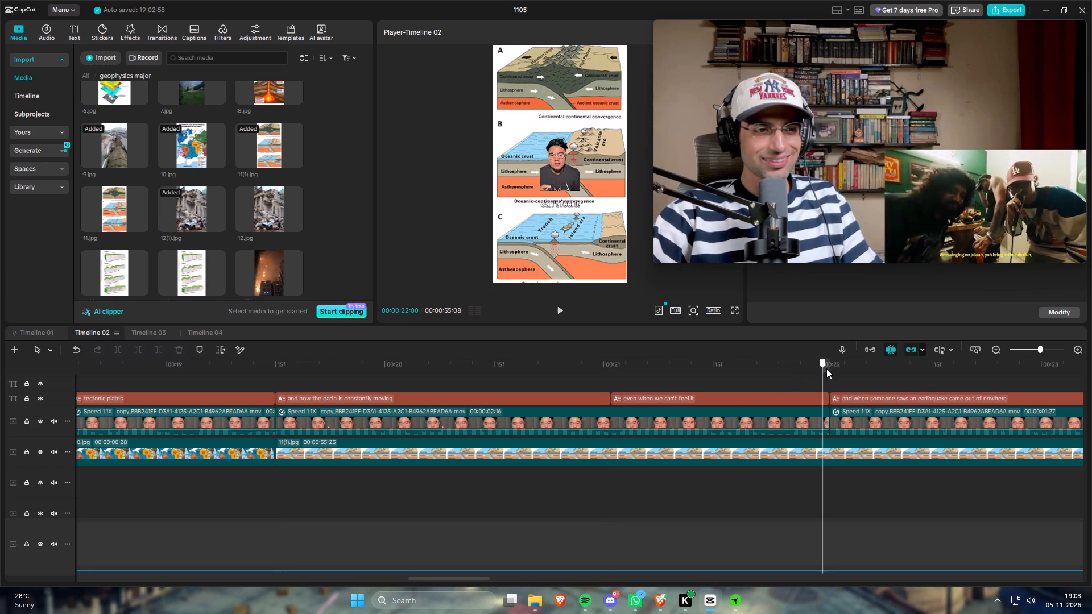
drag(826, 368, 831, 369)
scroll(698, 405, down, 4)
scroll(608, 414, down, 1)
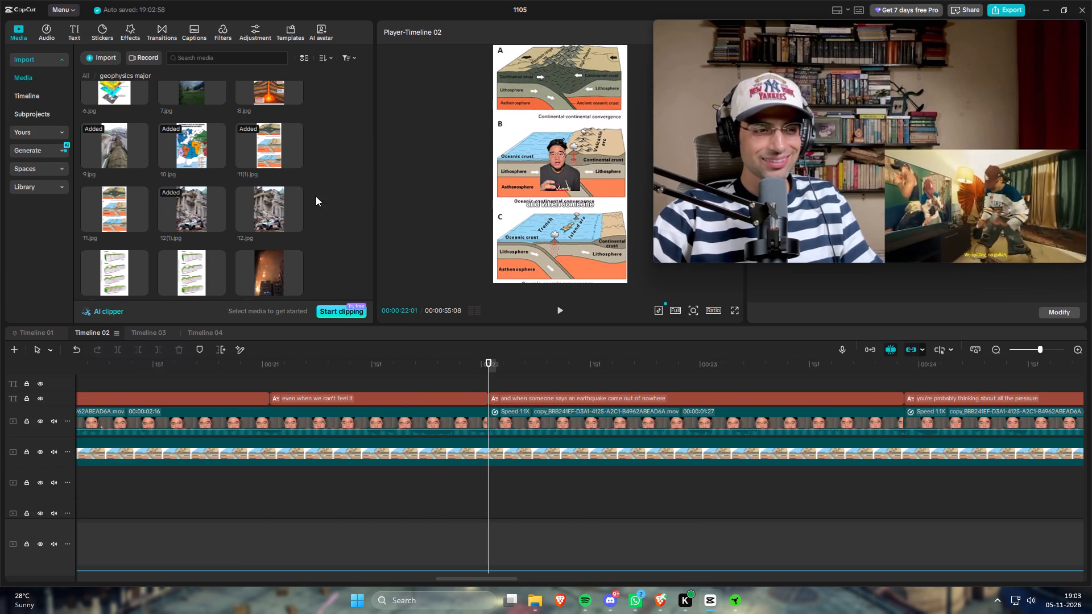
scroll(325, 196, down, 2)
drag(258, 167, 590, 447)
click(618, 414)
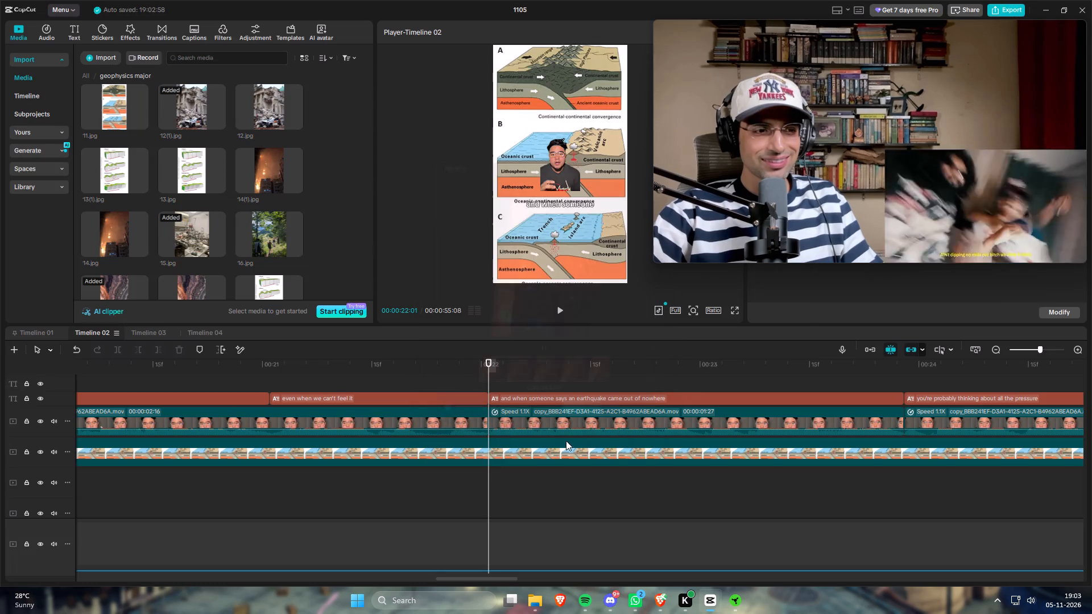
click(566, 445)
key(s)
drag(264, 176, 599, 448)
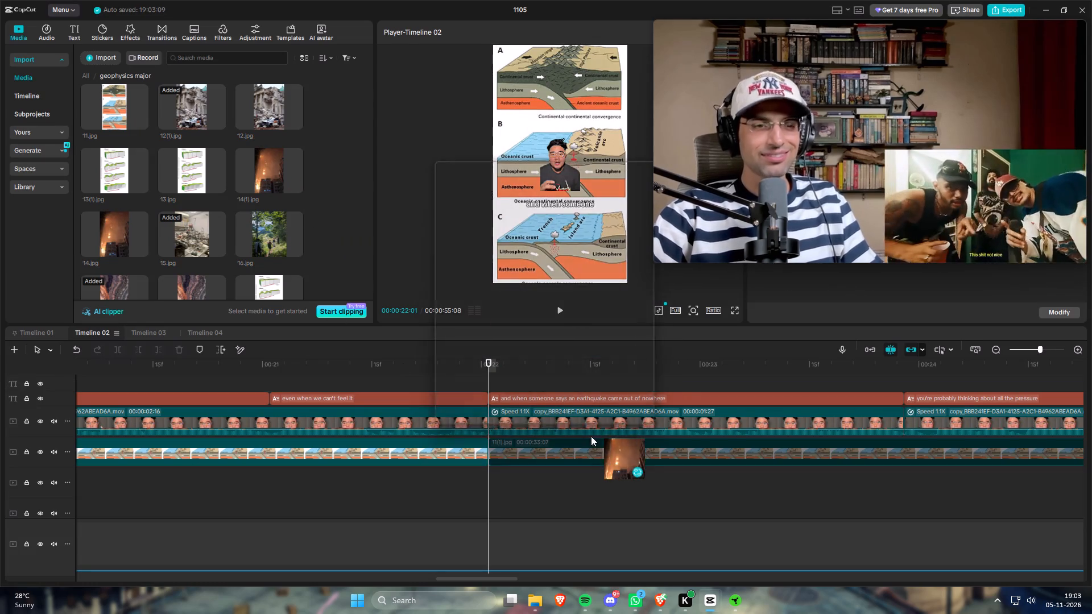
click(586, 418)
Split 14(1).jpg at 00:00:23:28, where the "you're probably thinking about all the pressure" caption starts, and replace the part after it with 13.jpg.
scroll(545, 429, down, 3)
click(694, 362)
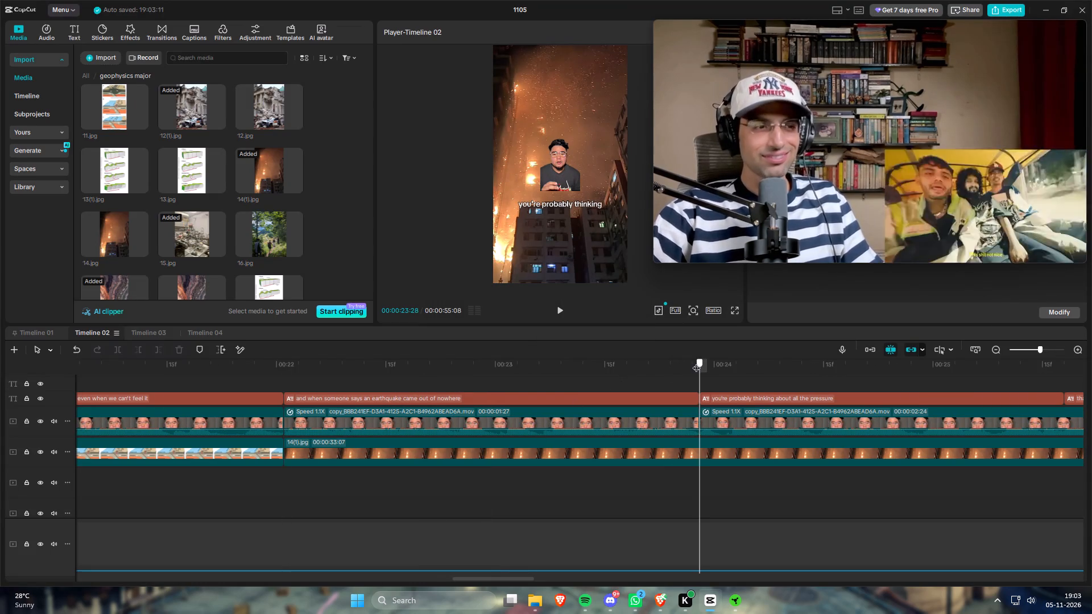
click(717, 453)
key(s)
scroll(490, 440, down, 4)
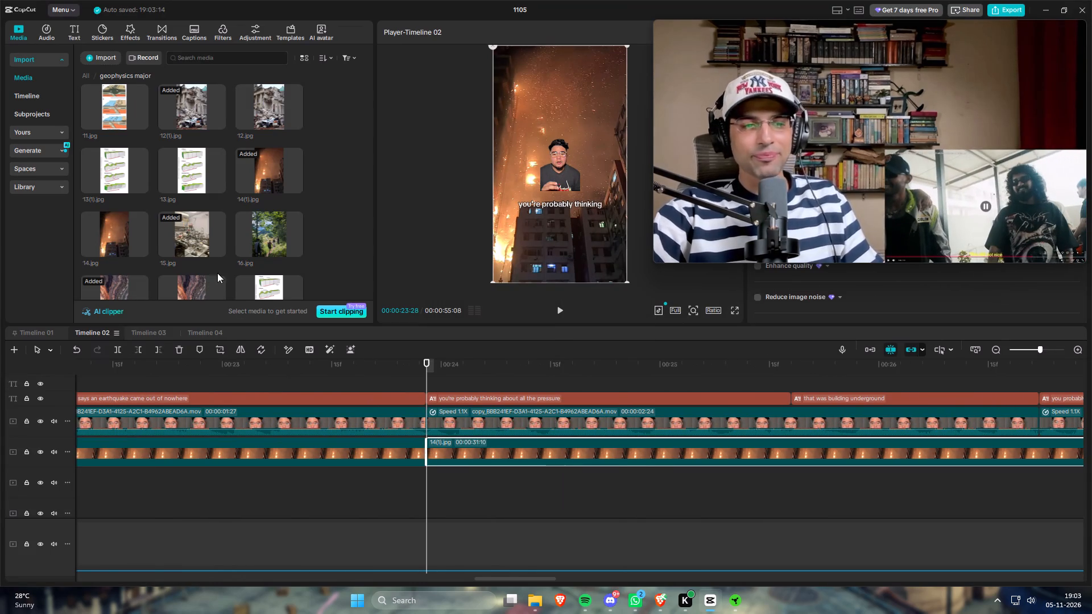
drag(189, 176, 516, 450)
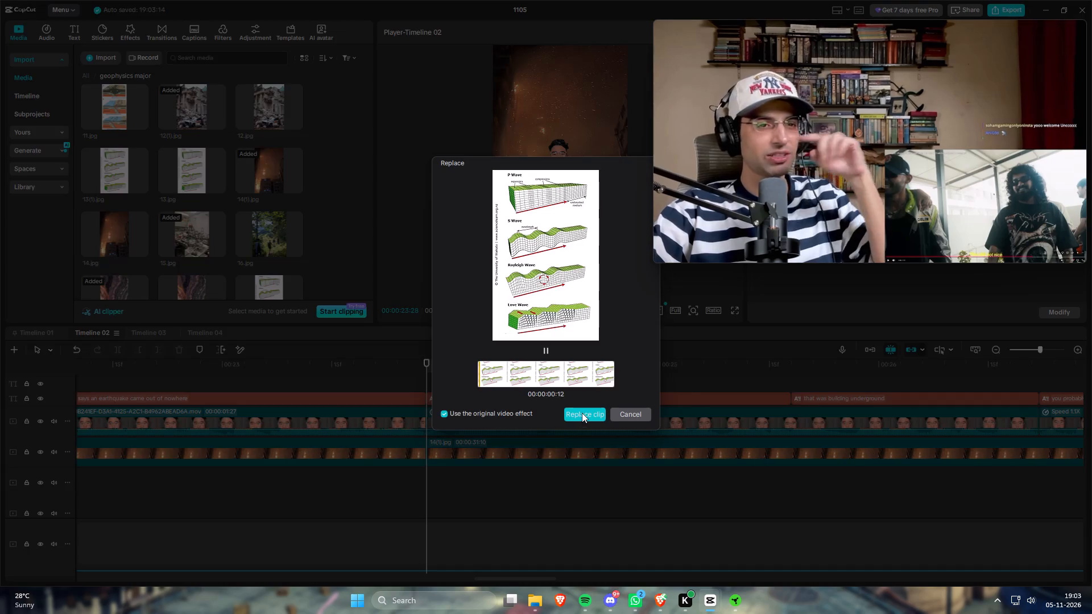
click(582, 413)
Split 13.jpg at 00:00:26:22, where the "you probably also can't watch a disaster movie" caption starts, and replace the part after it with 14.jpg.
scroll(537, 428, down, 4)
drag(752, 368, 766, 367)
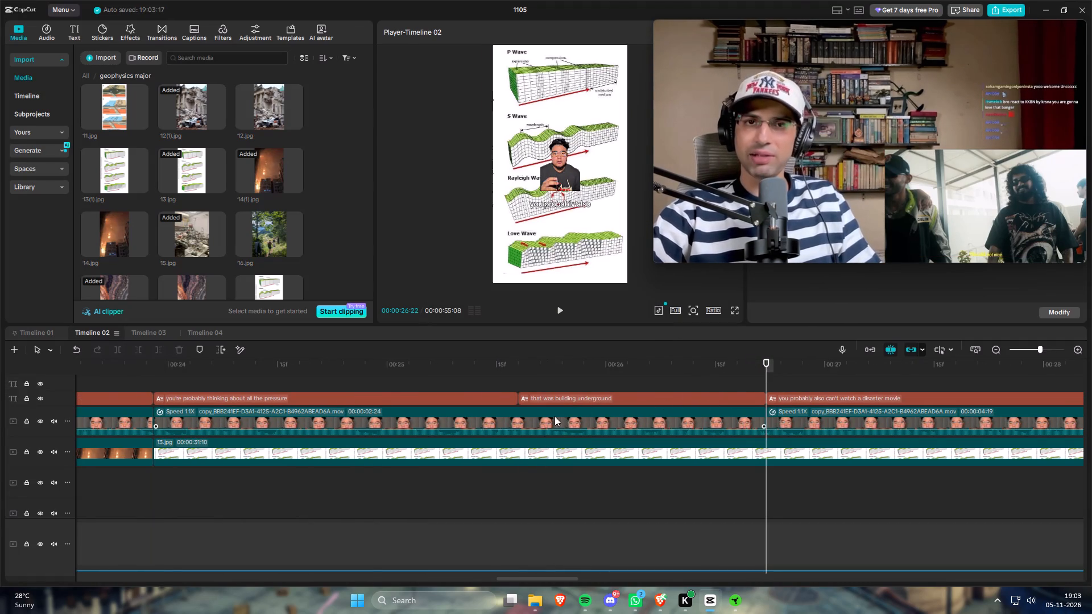
scroll(602, 416, down, 2)
click(672, 452)
key(s)
scroll(586, 447, down, 3)
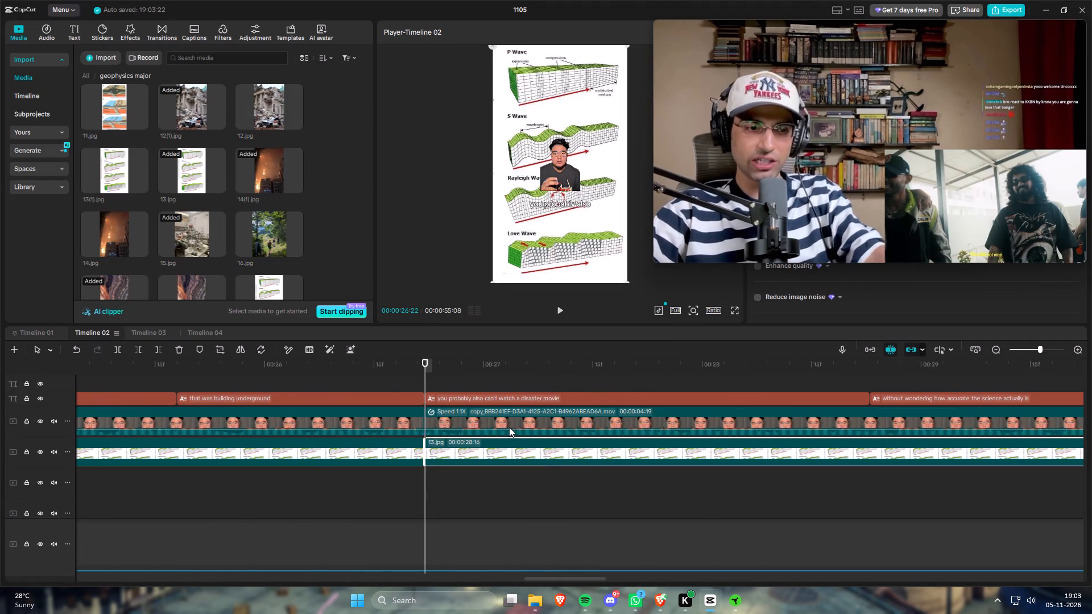
scroll(304, 190, down, 1)
drag(273, 168, 555, 443)
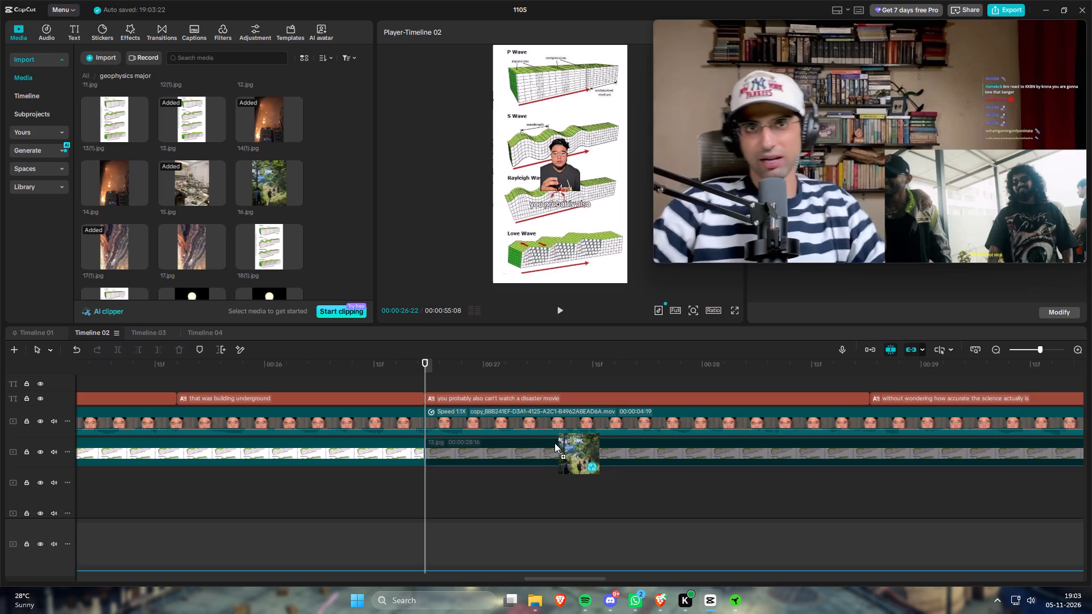
drag(555, 443, 253, 175)
click(125, 179)
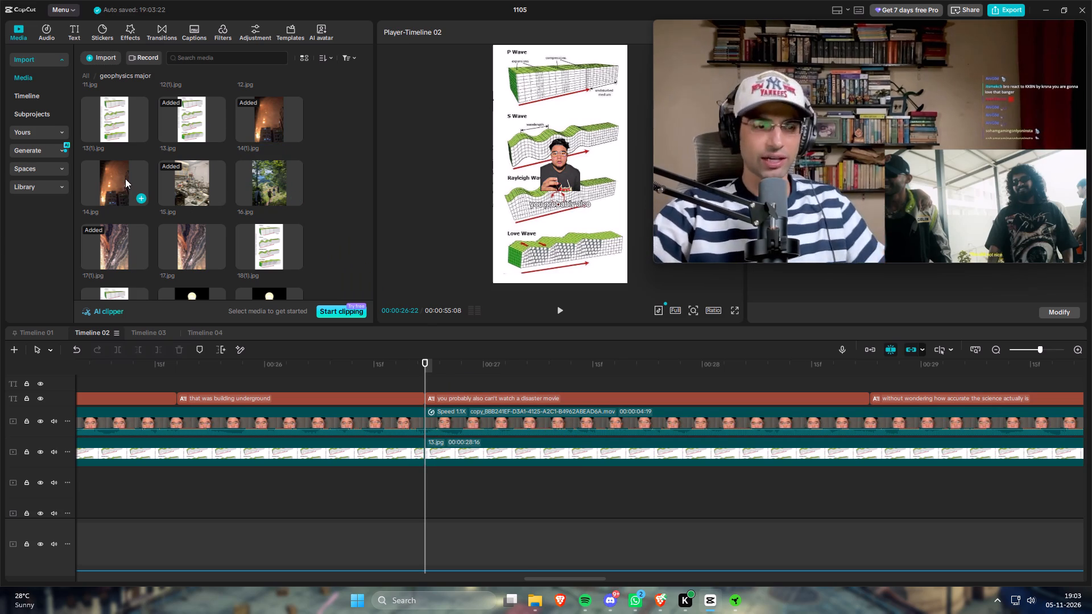
drag(116, 183, 162, 224)
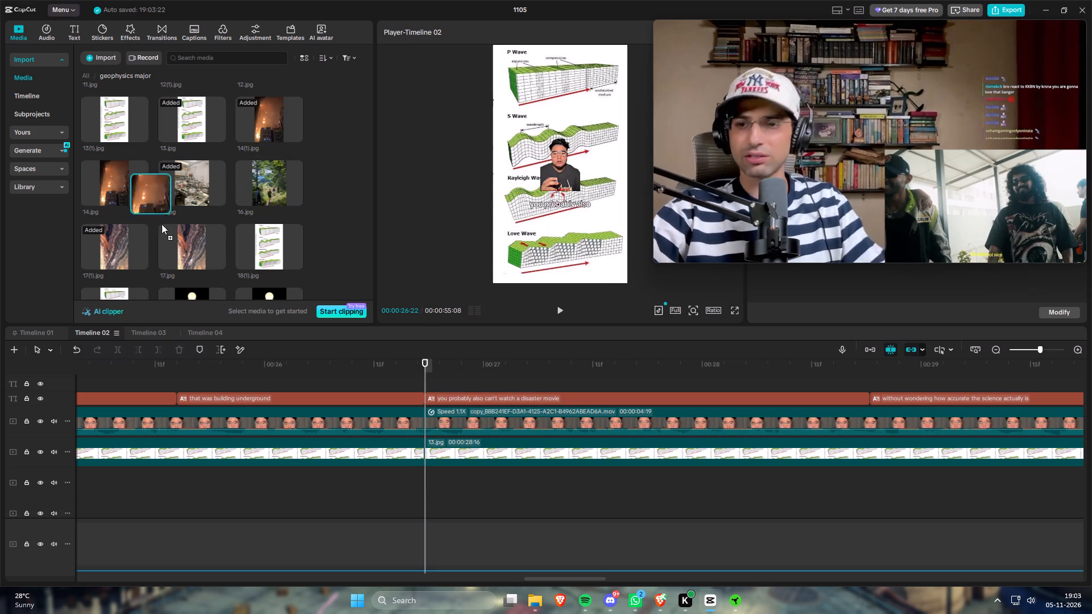
drag(162, 224, 529, 450)
click(574, 415)
Review the 14(1).jpg background under the "and when someone says an earthquake came out of nowhere" caption and look through the geophysics major images.
scroll(465, 420, up, 4)
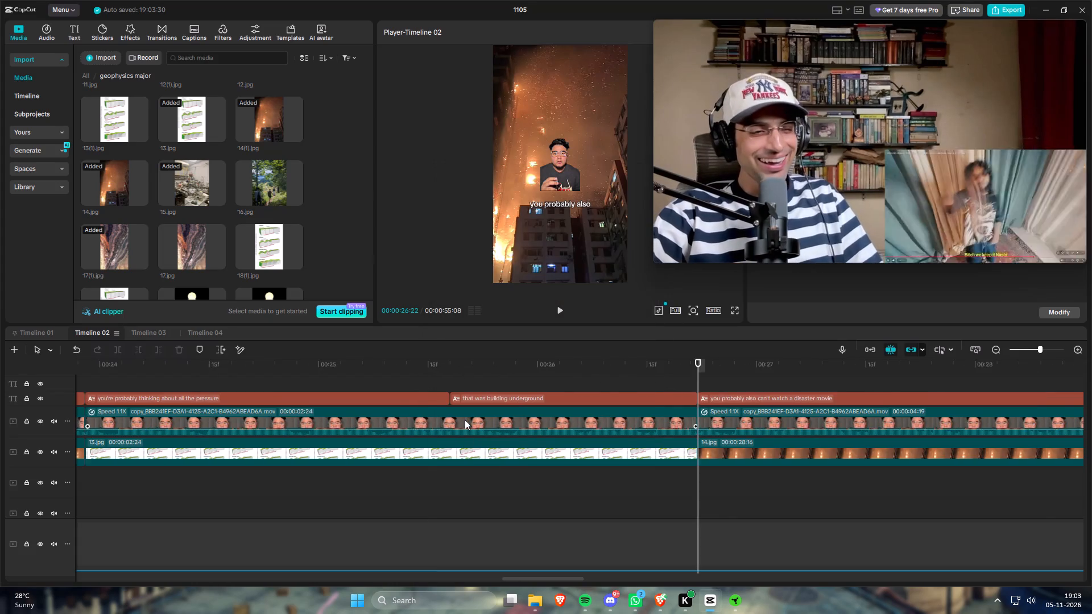
scroll(465, 420, up, 9)
drag(370, 362, 358, 363)
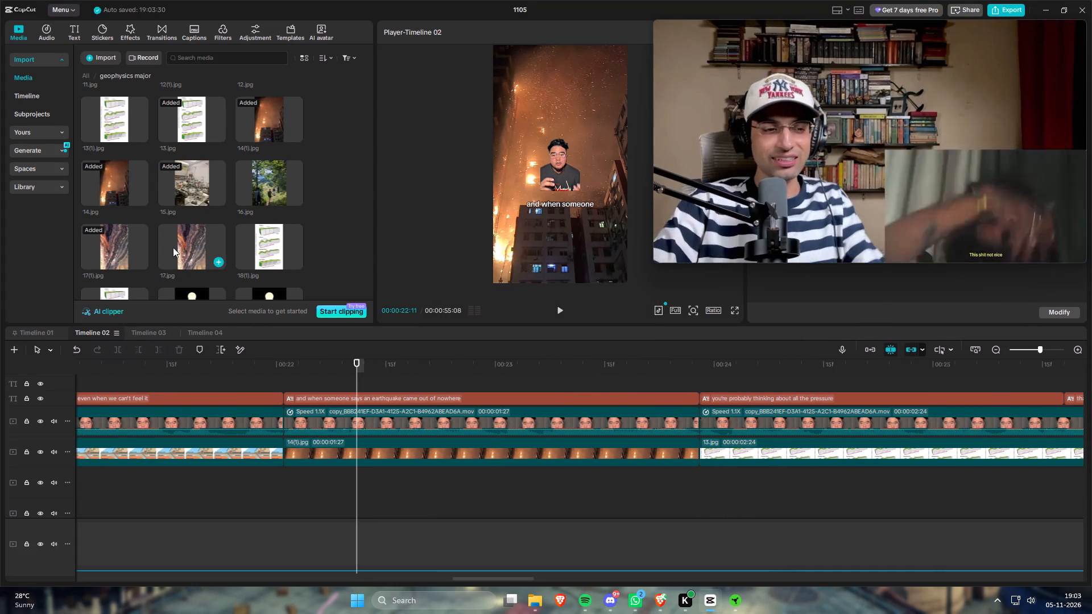
scroll(173, 247, up, 2)
key(q)
key(q)
key(q)
key(q)
key(q)
key(q)
key(q)
key(q)
key(q)
key(q)
key(q)
key(q)
key(q)
key(q)
key(q)
key(q)
key(q)
key(q)
key(q)
key(q)
key(q)
scroll(279, 217, down, 1)
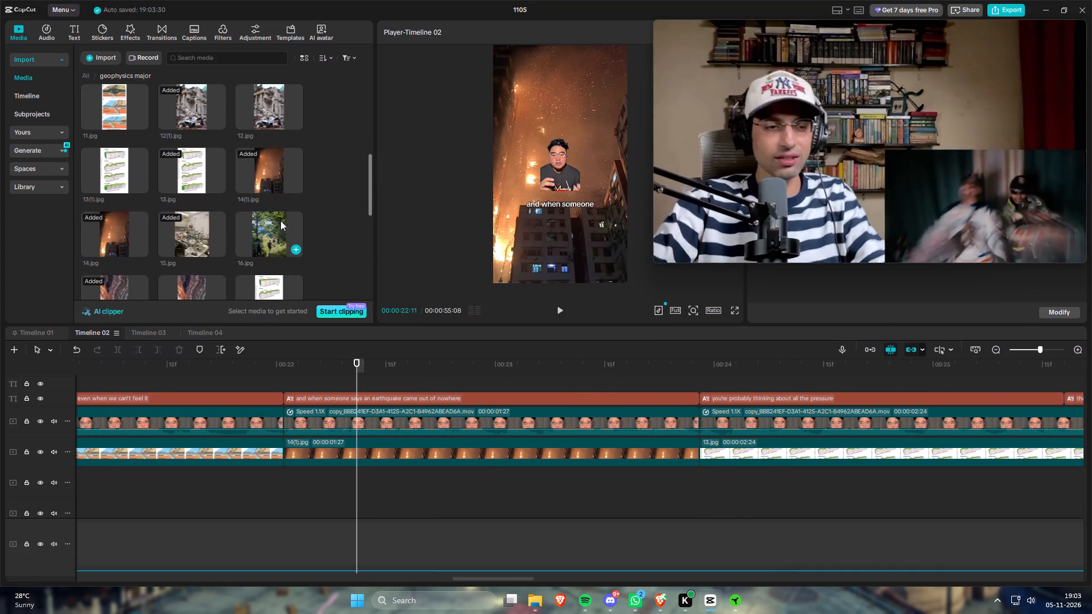
key(q)
scroll(287, 240, down, 1)
key(q)
scroll(287, 240, down, 1)
key(q)
key(q)
key(q)
key(q)
key(q)
key(q)
key(q)
key(q)
key(q)
key(q)
key(q)
key(q)
key(q)
key(q)
key(q)
key(q)
key(q)
key(q)
key(q)
key(q)
key(q)
key(q)
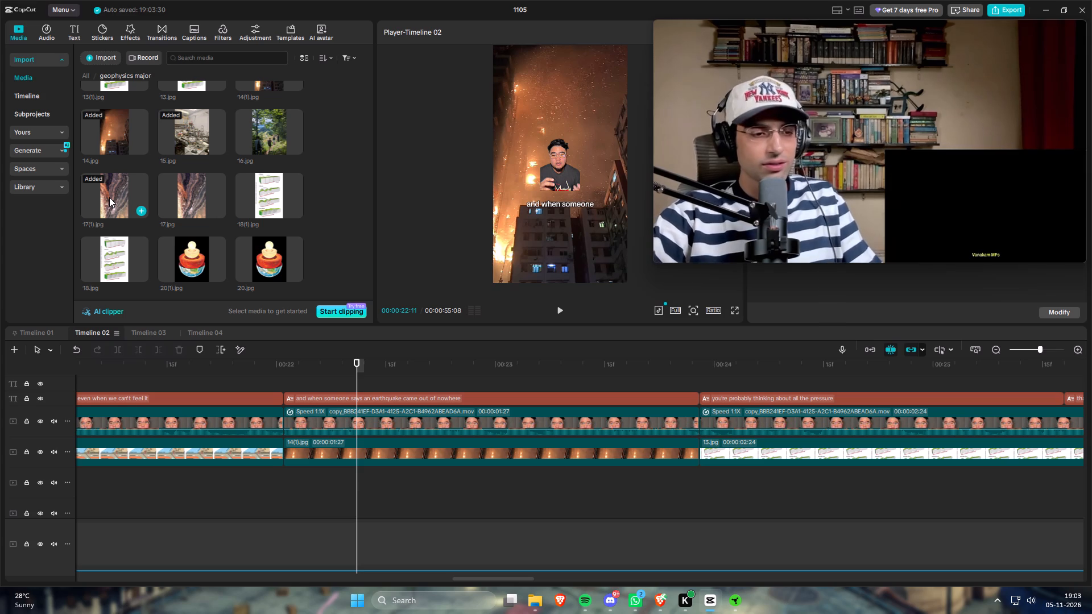
key(q)
key(q)
key(q)
key(q)
key(q)
key(q)
key(q)
key(q)
key(q)
key(q)
key(q)
key(q)
key(q)
key(q)
key(q)
key(q)
key(q)
key(q)
key(q)
key(q)
scroll(187, 206, up, 1)
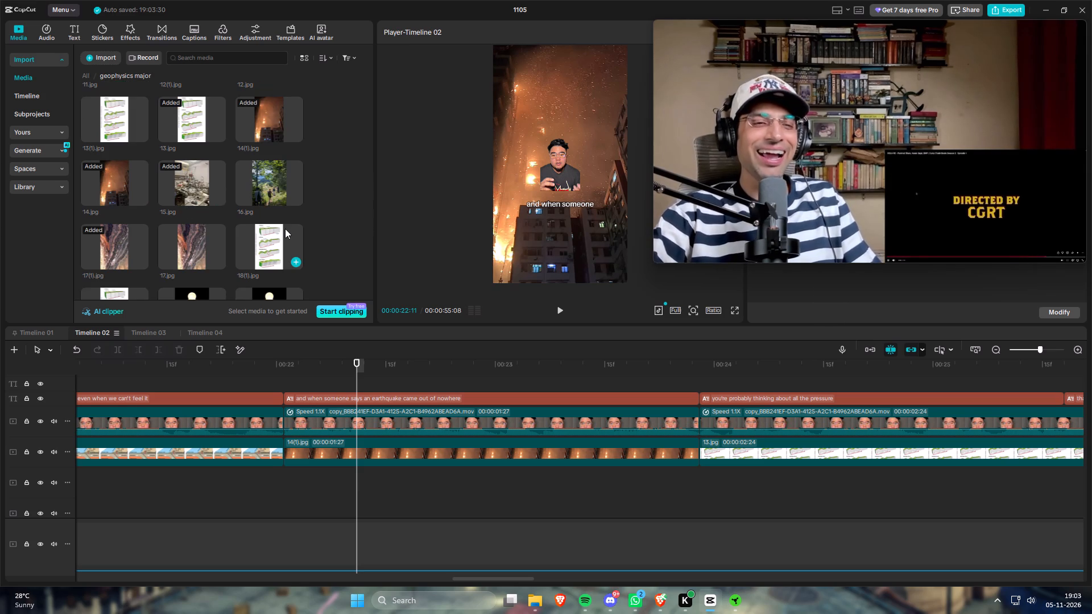
scroll(285, 229, up, 2)
scroll(227, 229, up, 1)
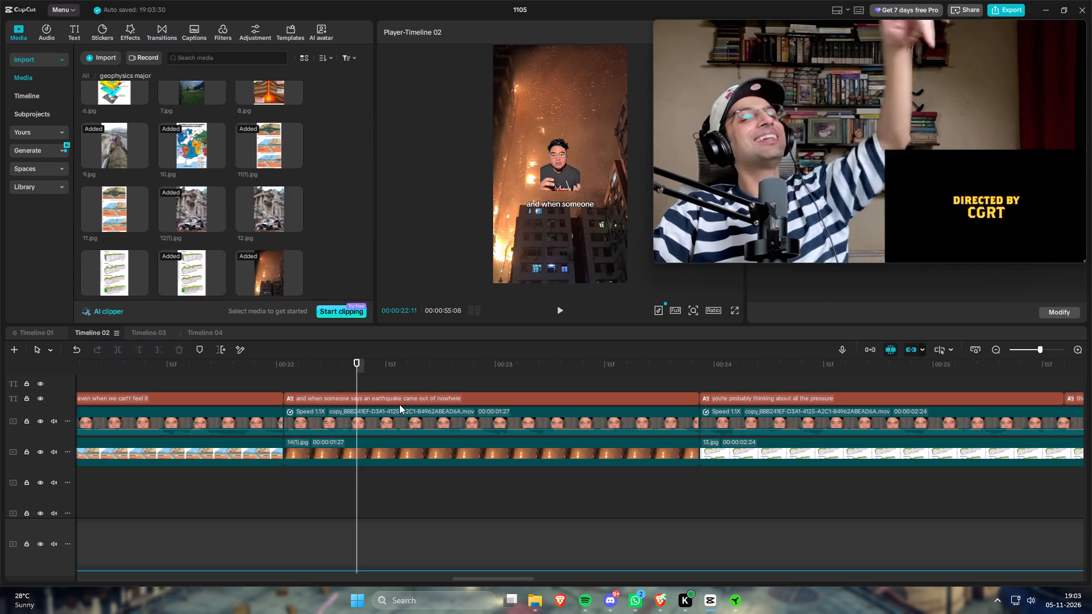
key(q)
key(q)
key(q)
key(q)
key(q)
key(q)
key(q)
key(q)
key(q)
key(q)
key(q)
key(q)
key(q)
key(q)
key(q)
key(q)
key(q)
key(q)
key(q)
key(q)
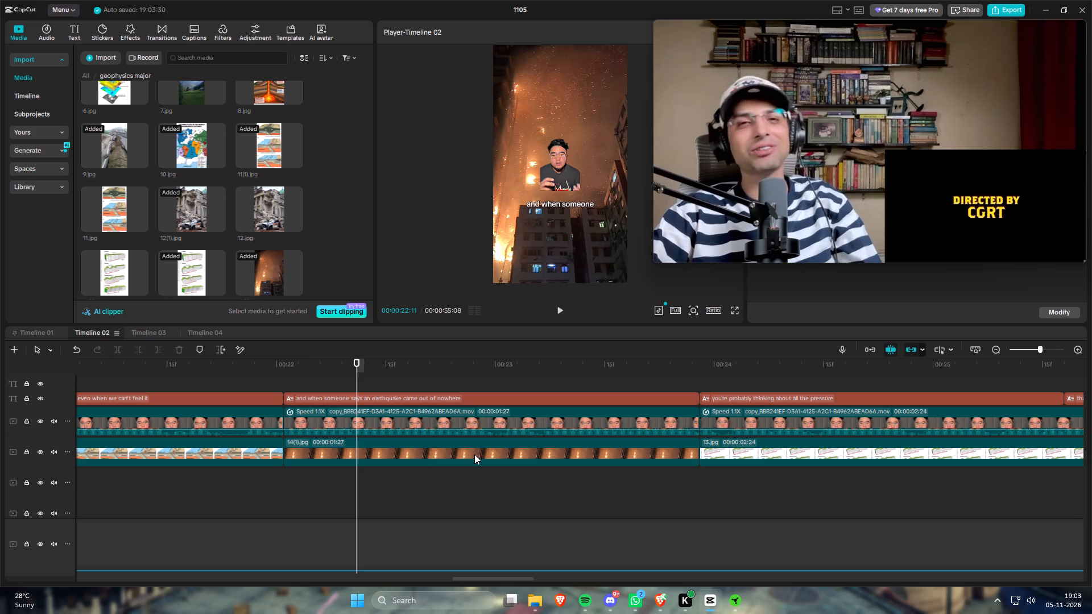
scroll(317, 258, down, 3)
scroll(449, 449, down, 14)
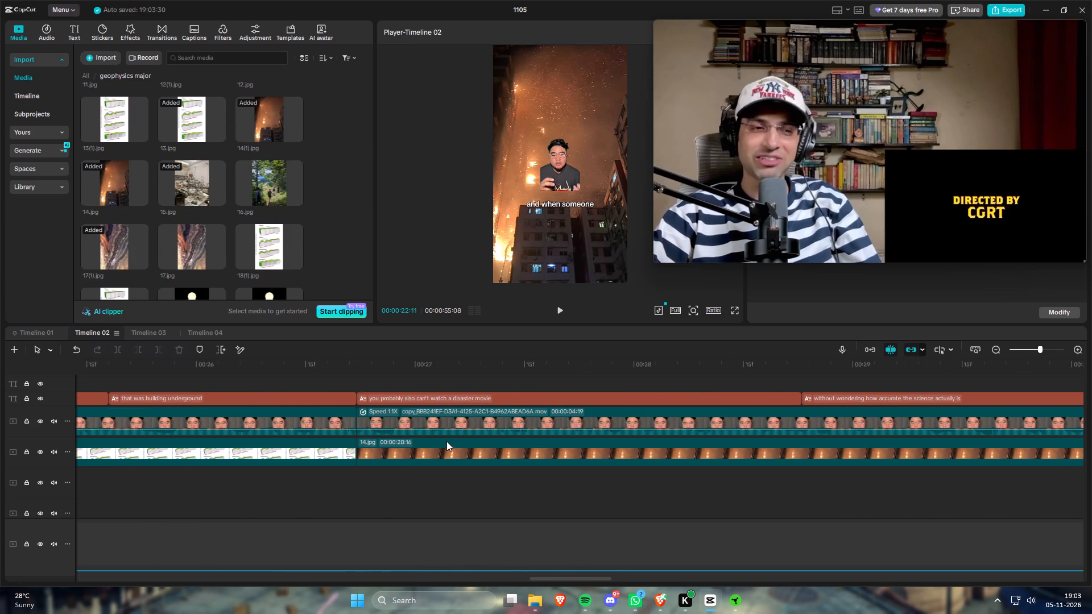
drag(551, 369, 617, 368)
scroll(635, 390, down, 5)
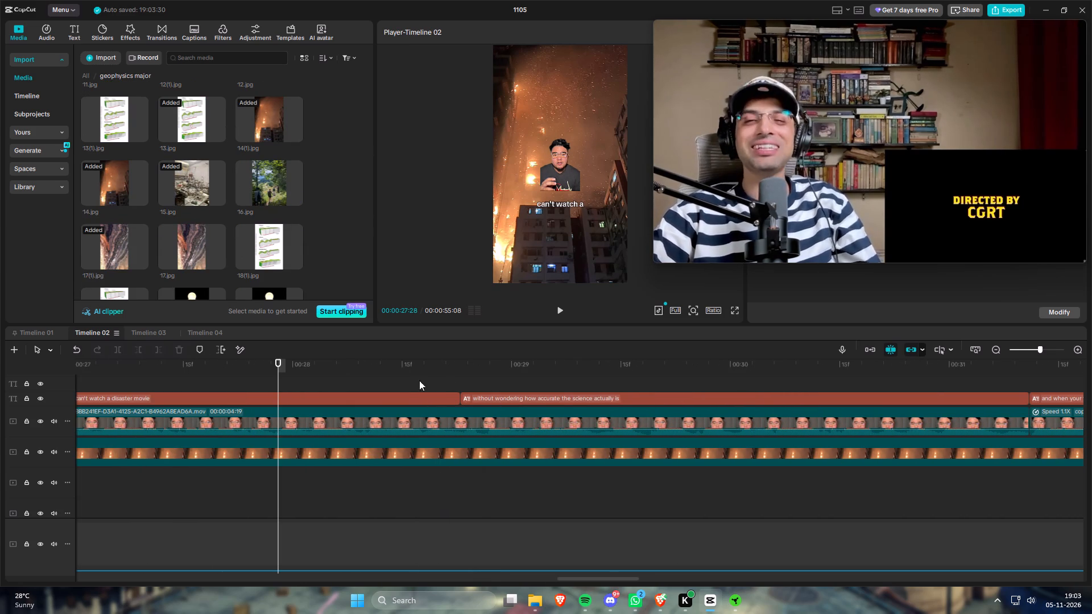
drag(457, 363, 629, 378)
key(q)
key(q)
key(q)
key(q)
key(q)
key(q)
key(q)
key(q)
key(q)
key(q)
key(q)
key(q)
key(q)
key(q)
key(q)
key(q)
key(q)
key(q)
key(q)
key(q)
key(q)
Split 14.jpg at 00:00:31:11, where the "and when your friends see a mountain" caption starts, and replace the part after it with 16.jpg.
scroll(627, 382, down, 4)
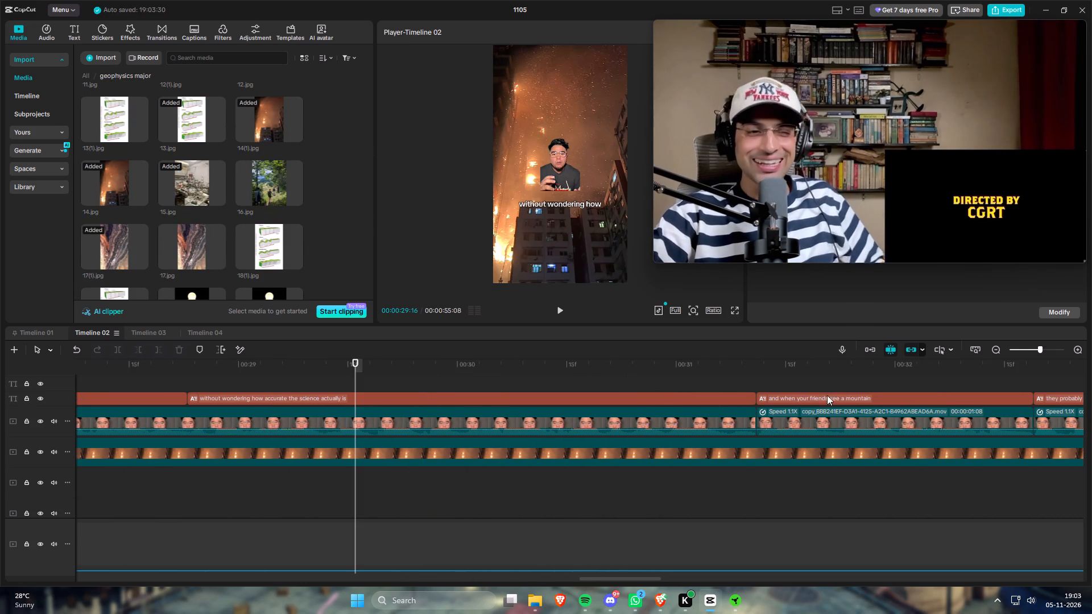
drag(762, 363, 754, 365)
click(753, 454)
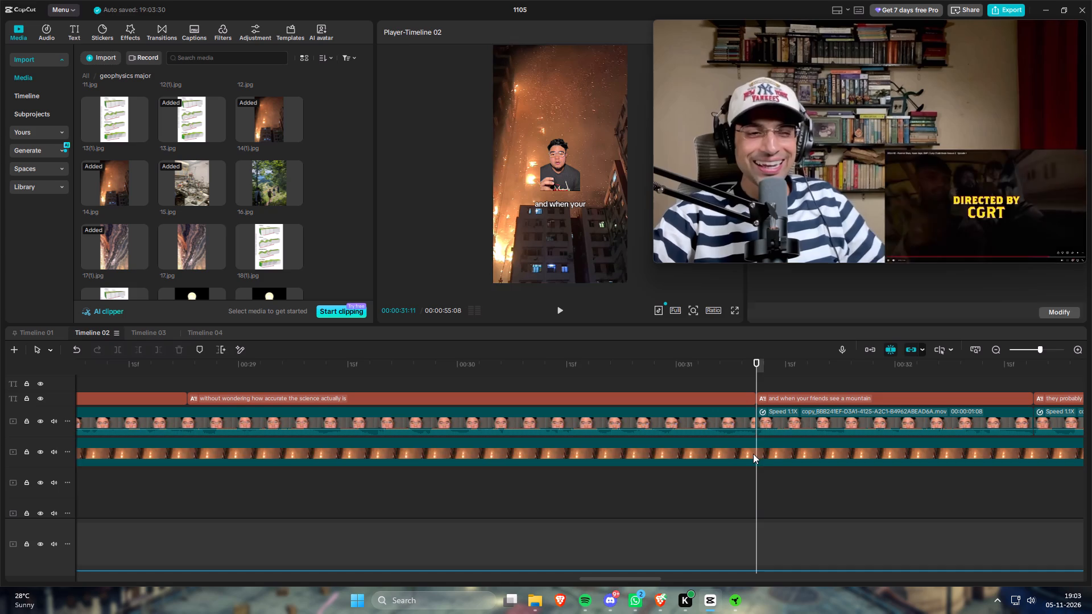
key(s)
key(ctrl+z)
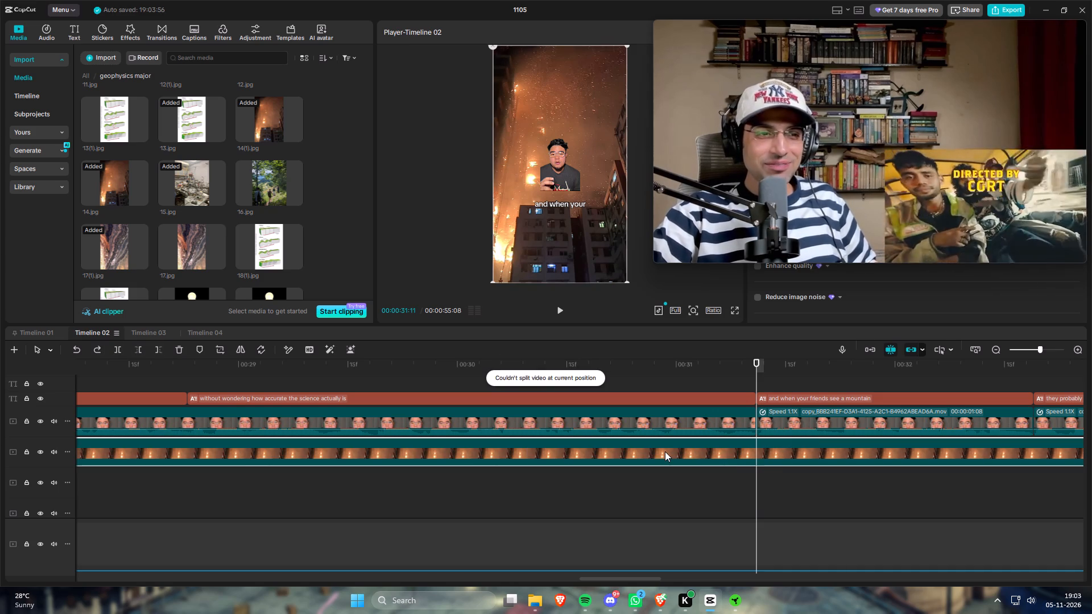
key(s)
click(189, 373)
key(space)
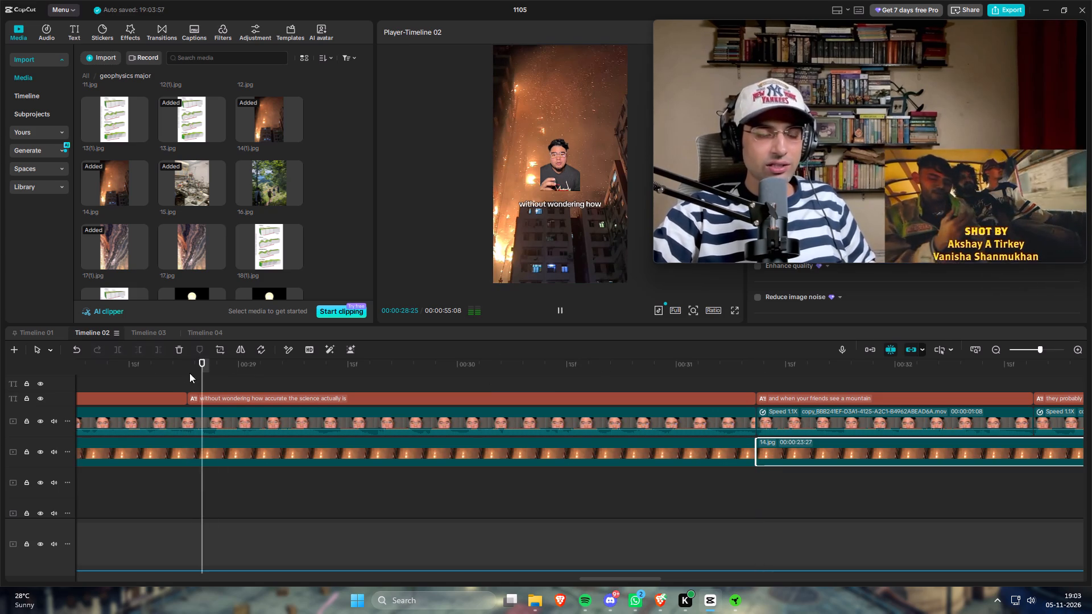
scroll(380, 433, down, 5)
key(space)
scroll(305, 229, down, 2)
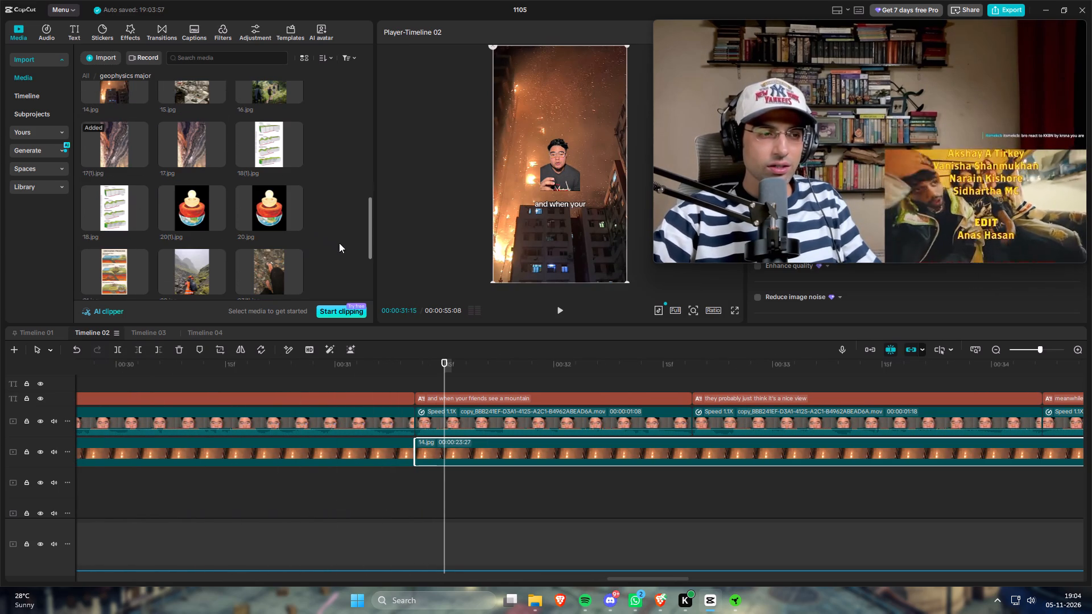
scroll(350, 237, up, 1)
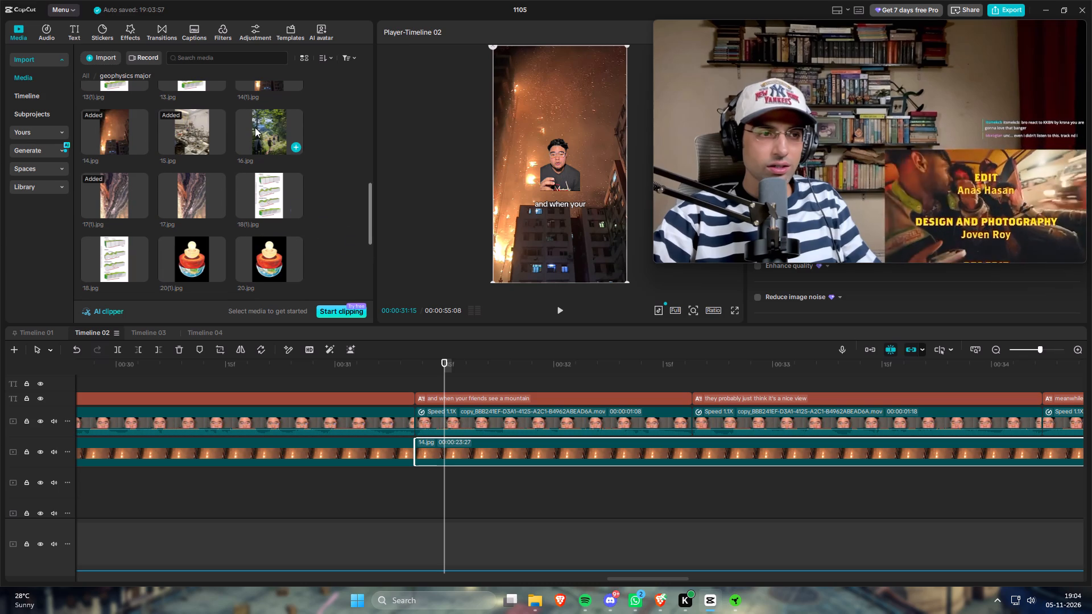
drag(256, 126, 590, 450)
click(572, 414)
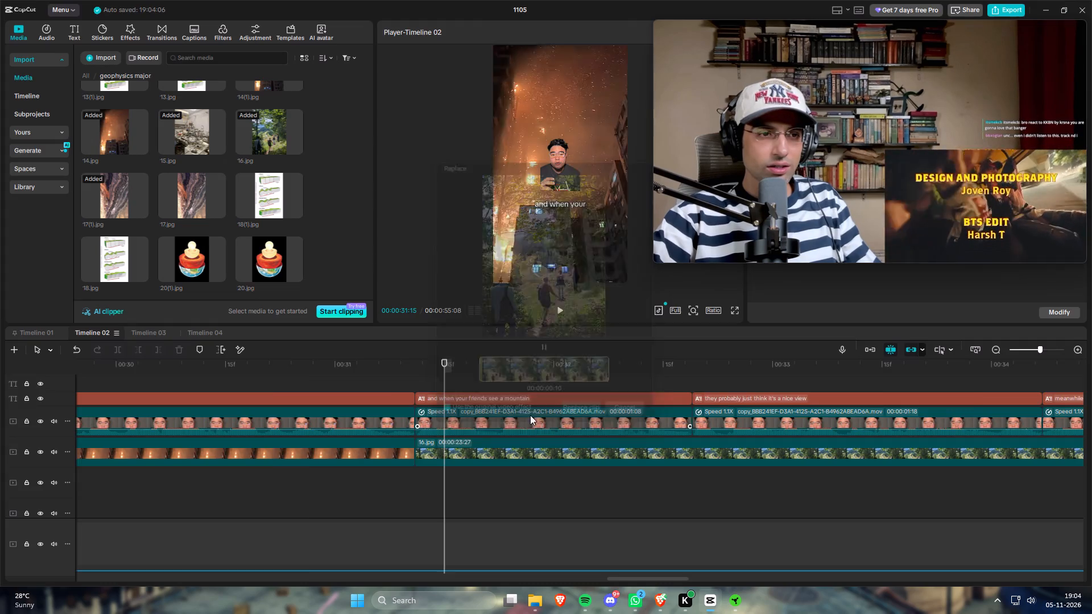
Split 16.jpg at 00:00:32:19, where the "they probably just think it's a nice view" caption starts, and replace the part after it with 17(1).jpg.
scroll(516, 414, down, 2)
drag(551, 359, 558, 361)
click(581, 447)
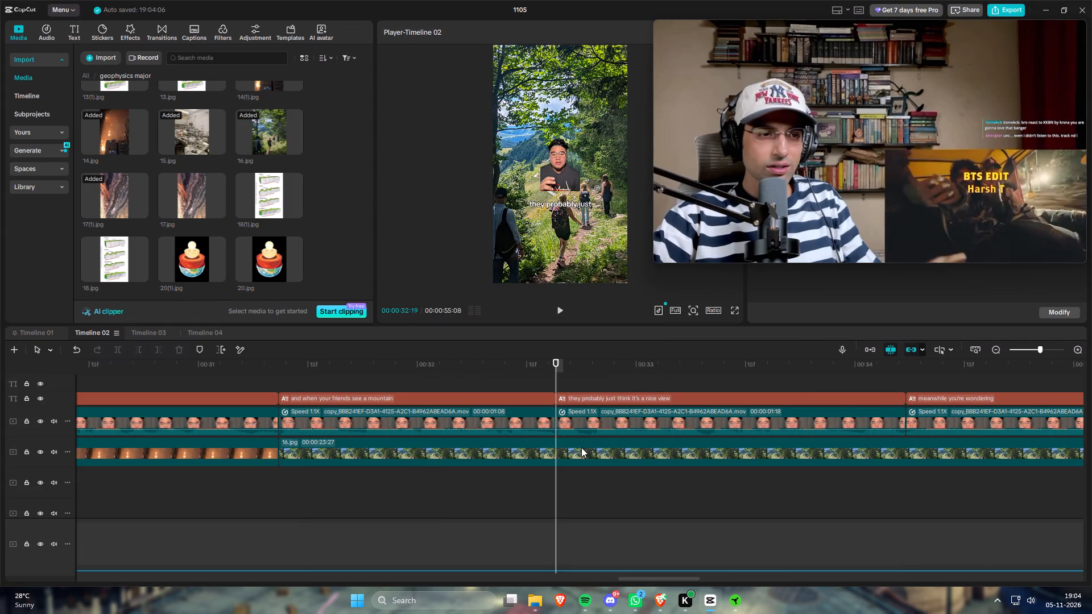
key(s)
scroll(549, 443, down, 3)
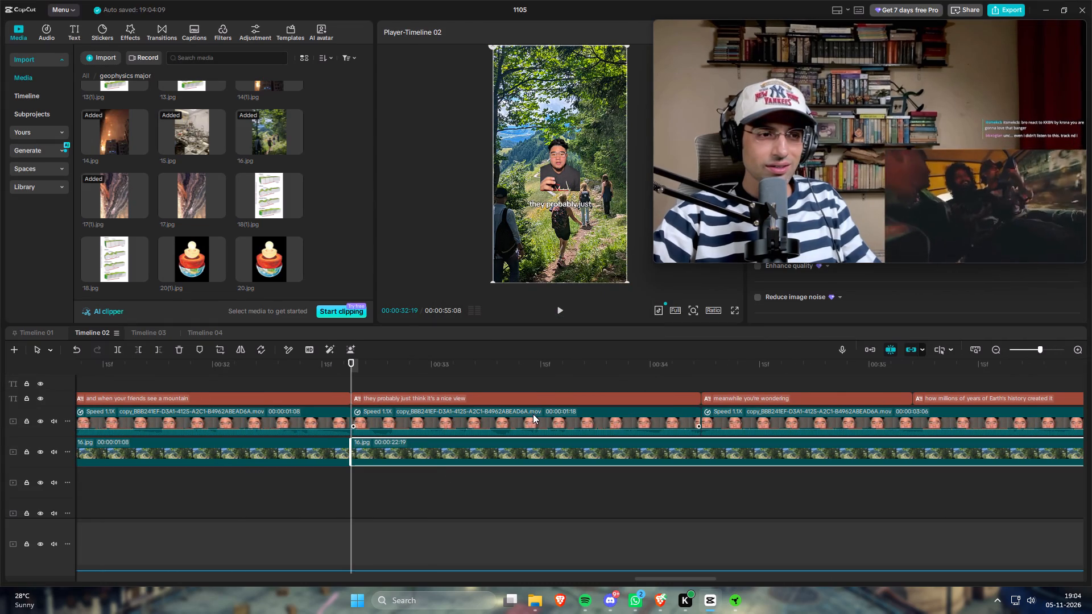
scroll(533, 414, down, 1)
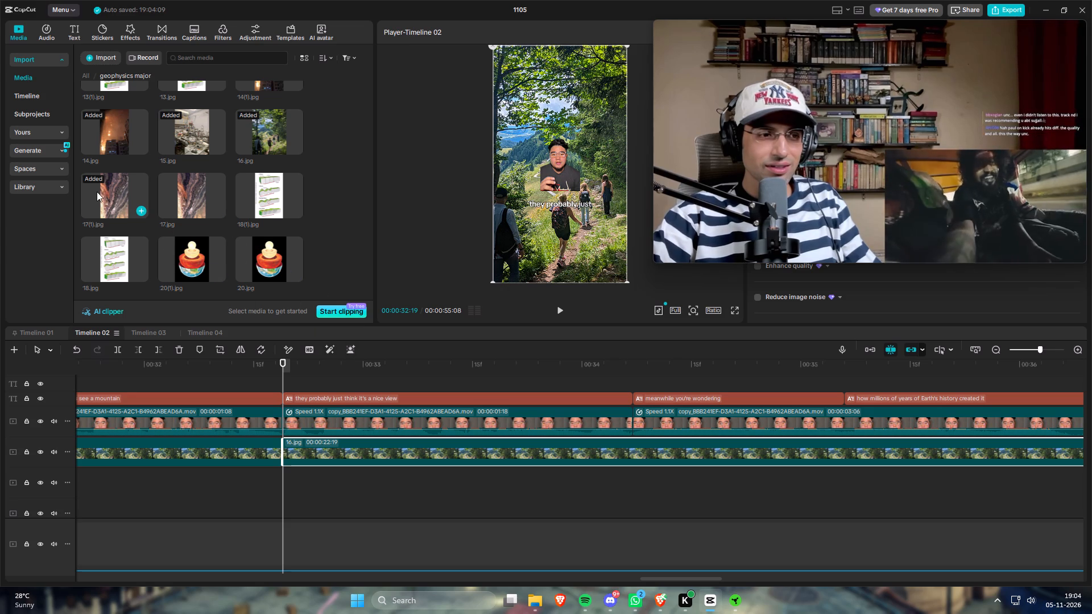
drag(119, 197, 441, 453)
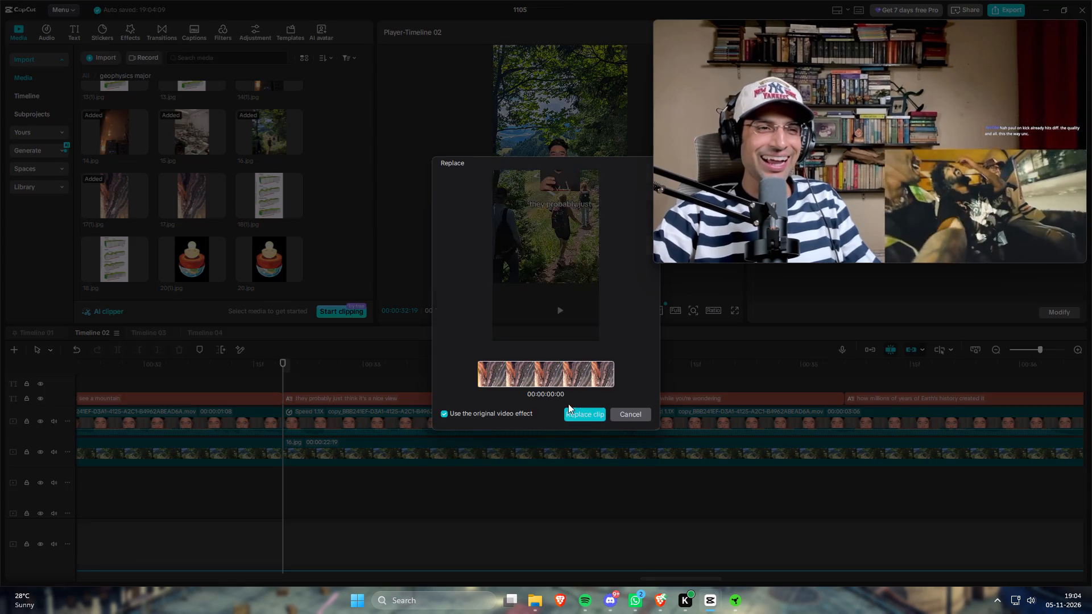
click(586, 414)
Split 17(1).jpg at 00:00:34:07, where the "meanwhile you're wondering" caption starts, and replace the part after it with 20(1).jpg.
scroll(475, 416, down, 2)
click(497, 368)
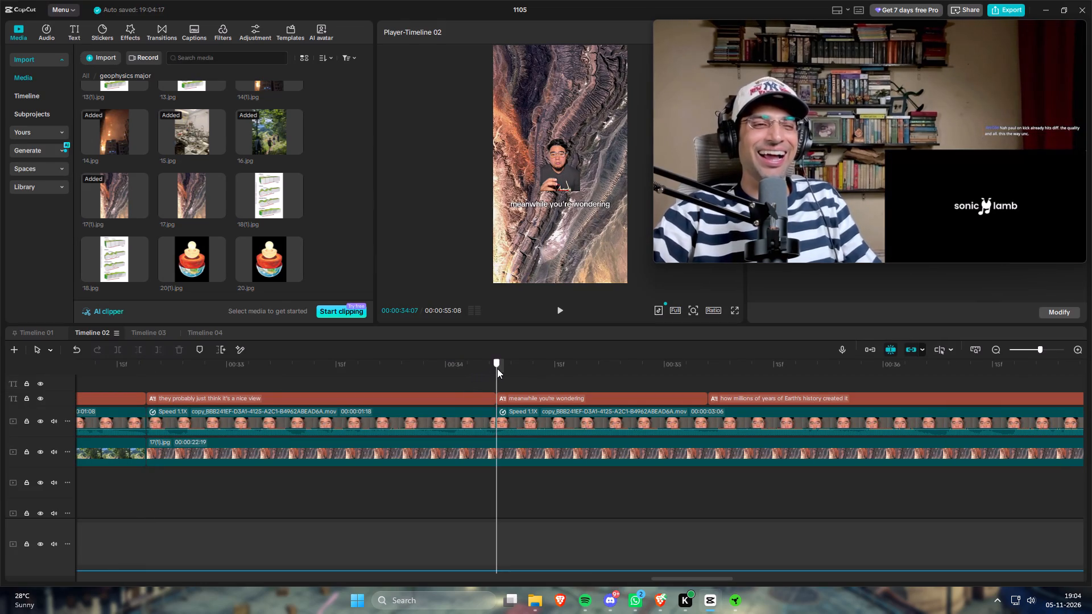
click(530, 451)
key(s)
scroll(464, 400, down, 2)
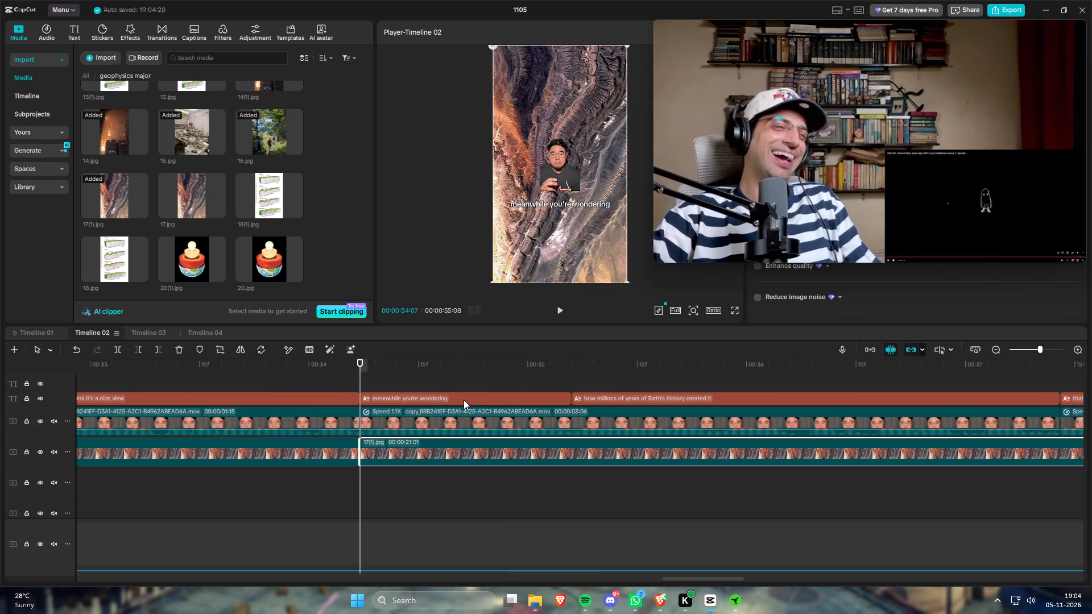
scroll(338, 226, down, 1)
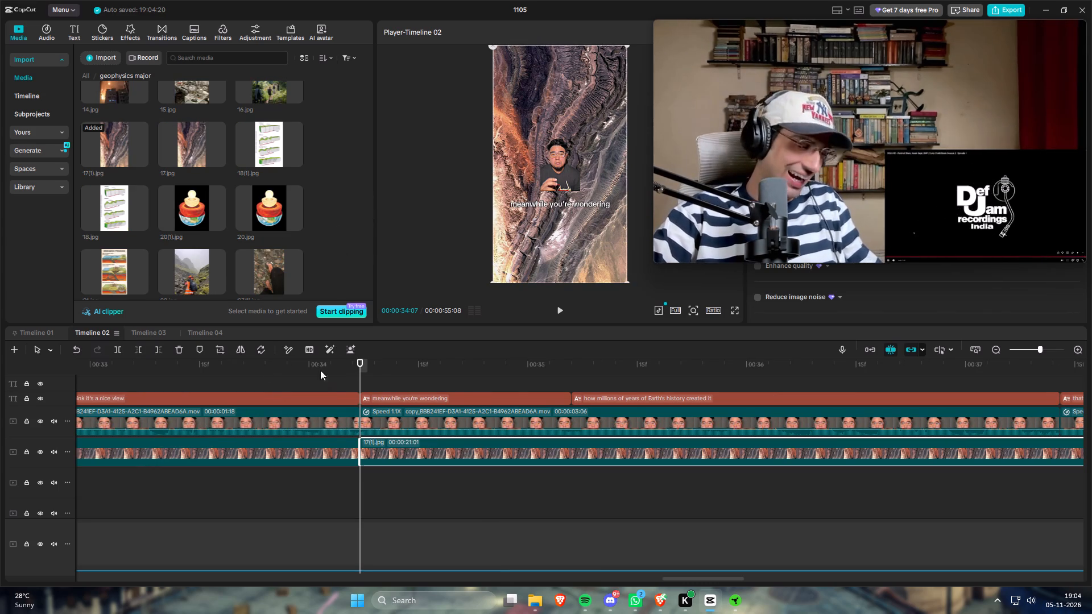
drag(184, 206, 464, 446)
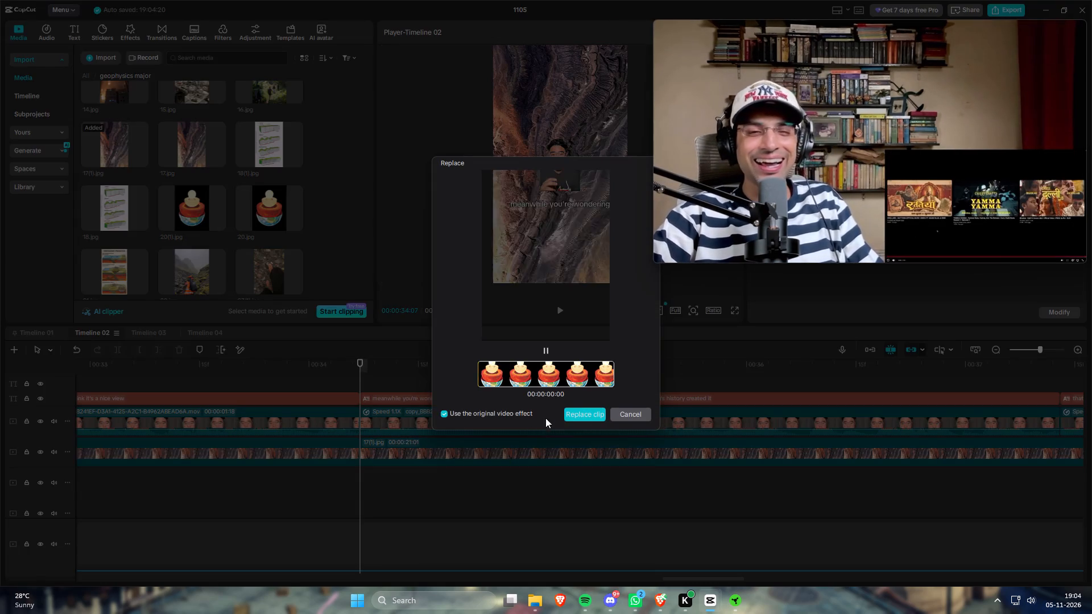
click(580, 412)
Split 20(1).jpg at 00:00:37:13, where the "that's actually why I've been using gizmo" caption starts.
scroll(522, 430, down, 3)
drag(485, 370, 832, 393)
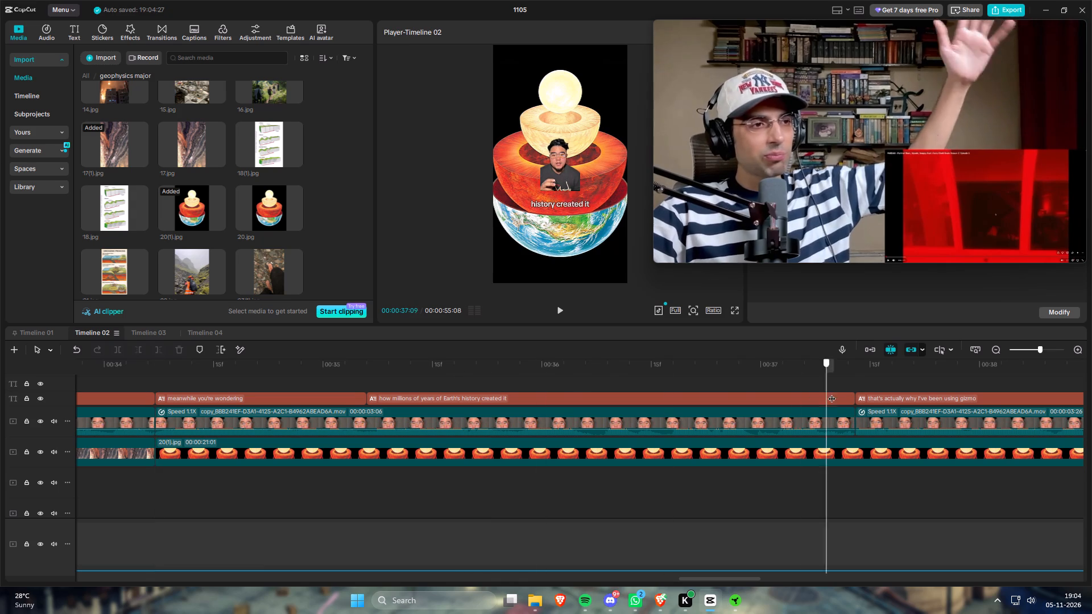
drag(832, 393, 857, 395)
click(863, 448)
key(s)
Trim the start of the second 20(1).jpg piece to 00:00:45:06, at the "so I can connect them to real world situations" caption, and replace it with 21.jpg.
scroll(560, 455, down, 4)
scroll(501, 458, down, 2)
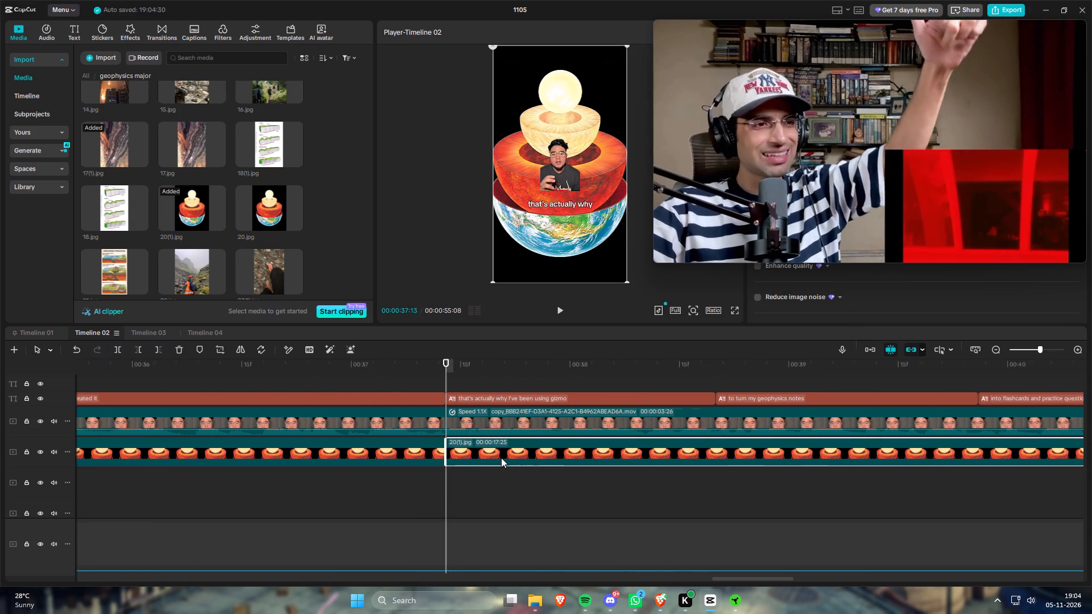
scroll(351, 210, down, 2)
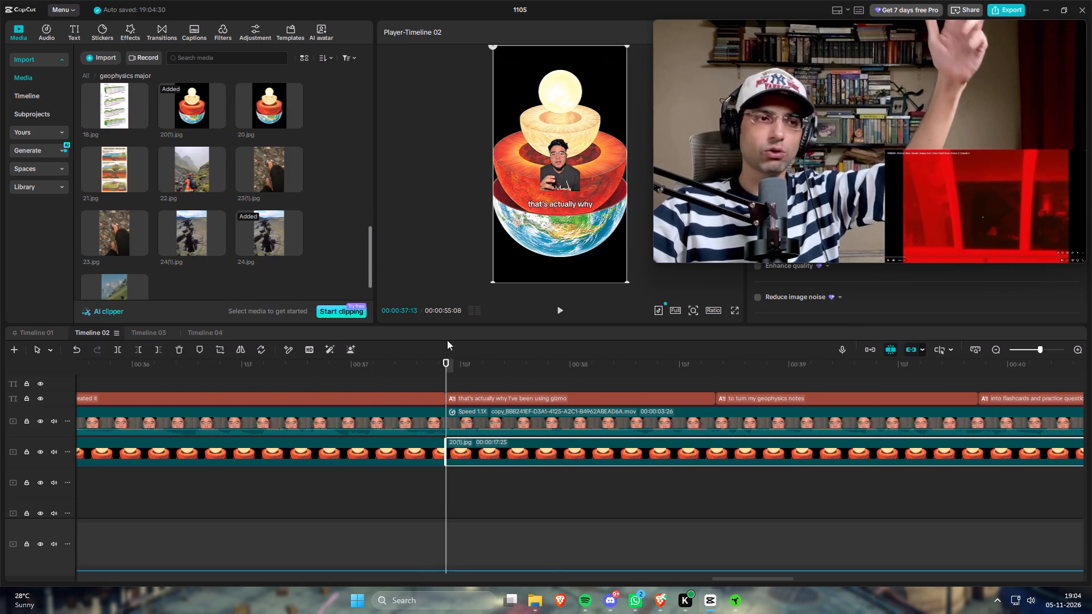
scroll(466, 367, down, 3)
scroll(506, 407, down, 9)
scroll(578, 420, down, 4)
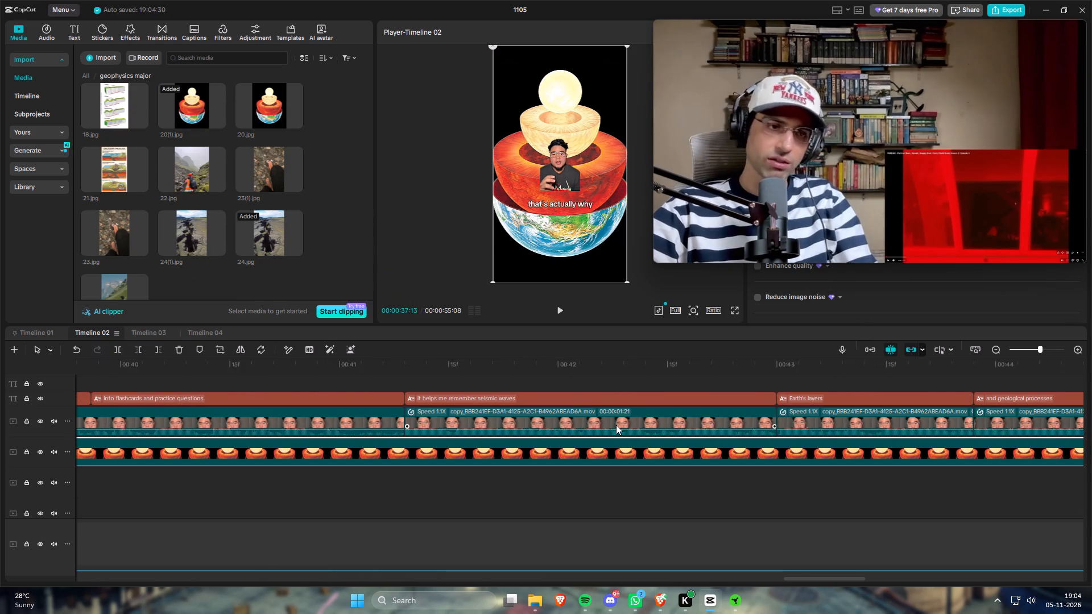
scroll(692, 425, down, 4)
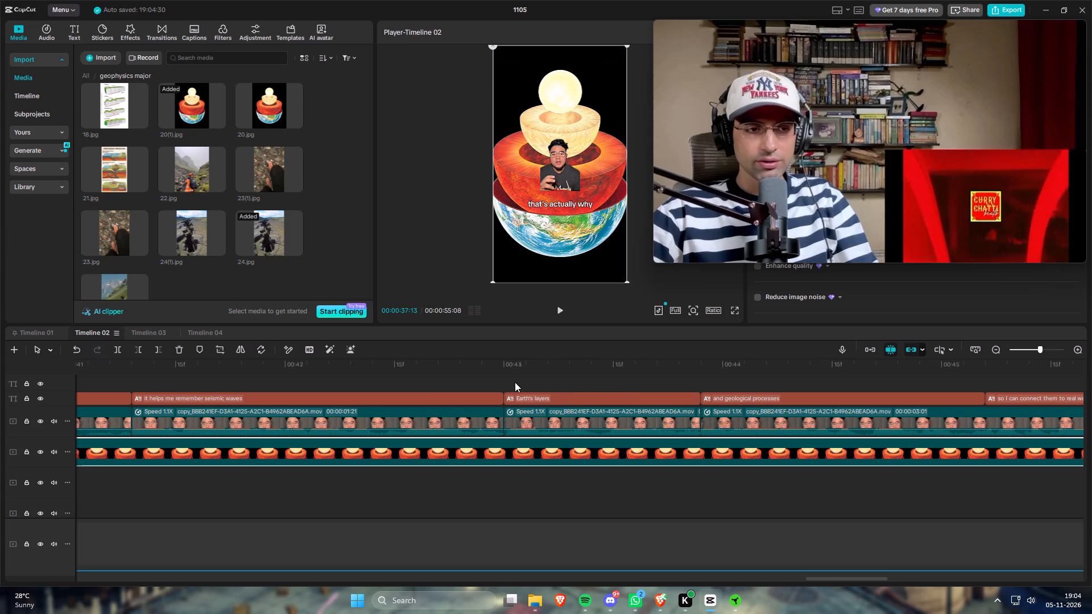
scroll(569, 392, down, 3)
drag(789, 360, 779, 362)
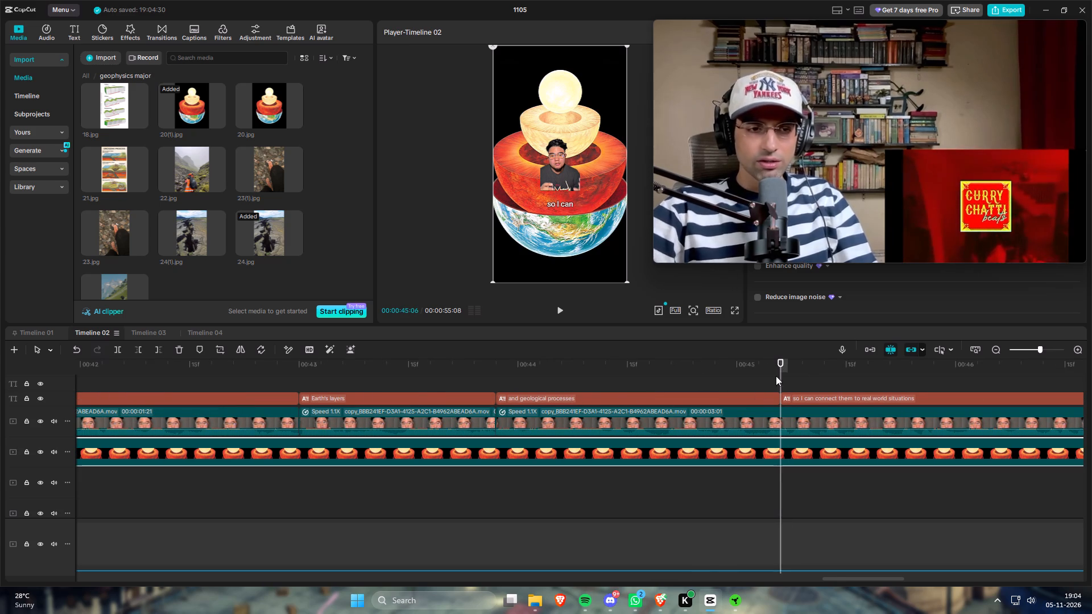
scroll(715, 409, down, 3)
click(677, 451)
key(q)
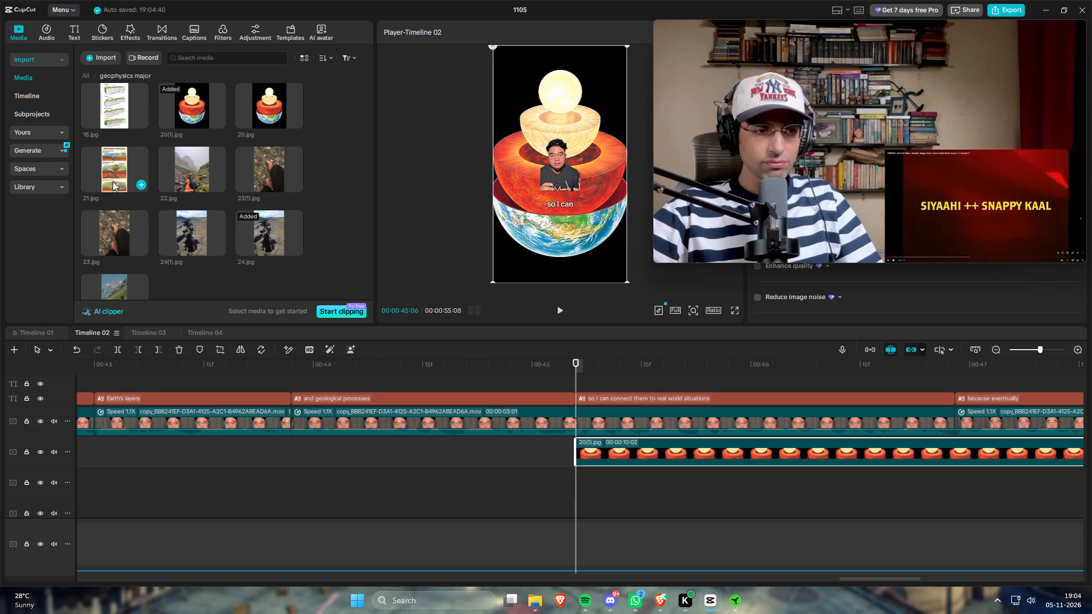
drag(98, 172, 693, 451)
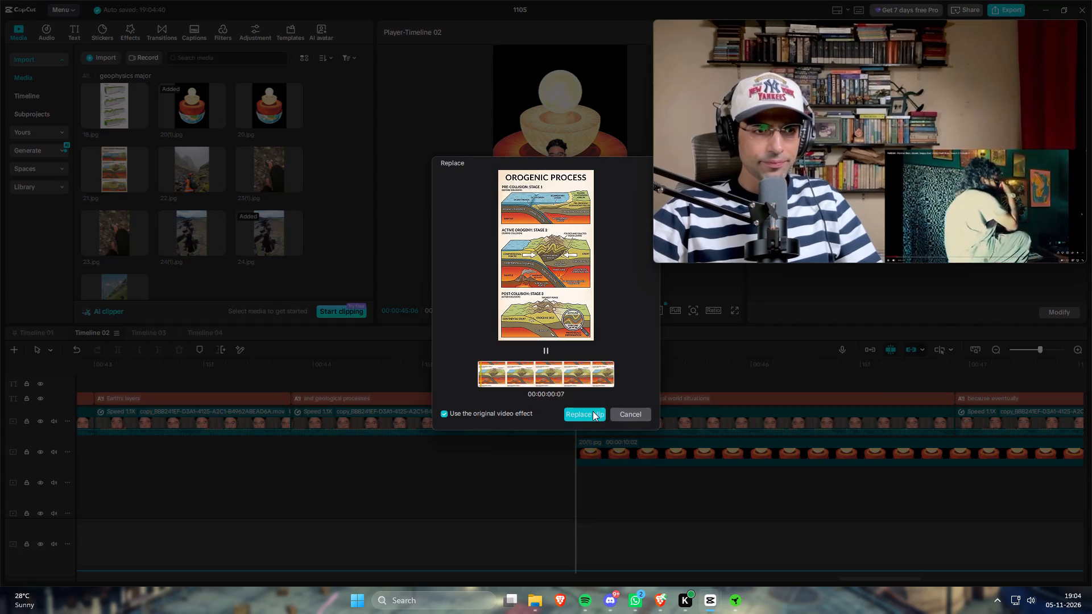
click(589, 412)
Split 21.jpg at 00:00:46:28, where the "because eventually" caption starts, and replace the part after it with 22.jpg.
scroll(526, 425, down, 7)
drag(484, 372, 483, 371)
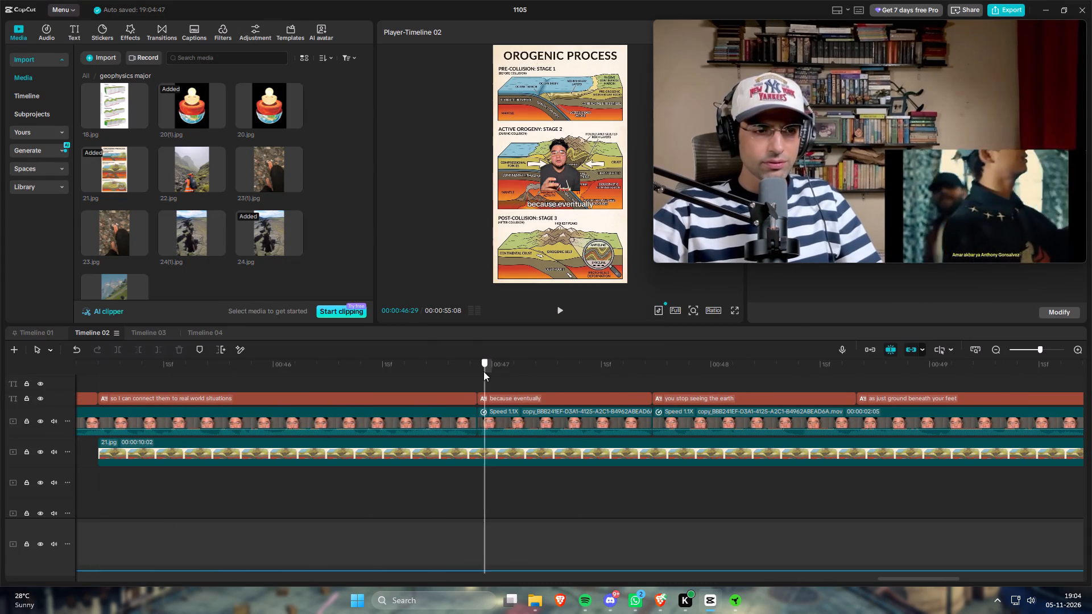
drag(483, 371, 475, 370)
click(514, 449)
key(s)
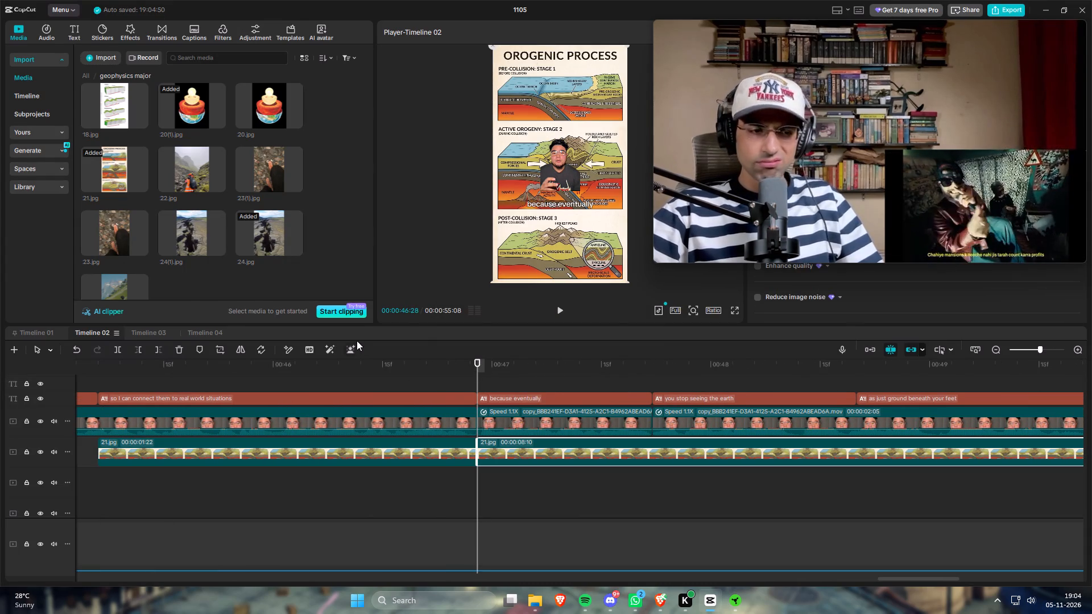
drag(195, 176, 620, 450)
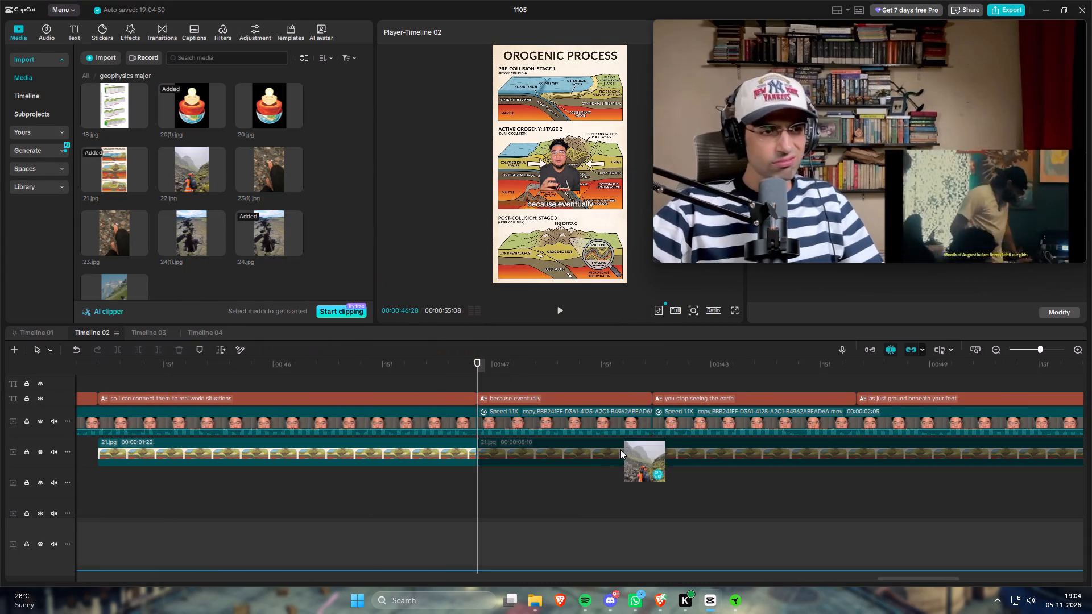
click(583, 416)
Split 22.jpg at 00:00:47:22, where the "you stop seeing the earth" caption starts, and replace the part after it with 23(1).jpg.
click(652, 362)
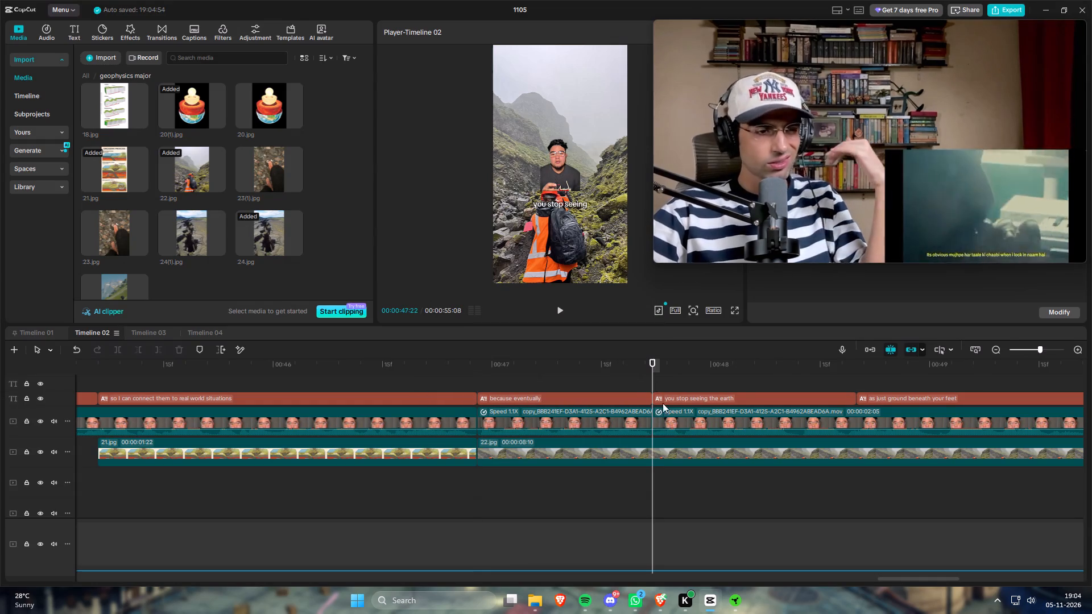
click(670, 450)
key(s)
scroll(564, 436, down, 3)
drag(265, 175, 525, 457)
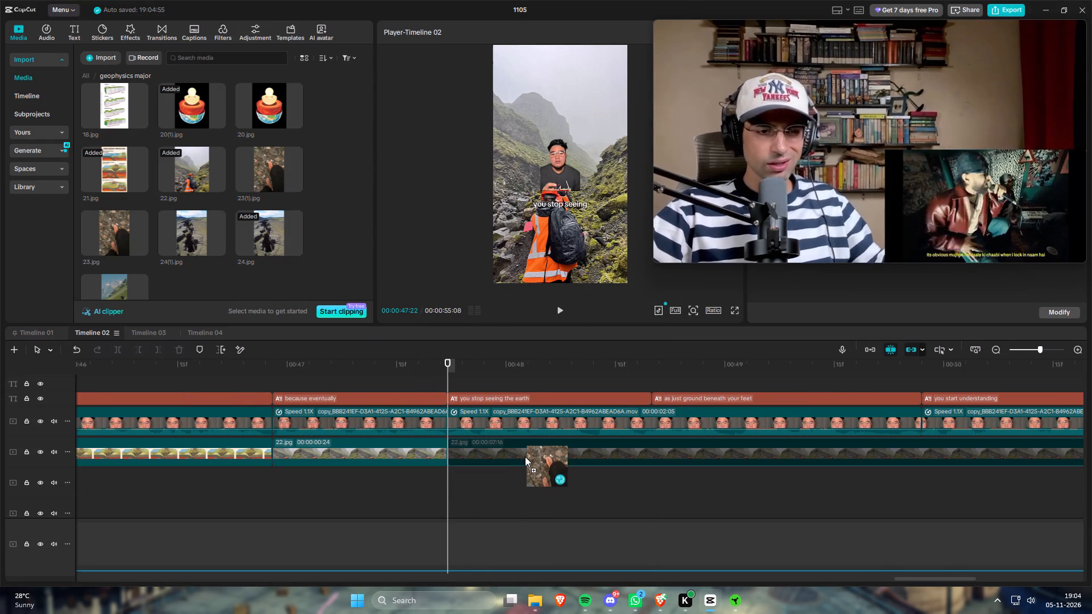
drag(525, 457, 527, 455)
click(587, 412)
Split 23(1).jpg at 00:00:49:27, where the "you start understanding" caption starts, and replace the part after it with 24(1).jpg.
scroll(656, 385, down, 2)
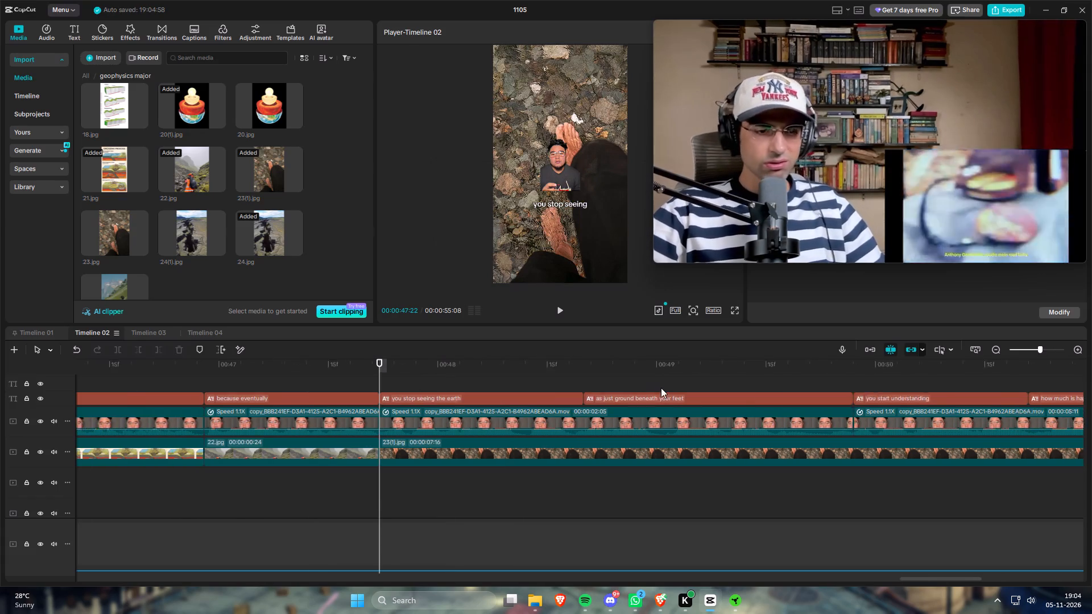
scroll(661, 388, down, 2)
drag(654, 370, 649, 370)
click(664, 449)
key(s)
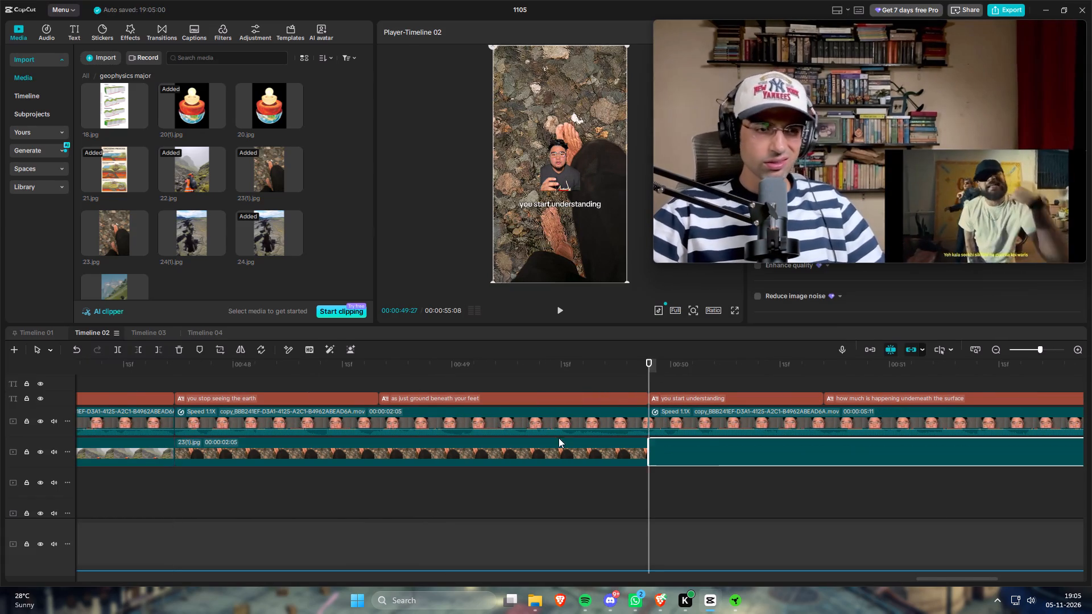
scroll(543, 437, down, 4)
drag(179, 227, 532, 453)
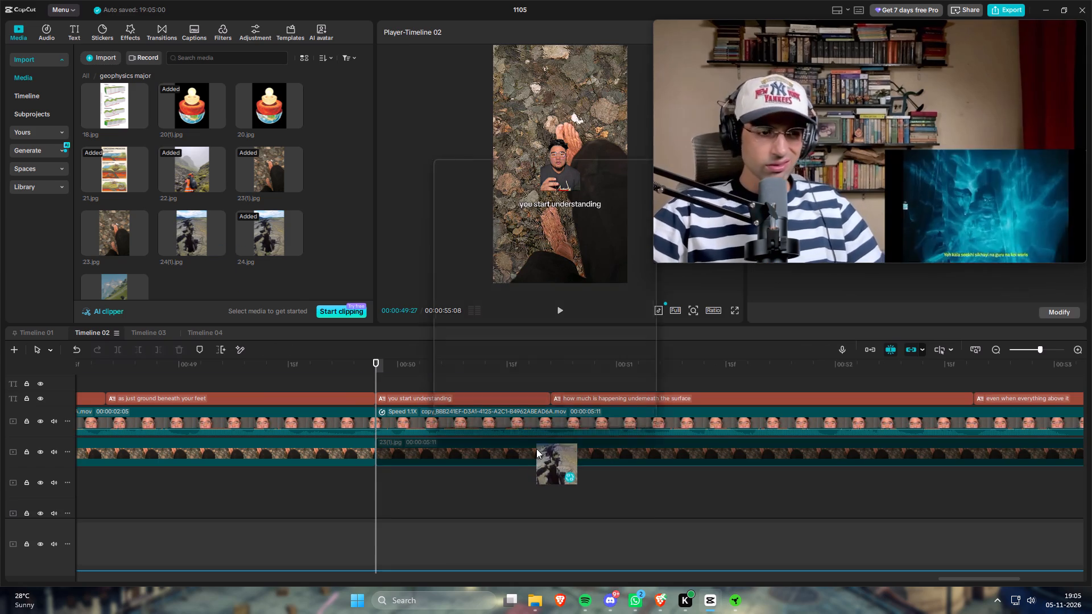
click(591, 414)
Split 24(1).jpg at 00:00:52:19, where the "even when everything above it" caption starts, and replace the part after it with 25.jpg.
scroll(591, 418, down, 4)
drag(705, 363, 808, 370)
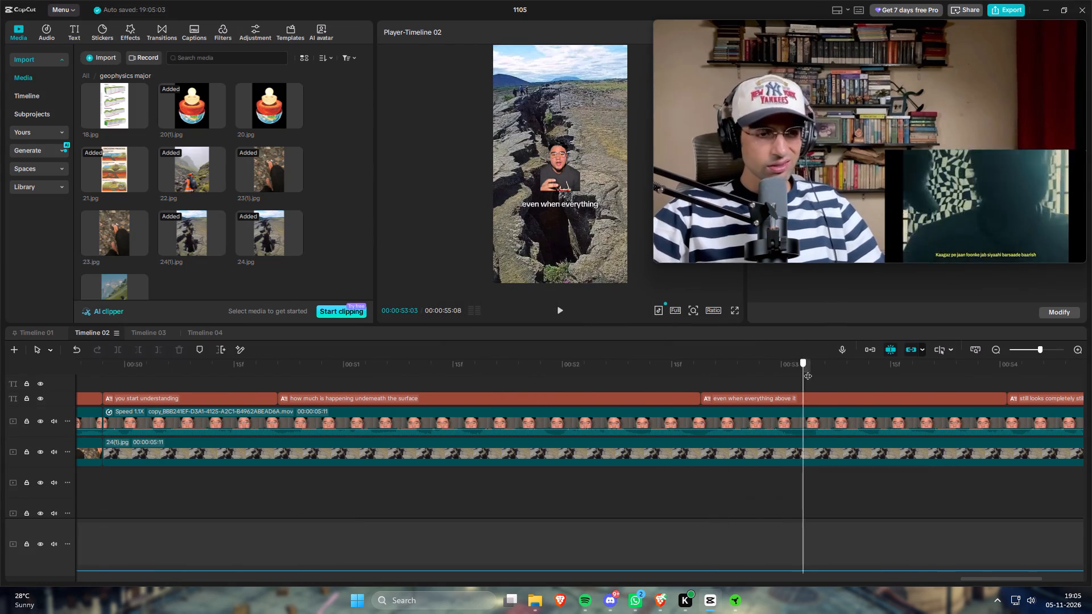
drag(808, 370, 807, 370)
scroll(770, 402, down, 4)
scroll(475, 375, up, 1)
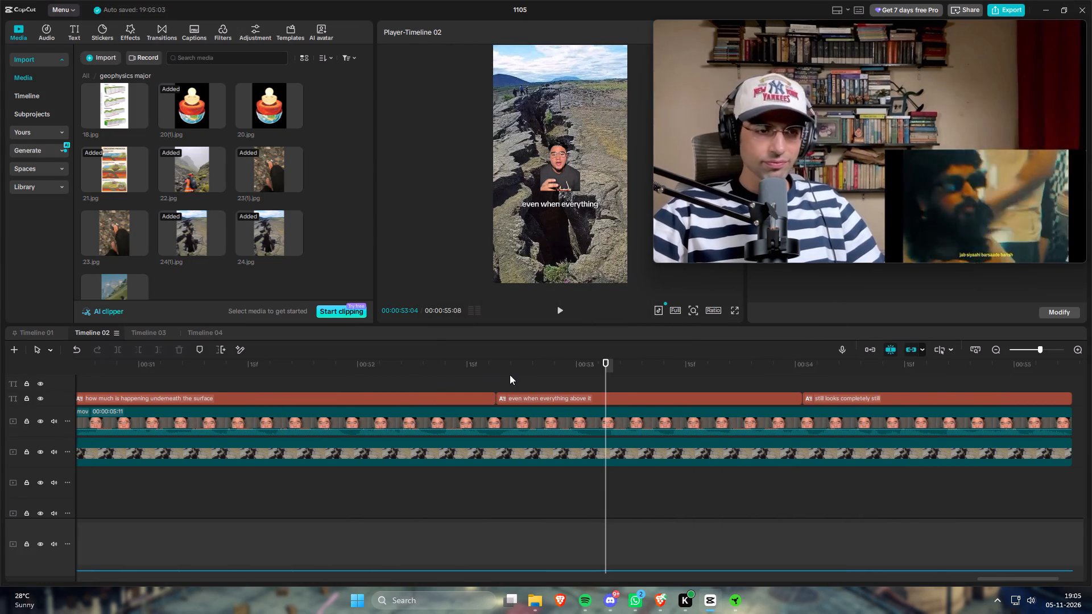
scroll(245, 248, down, 2)
drag(520, 365, 494, 368)
drag(585, 487, 528, 424)
key(s)
drag(110, 264, 112, 265)
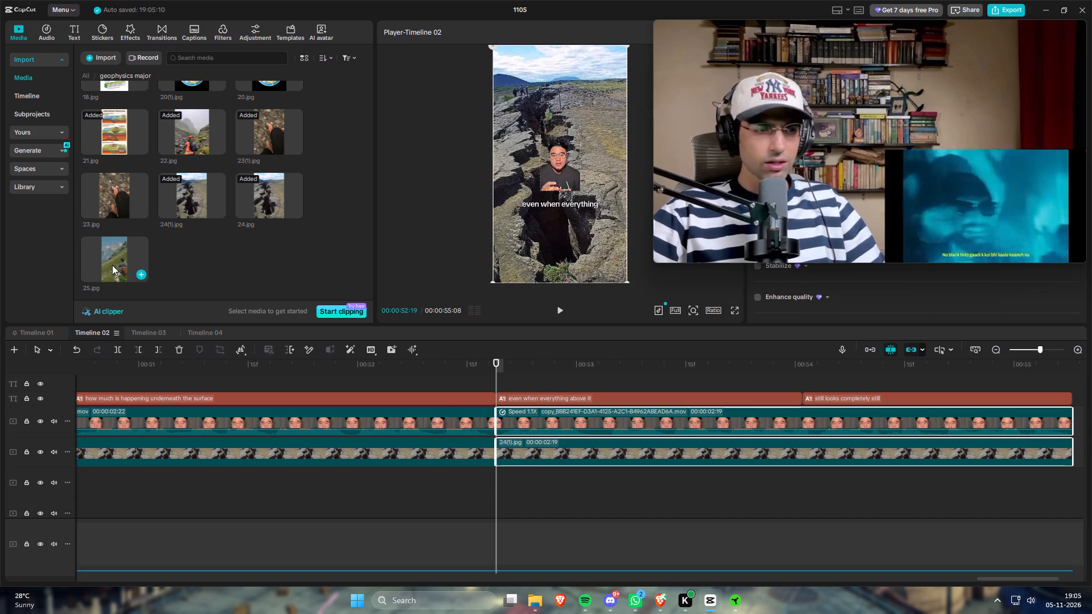
drag(112, 265, 614, 453)
drag(562, 409, 587, 420)
click(585, 416)
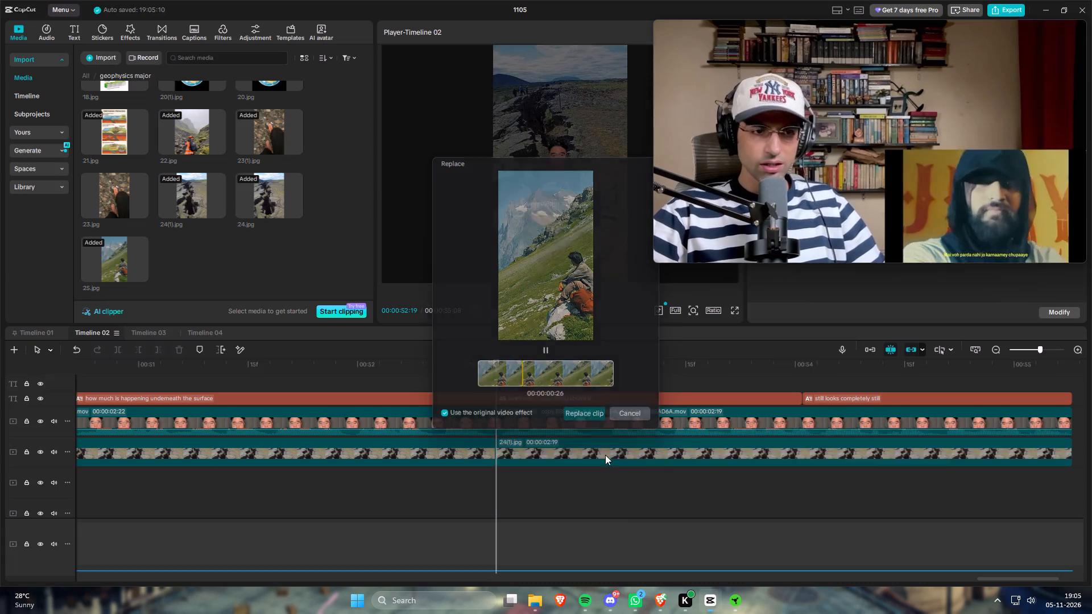
Switch to Brave, open Pinterest in a new tab and search for "earthquake".
click(653, 593)
click(621, 532)
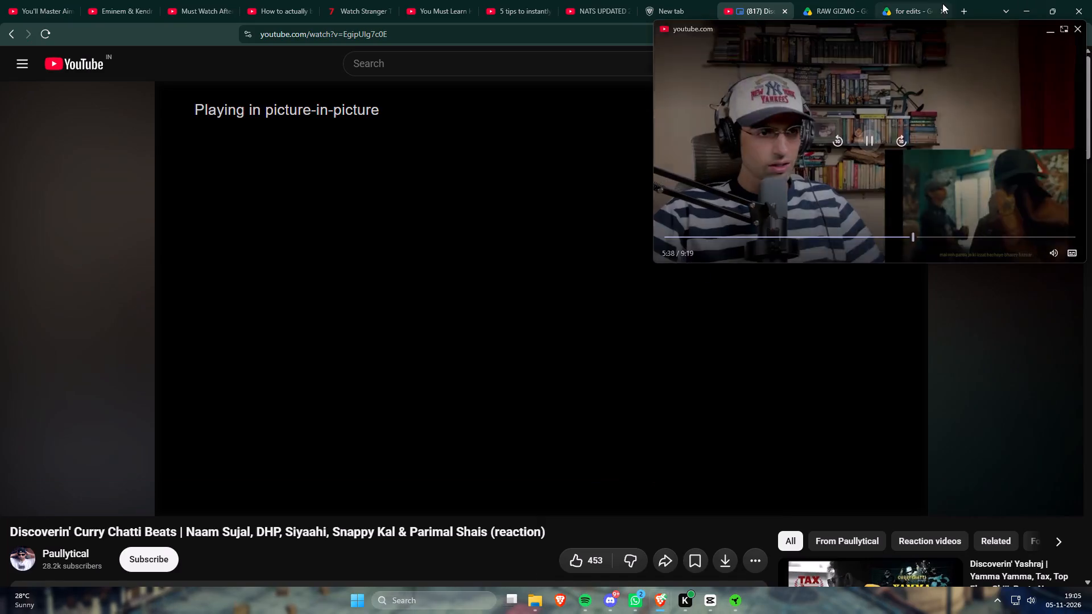
click(963, 7)
text(in.pi)
key(Return)
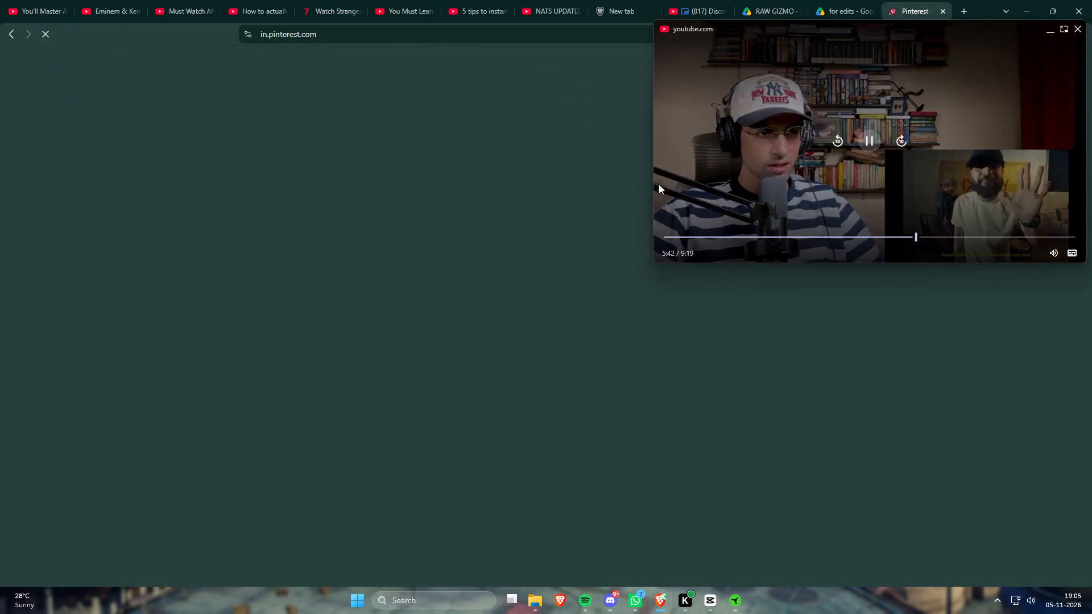
drag(653, 182, 765, 168)
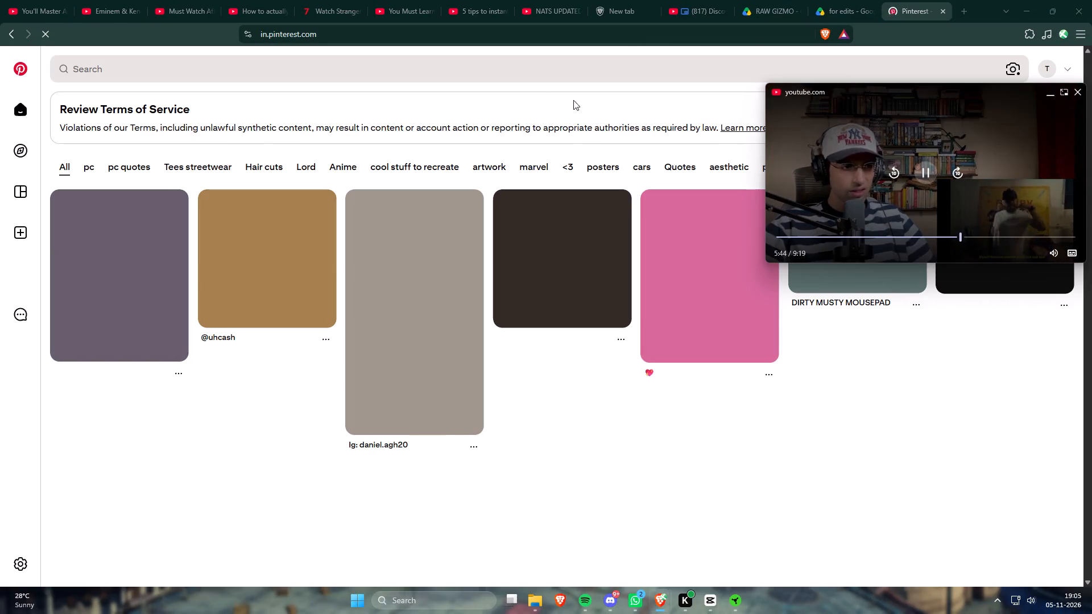
click(522, 68)
text(earthquake)
key(Return)
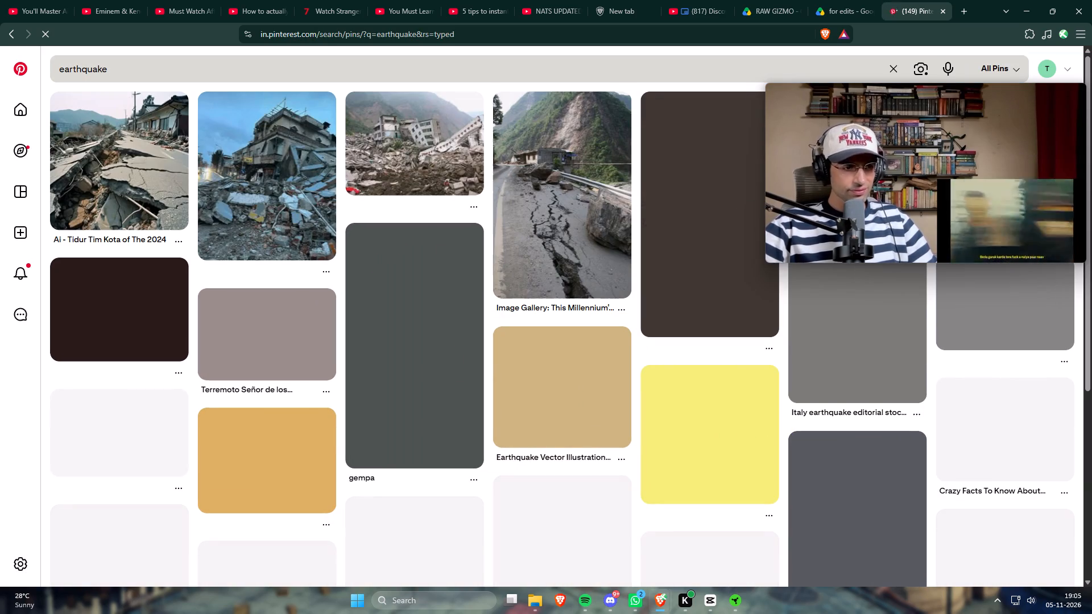
Save the cracked-road "Image Gallery_ This Millennium's Destructive Earthquakes" picture in ContentHaus's 05-11 geophysics major folder and show it there.
click(626, 314)
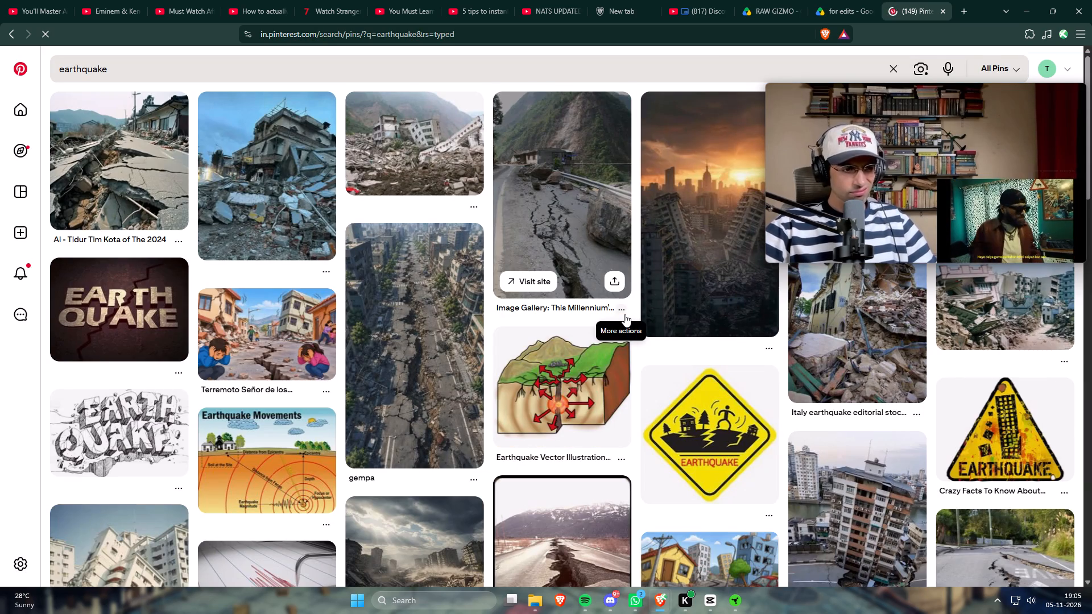
click(636, 376)
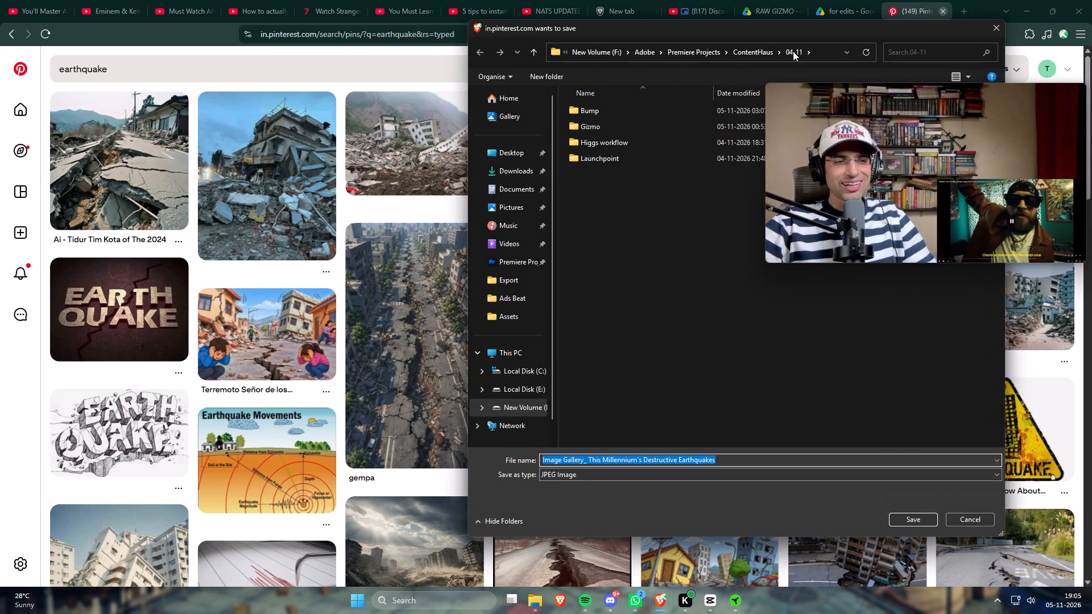
click(752, 53)
double_click(621, 173)
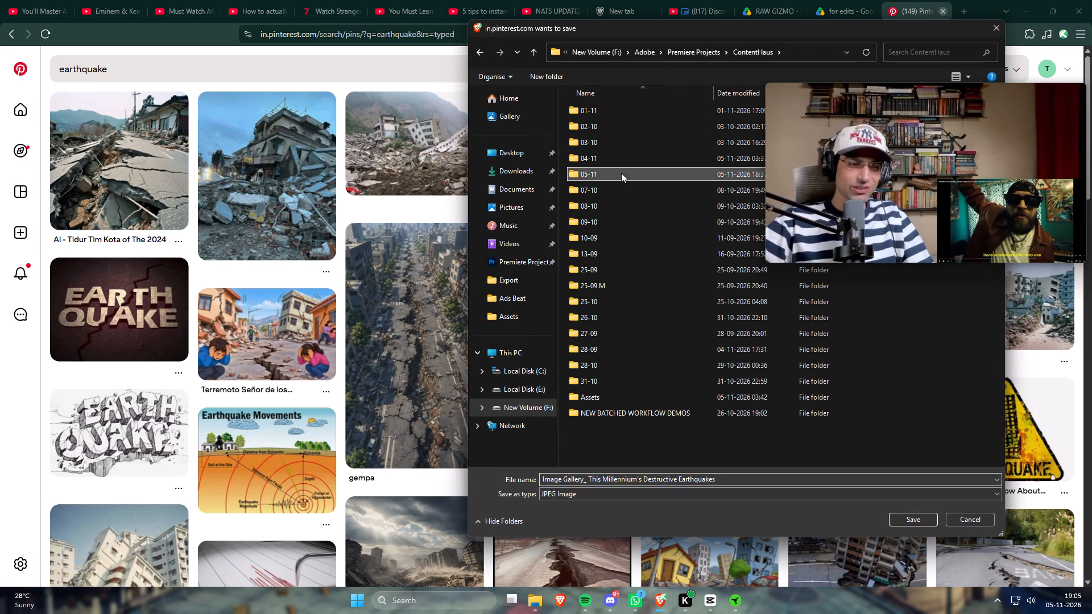
double_click(615, 138)
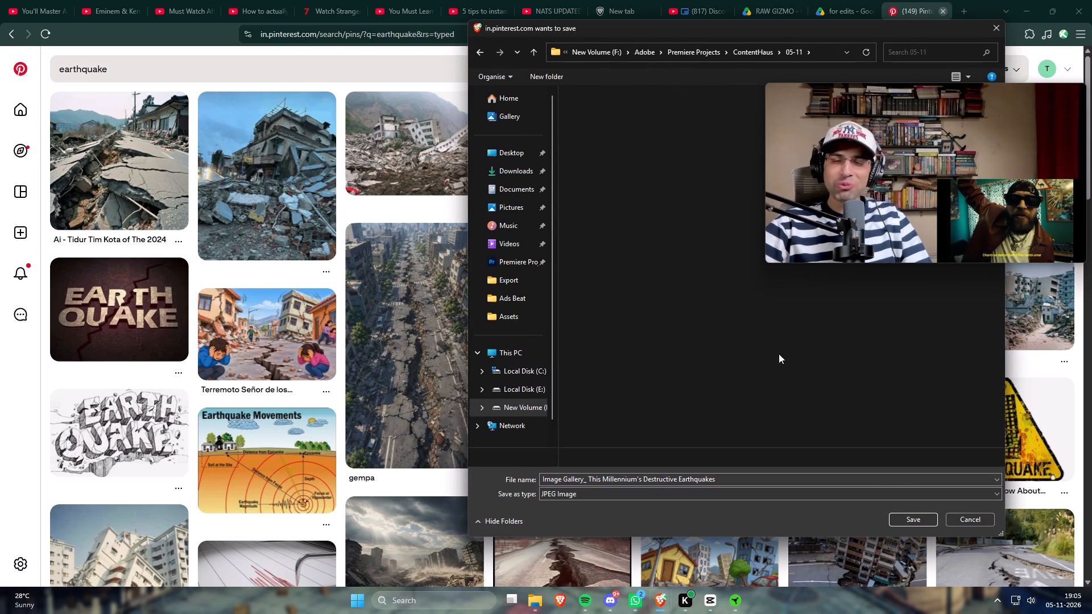
click(925, 519)
drag(970, 157, 979, 277)
click(970, 58)
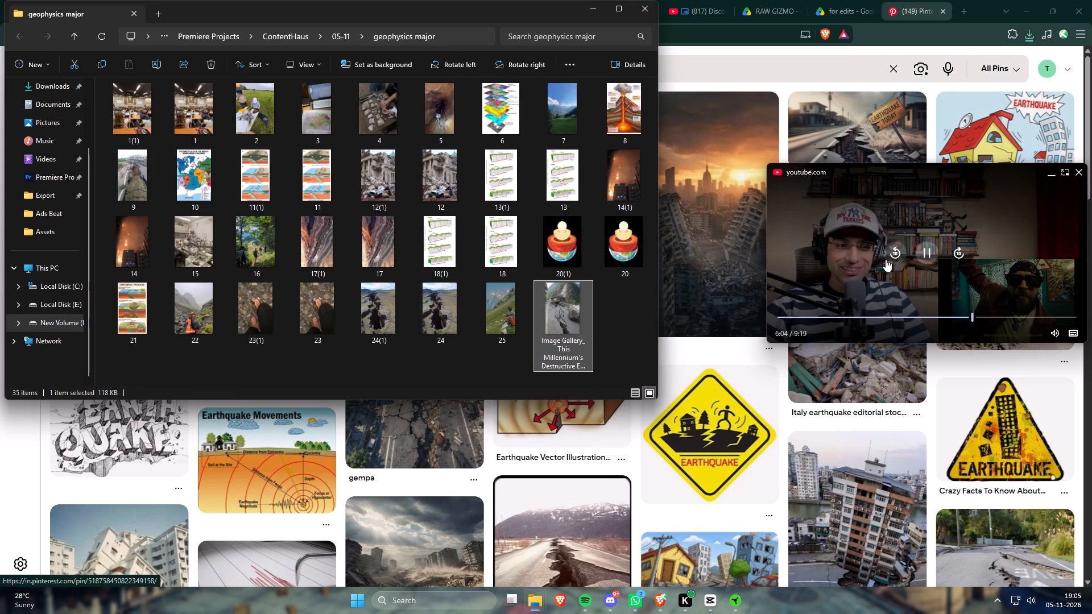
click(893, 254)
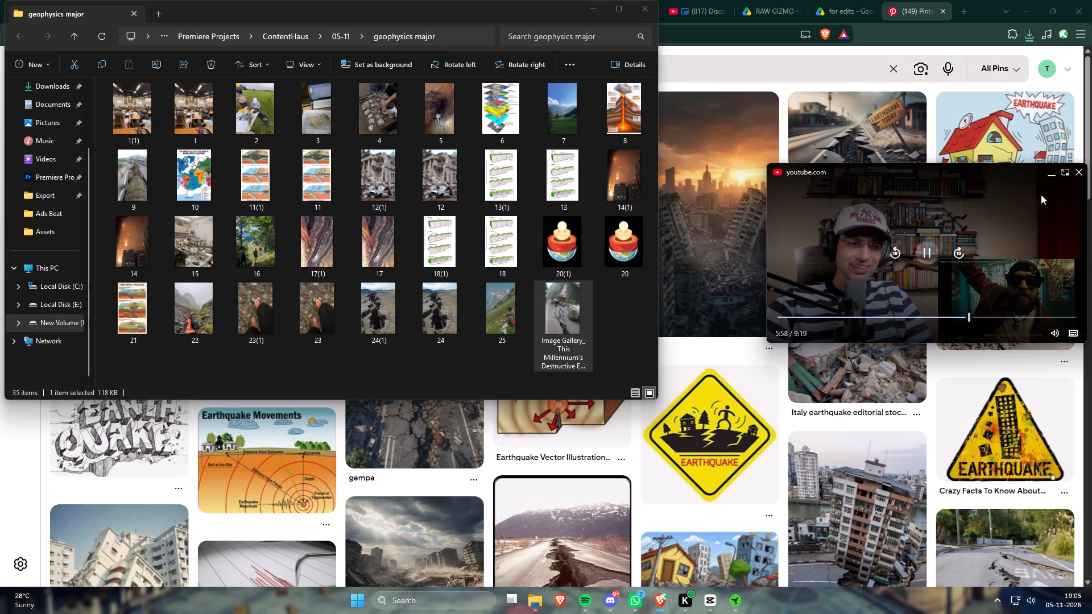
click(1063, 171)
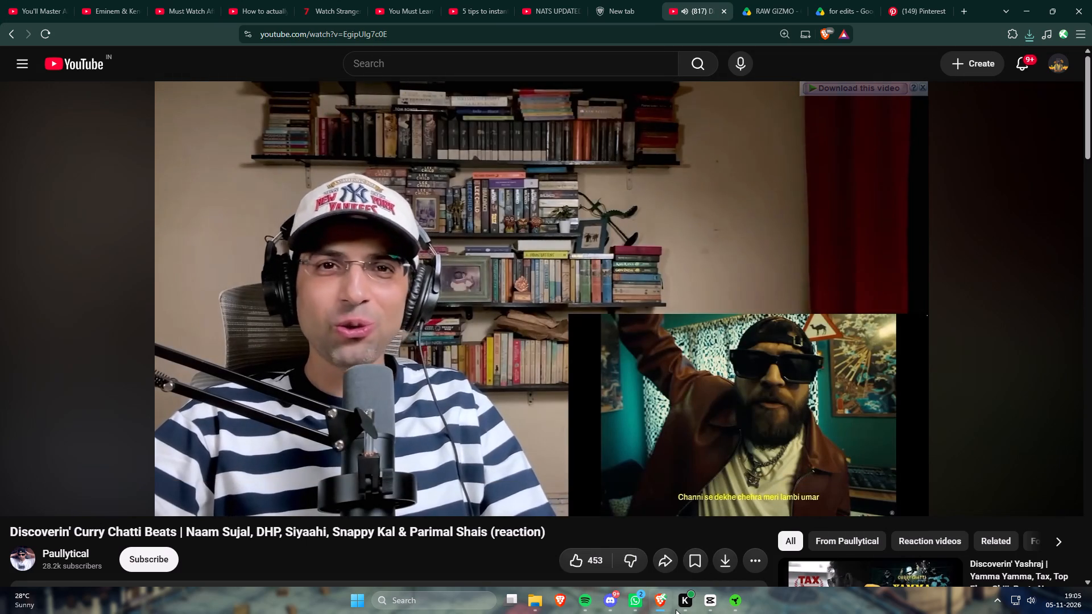
Import the saved Image Gallery earthquake picture from the geophysics major folder into CapCut's geophysics major media.
click(705, 605)
click(527, 594)
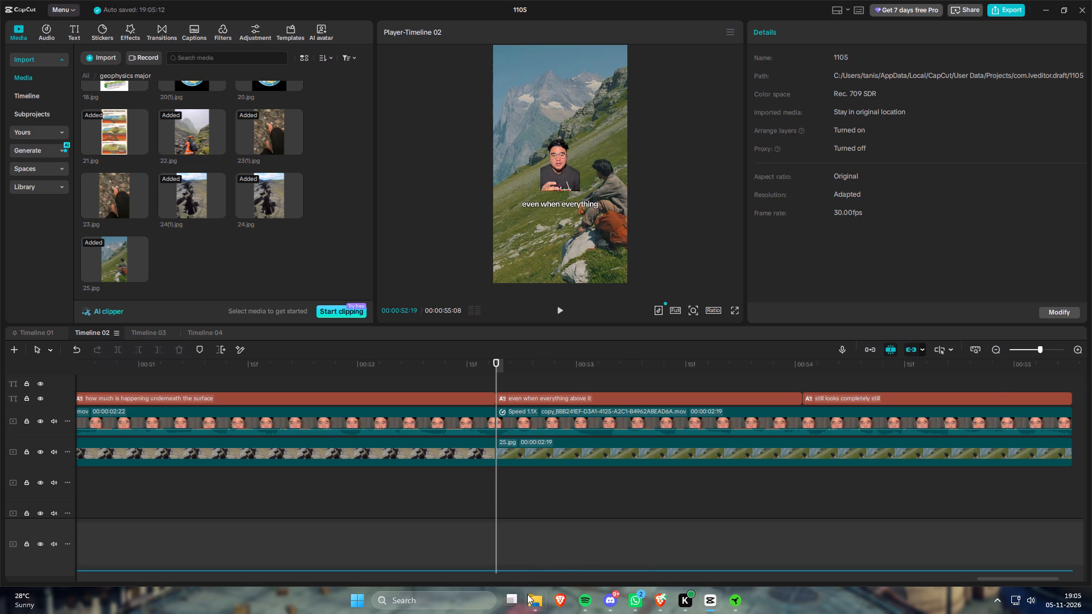
click(574, 541)
drag(562, 318, 423, 336)
key(alt+Tab)
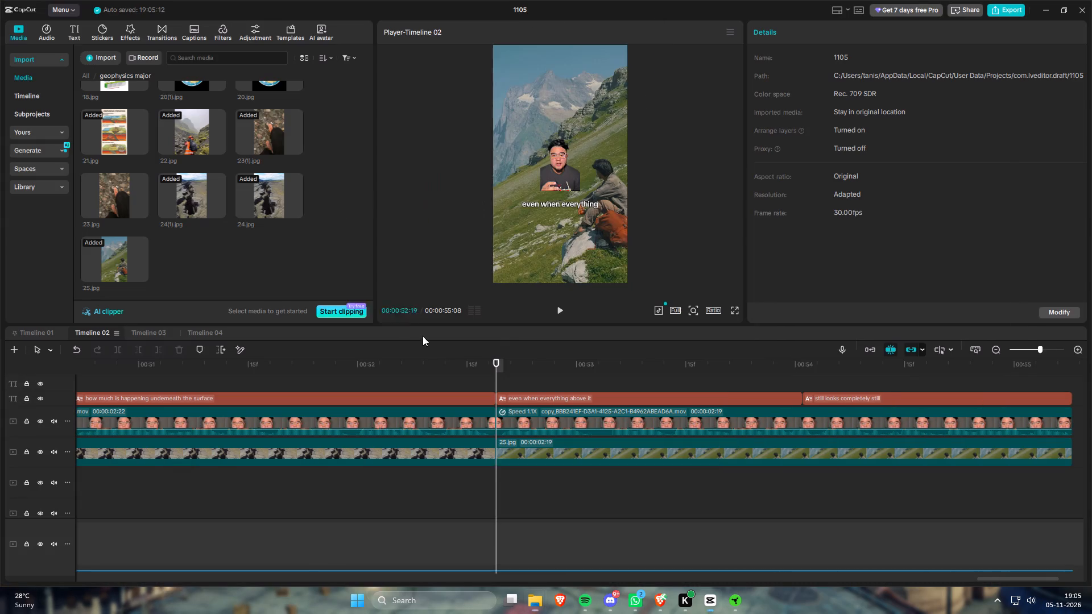
drag(423, 336, 293, 252)
drag(188, 251, 229, 256)
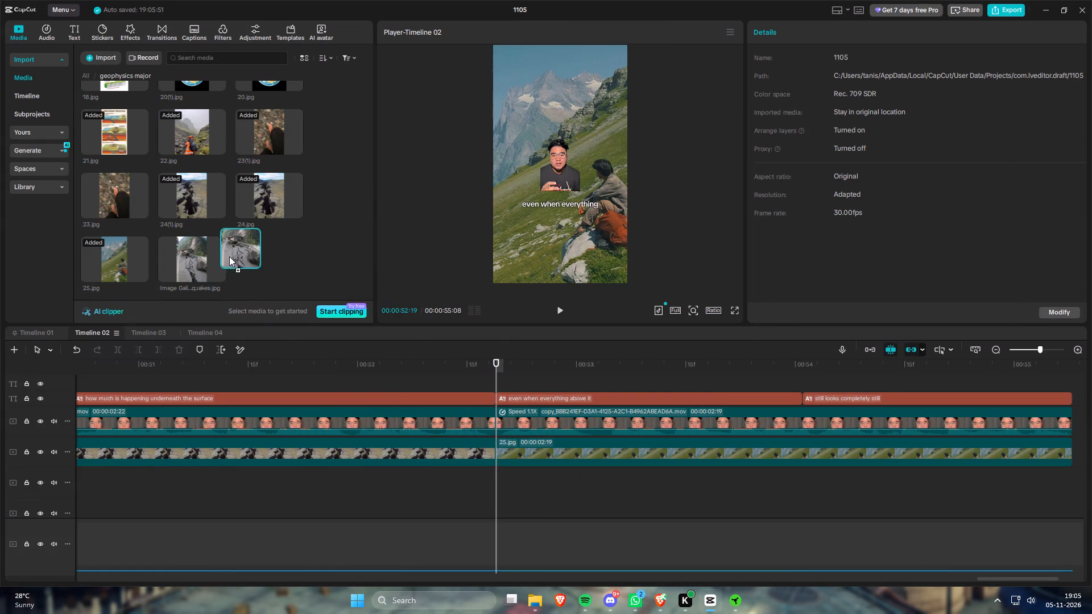
drag(229, 256, 255, 271)
Replace the background clip just before 13.jpg, under the "out of nowhere" caption, with the imported earthquake picture.
scroll(401, 410, up, 20)
scroll(401, 410, up, 6)
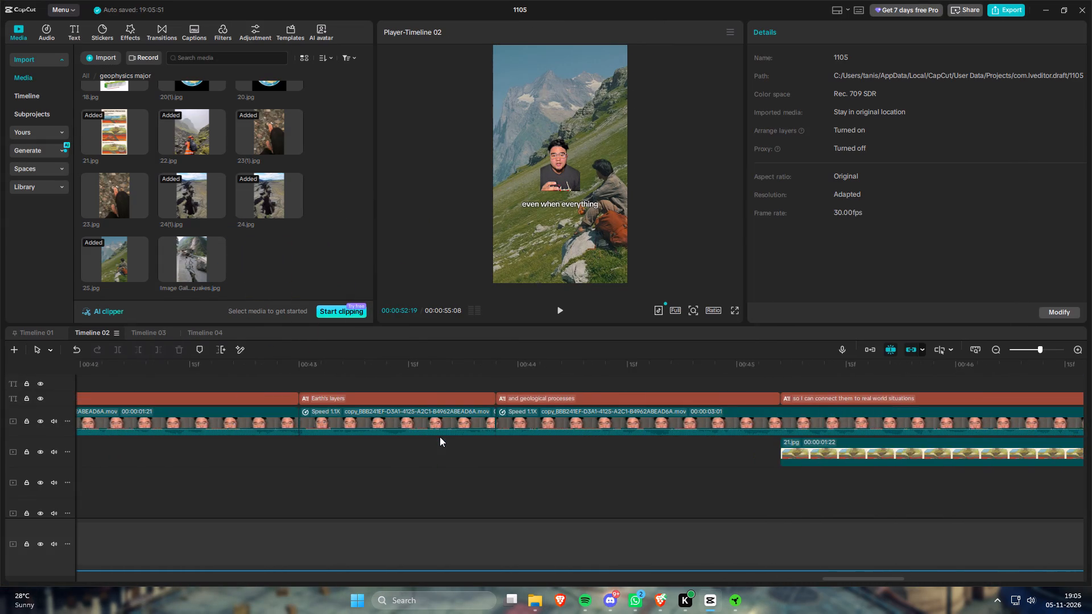
scroll(440, 437, up, 7)
scroll(440, 437, up, 20)
scroll(440, 437, up, 4)
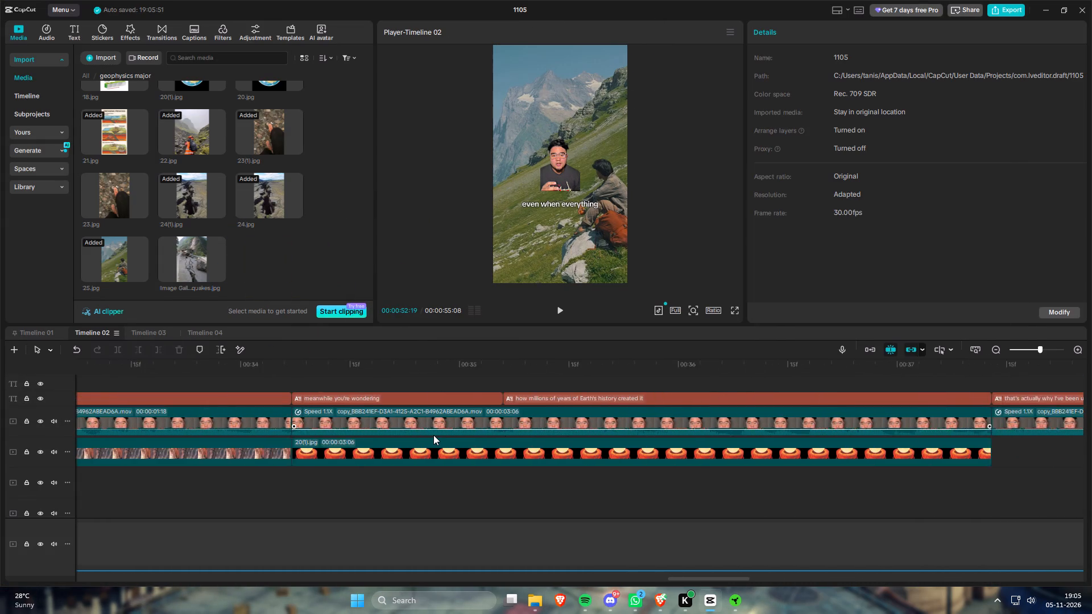
scroll(433, 435, up, 20)
scroll(433, 435, up, 7)
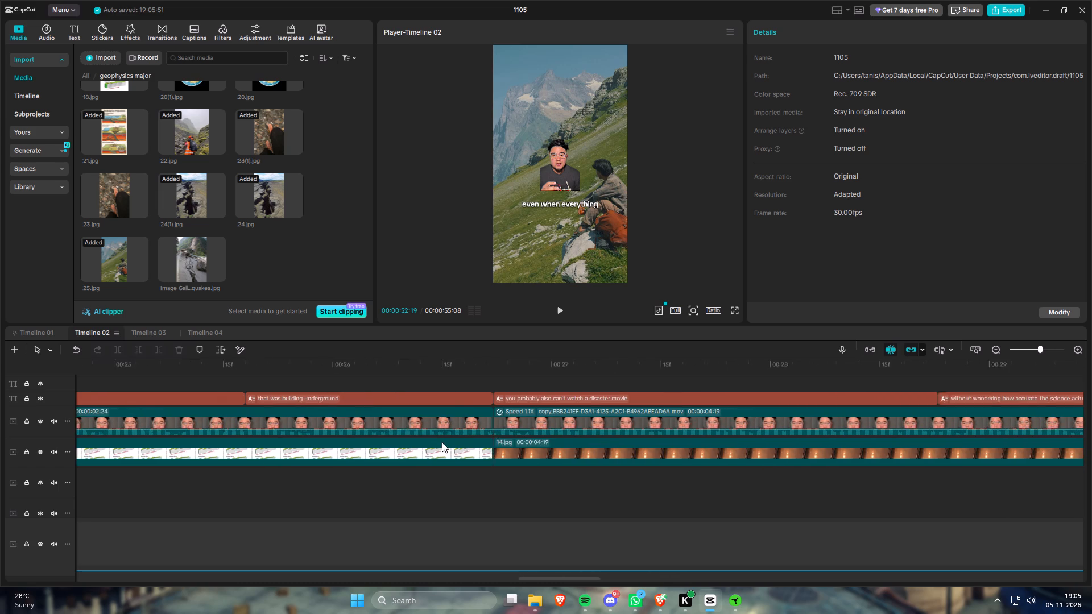
scroll(443, 441, up, 6)
drag(194, 259, 283, 446)
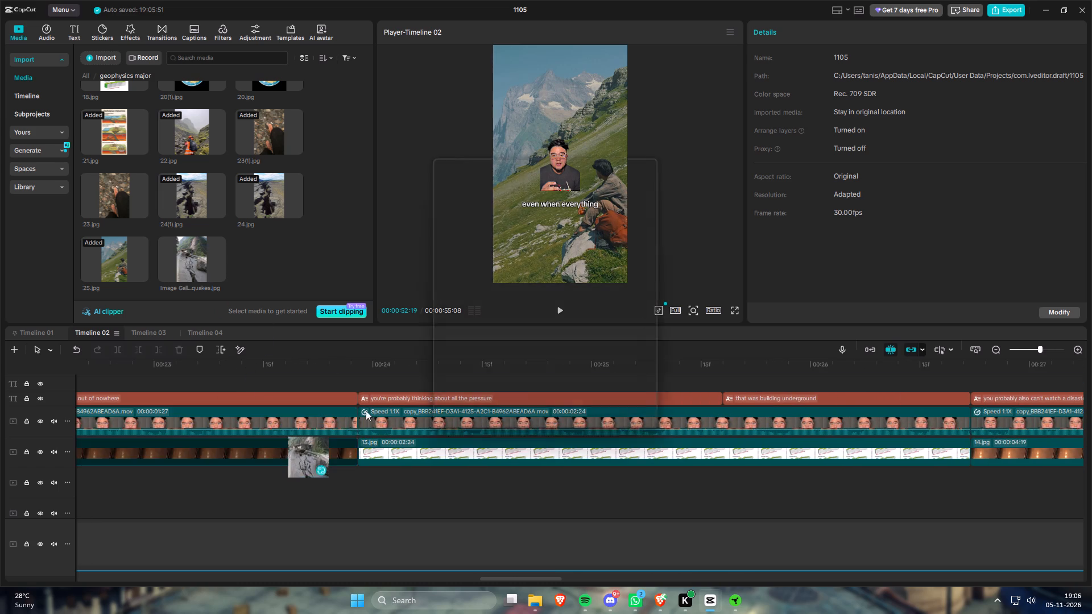
click(586, 416)
Play Timeline 02 from the "that was building underground" caption onward and check the whole background track for coverage.
drag(764, 362, 768, 365)
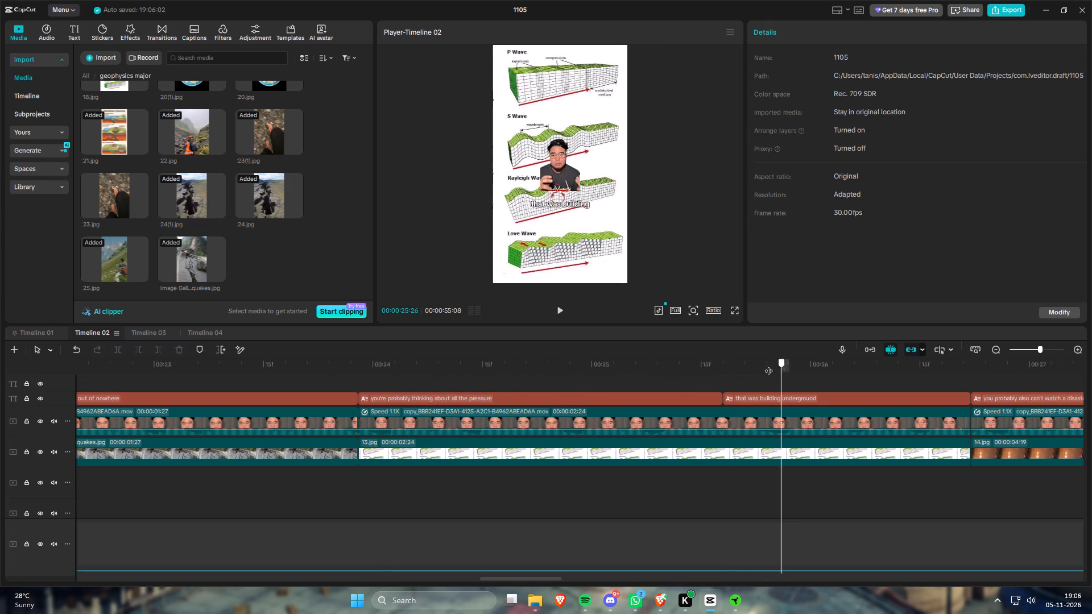
drag(768, 365, 937, 387)
key(space)
scroll(754, 395, down, 5)
scroll(510, 420, down, 4)
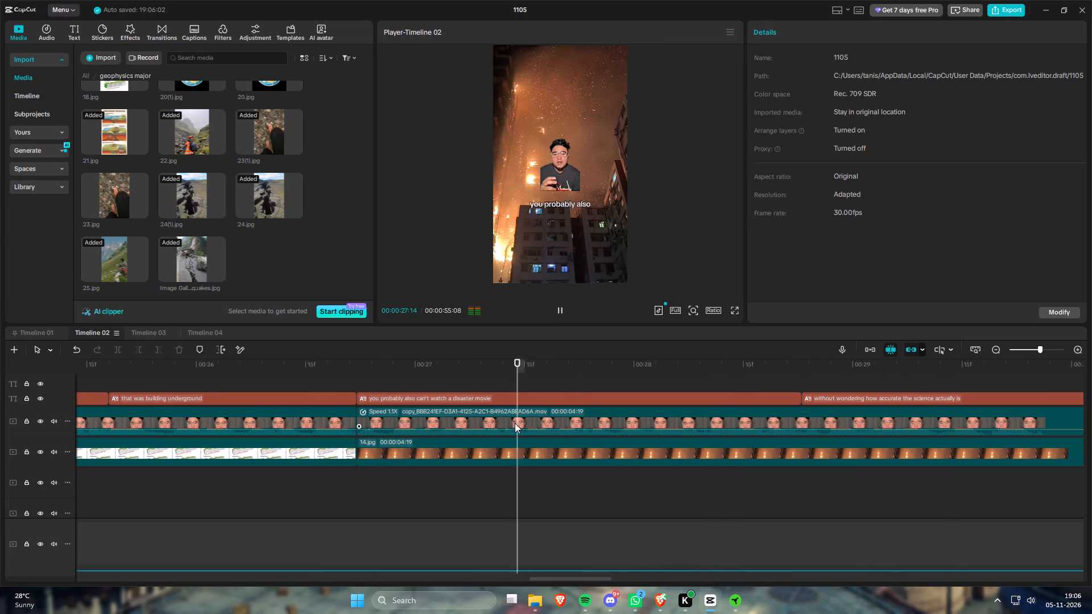
drag(543, 504, 661, 517)
scroll(559, 482, down, 3)
key(shift+z)
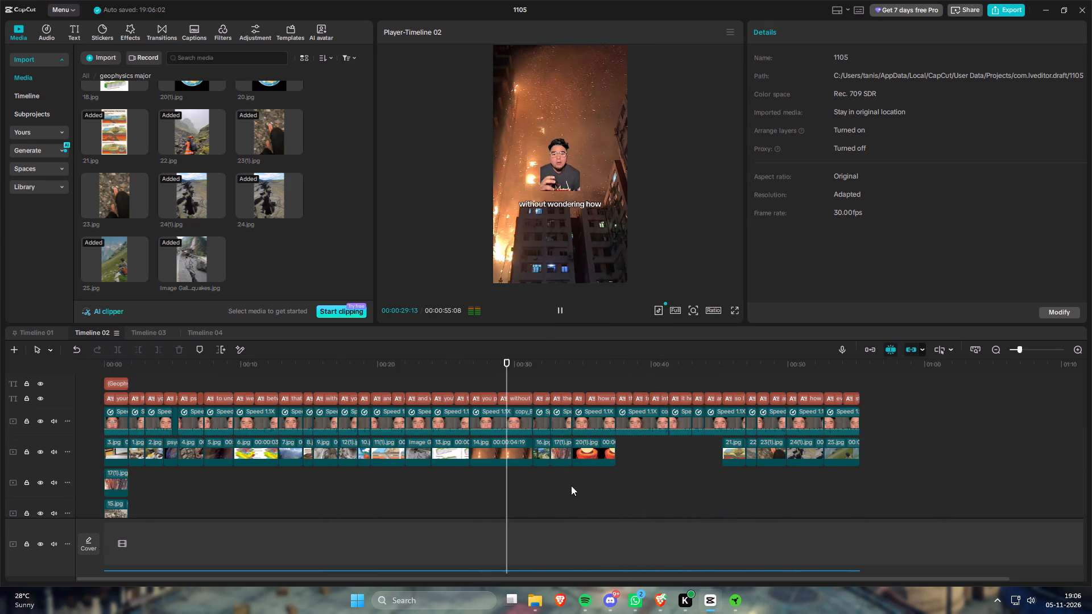
drag(705, 515, 749, 528)
key(space)
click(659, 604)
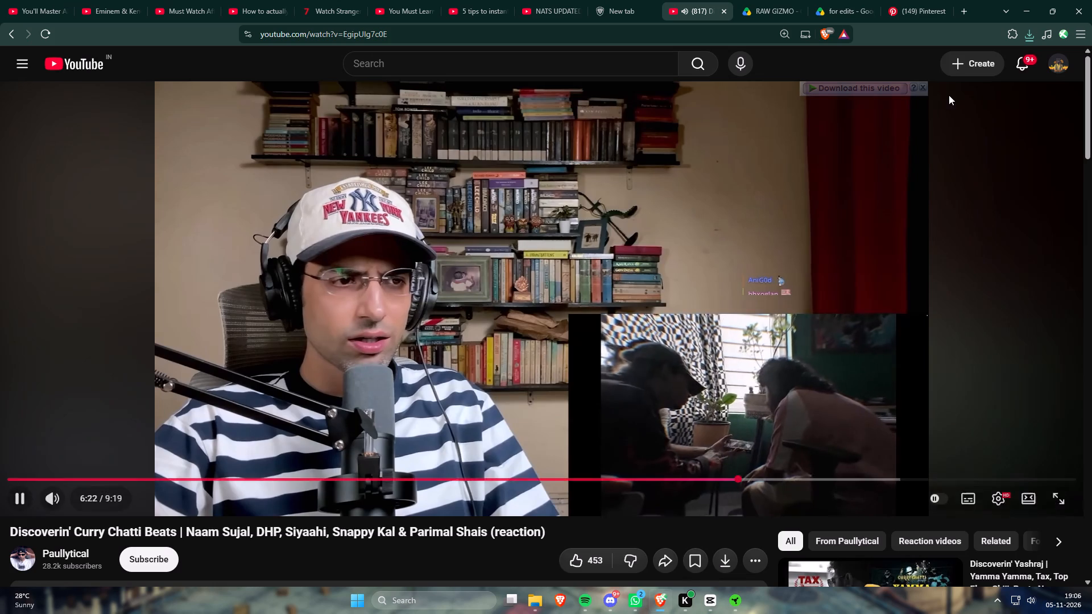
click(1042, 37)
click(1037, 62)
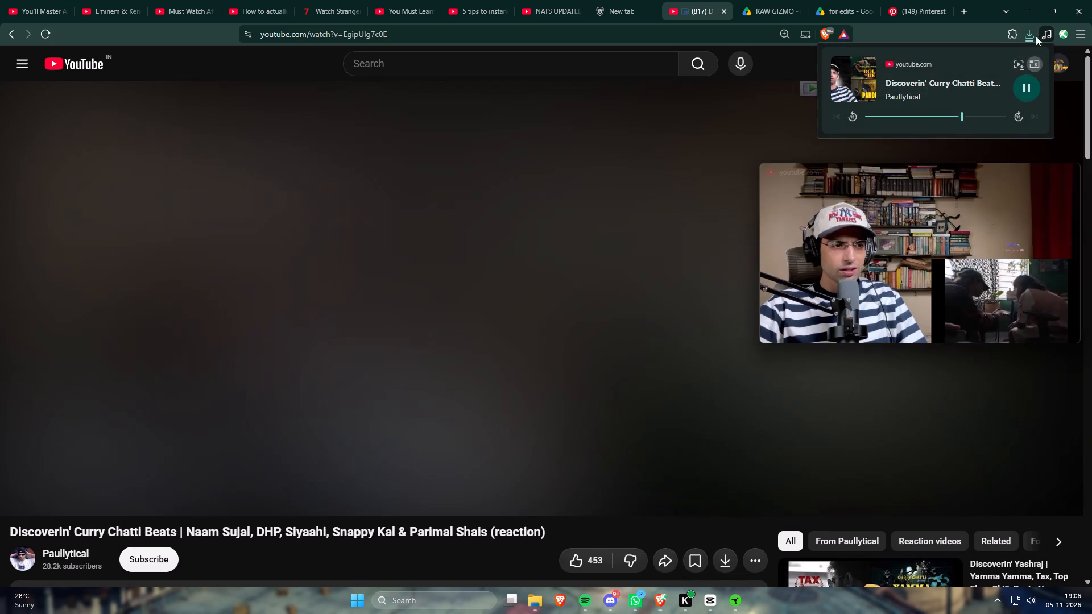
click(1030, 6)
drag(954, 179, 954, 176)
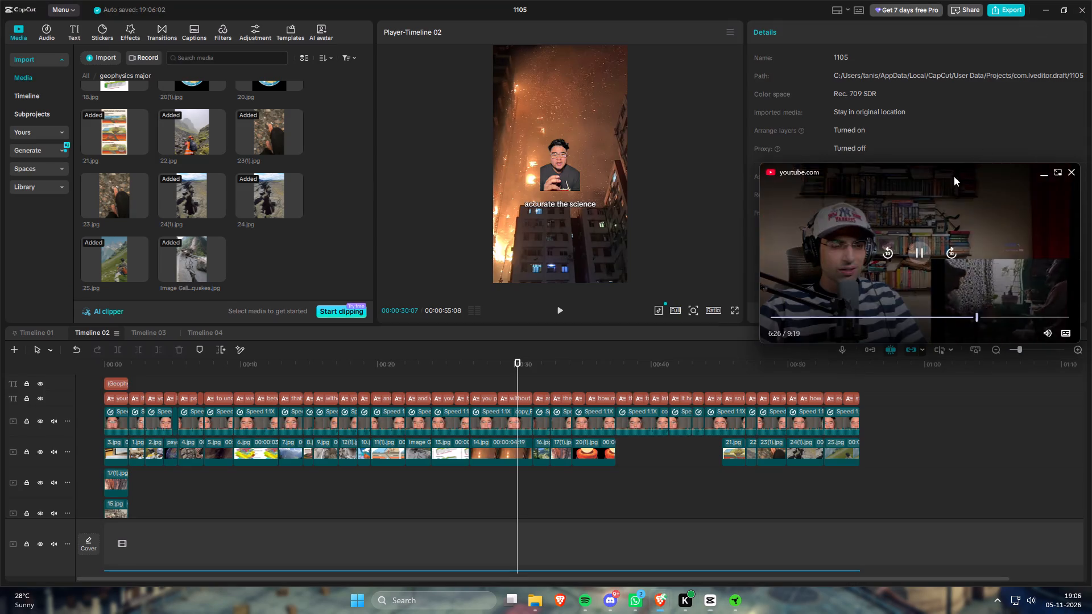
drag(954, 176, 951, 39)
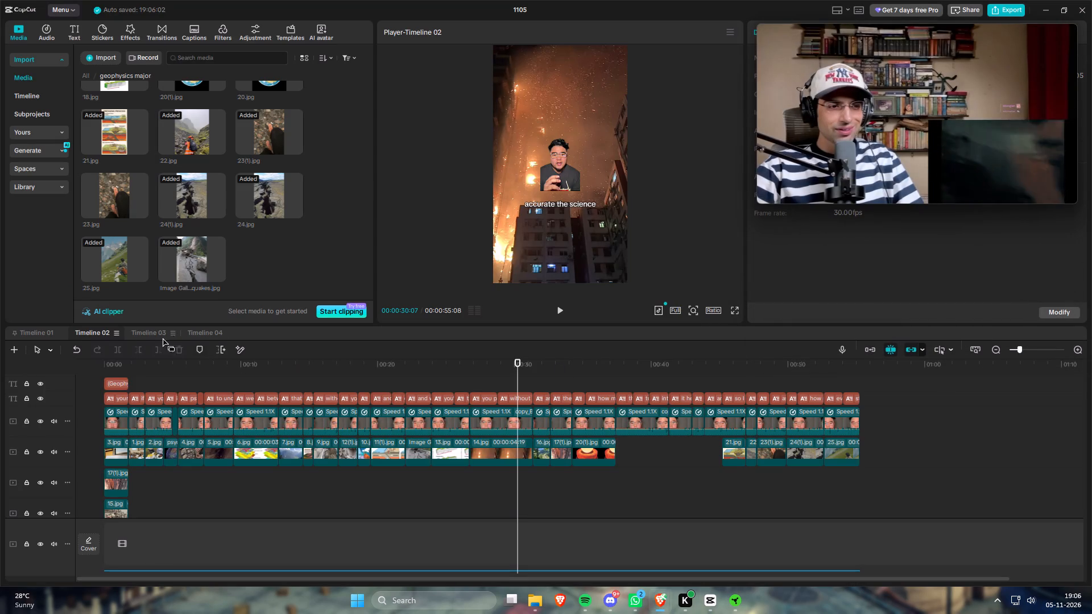
On Timeline 04, animate gizmo_2.png's scale with a 100% keyframe at the clip's start and a 115% keyframe at its end.
click(200, 329)
click(635, 367)
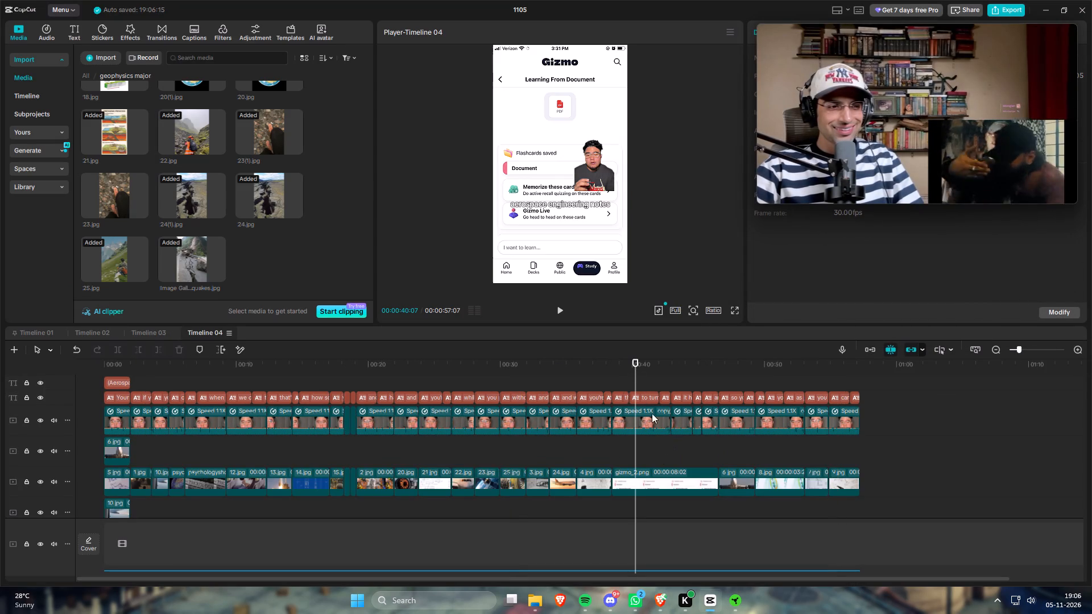
click(671, 491)
drag(795, 114, 150, 151)
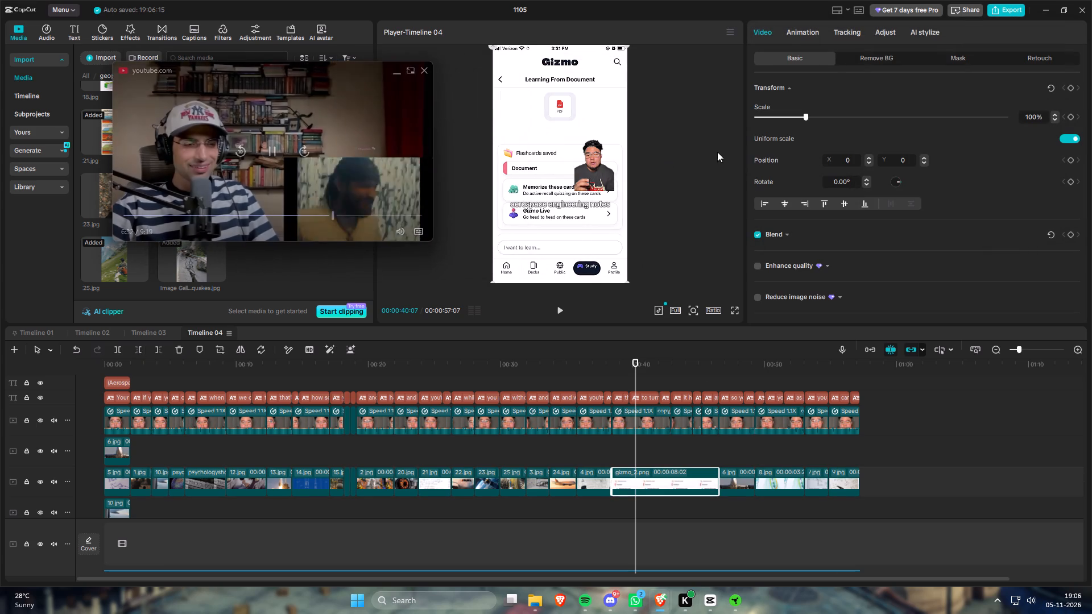
click(1070, 118)
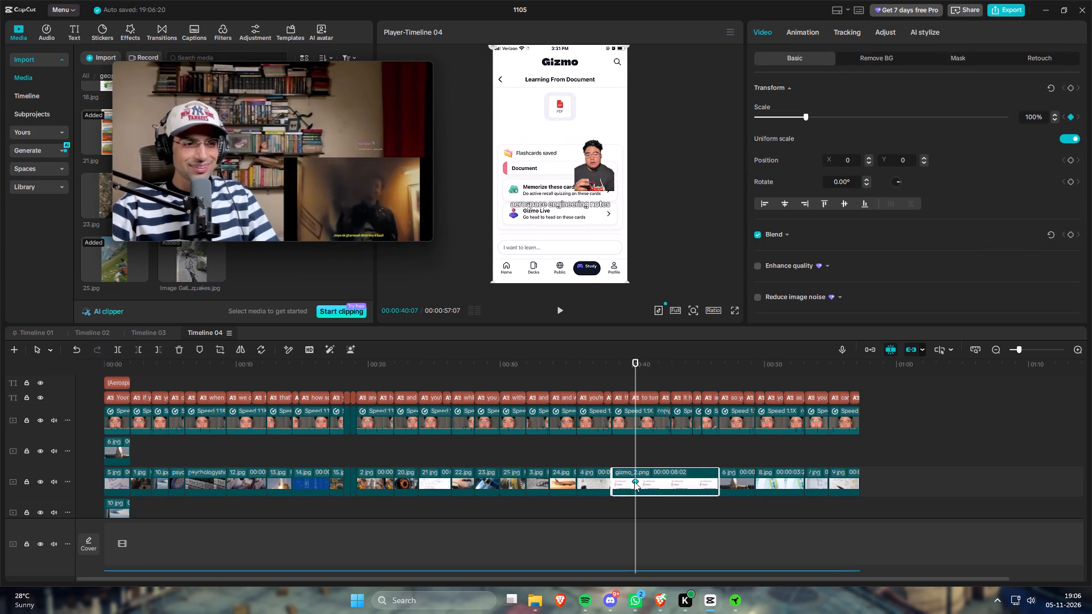
drag(635, 482, 565, 479)
click(1055, 115)
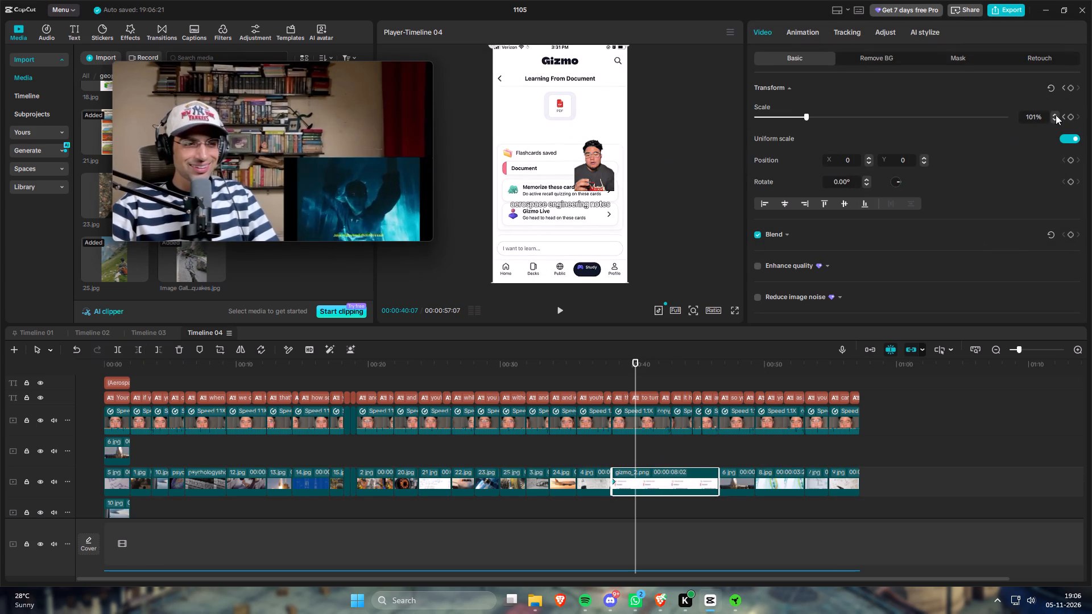
triple_click(1056, 114)
double_click(1056, 114)
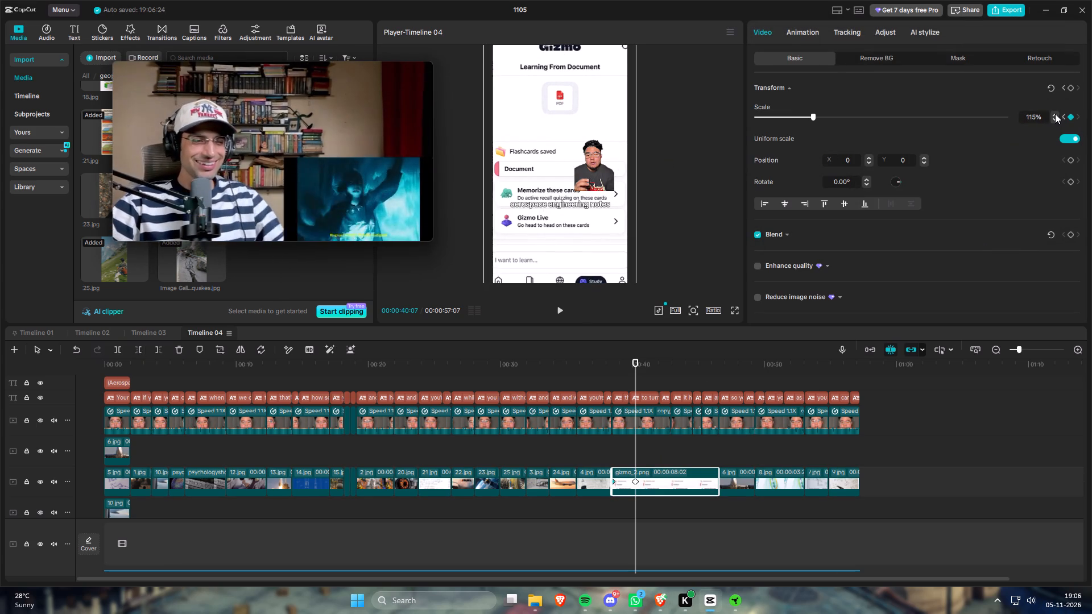
drag(634, 482, 780, 486)
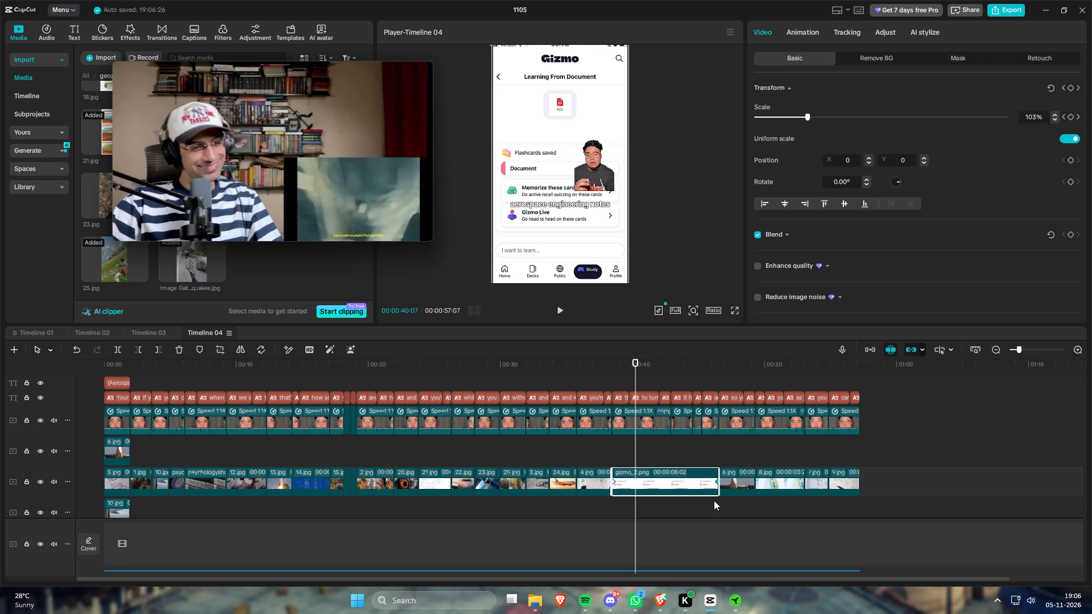
Copy the animated gizmo_2.png clip from Timeline 04 into Timeline 02's background gap, starting at 00:00:37:13.
key(space)
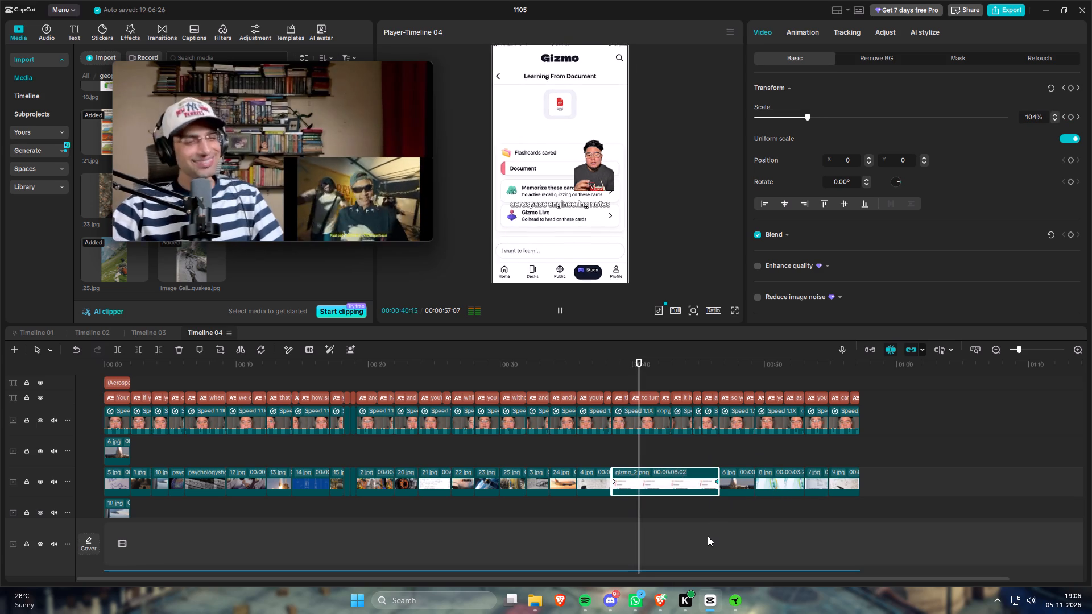
key(space)
drag(686, 524, 733, 534)
click(679, 489)
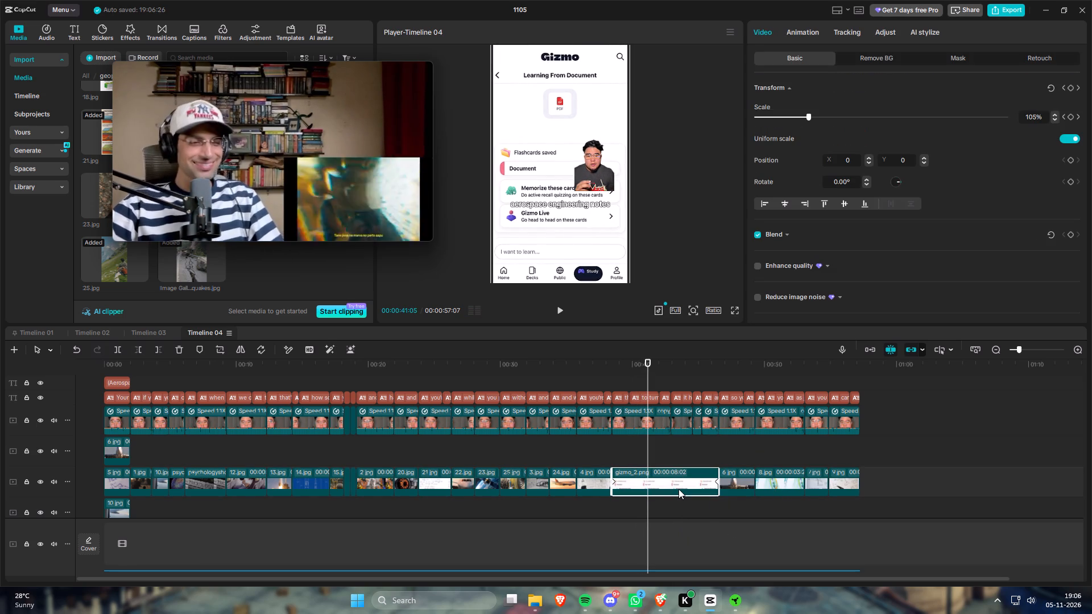
key(ctrl+c)
click(89, 333)
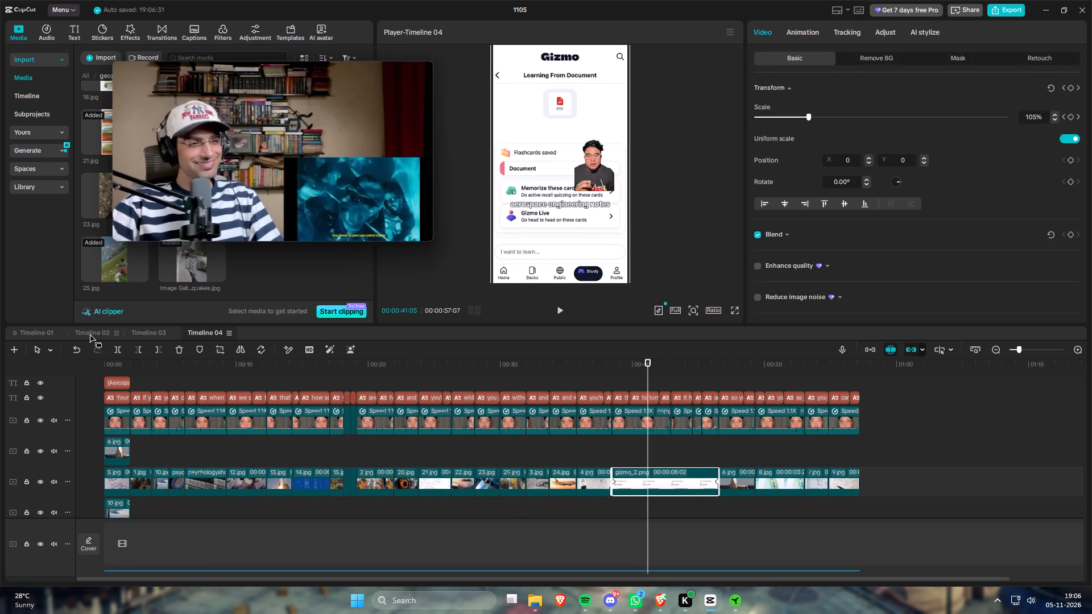
click(611, 361)
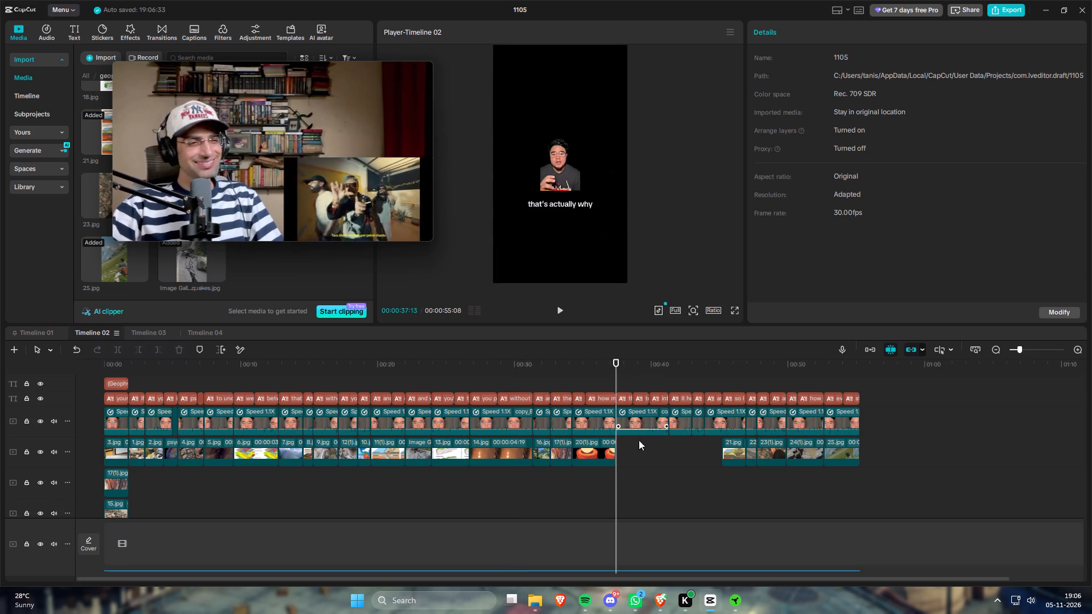
drag(644, 449, 667, 462)
key(ctrl+v)
drag(671, 383, 672, 492)
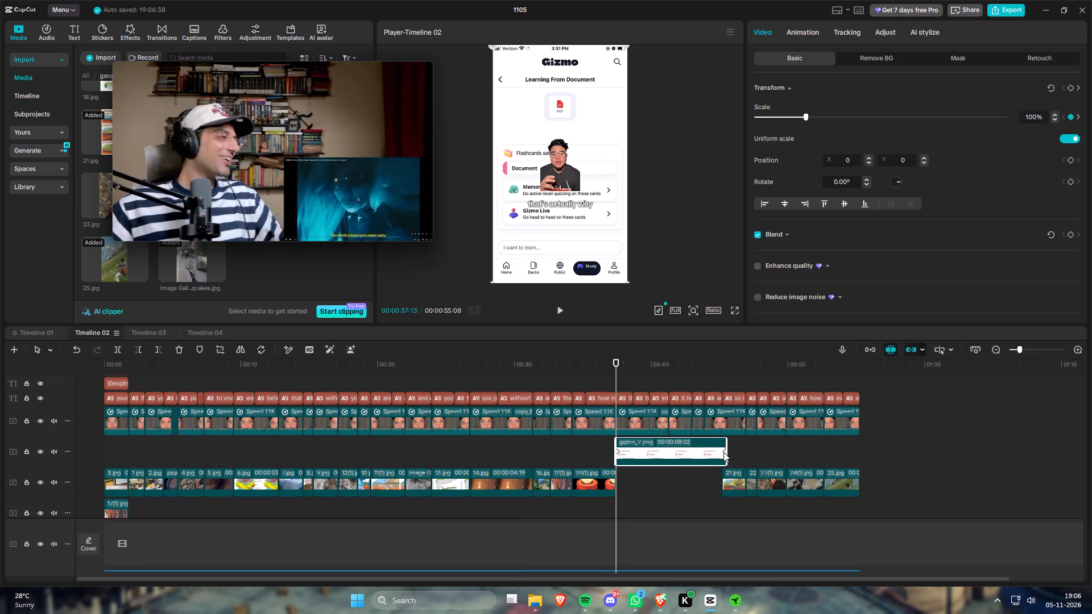
Shorten gizmo_2.png to 00:00:07:23 with its 115% keyframe at the new end, and seat it before 21.jpg on Timeline 02's background track.
drag(725, 450, 702, 455)
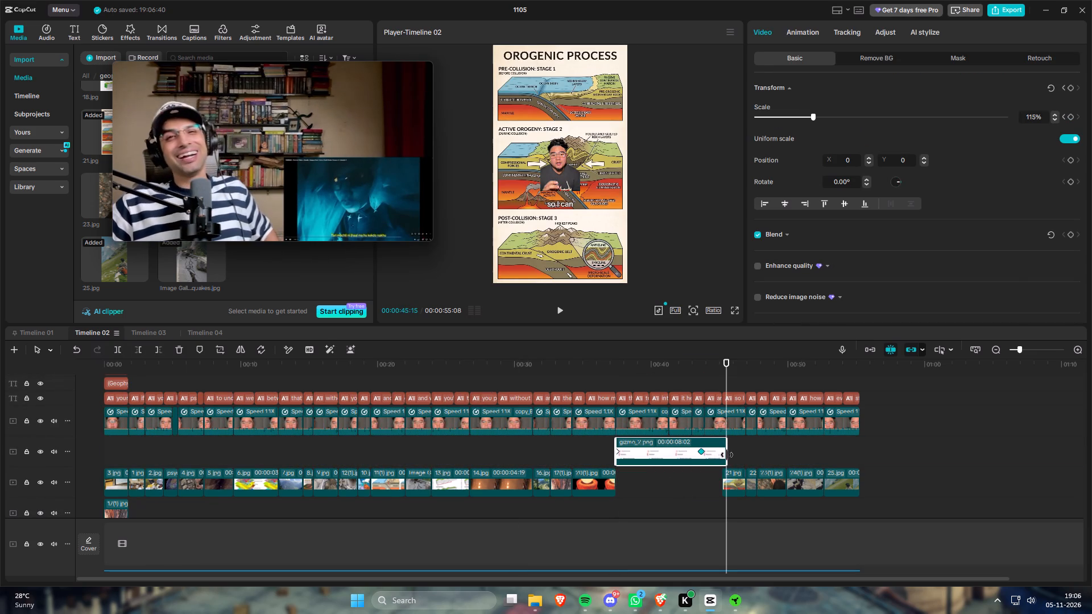
drag(727, 455, 718, 454)
drag(702, 453, 745, 456)
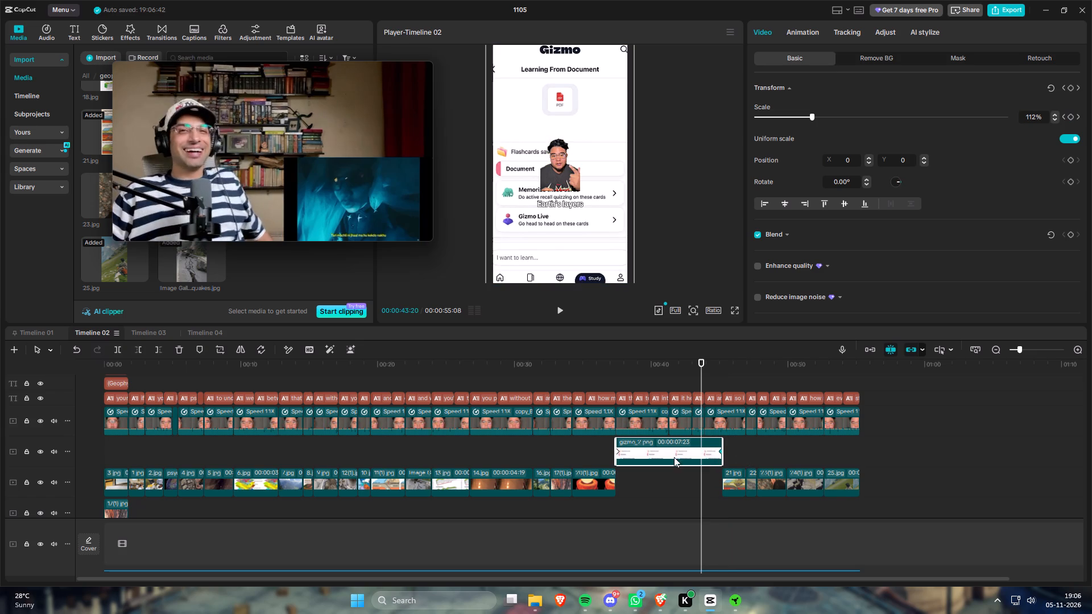
drag(666, 453, 665, 475)
drag(618, 484, 665, 495)
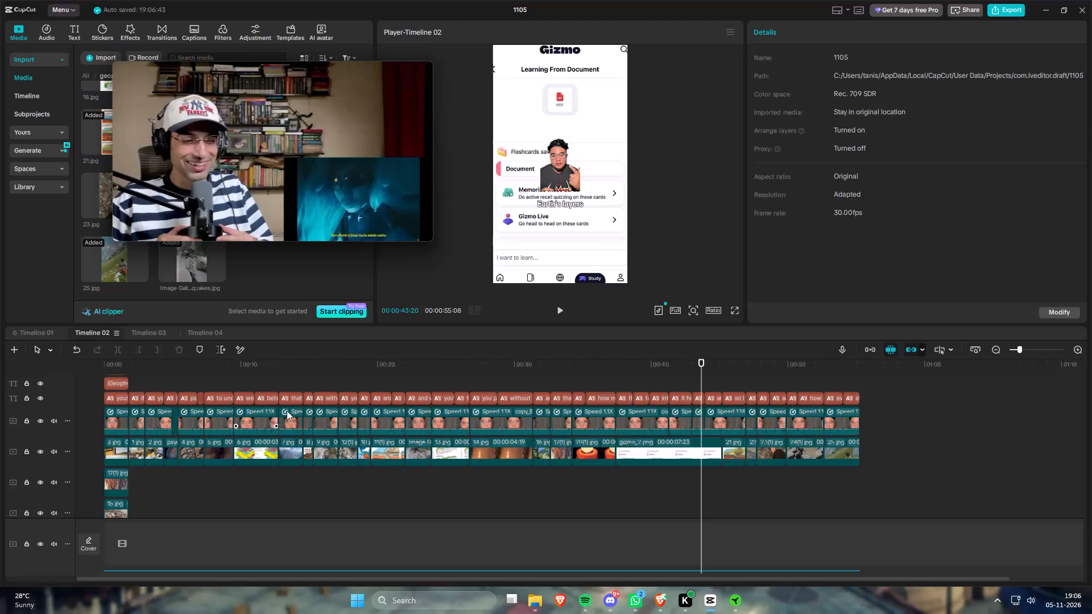
Paste the animated gizmo_2.png clip into Timeline 01's background gap, directly after 18.jpg.
click(44, 330)
drag(607, 370, 601, 370)
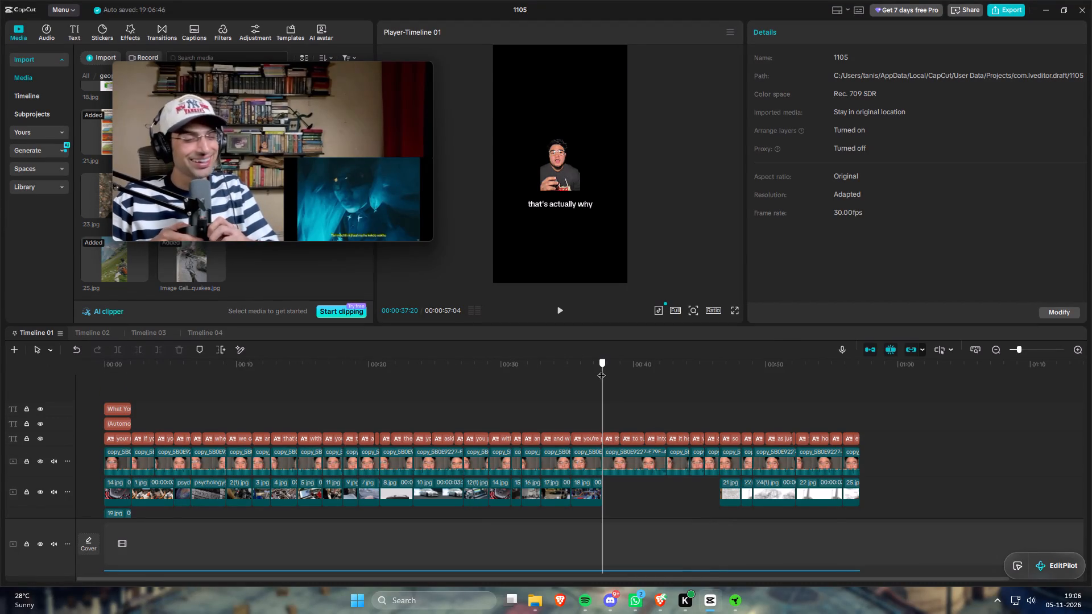
drag(601, 370, 599, 370)
key(ctrl+v)
drag(656, 419, 660, 516)
Extend gizmo_2.png on Timeline 01 to 00:00:08:26, meeting 21.jpg, and move its 115% keyframe to the new end.
drag(708, 496, 734, 499)
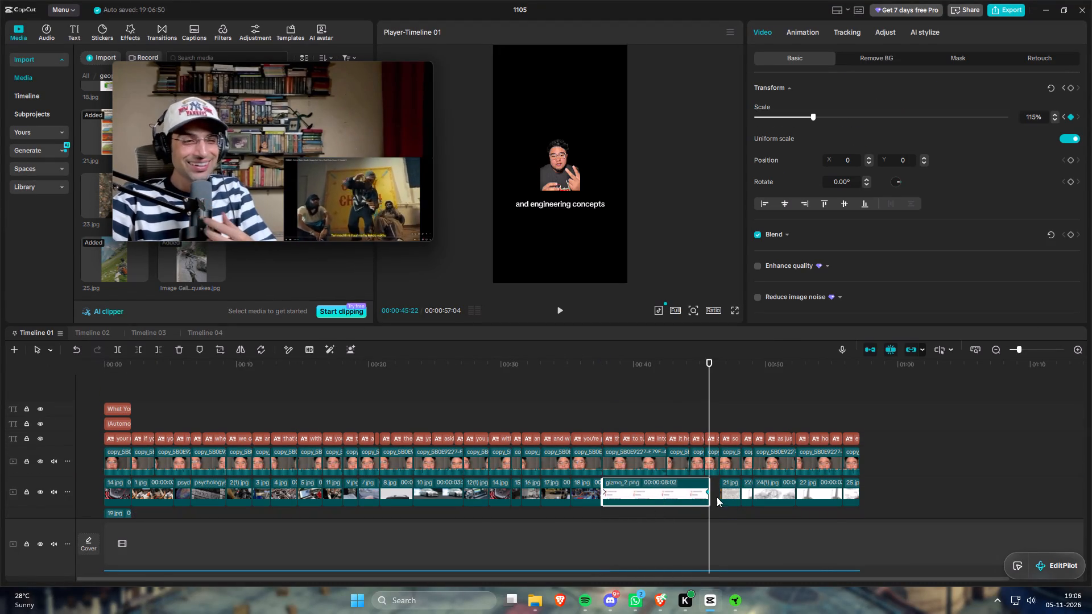
drag(710, 495, 750, 502)
drag(710, 491, 760, 499)
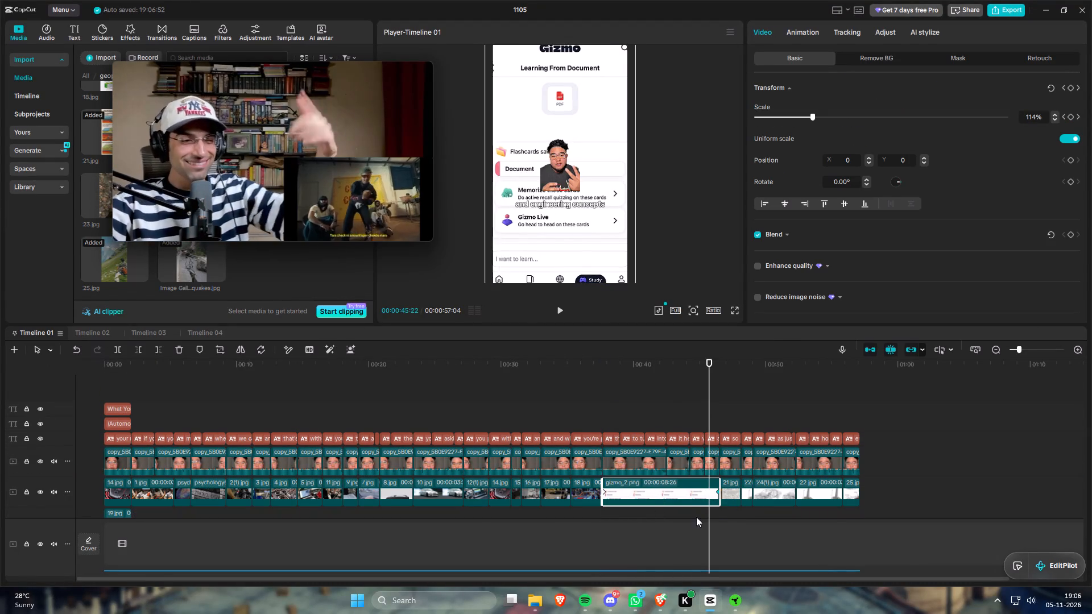
drag(684, 524, 730, 541)
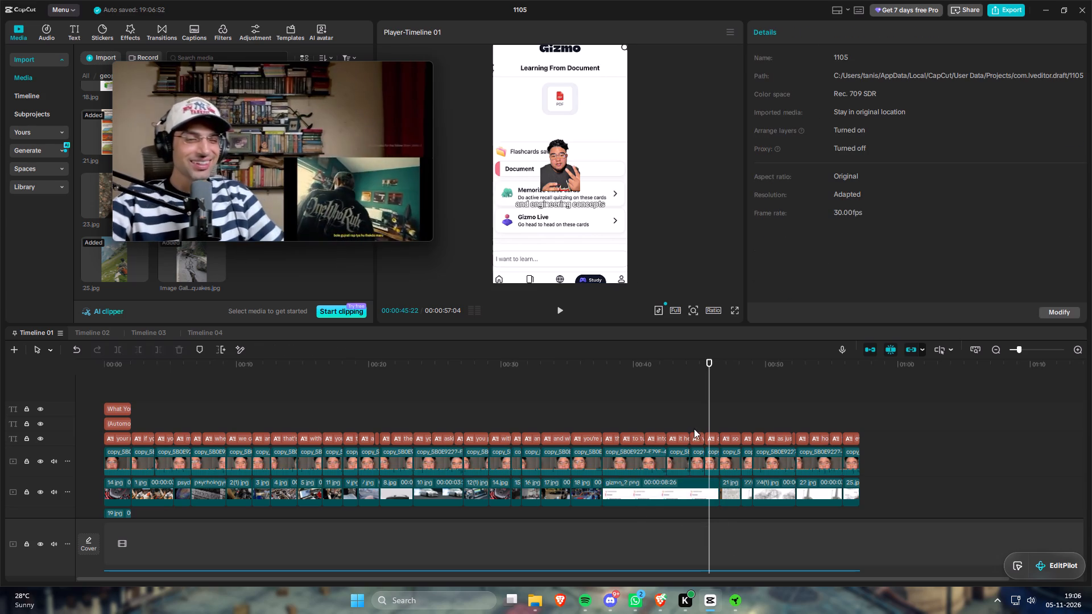
Move Timeline 01's background images, from 1.jpg through the last clip, one track down onto 19.jpg's track.
drag(634, 403, 664, 410)
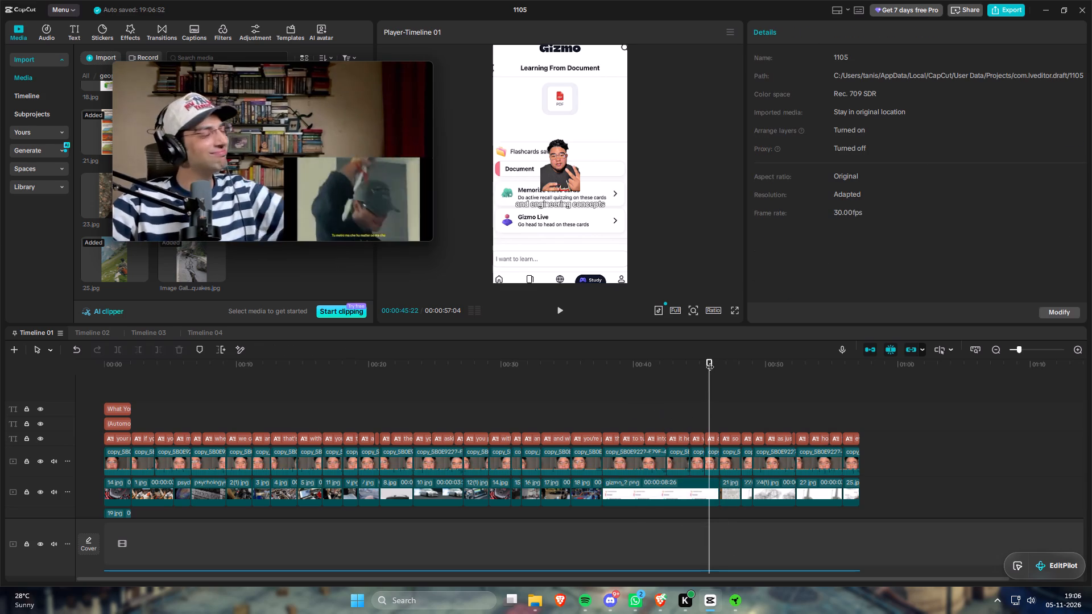
drag(711, 359, 706, 379)
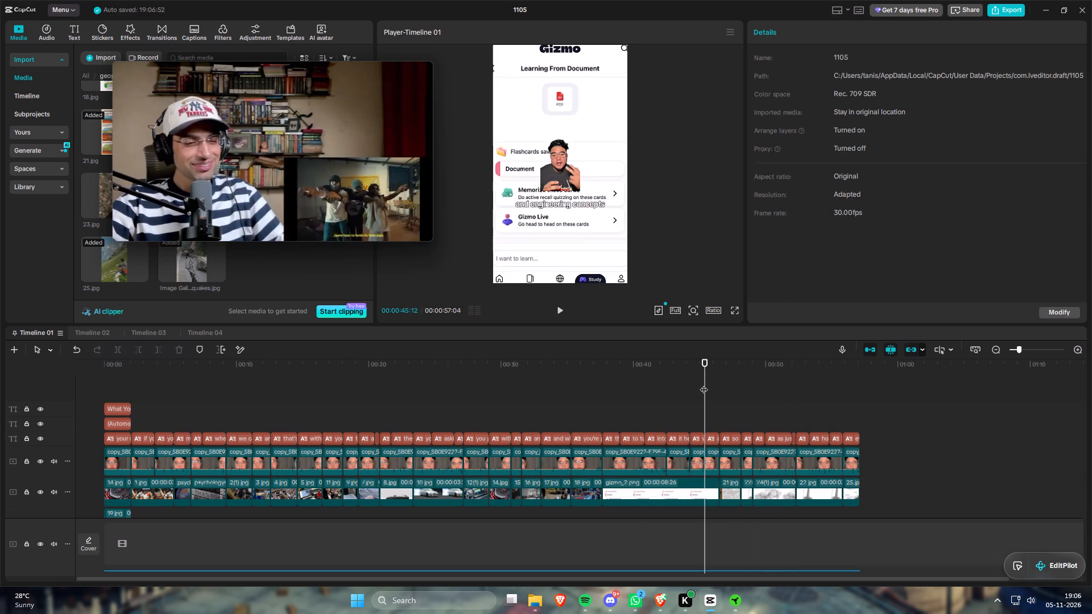
key(shift+z)
alt+scroll(597, 413, down, 4)
drag(884, 473, 381, 468)
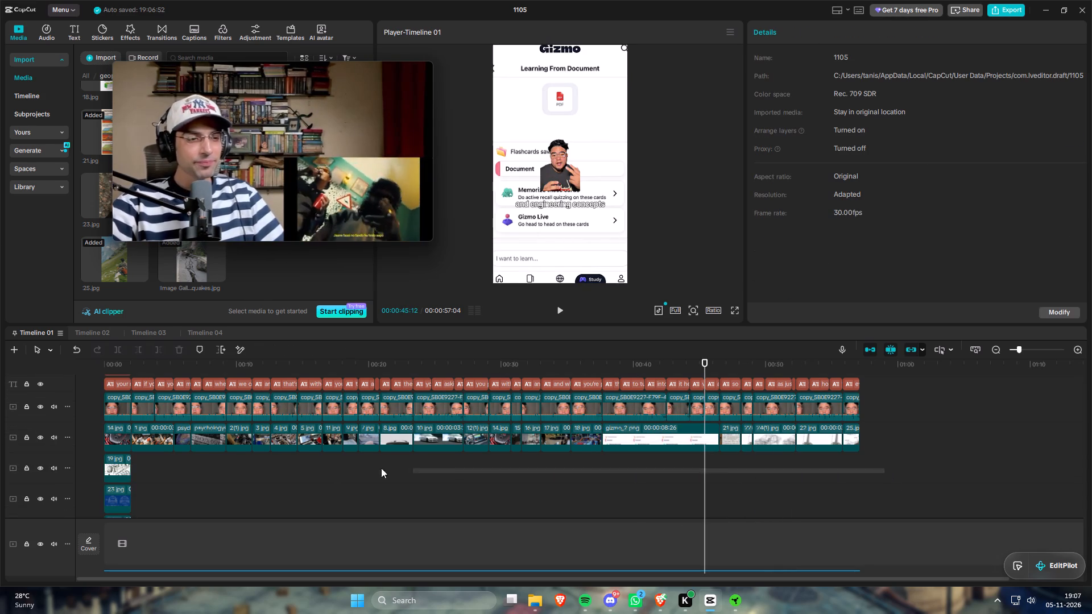
drag(381, 468, 150, 442)
drag(151, 441, 150, 460)
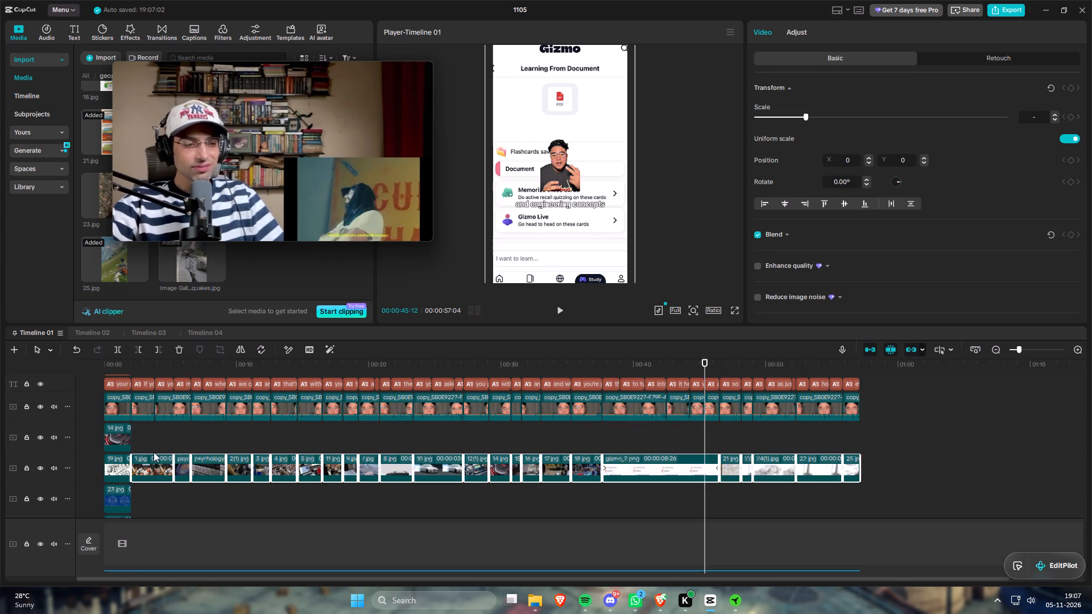
drag(156, 436, 176, 438)
scroll(171, 390, up, 3)
Set the X position to 550 for the two presenter clips starting above 1.jpg, from the "automotive engineering major" caption.
click(139, 361)
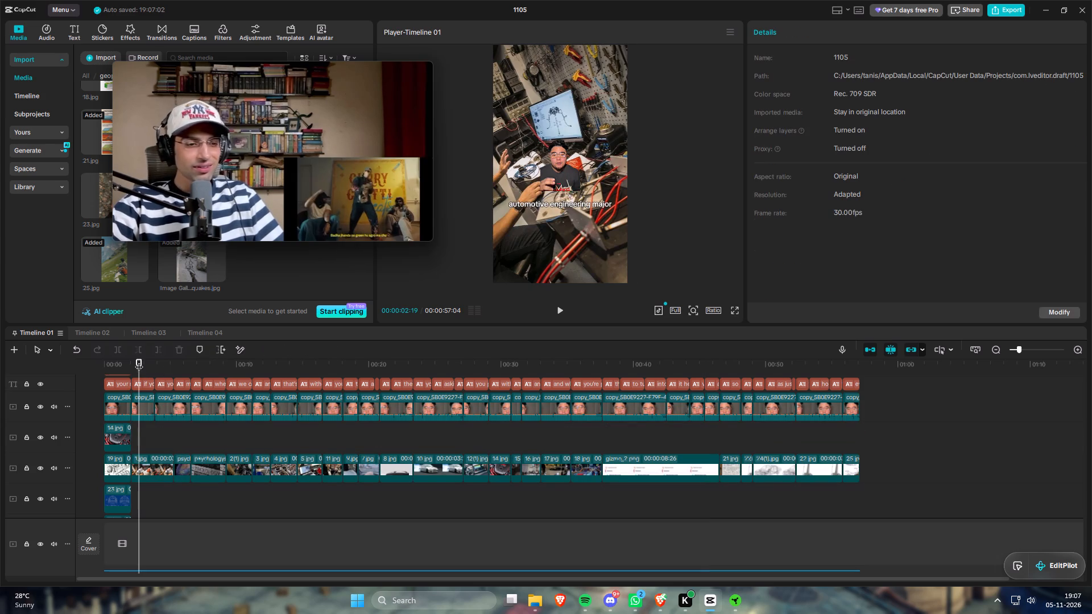
drag(161, 429, 138, 410)
click(838, 159)
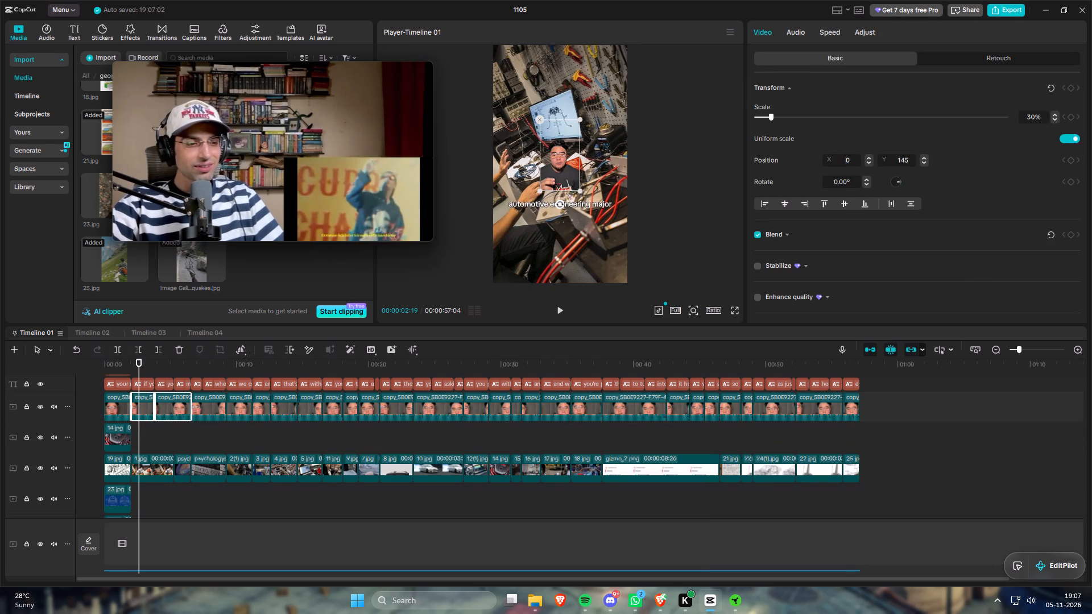
key(5)
key(5)
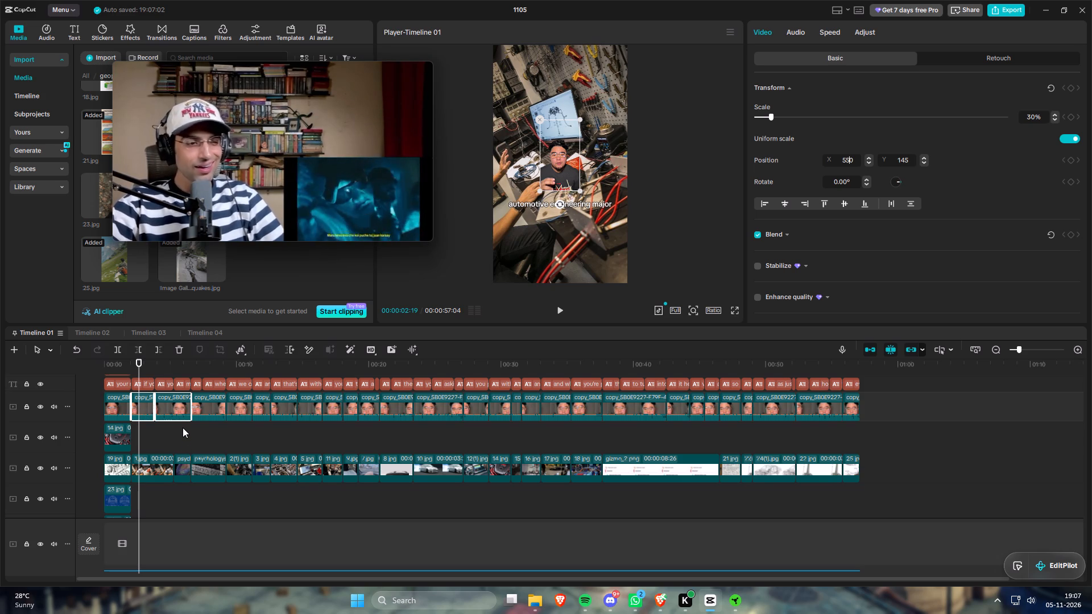
Split the presenter clip at 00:00:05:08, at the "mechanical intuition" caption, and set the second part's X position to 0.
click(174, 364)
key(s)
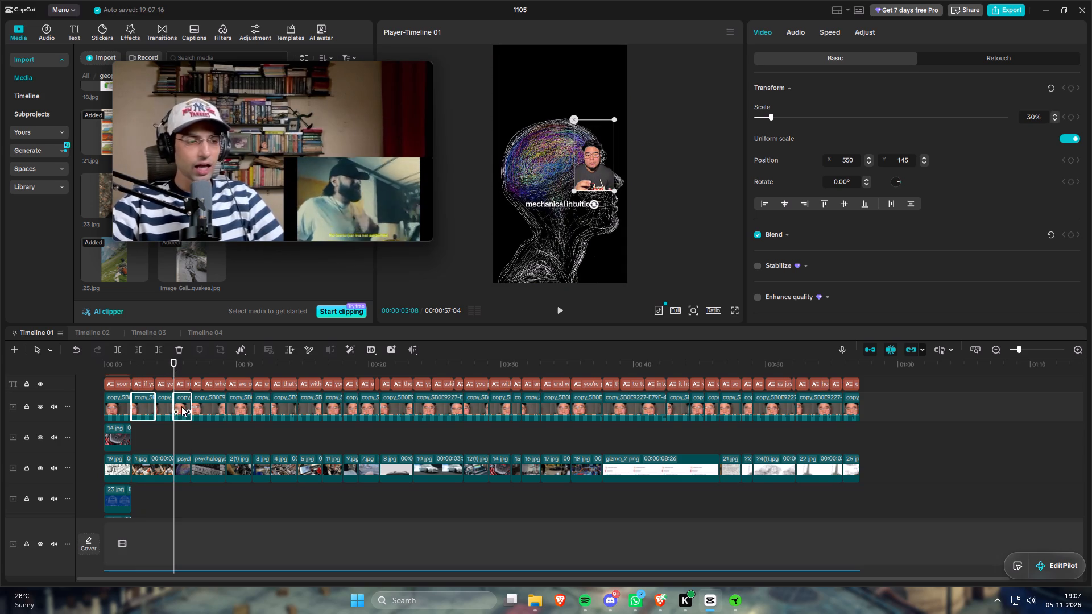
click(181, 406)
drag(847, 157, 809, 147)
key(BackSpace)
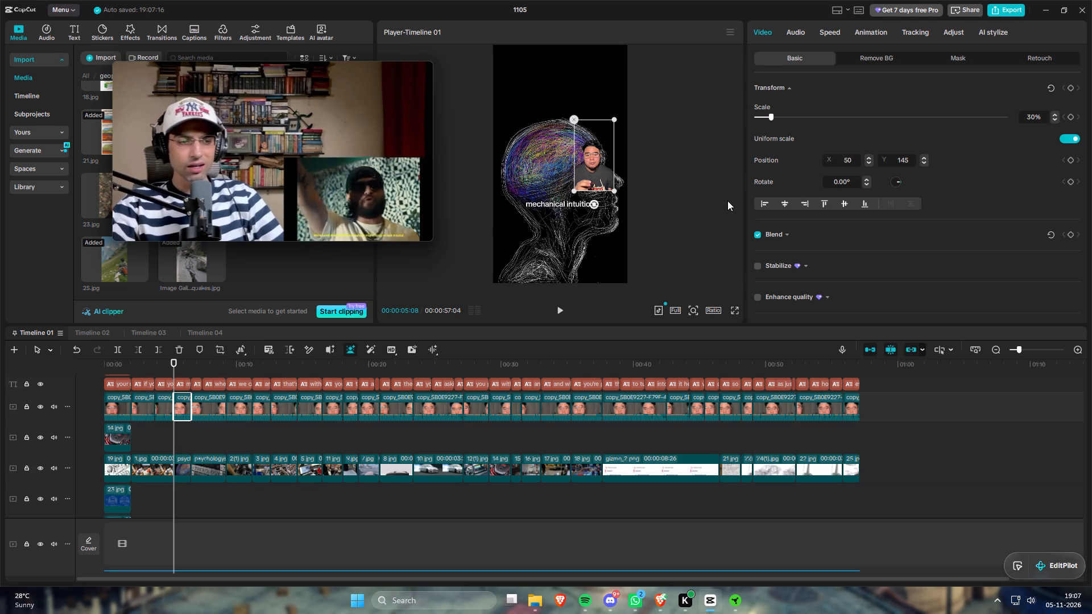
key(Delete)
Set the Y position to 1000 for the three presenter clips from 00:00:05:08 through the one above 2(1).jpg.
drag(234, 435, 183, 402)
drag(901, 156, 950, 181)
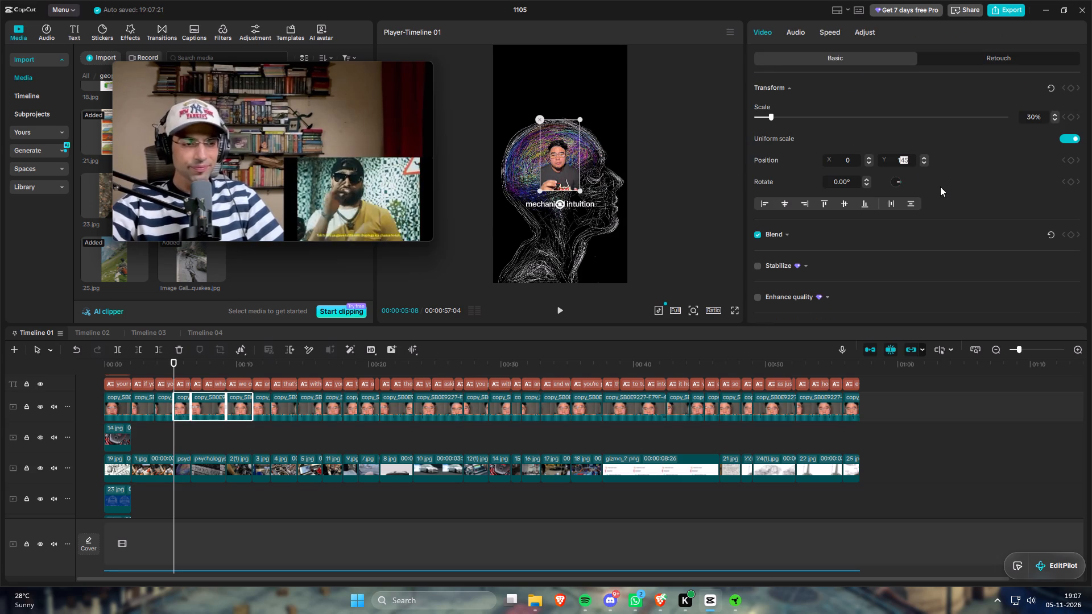
key(0)
key(0)
key(0)
key(Return)
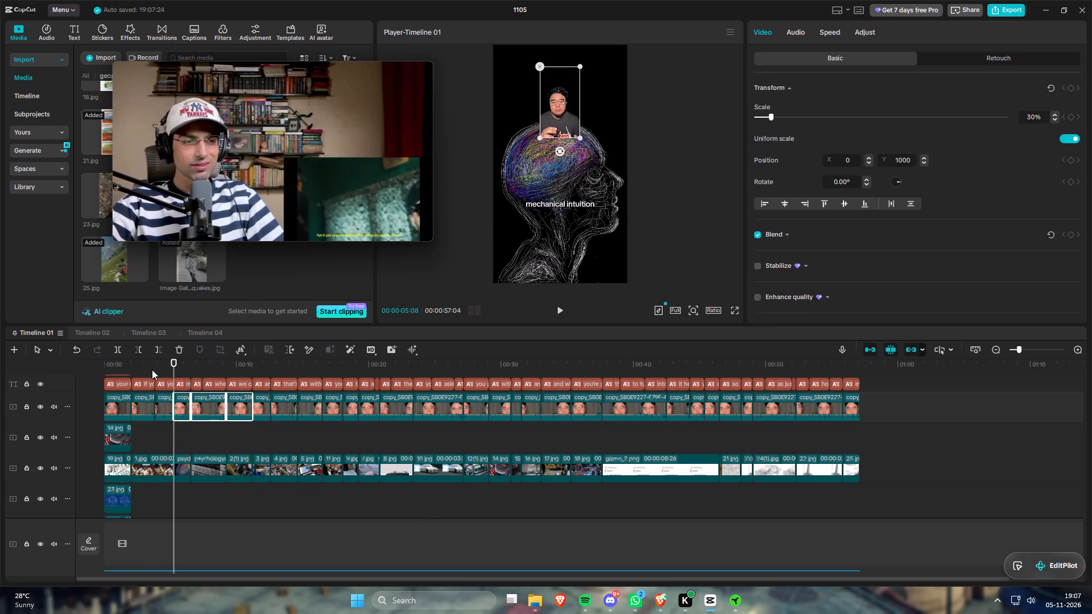
Apply a Y position of 1000 to the presenter clip at the "you've probably developed" caption, together with the two clips following it.
drag(148, 367, 140, 370)
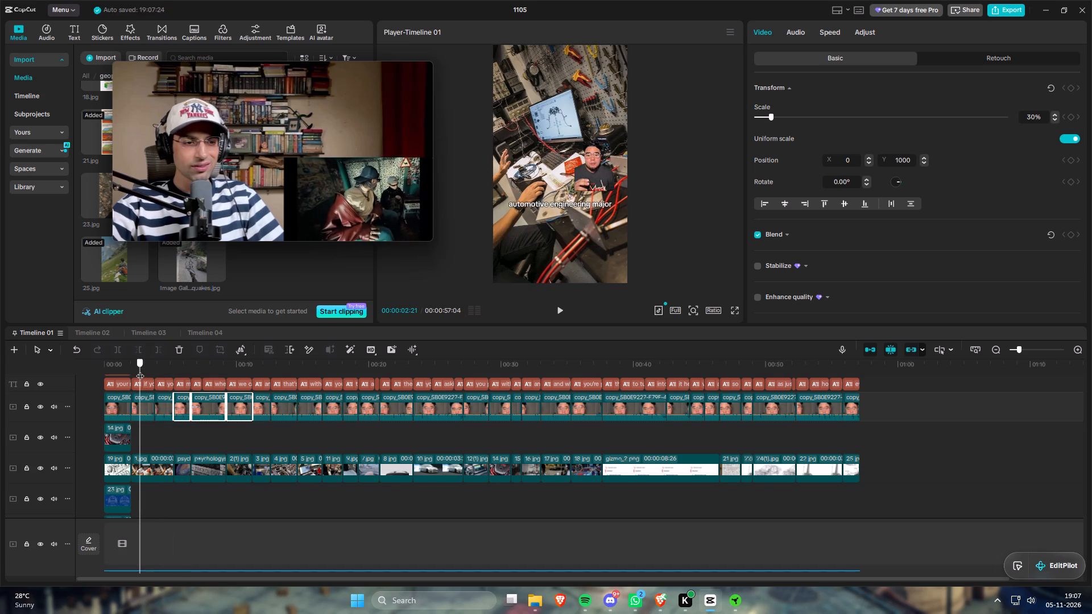
drag(140, 370, 163, 376)
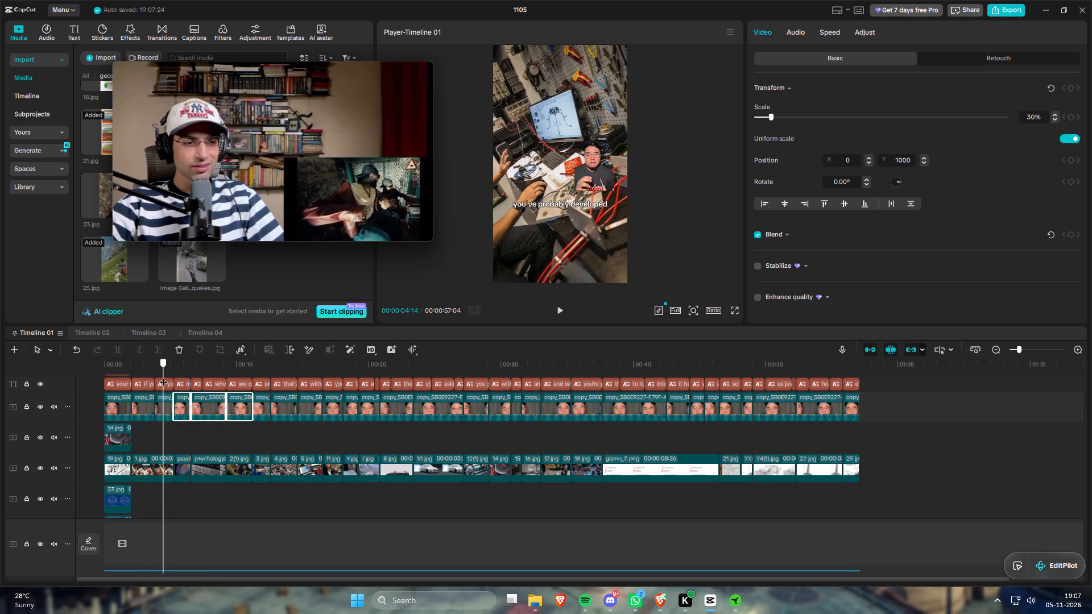
drag(163, 376, 158, 381)
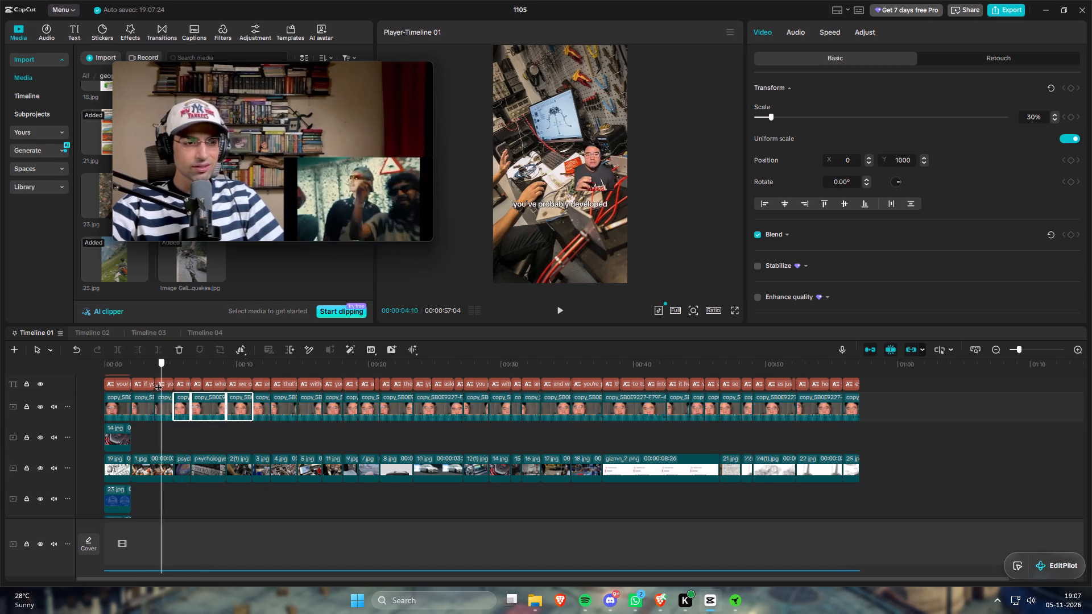
drag(158, 381, 147, 382)
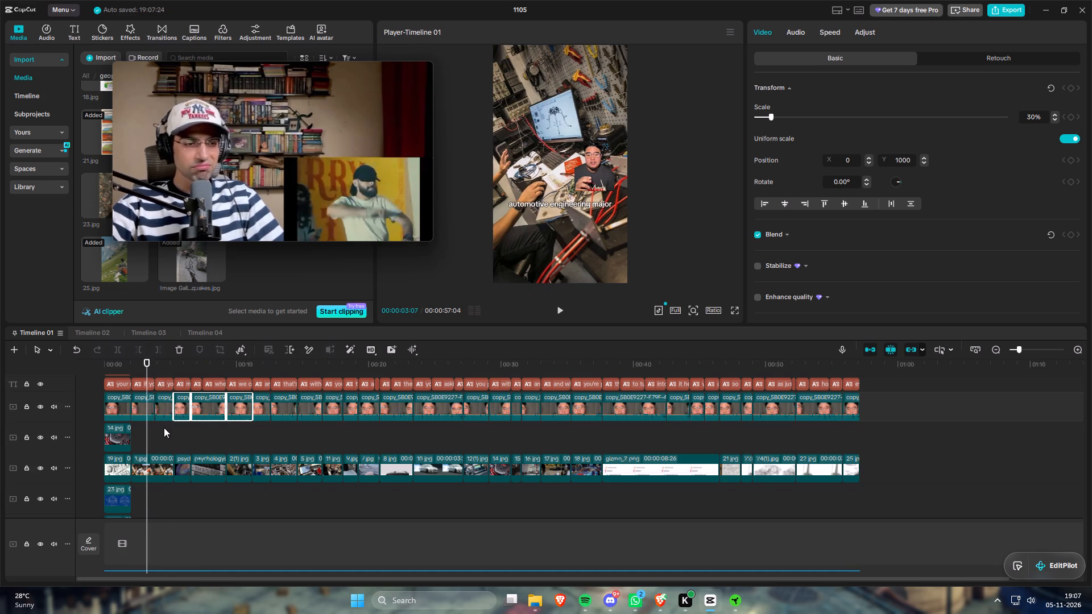
drag(163, 430, 208, 407)
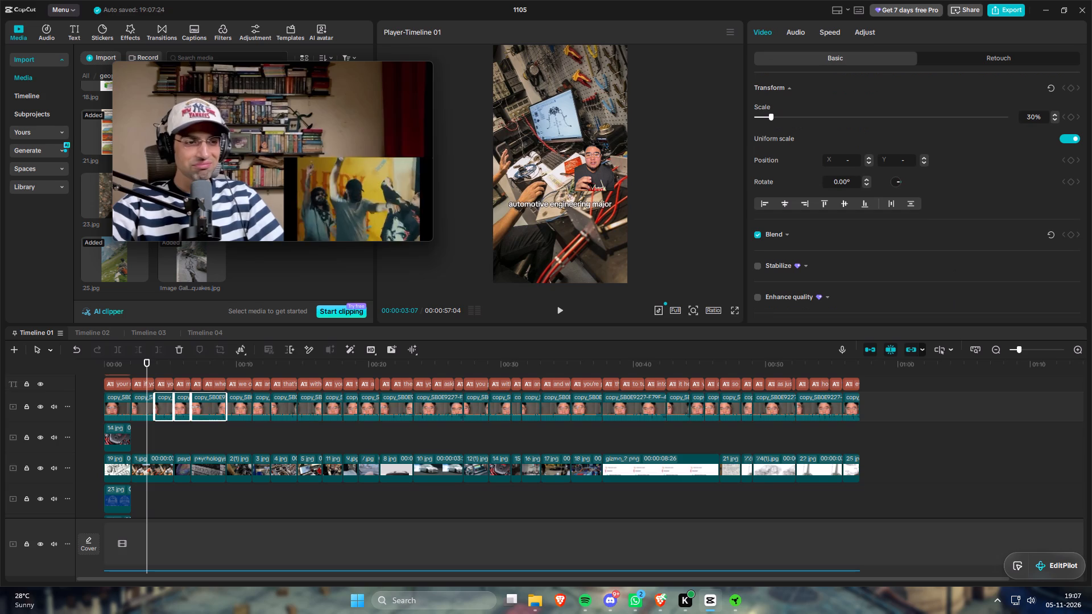
click(894, 157)
text(1000)
key(Return)
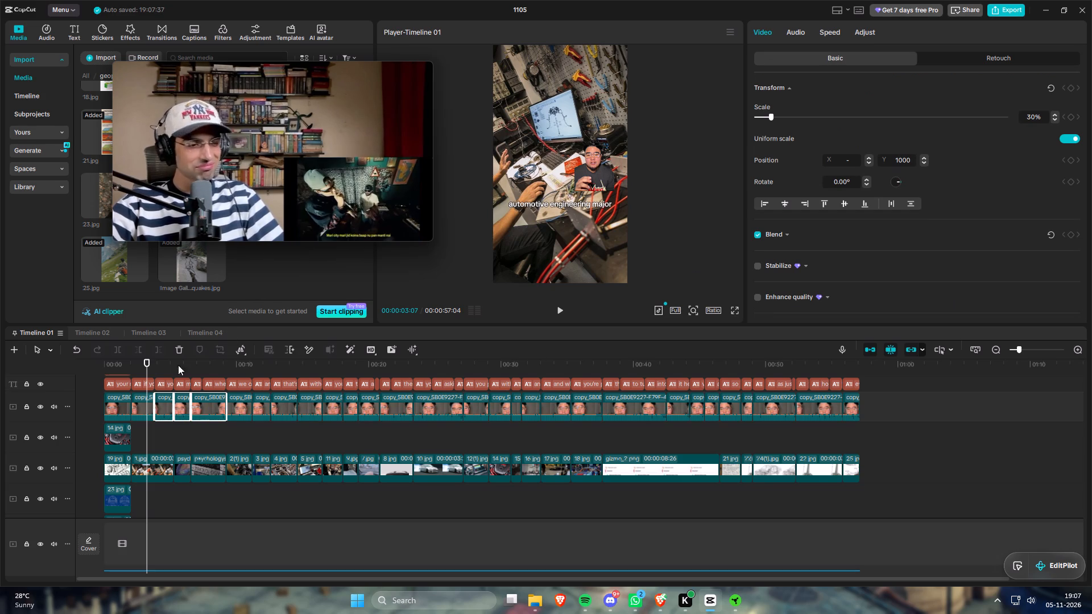
Set the X position to -550 for the two presenter clips above the psychology books image and 2(1).jpg.
drag(140, 364, 221, 374)
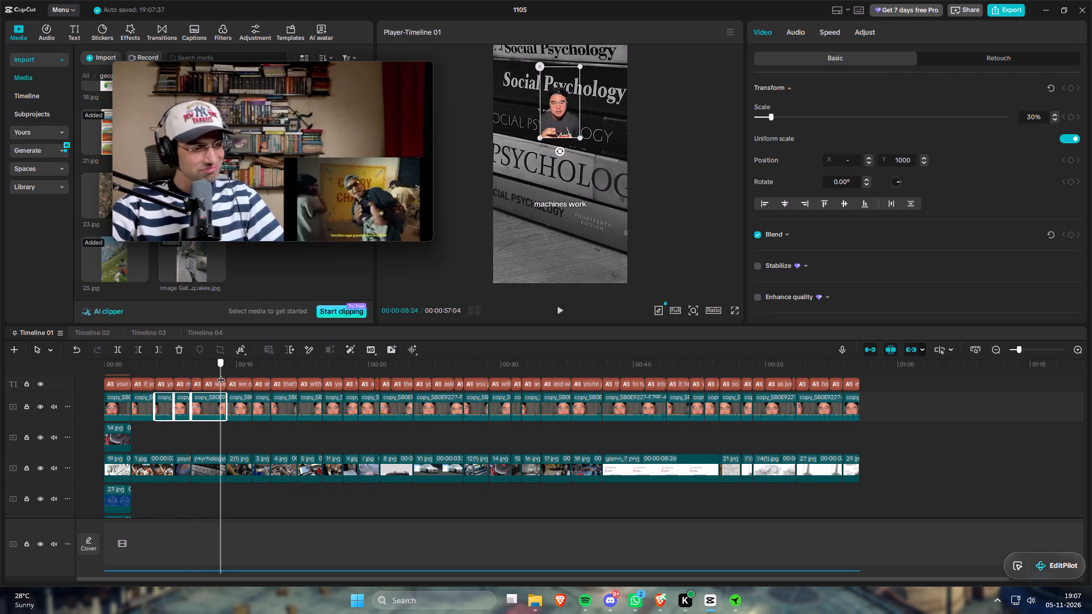
drag(221, 374, 208, 374)
drag(217, 437, 230, 416)
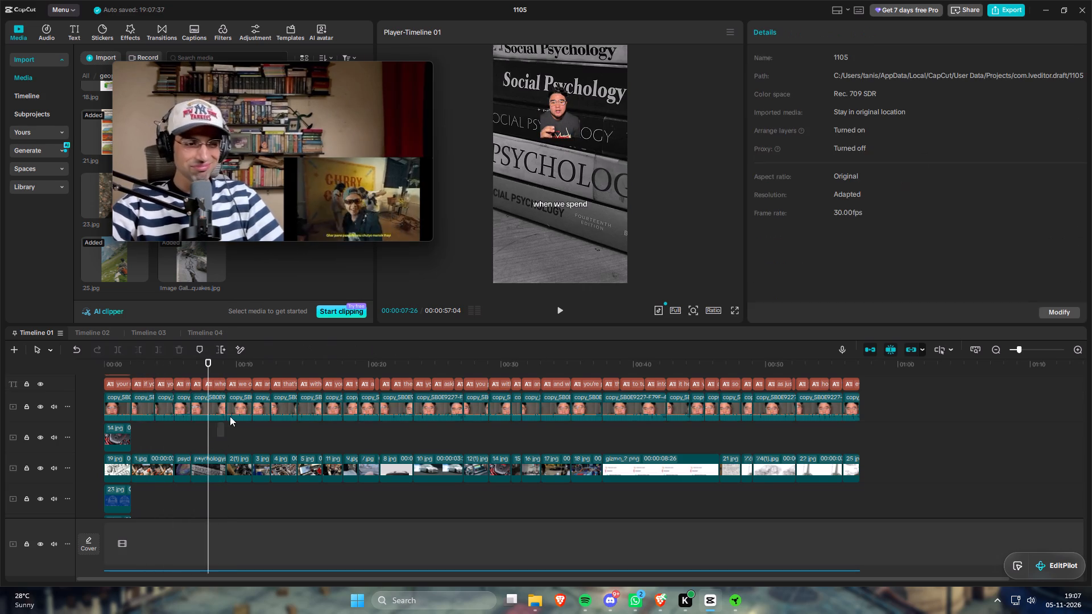
drag(230, 416, 238, 409)
click(845, 156)
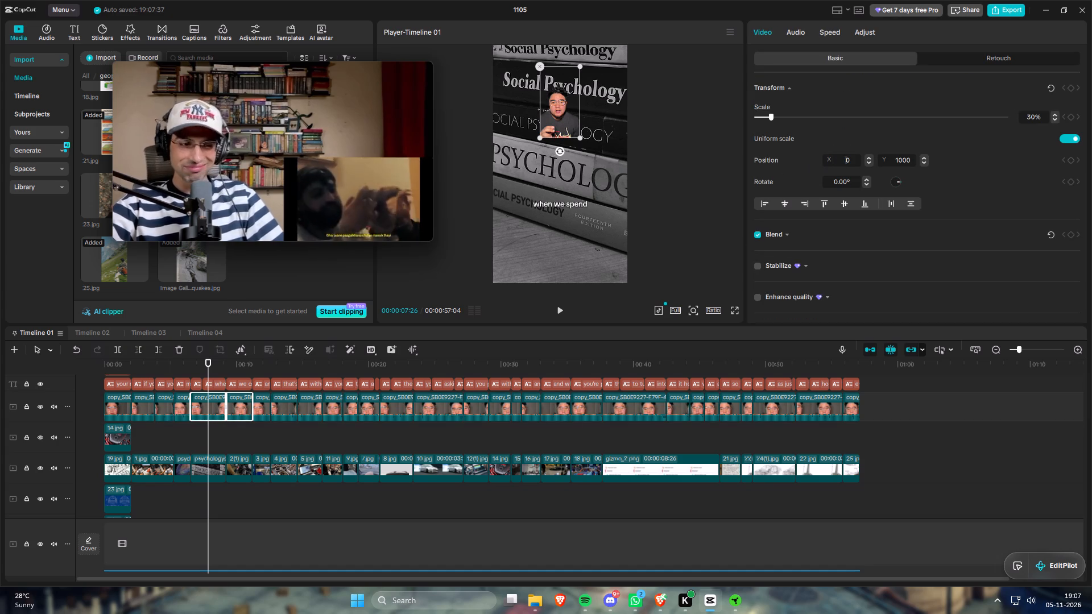
text(-55)
key(Return)
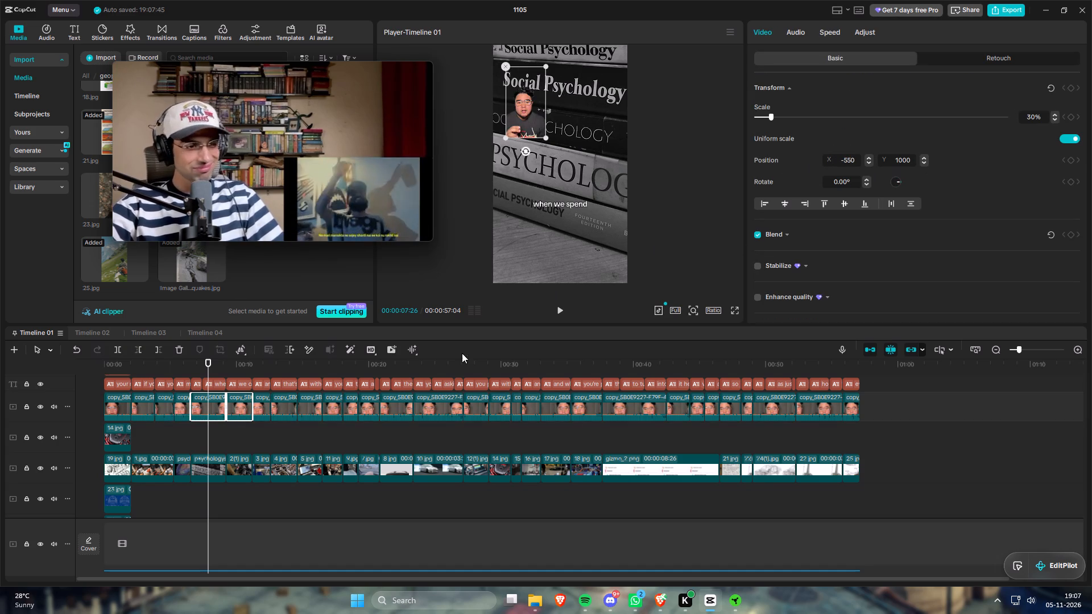
Set the Y position to 0 for the presenter clip above 2(1).jpg.
click(236, 407)
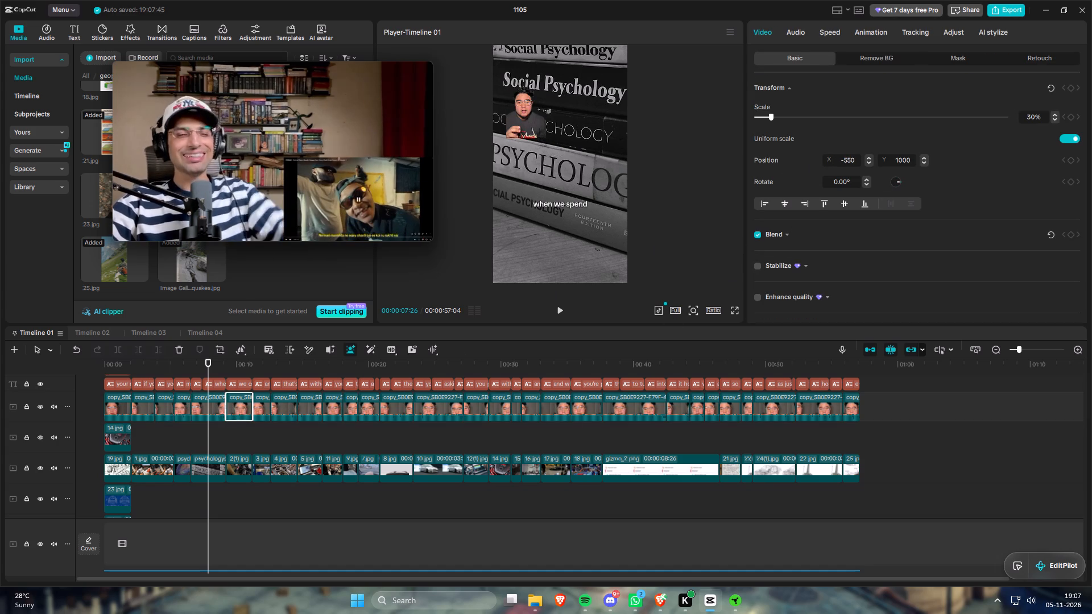
click(901, 158)
key(BackSpace)
key(BackSpace)
key(Return)
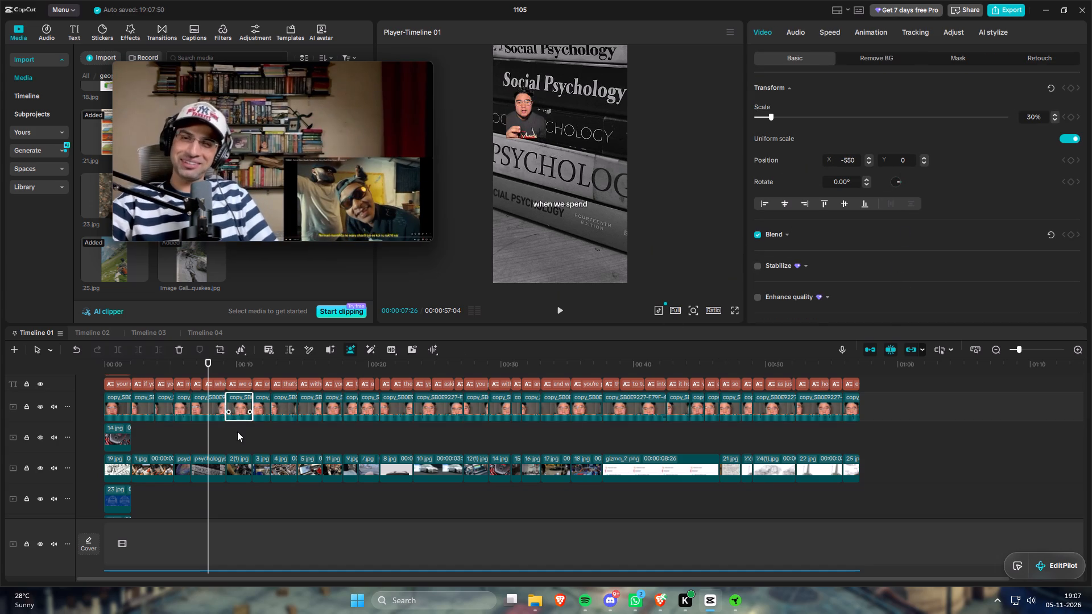
Set the X position to 550 for the two presenter clips above 4.jpg and 5.jpg.
drag(209, 365, 254, 379)
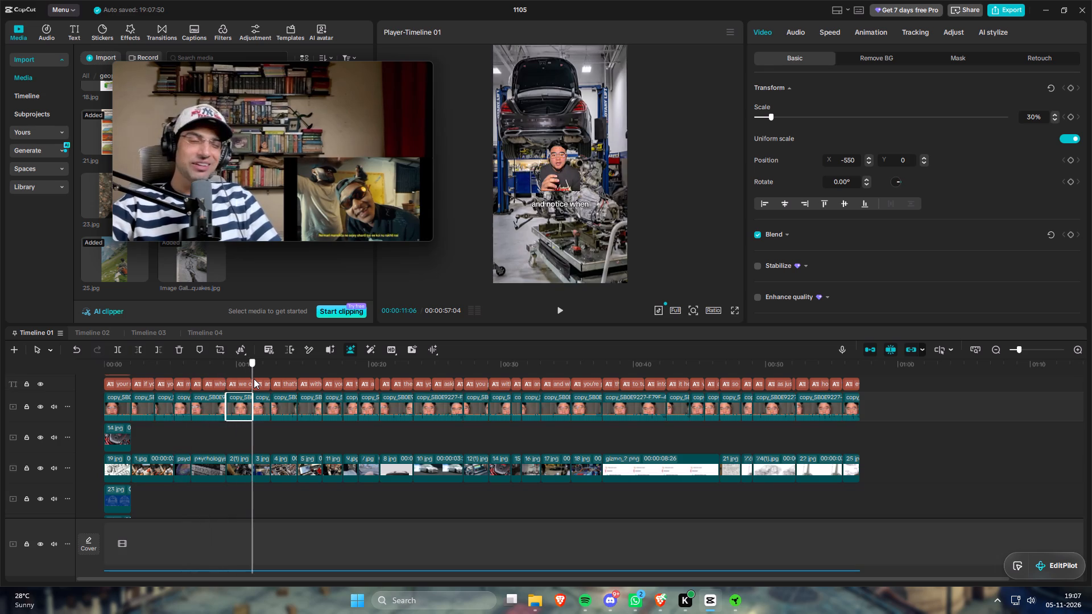
drag(254, 379, 274, 380)
drag(316, 438, 290, 421)
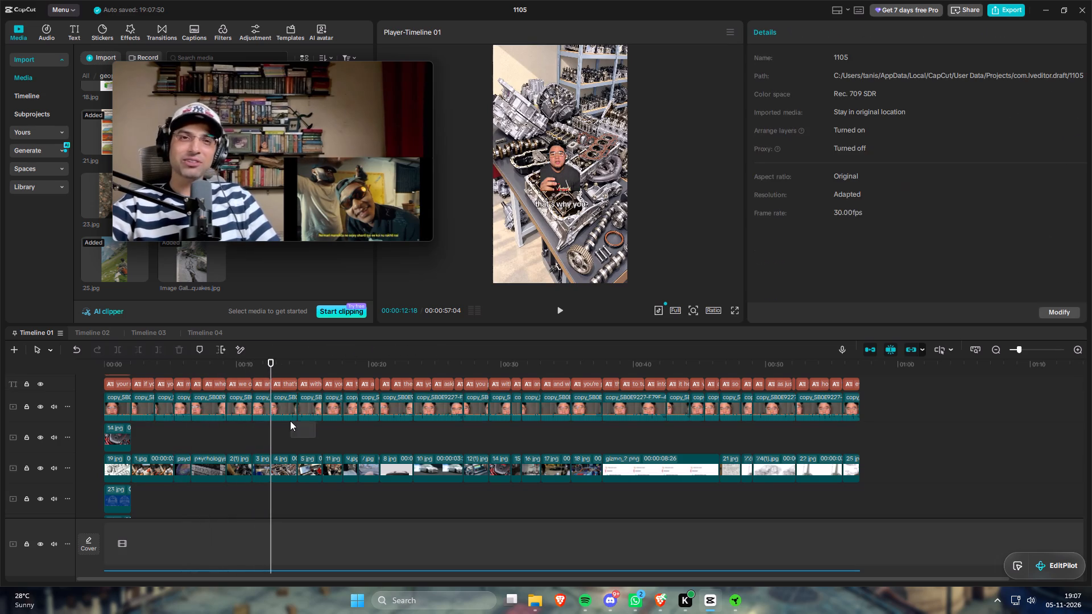
drag(290, 421, 289, 418)
click(840, 162)
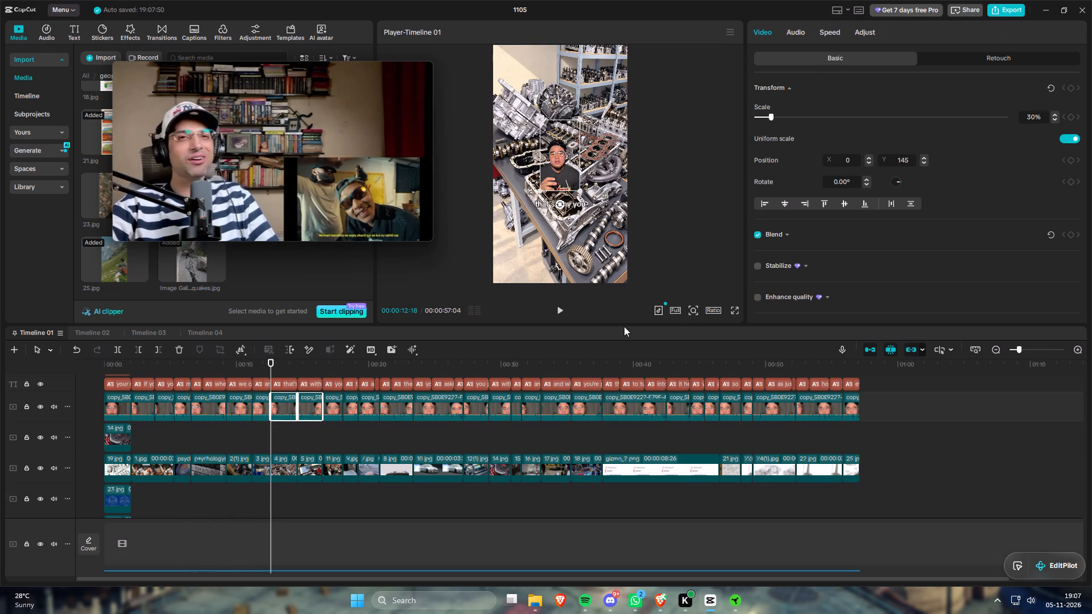
key(5)
key(5)
Set the Y position to 1000 for the three presenter clips above 5.jpg, 11.jpg and the image following it.
drag(270, 363, 257, 363)
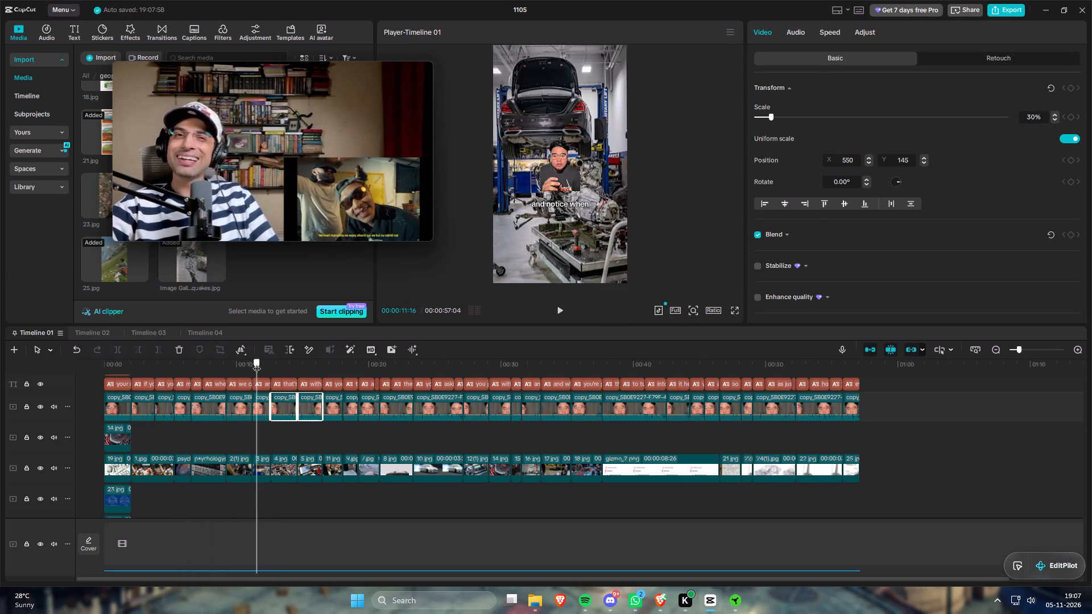
drag(257, 363, 305, 370)
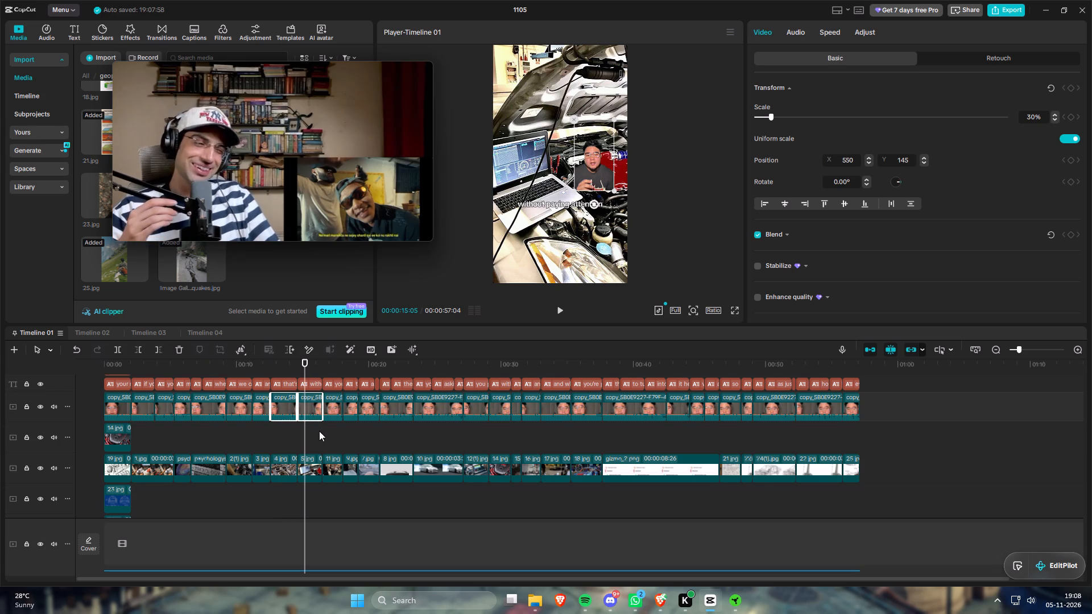
drag(350, 429, 312, 412)
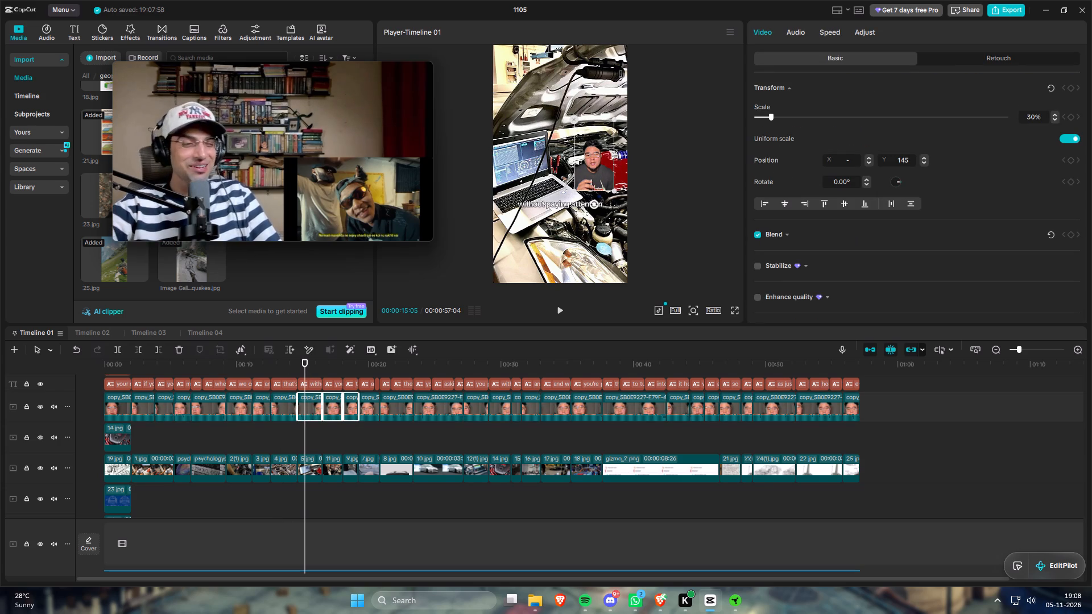
drag(901, 159, 942, 177)
key(0)
key(0)
key(0)
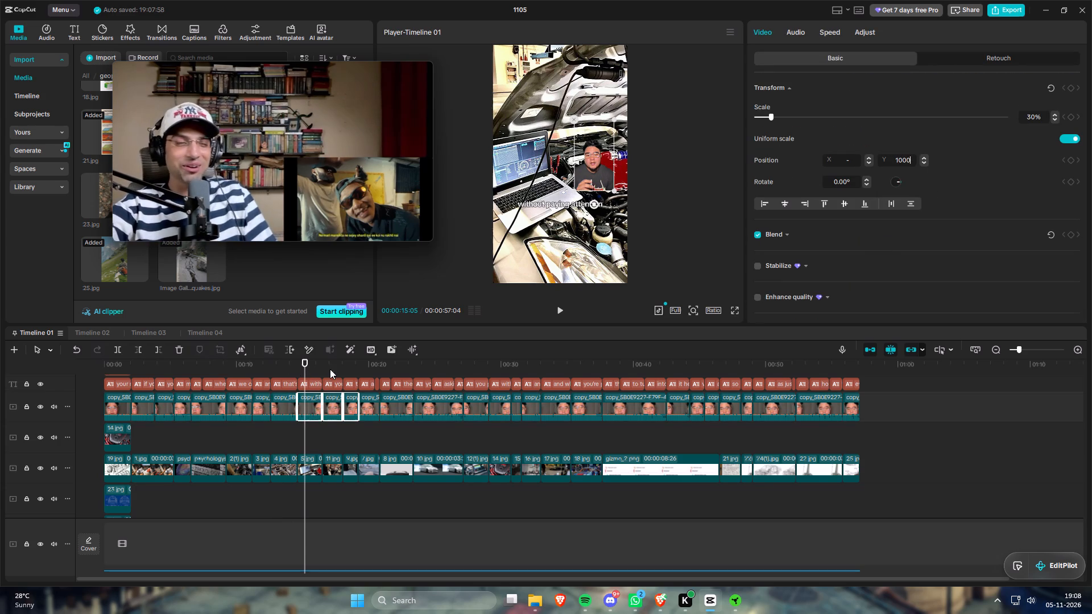
key(Return)
Set the X position to -550 for the two presenter clips between 11.jpg and 8.jpg.
drag(300, 365, 334, 373)
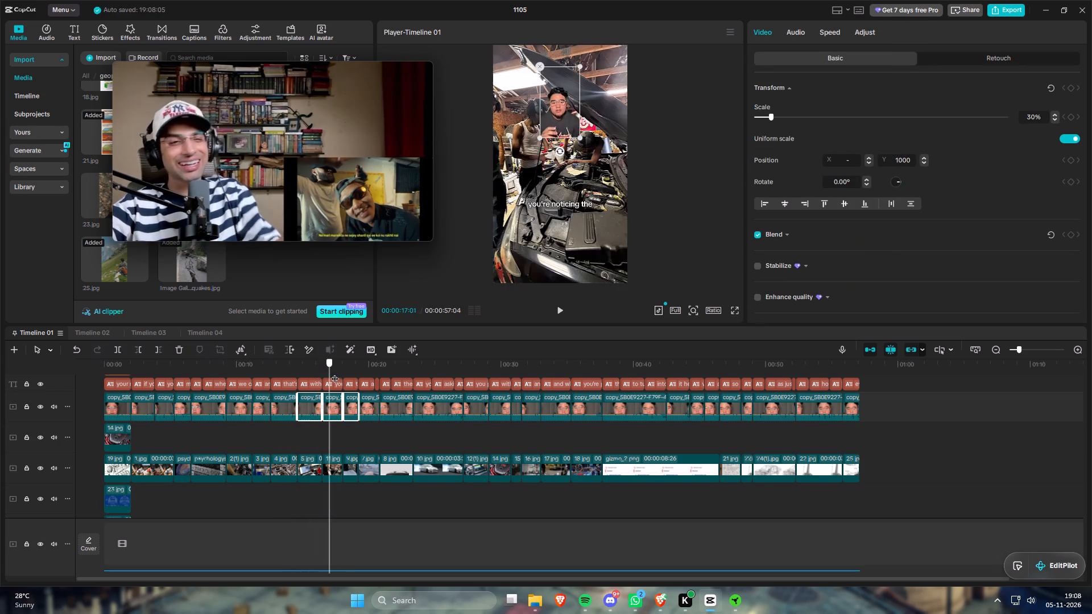
drag(334, 373, 356, 378)
drag(367, 433, 351, 413)
click(842, 160)
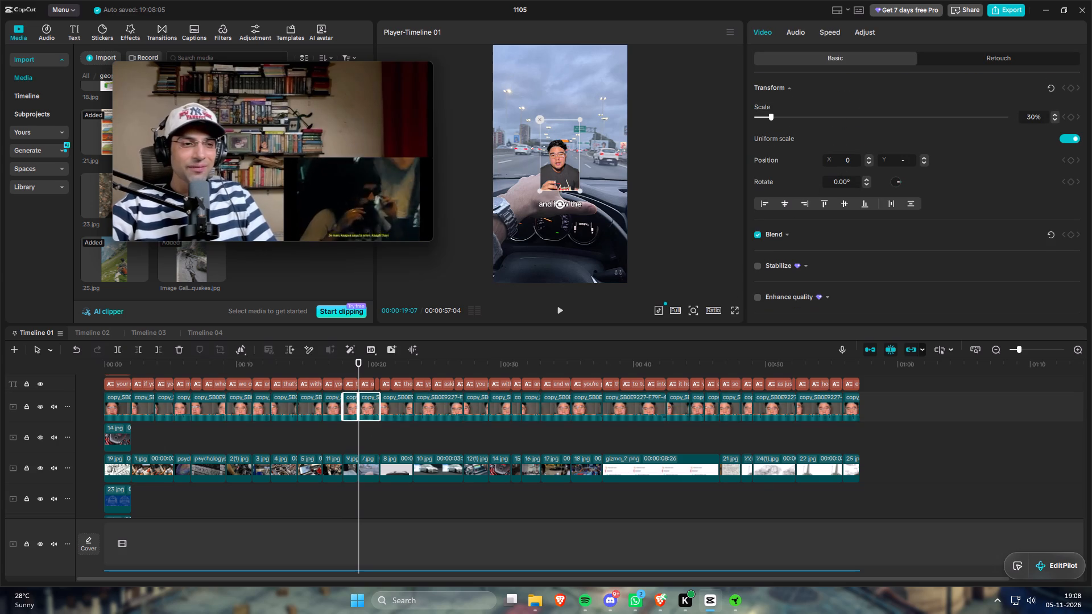
text(-55)
key(Return)
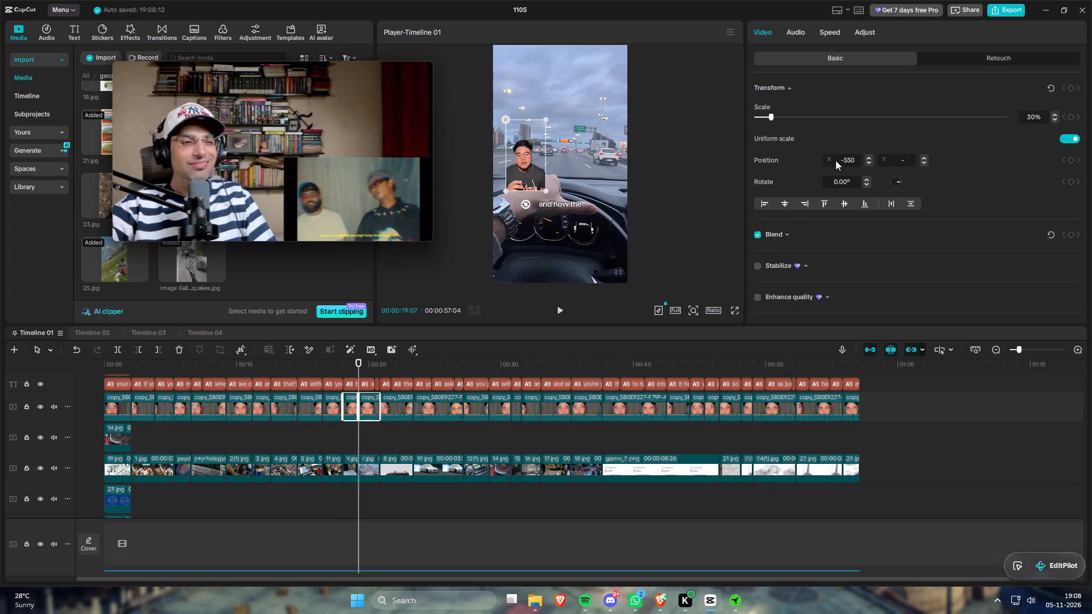
Set the X position to 550 for the two presenter clips above 10.jpg and 12(1).jpg.
drag(332, 368, 365, 372)
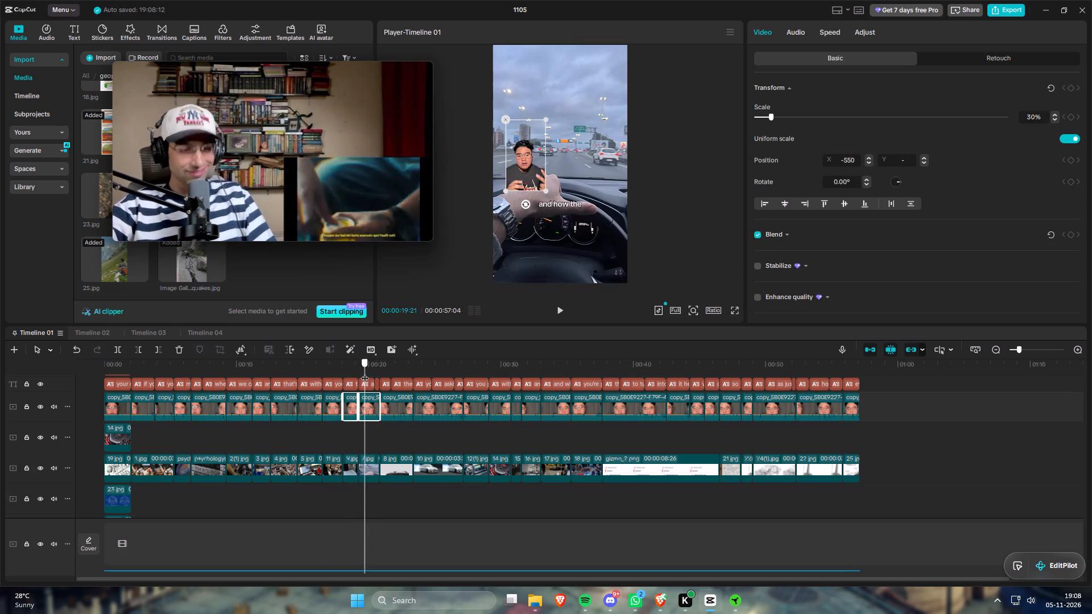
drag(365, 372, 397, 376)
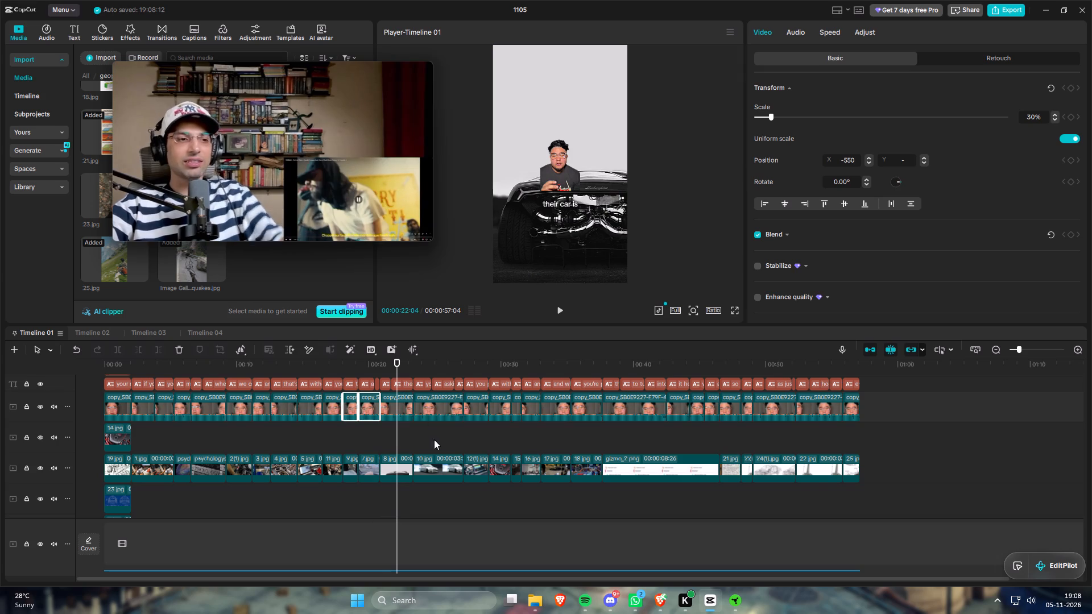
drag(437, 437, 480, 414)
click(839, 156)
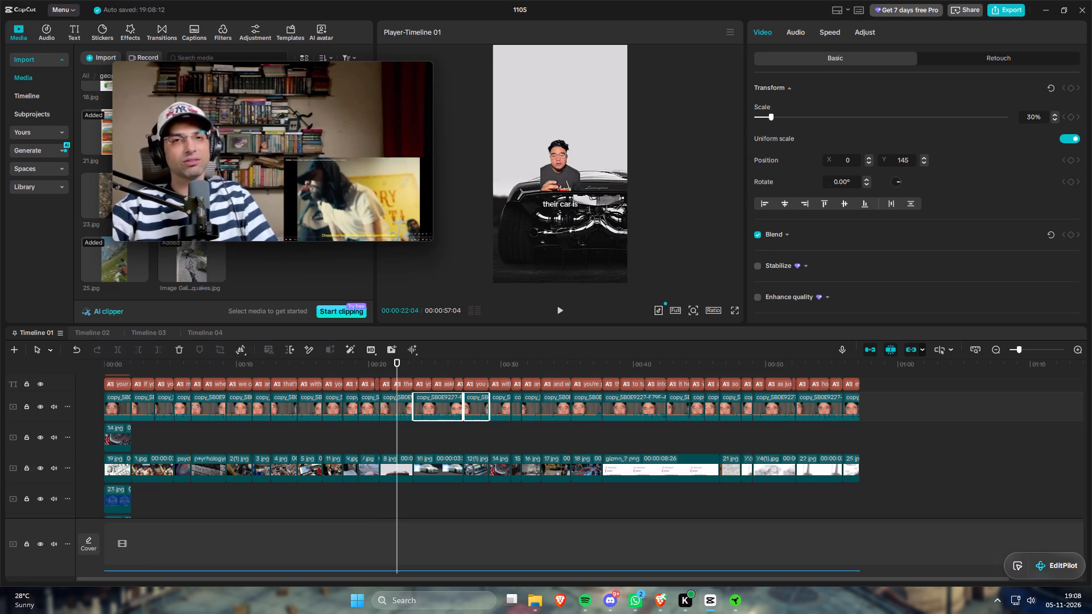
text(55)
key(Return)
Set the Y position to 1000 for the three presenter clips from 12(1).jpg through the short one just before 16.jpg.
drag(387, 369, 469, 375)
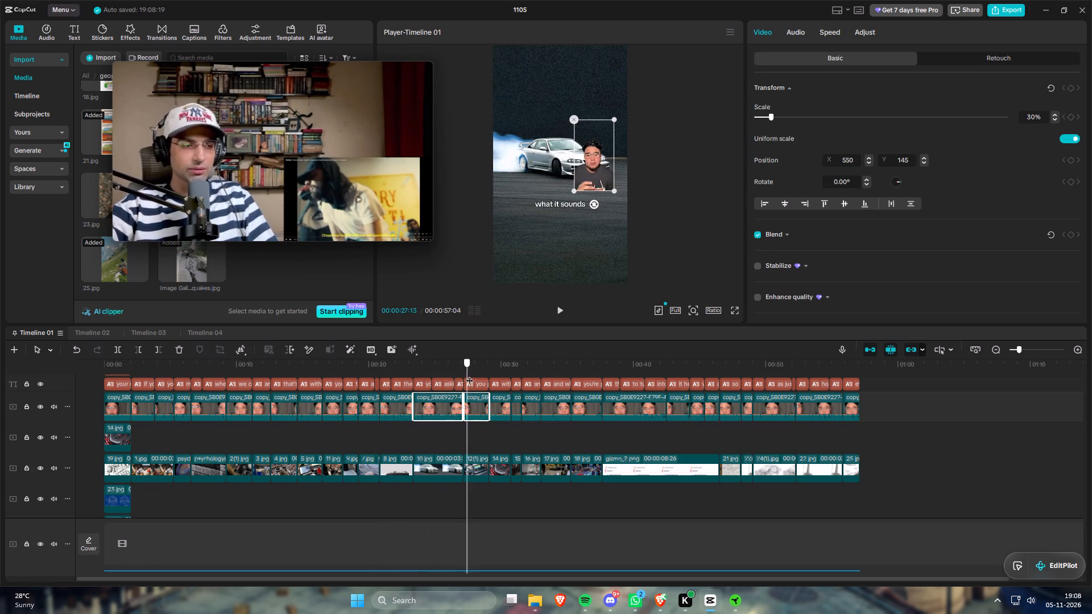
drag(469, 375, 474, 375)
drag(515, 435, 489, 410)
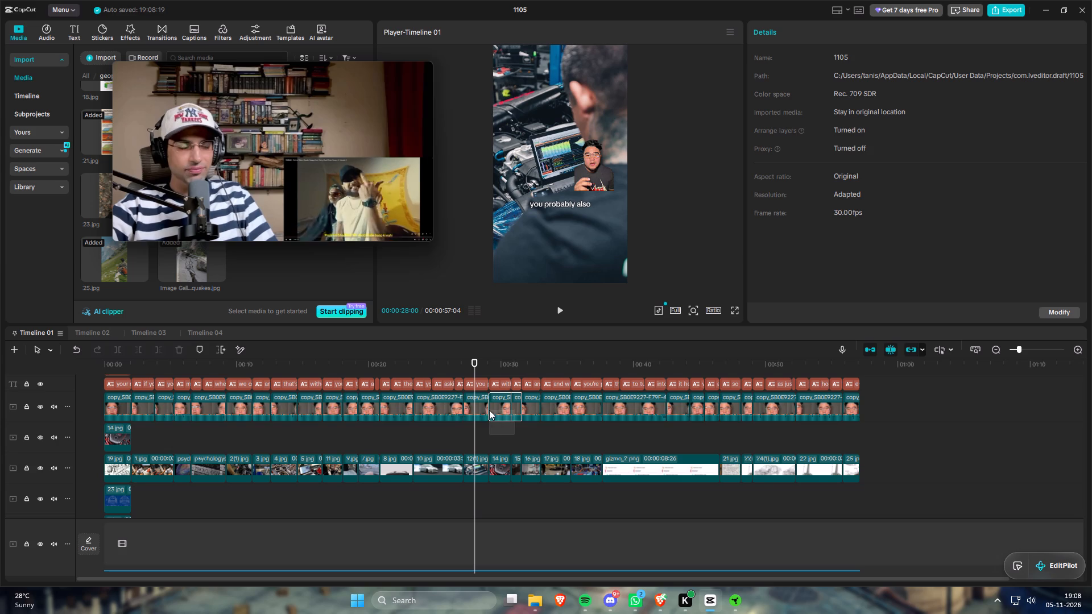
drag(489, 410, 485, 407)
drag(902, 157, 928, 179)
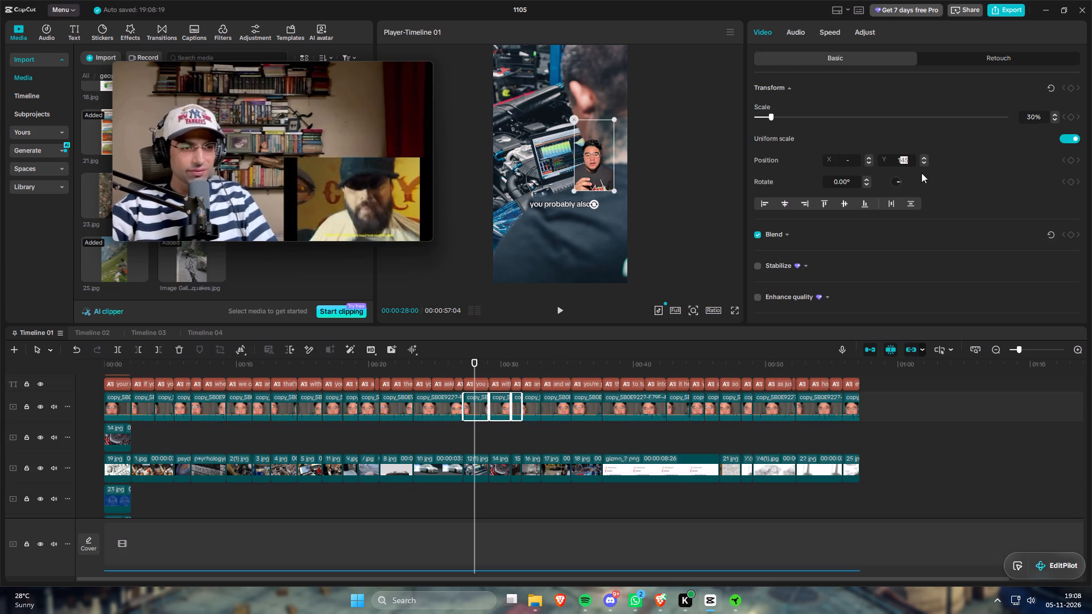
text(000)
key(Return)
Set the X position to -550 for the short presenter clip after 14.jpg and the one above 16.jpg.
drag(433, 363, 464, 369)
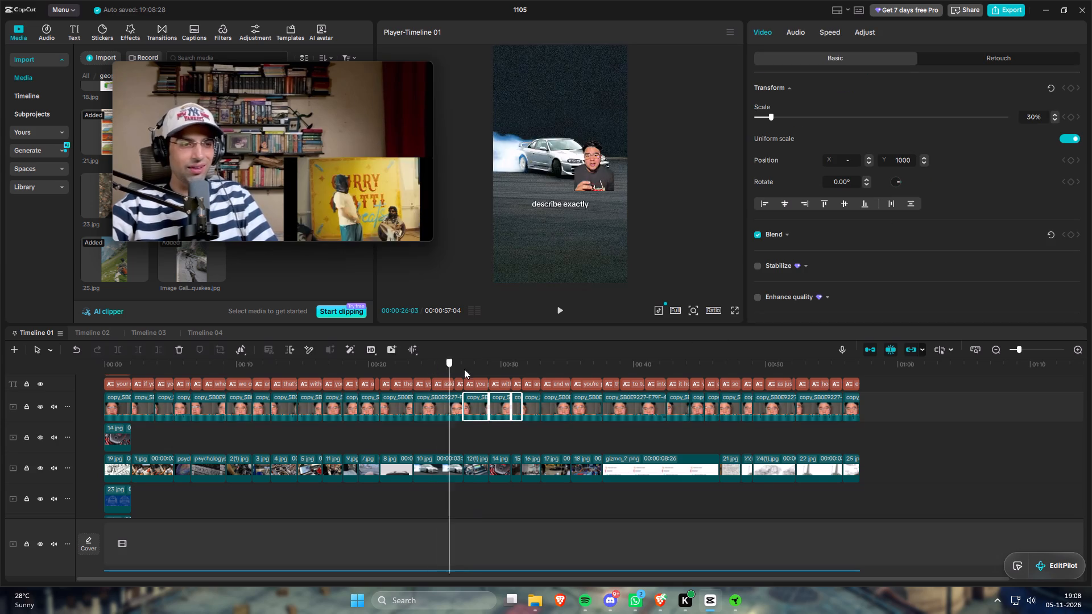
drag(464, 369, 517, 379)
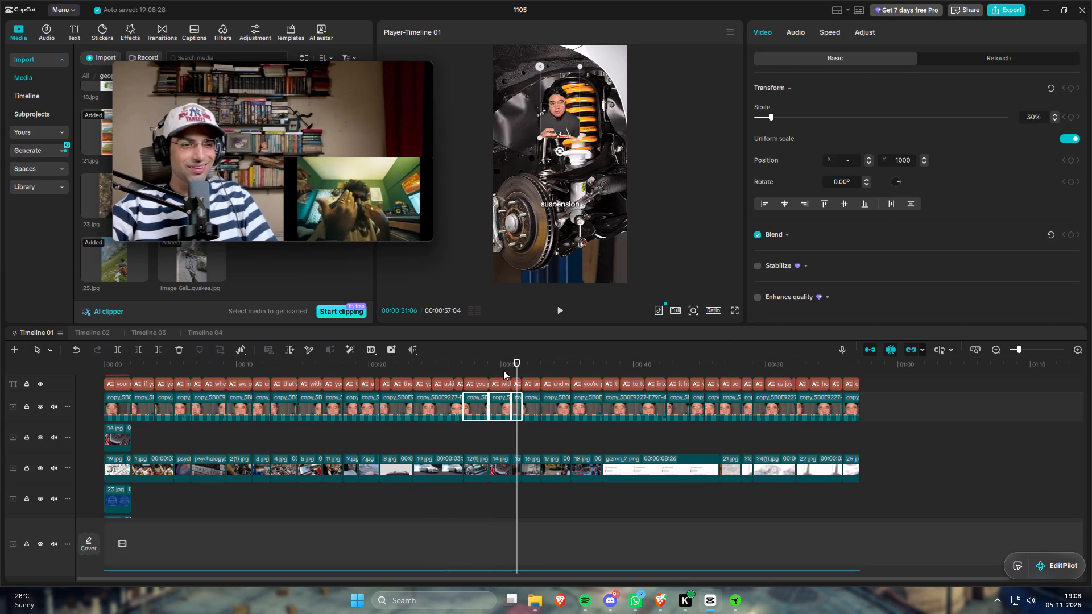
drag(501, 366, 495, 364)
drag(529, 432, 518, 414)
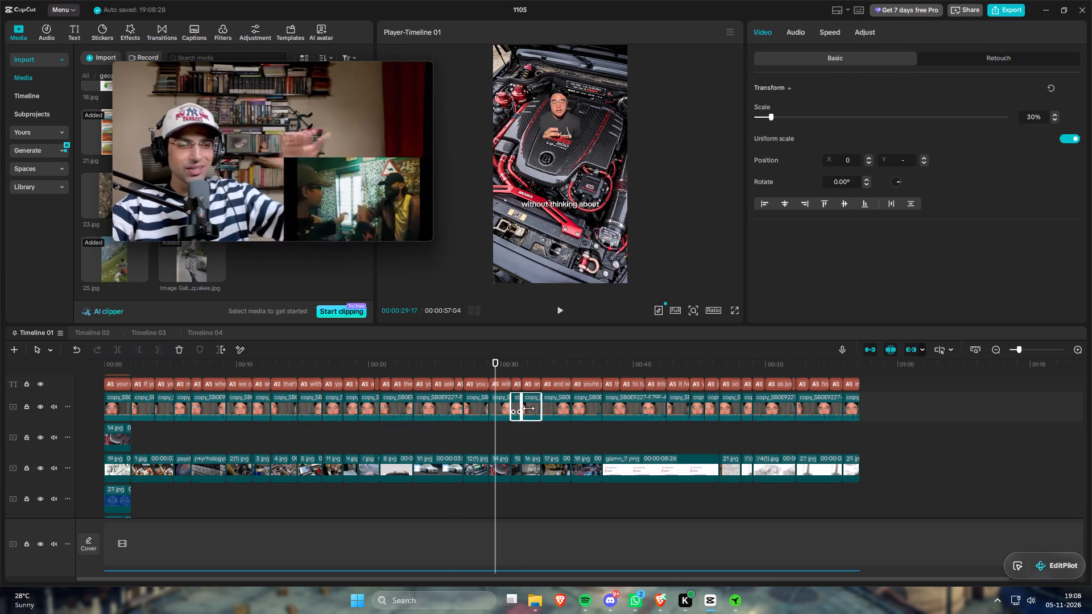
click(839, 155)
text(-55)
key(Return)
Set the X position to 550 for the five presenter clips above 18.jpg and the Gizmo screenshot.
drag(476, 366, 499, 373)
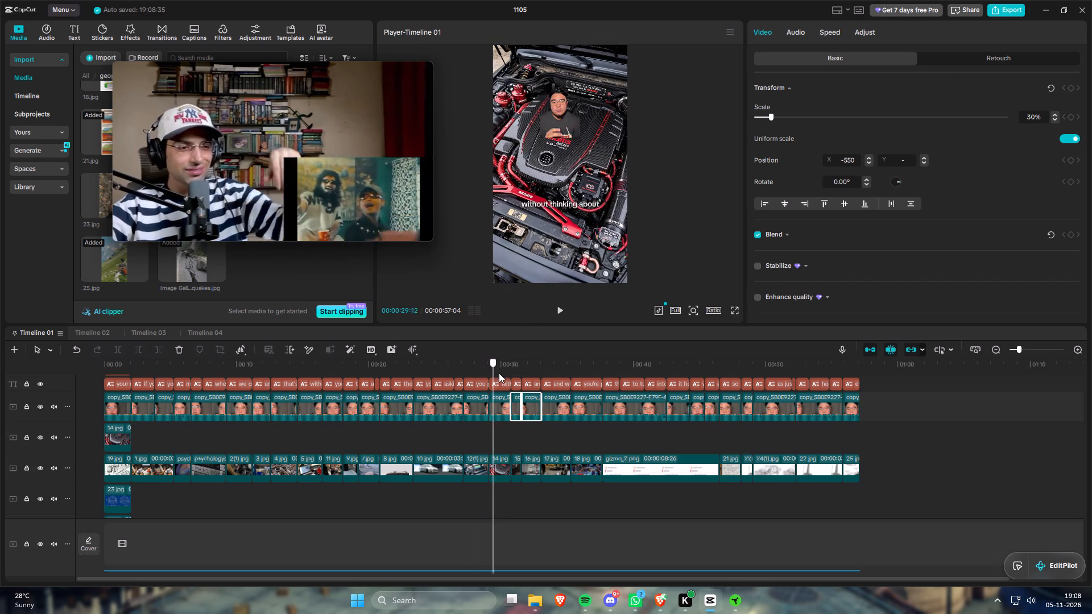
drag(499, 373, 536, 381)
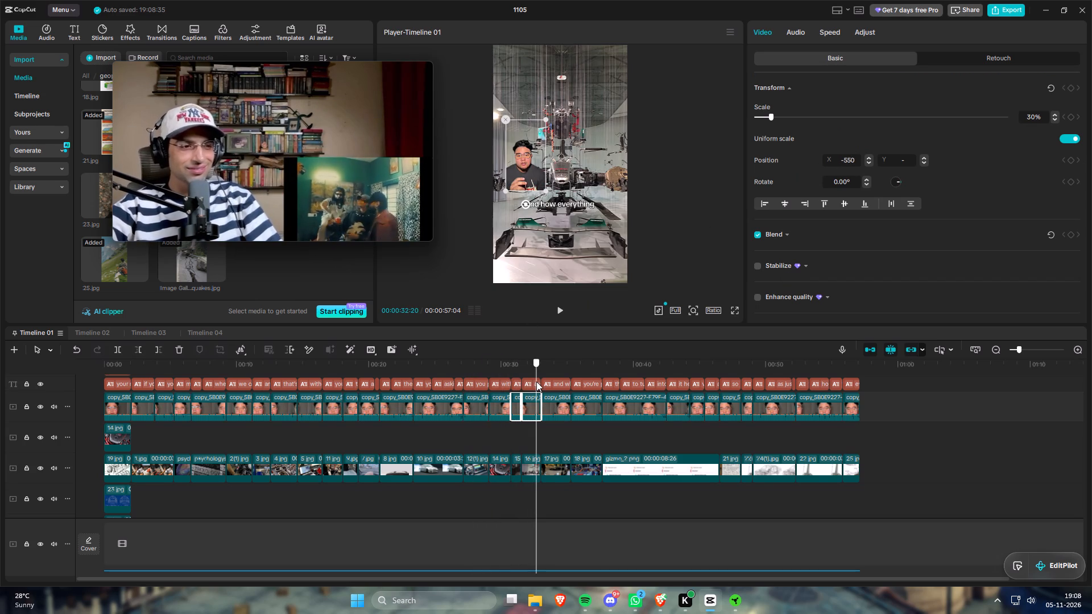
drag(536, 381, 556, 385)
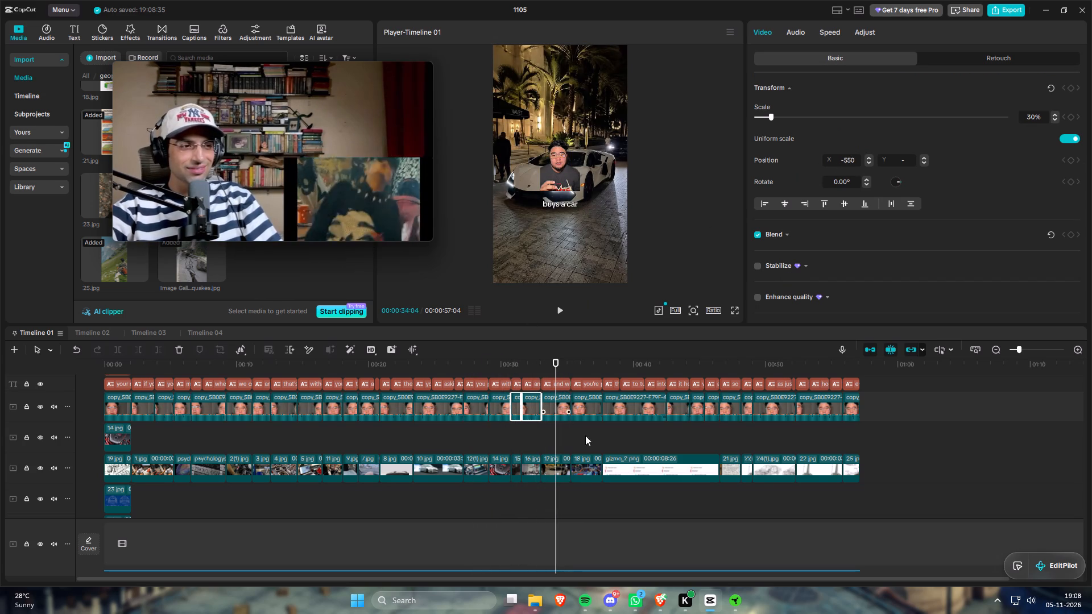
drag(586, 438, 713, 409)
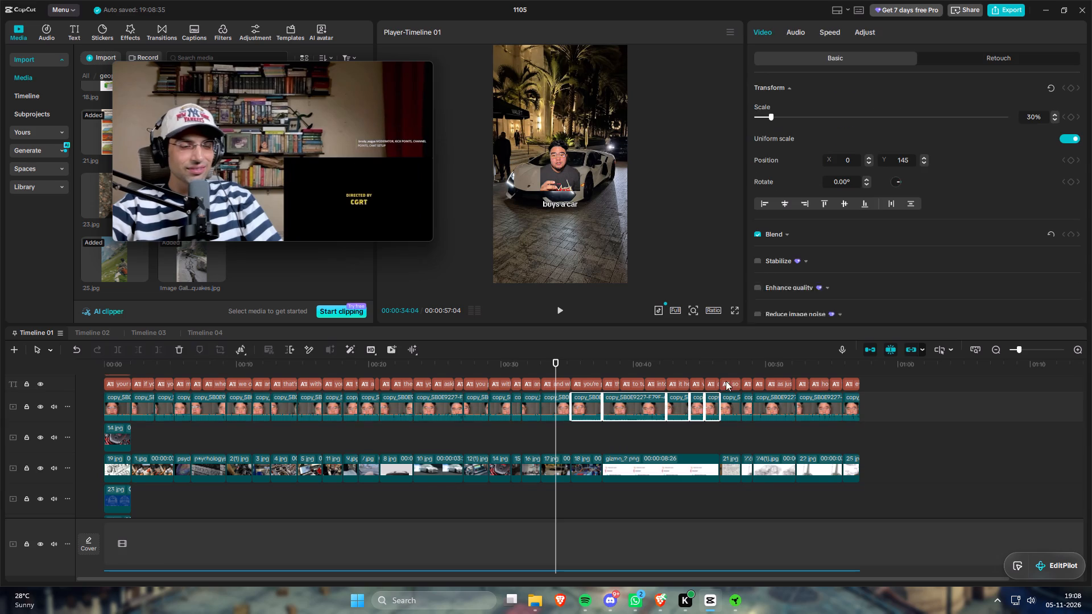
click(842, 158)
key(5)
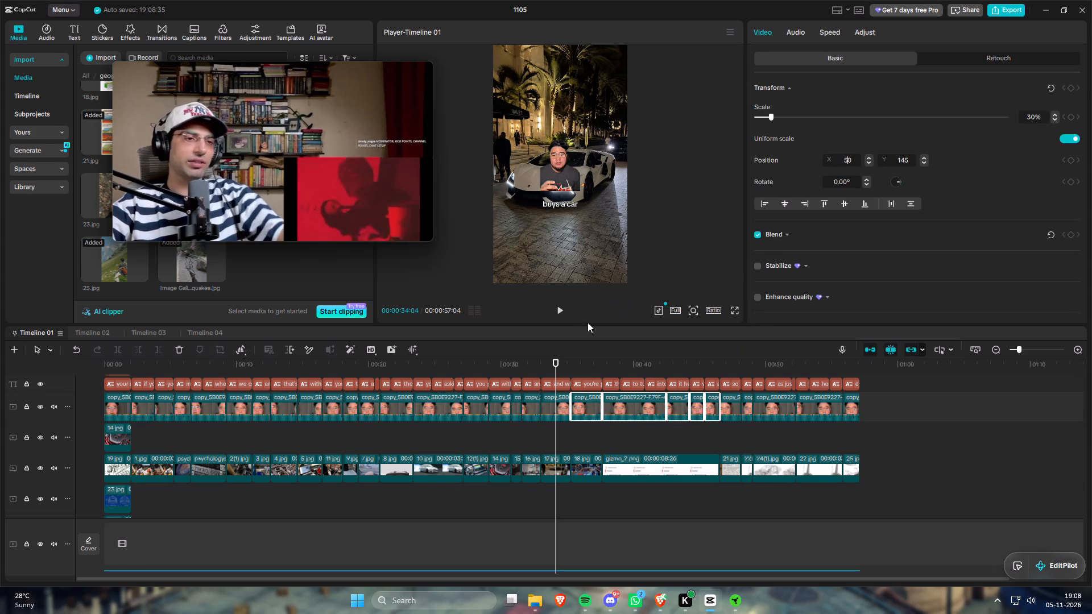
key(5)
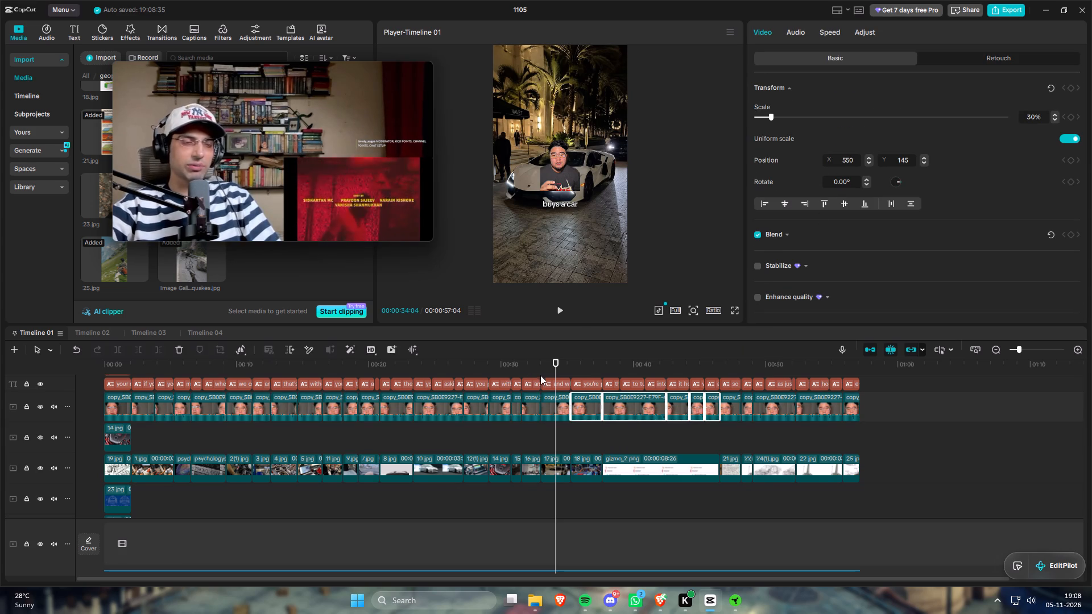
Set the Y position to 1000 for the six presenter clips from the Gizmo screenshot's start through the short one before 74(1).jpg.
drag(539, 368, 589, 374)
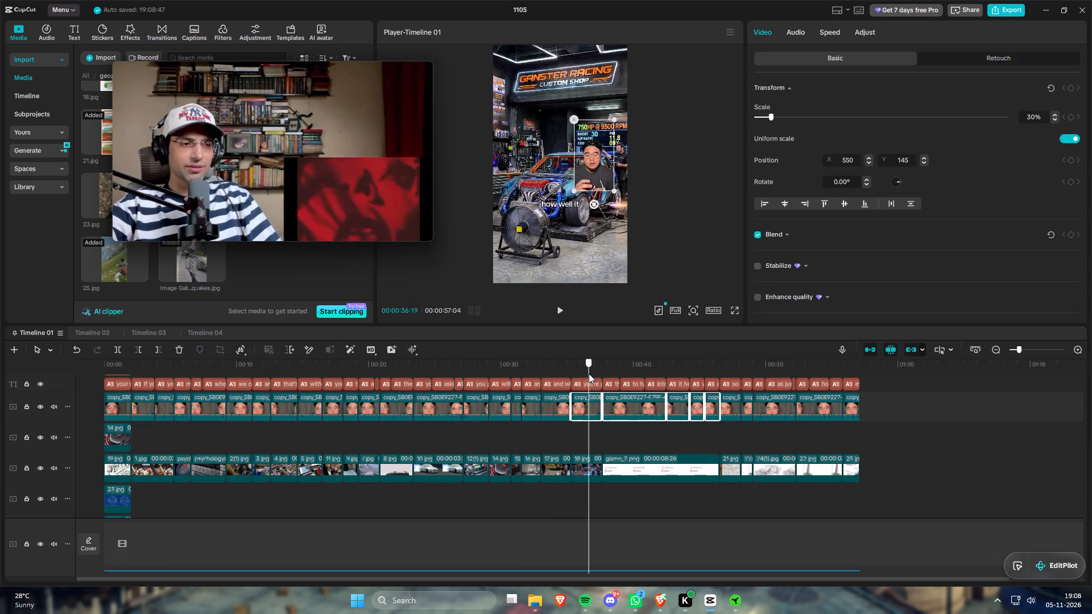
drag(589, 374, 622, 380)
drag(646, 440, 738, 412)
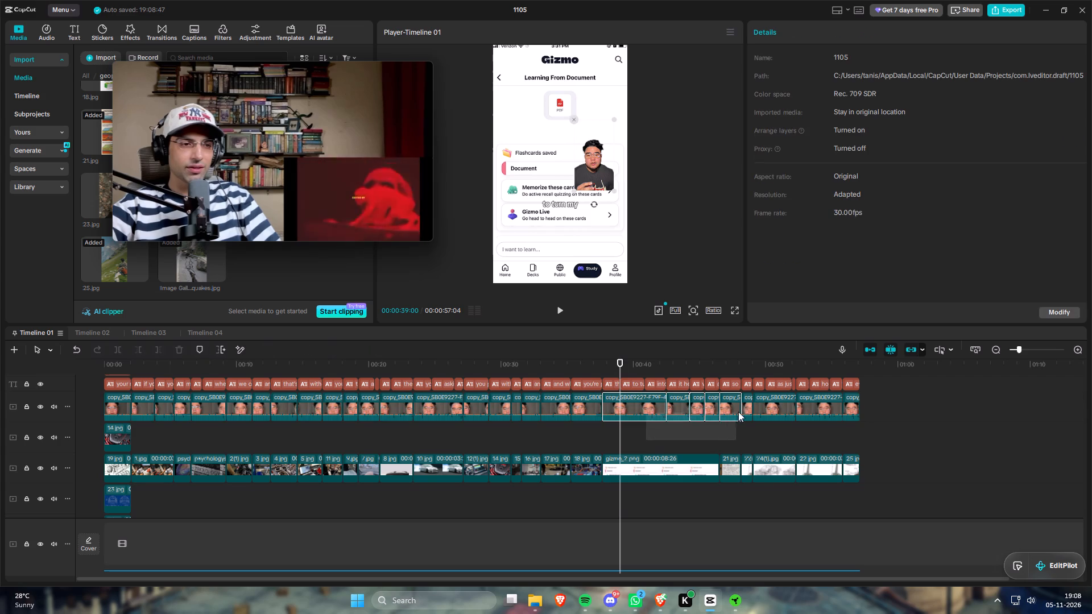
drag(738, 412, 743, 411)
drag(899, 158, 949, 177)
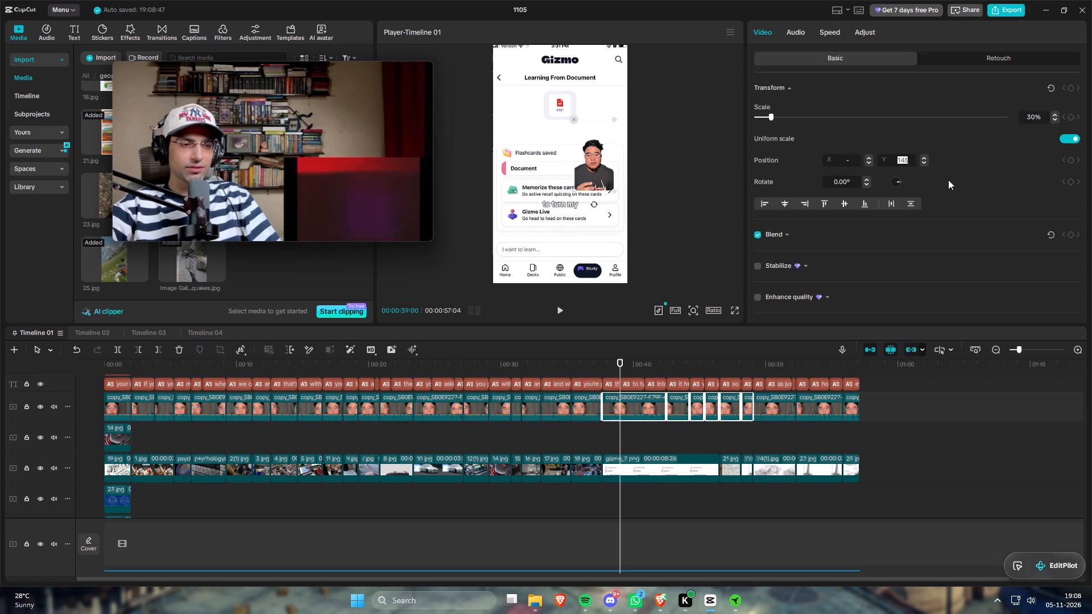
text(1000)
key(Return)
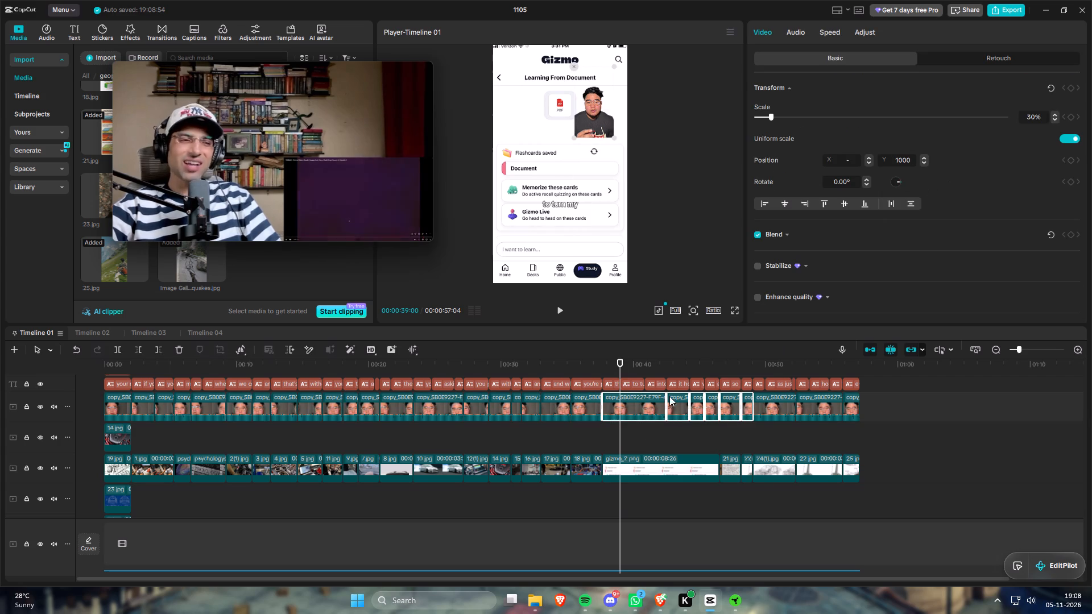
Set the X position to -550 for the short presenter clip after 21.jpg and the one above 74(1).jpg.
drag(595, 370, 718, 377)
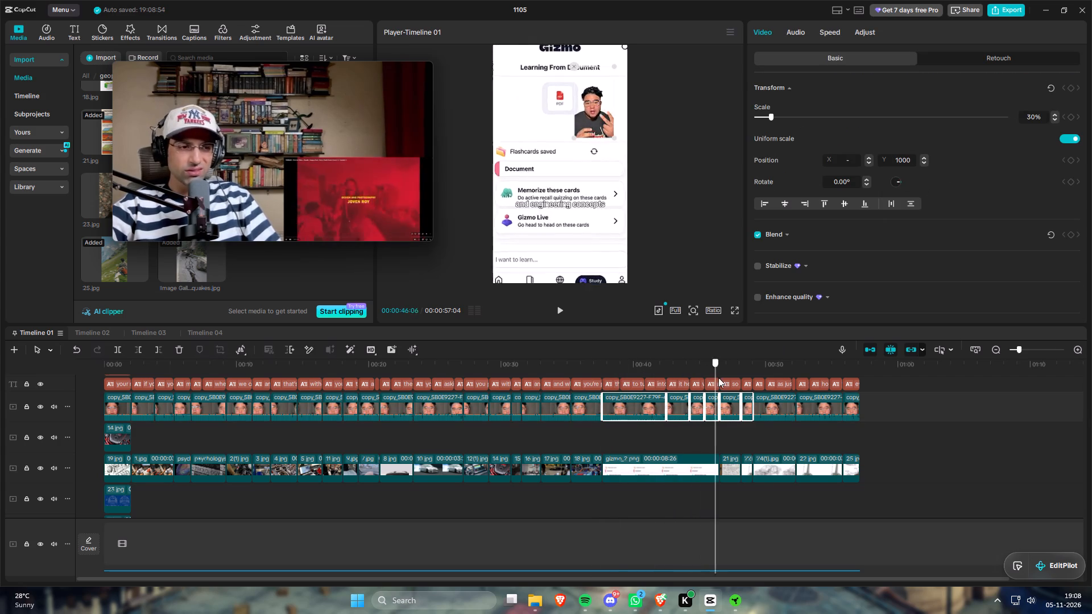
drag(718, 377, 735, 379)
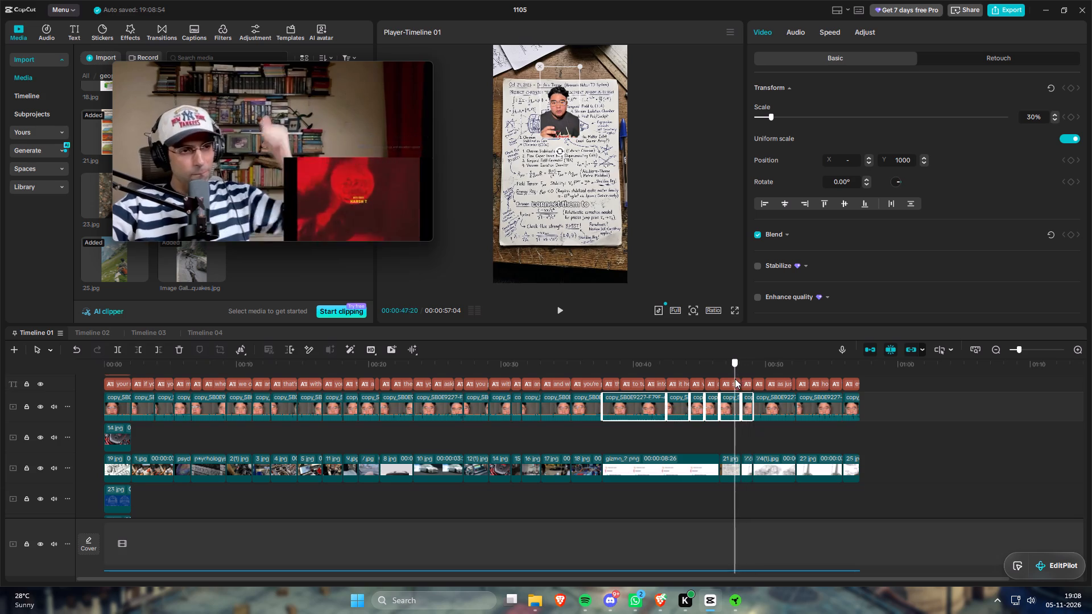
drag(735, 379, 734, 379)
drag(748, 430, 767, 410)
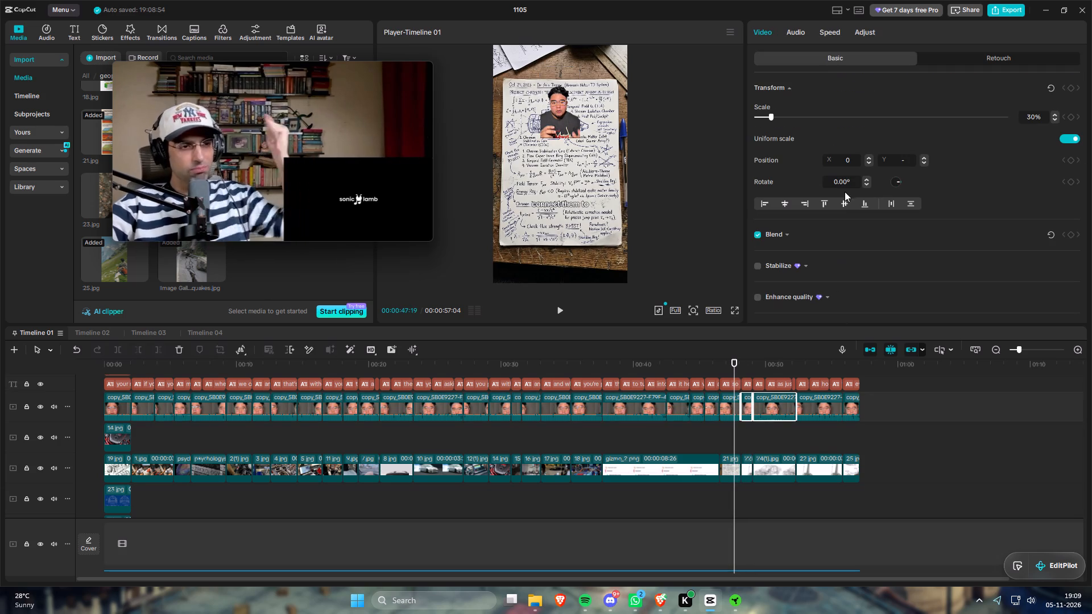
click(846, 160)
text(-55)
key(Return)
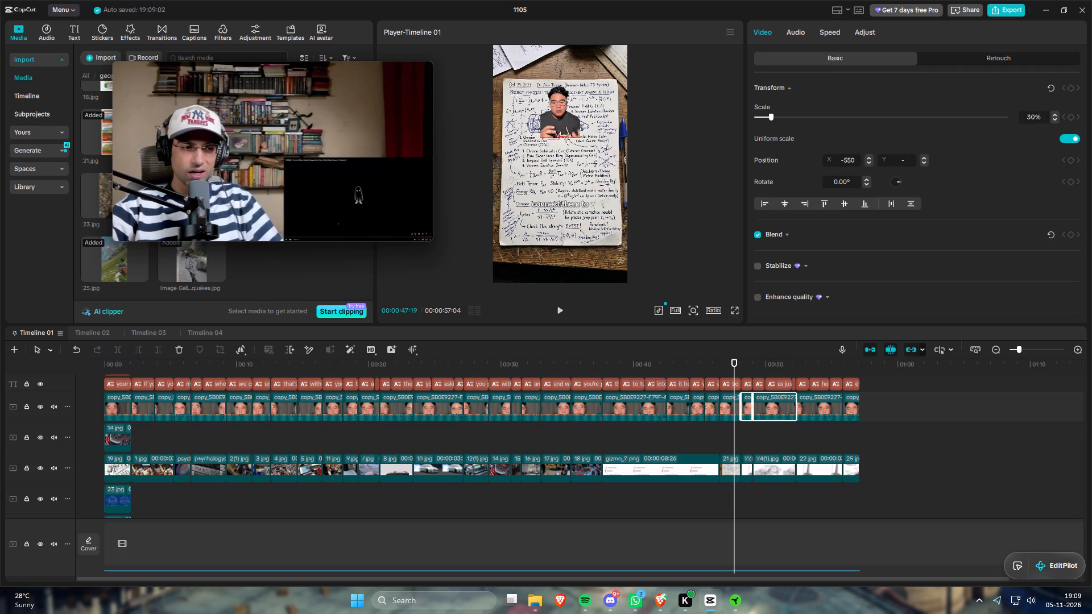
drag(731, 364, 747, 369)
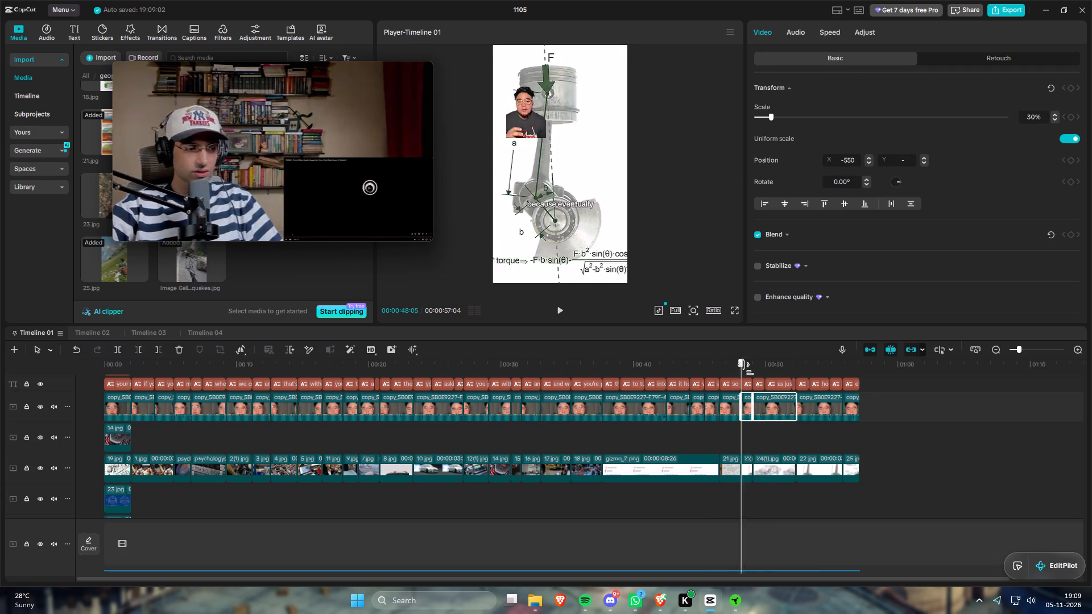
drag(747, 369, 769, 372)
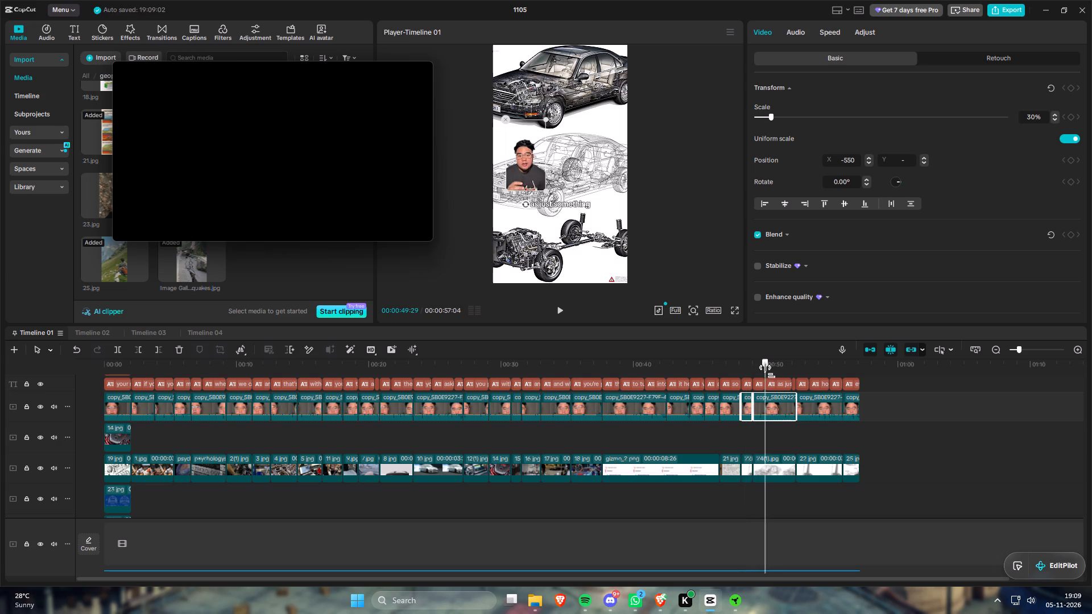
Set the X position to 550 for the last presenter clip, above 25.jpg, in Timeline 01.
drag(769, 372, 818, 374)
click(854, 406)
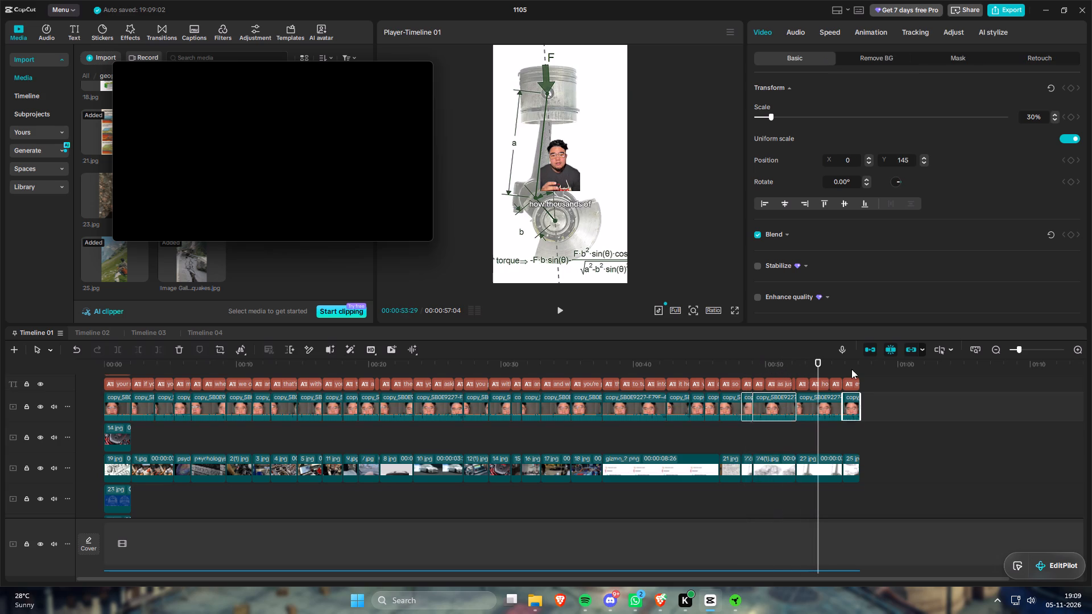
click(845, 164)
text(55)
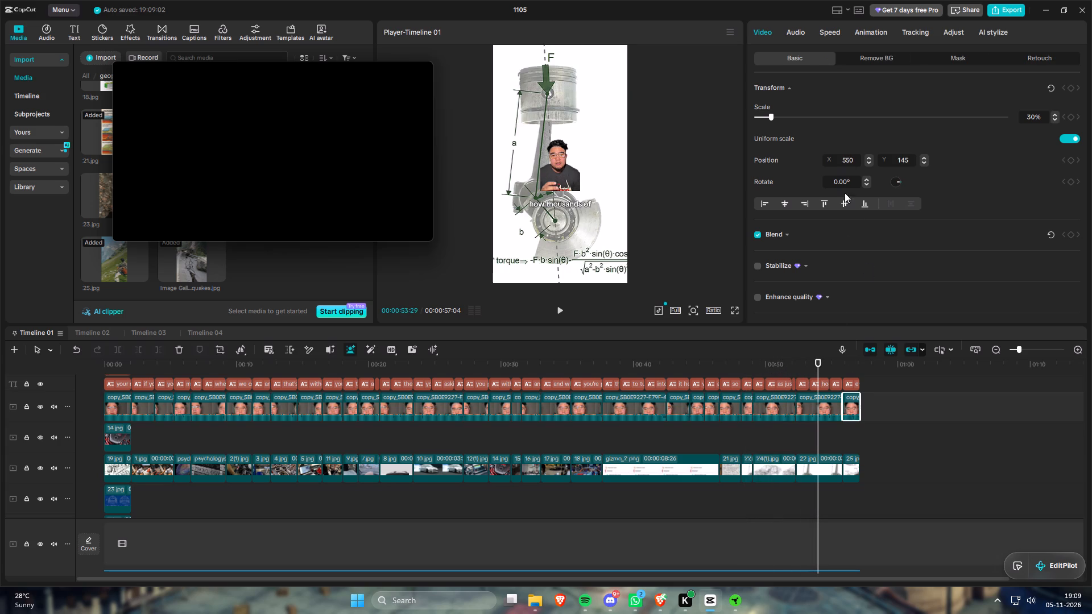
key(Return)
drag(903, 441, 940, 458)
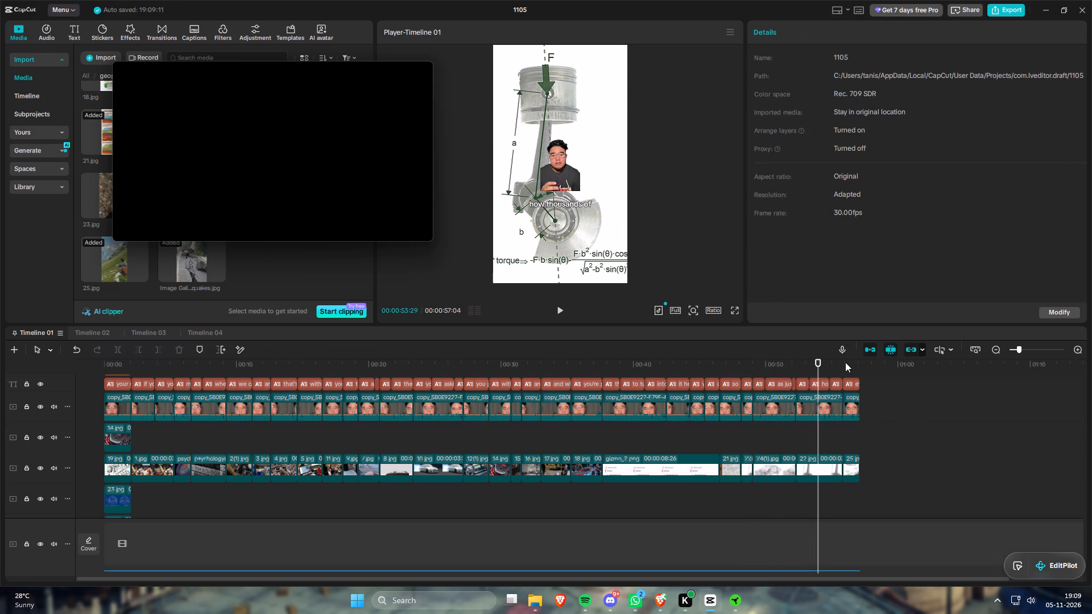
drag(834, 364, 868, 368)
drag(925, 410, 962, 433)
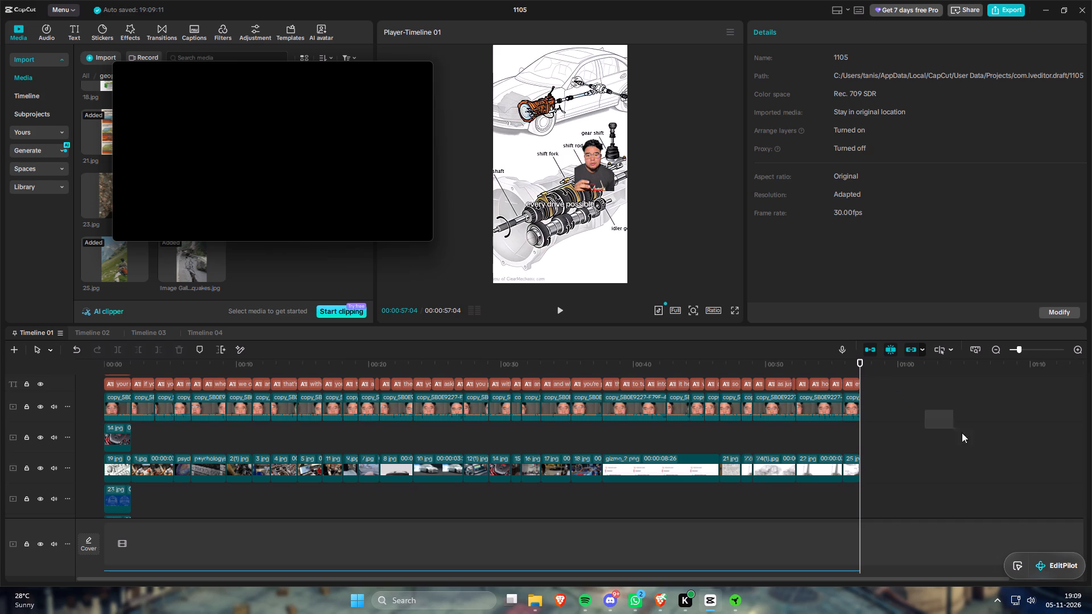
drag(962, 433, 969, 435)
key(shift+z)
drag(353, 363, 87, 381)
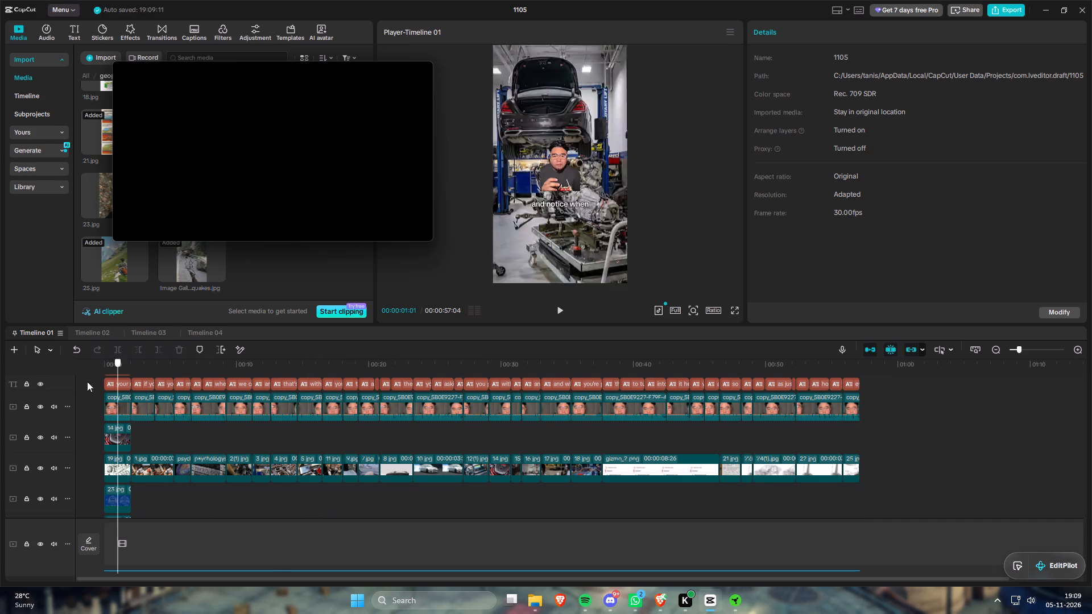
drag(87, 381, 63, 387)
Open Timeline 02.
click(87, 331)
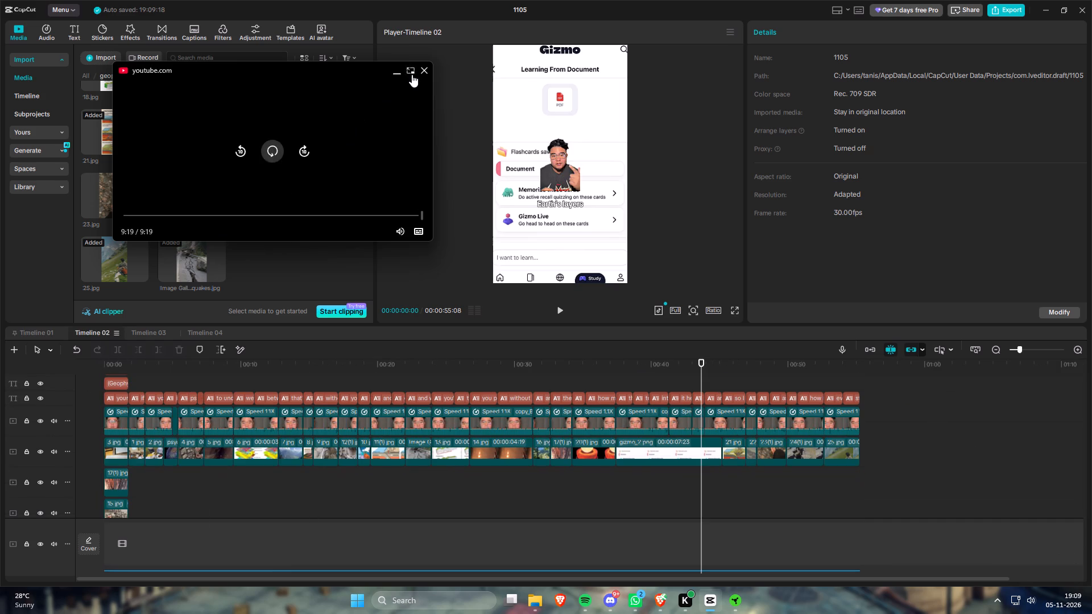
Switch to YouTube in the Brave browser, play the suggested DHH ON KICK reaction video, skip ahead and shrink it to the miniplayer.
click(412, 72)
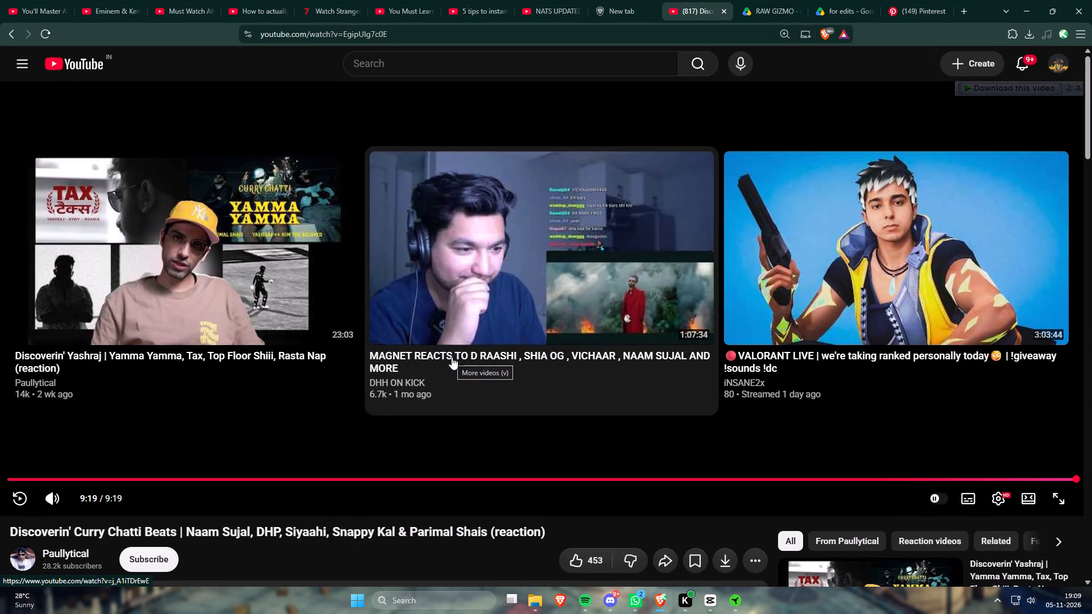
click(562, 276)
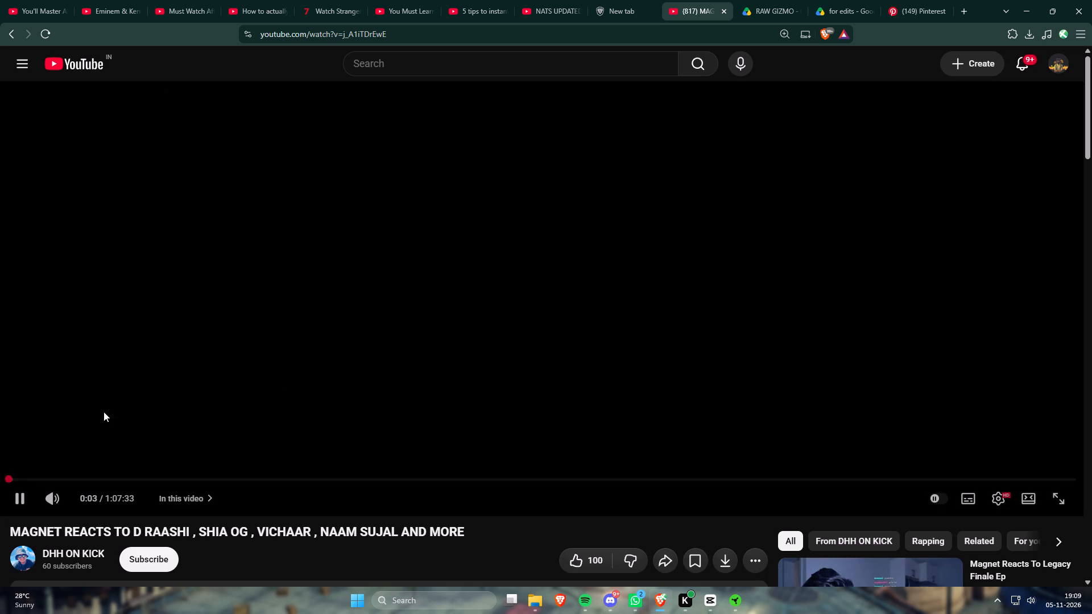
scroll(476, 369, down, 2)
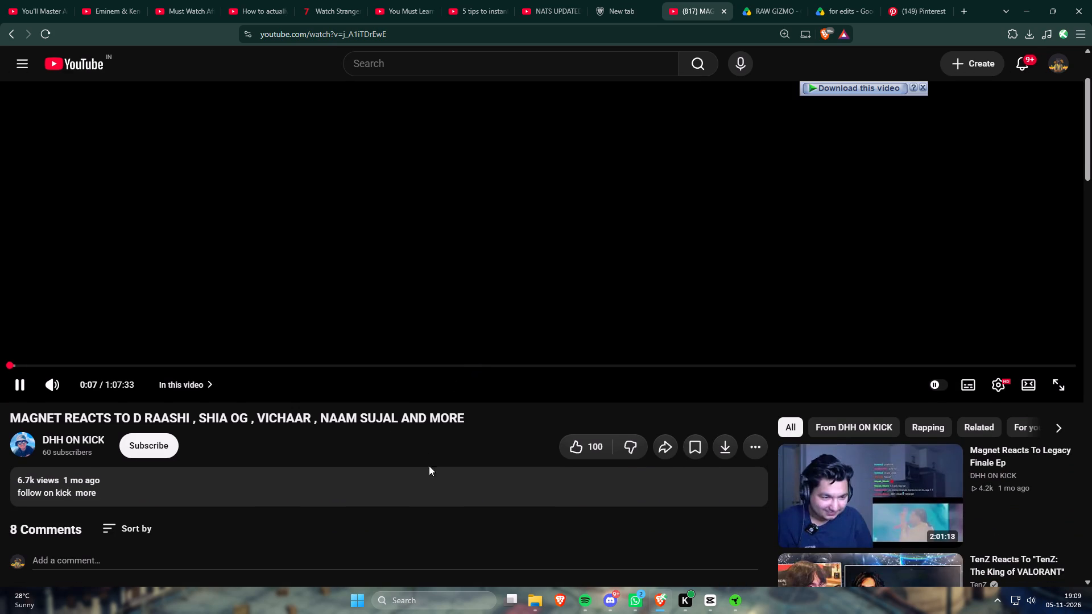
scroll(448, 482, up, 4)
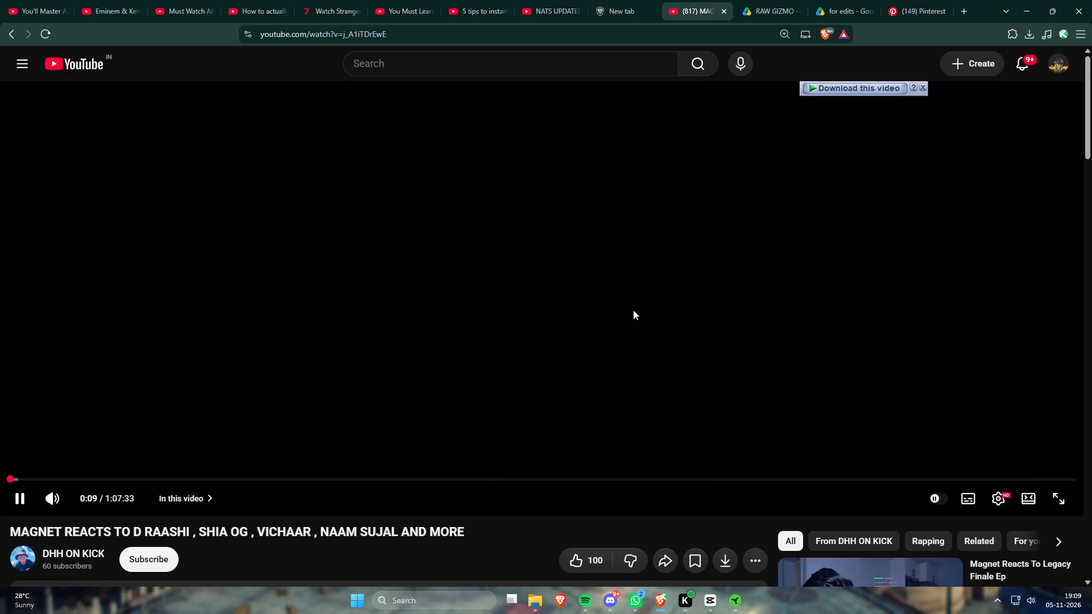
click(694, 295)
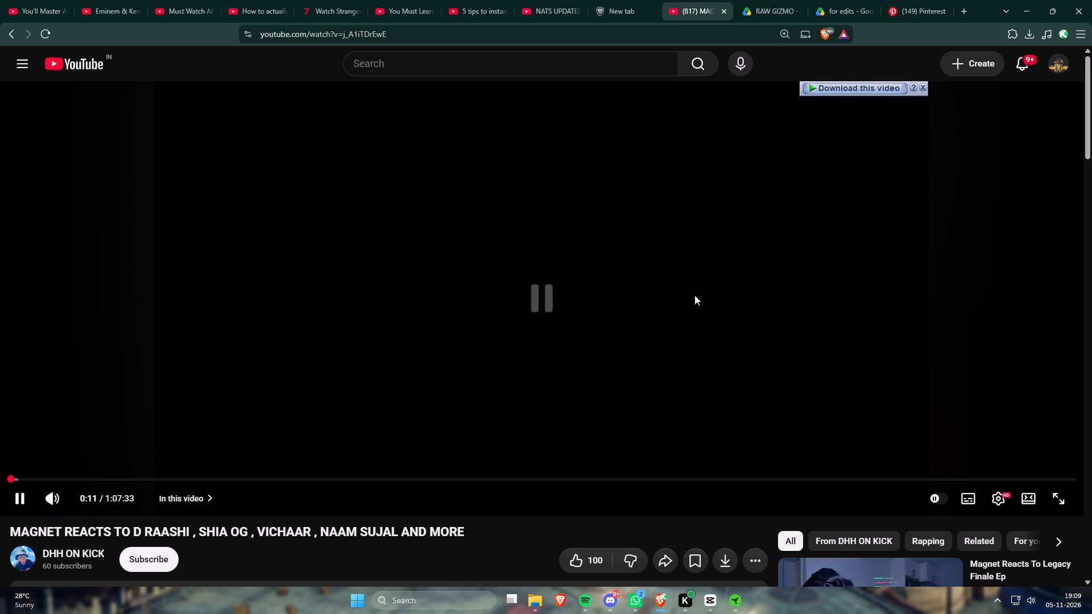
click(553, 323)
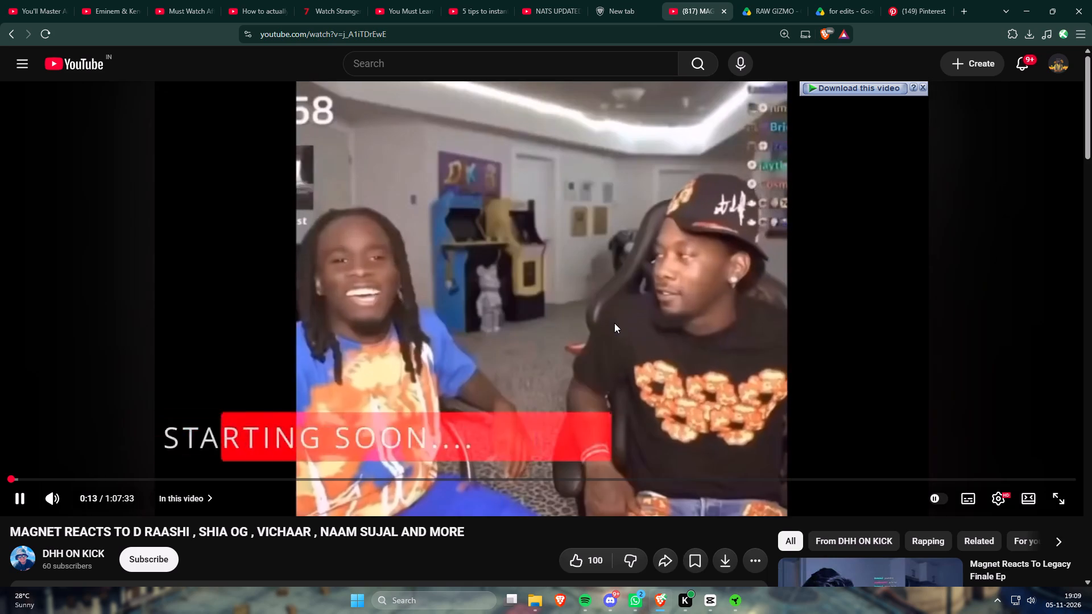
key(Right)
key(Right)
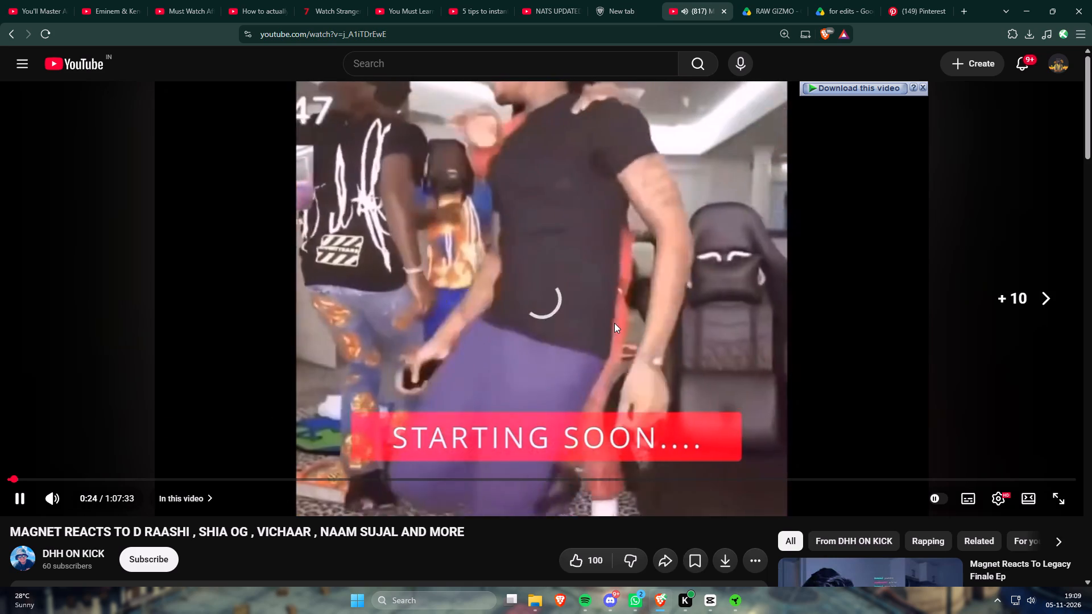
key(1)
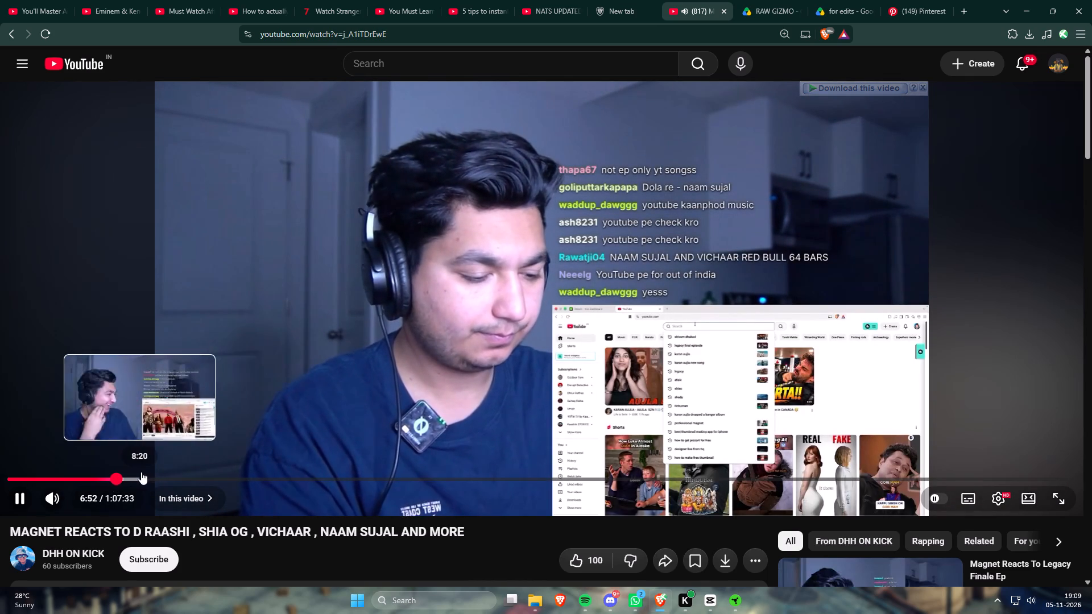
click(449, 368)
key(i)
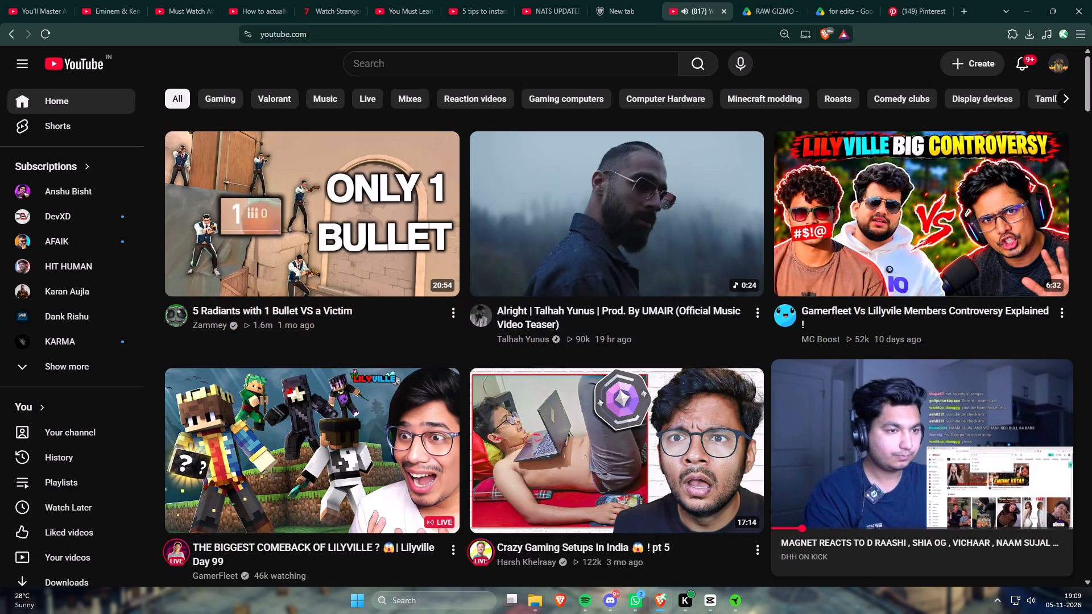
Search YouTube for "dhh reacts" and close the miniplayer.
click(533, 56)
text(dh re)
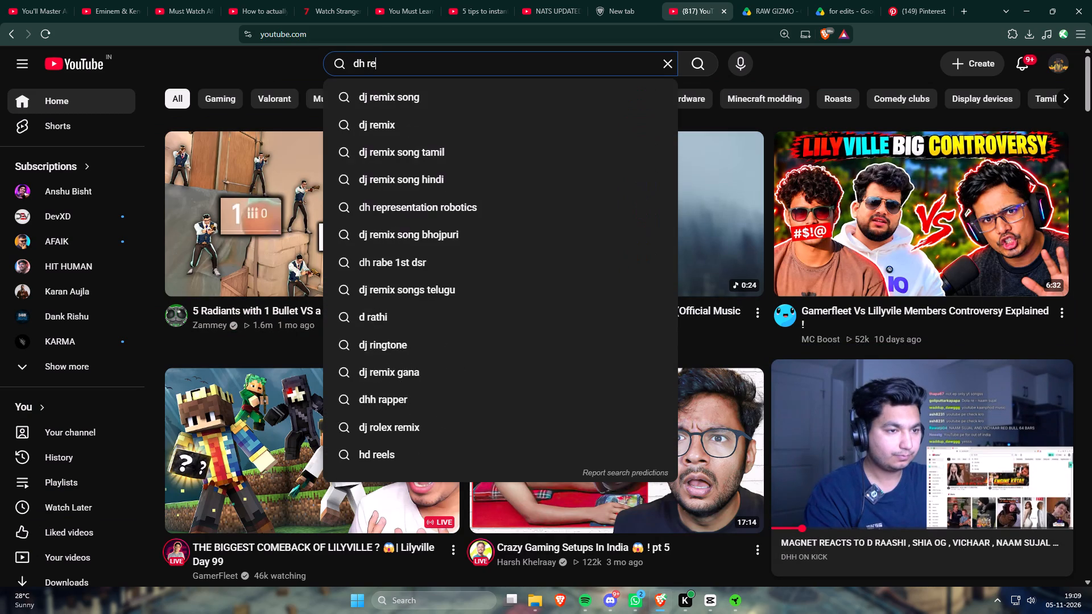
key(BackSpace)
key(BackSpace)
key(BackSpace)
text(h reacts)
key(Return)
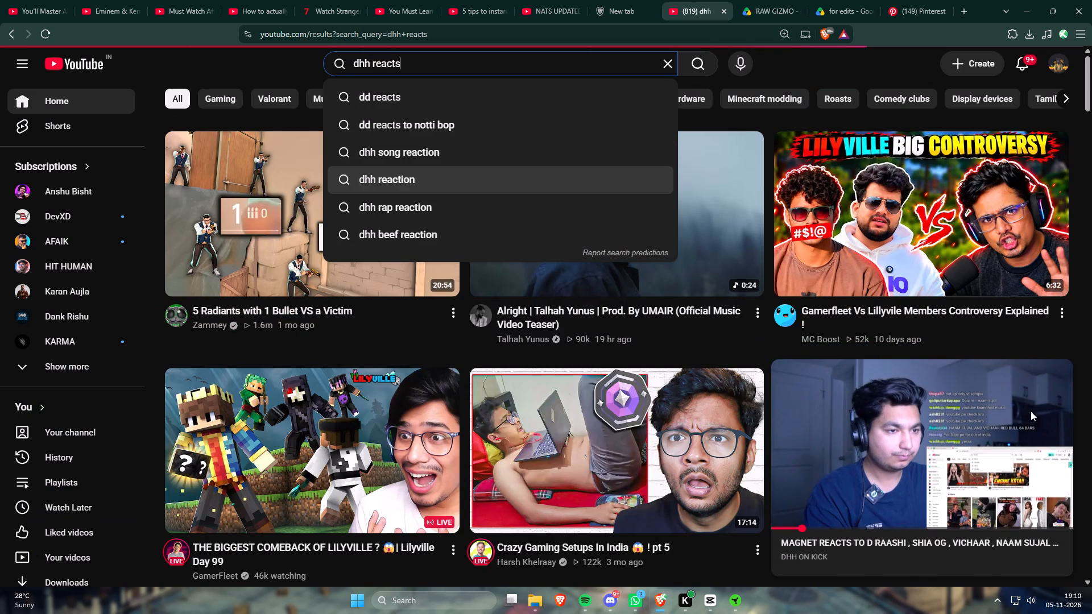
click(1056, 376)
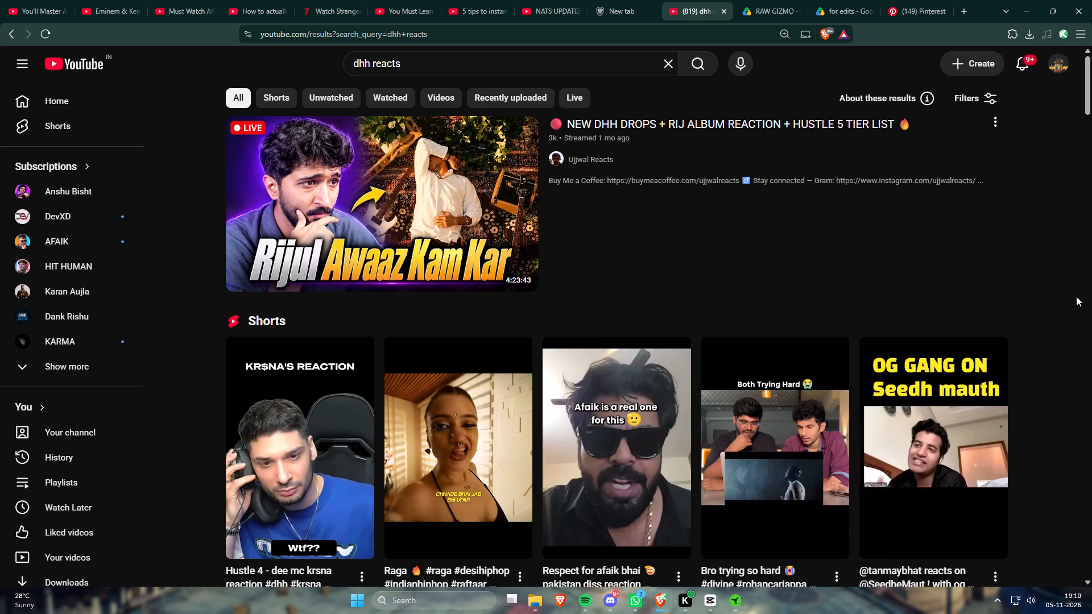
Find and play HIT HUMAN's reaction video "DHH PEAK DROPS ARE BACK !" from the search results.
scroll(1076, 296, down, 6)
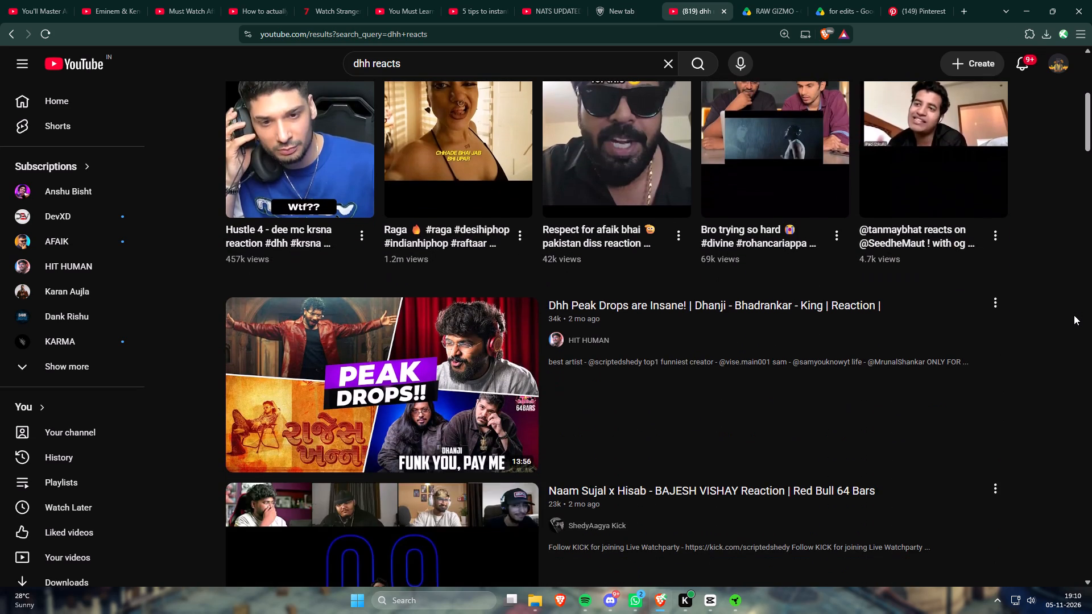
scroll(1074, 315, down, 1)
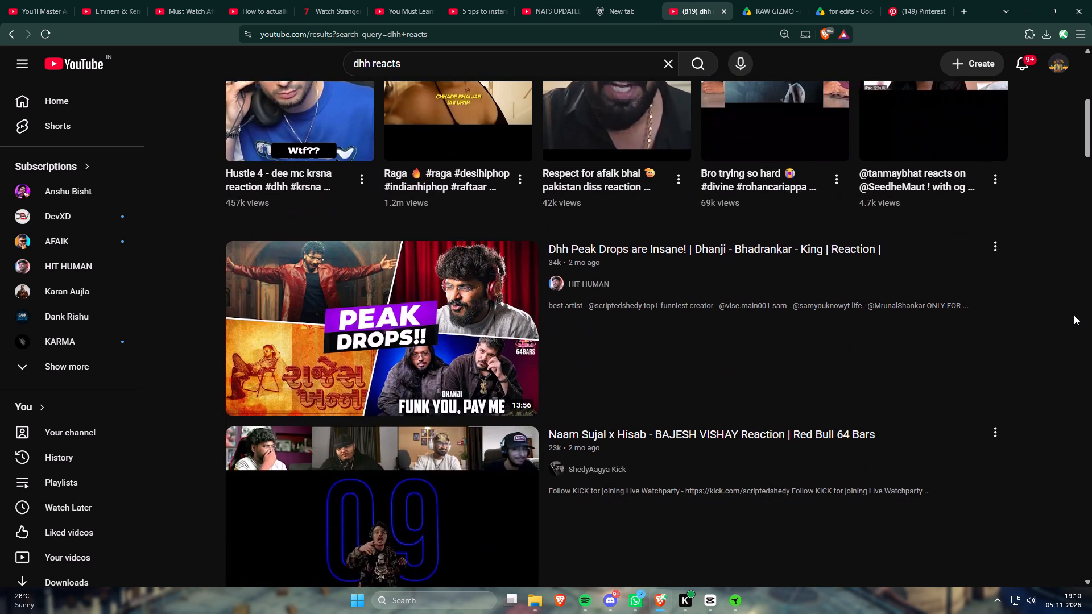
scroll(1074, 315, down, 1)
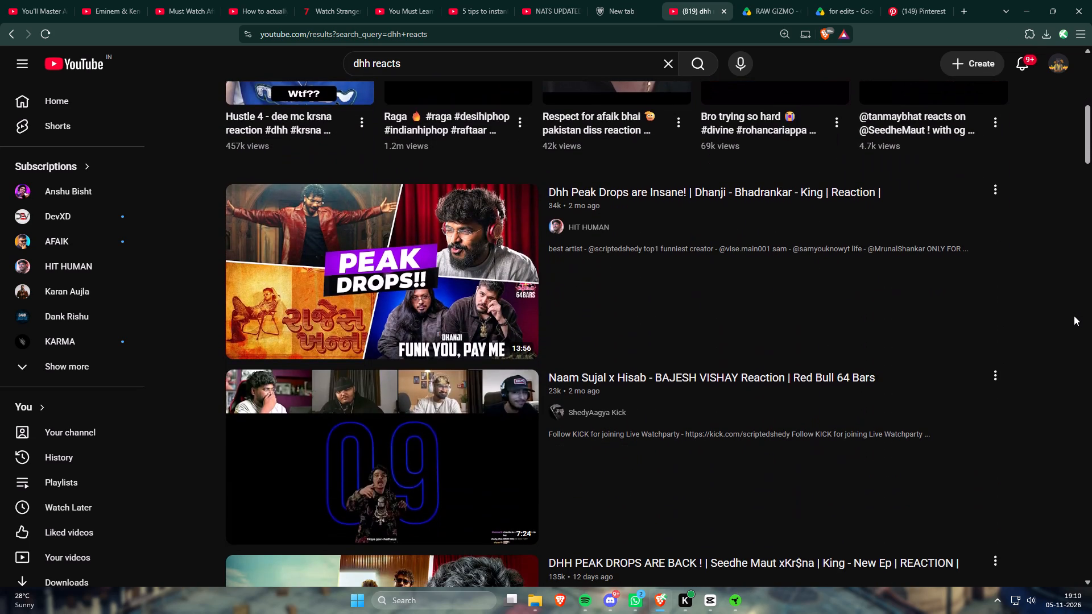
scroll(1074, 316, down, 1)
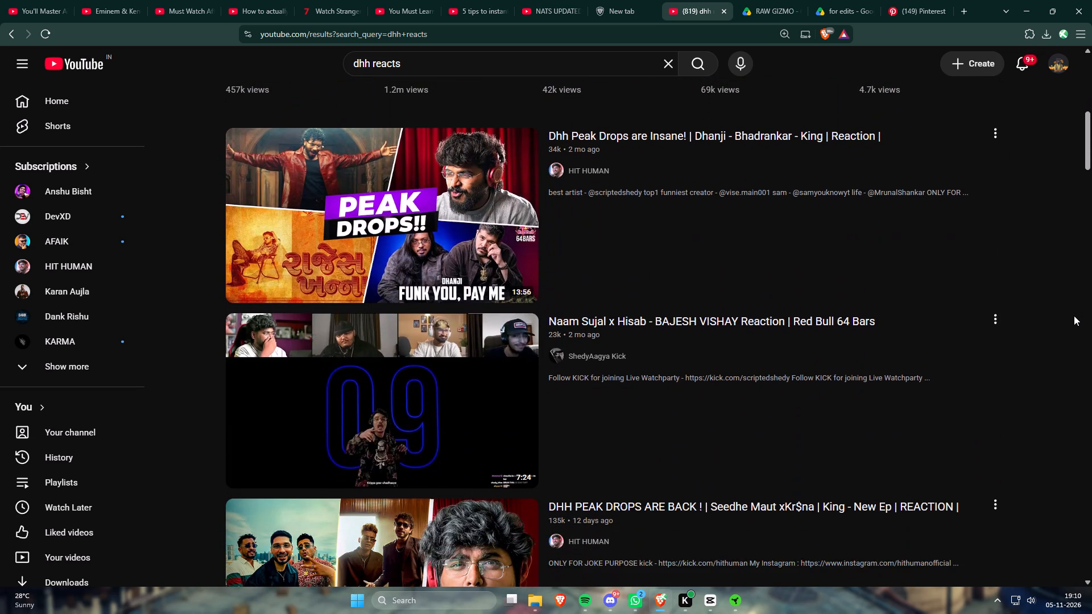
scroll(1074, 317, down, 4)
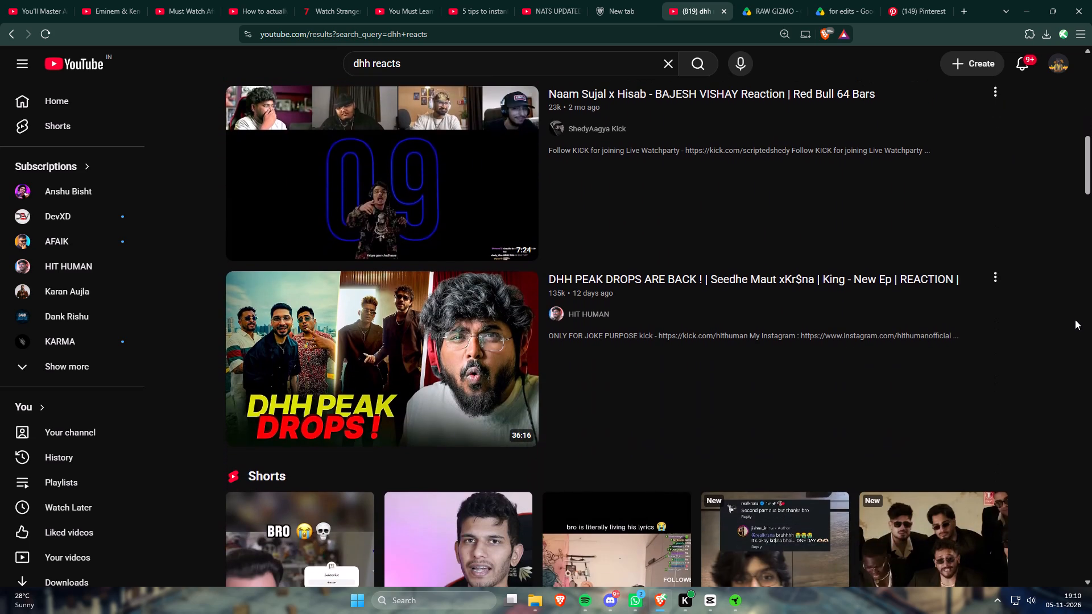
scroll(1075, 320, down, 1)
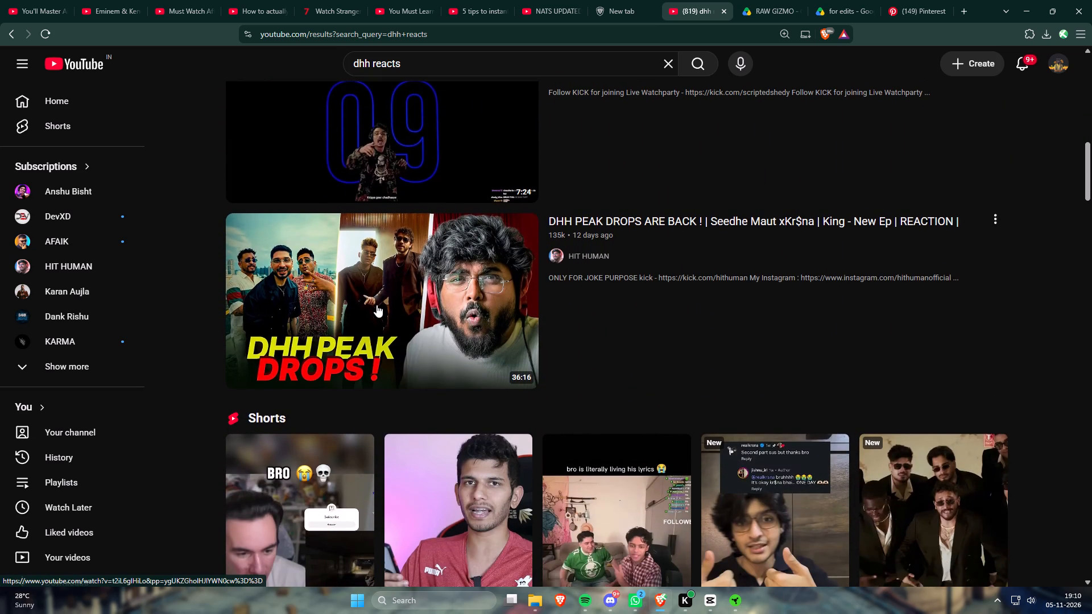
click(377, 305)
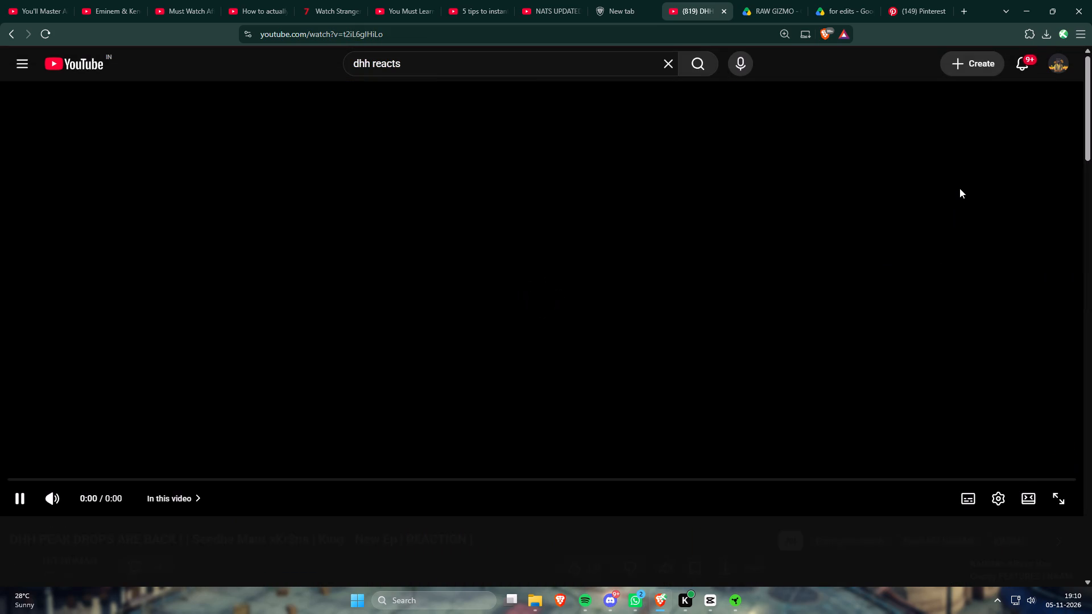
scroll(1091, 222, down, 1)
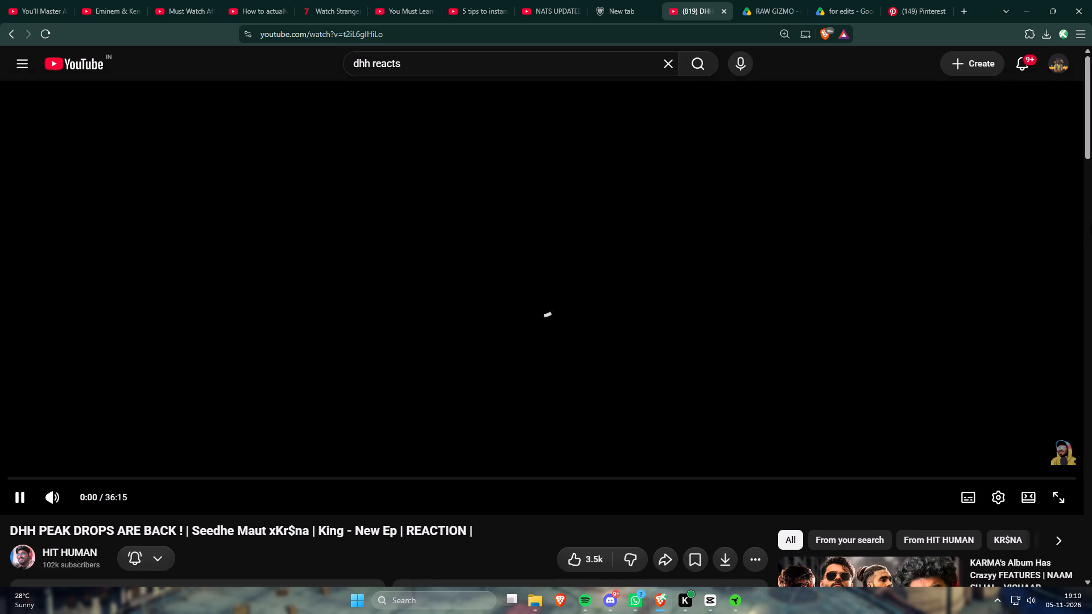
scroll(1091, 226, down, 3)
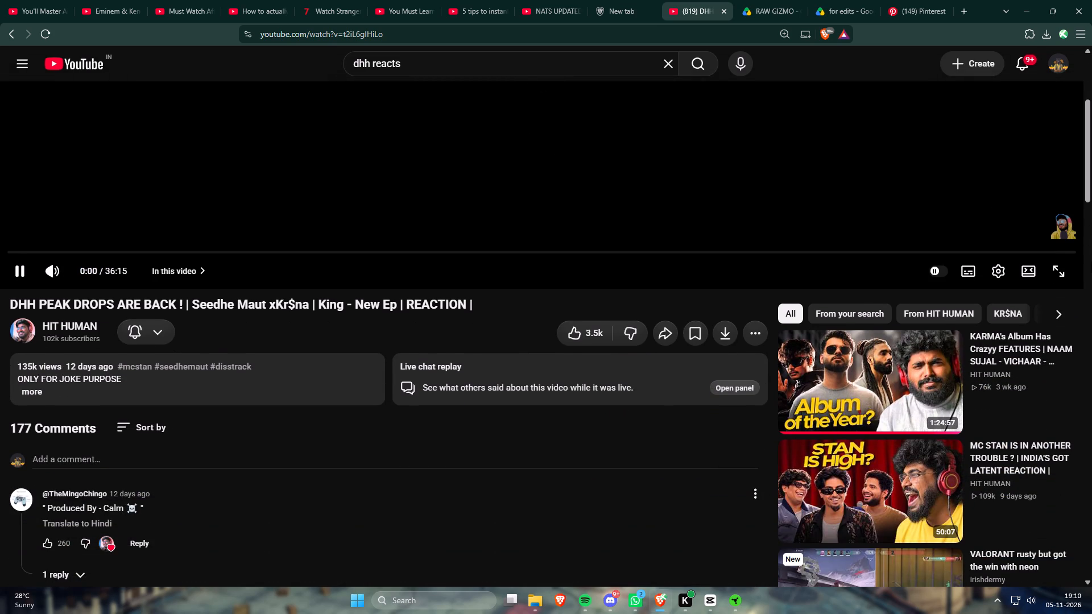
scroll(1091, 263, up, 7)
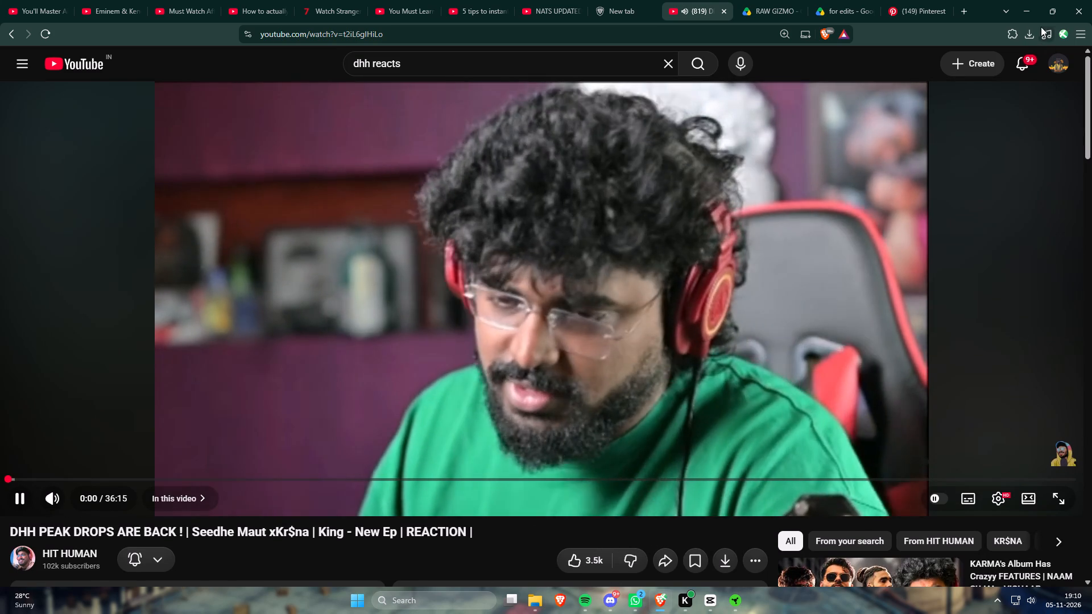
Set the video quality to 1080p60, play it in picture-in-picture and return to CapCut.
click(998, 494)
click(998, 458)
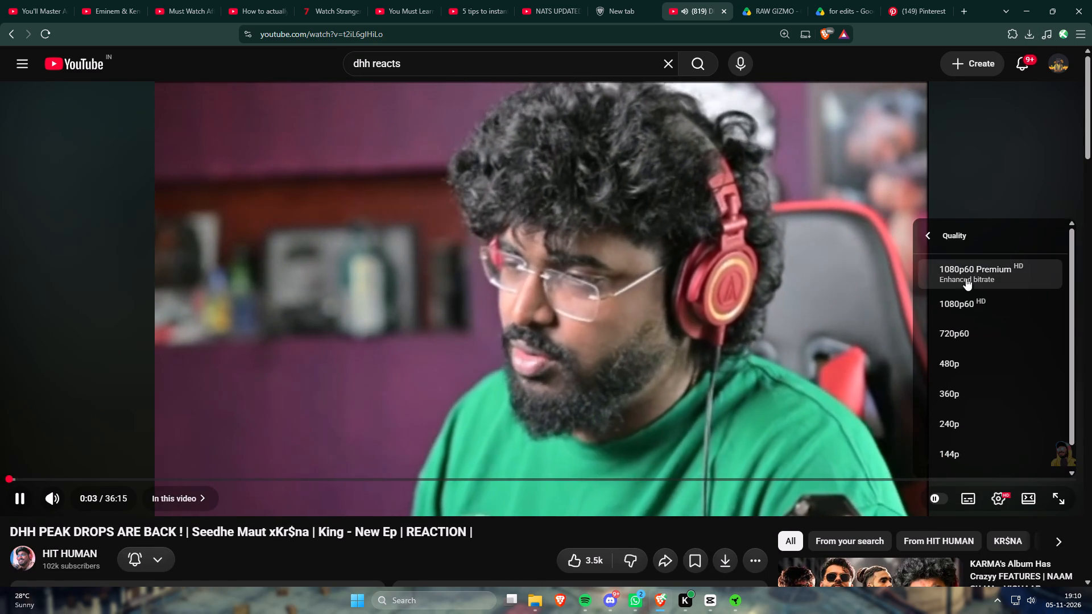
click(975, 302)
click(1047, 30)
click(1035, 65)
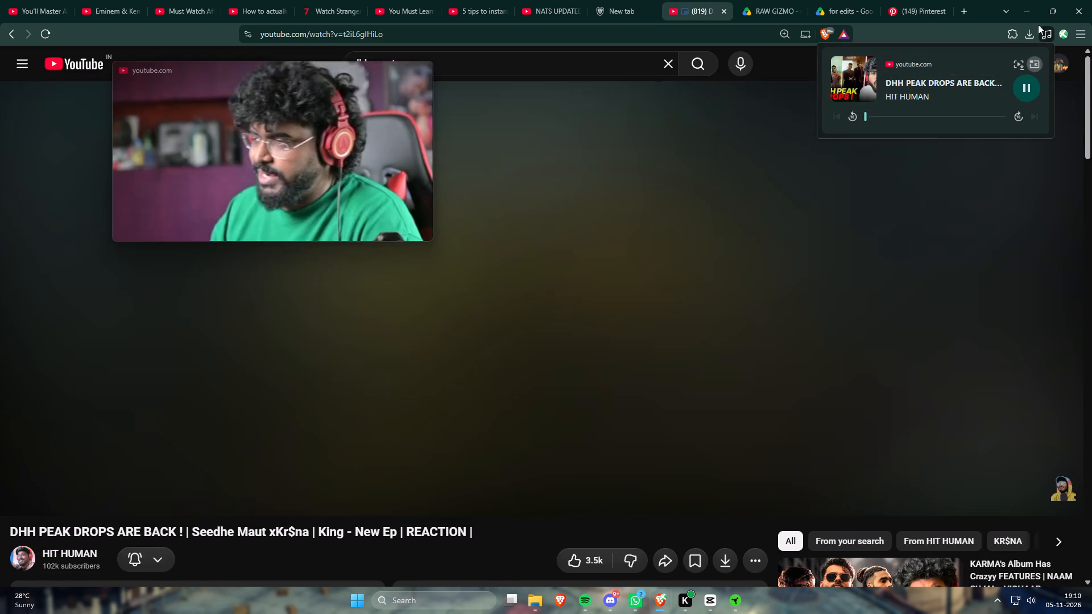
click(1029, 2)
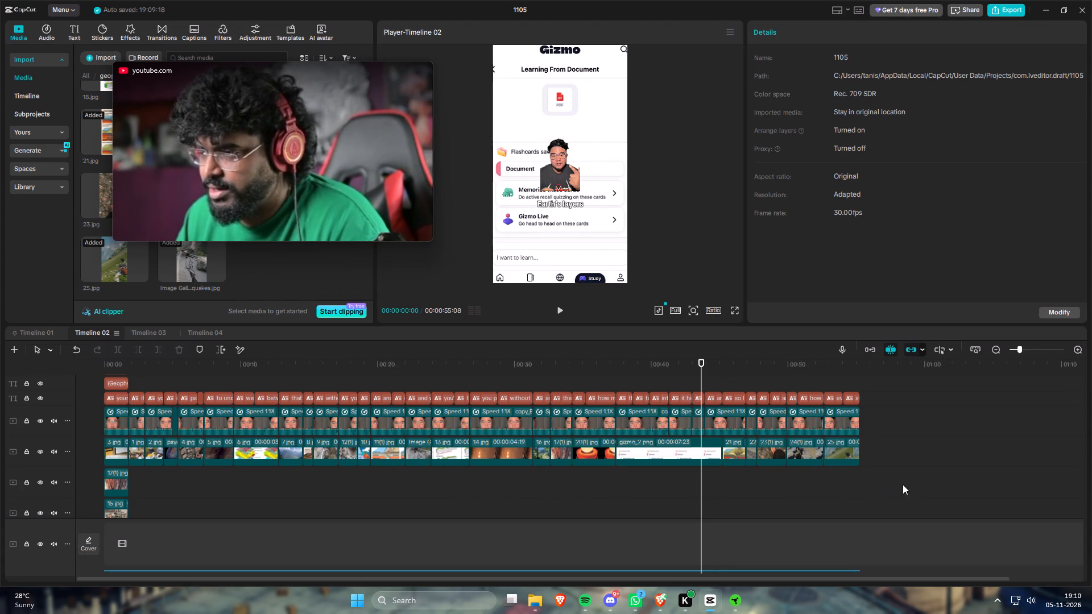
Move Timeline 02's background images from 1.jpg through 25.jpg down one track so they follow 17(1).jpg.
drag(900, 484, 133, 454)
drag(133, 447, 126, 470)
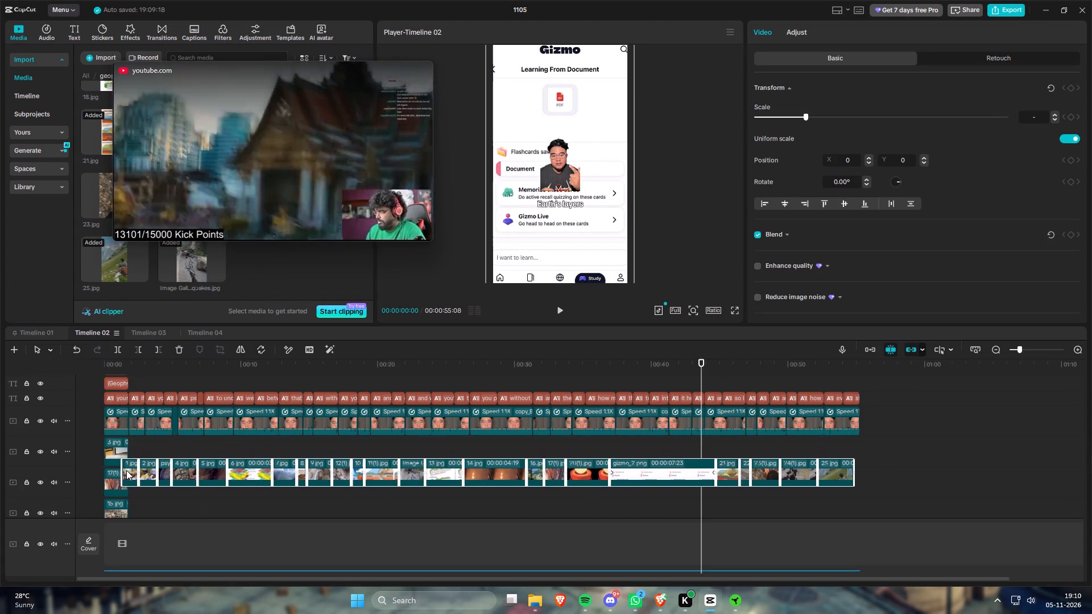
drag(126, 470, 130, 476)
drag(149, 451, 163, 451)
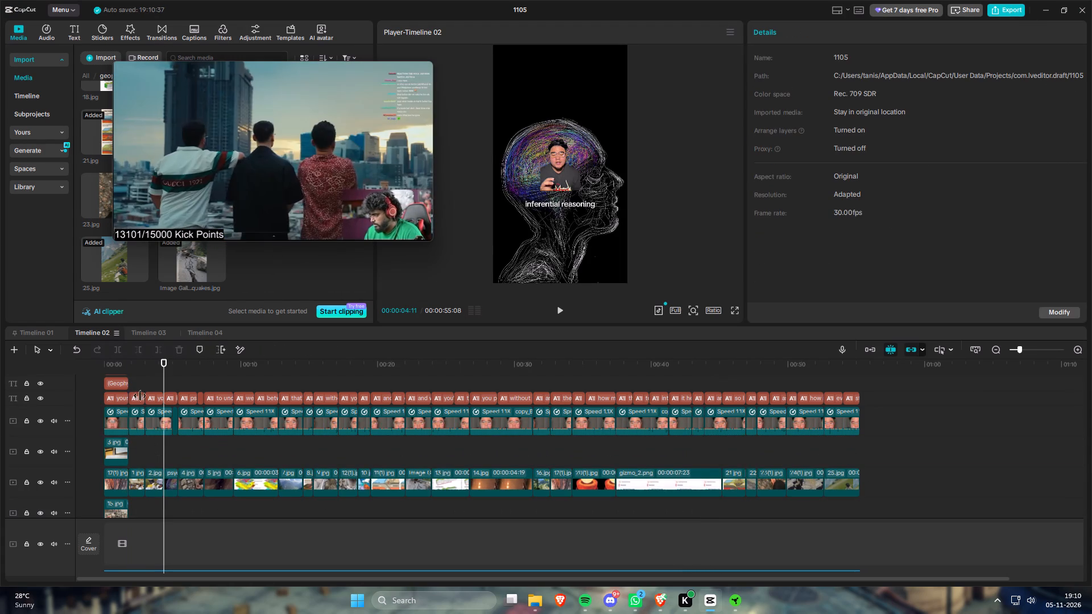
Set the X position of the presenter clips over 1.jpg, 2.jpg and the start of the brain image to 550.
drag(133, 360, 123, 359)
drag(161, 452, 138, 425)
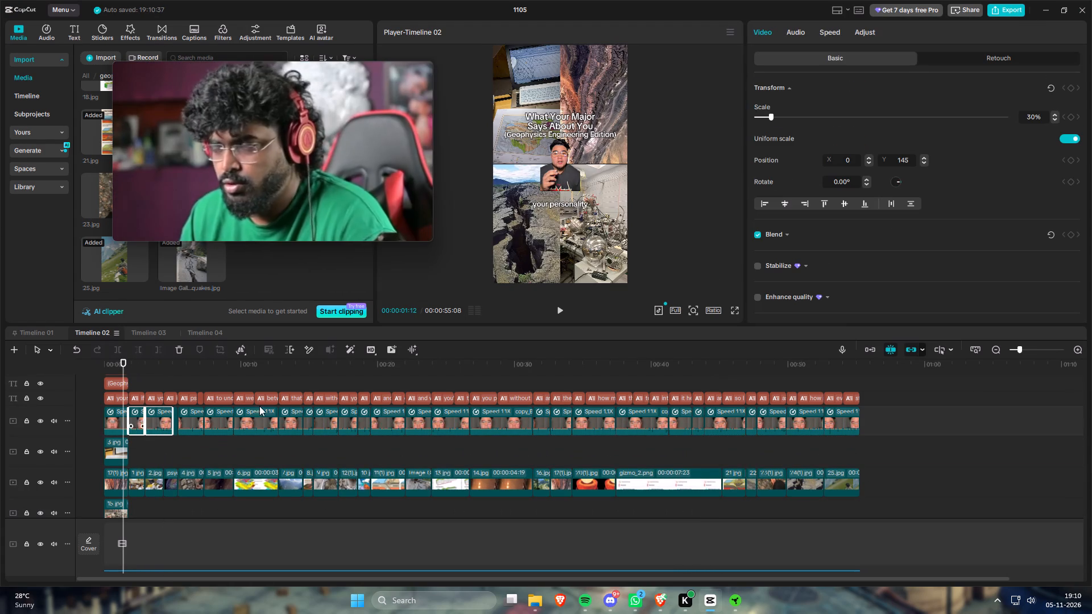
click(838, 160)
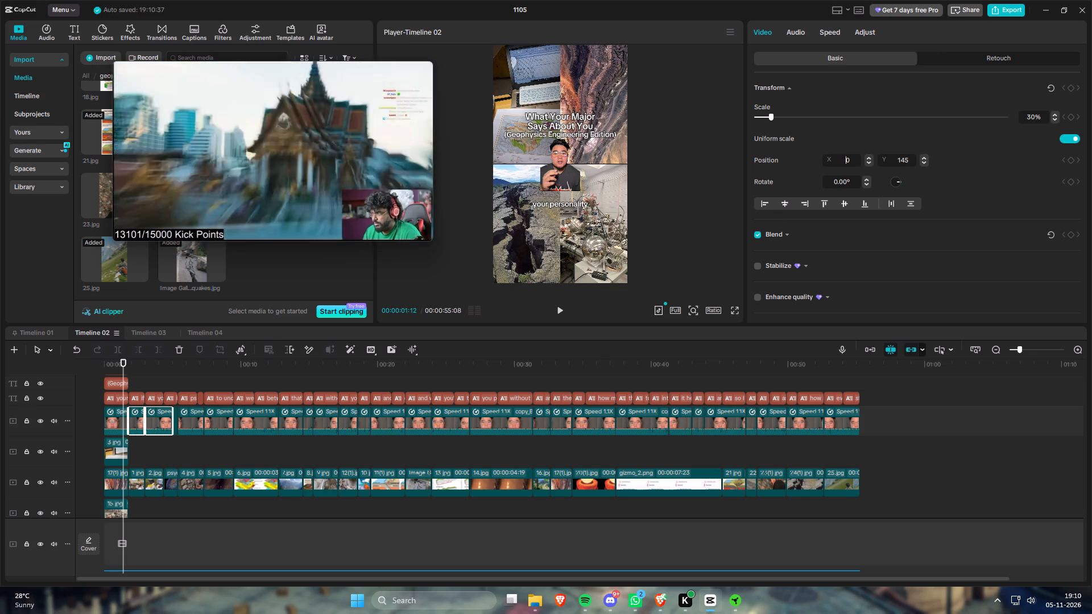
text(55)
key(Return)
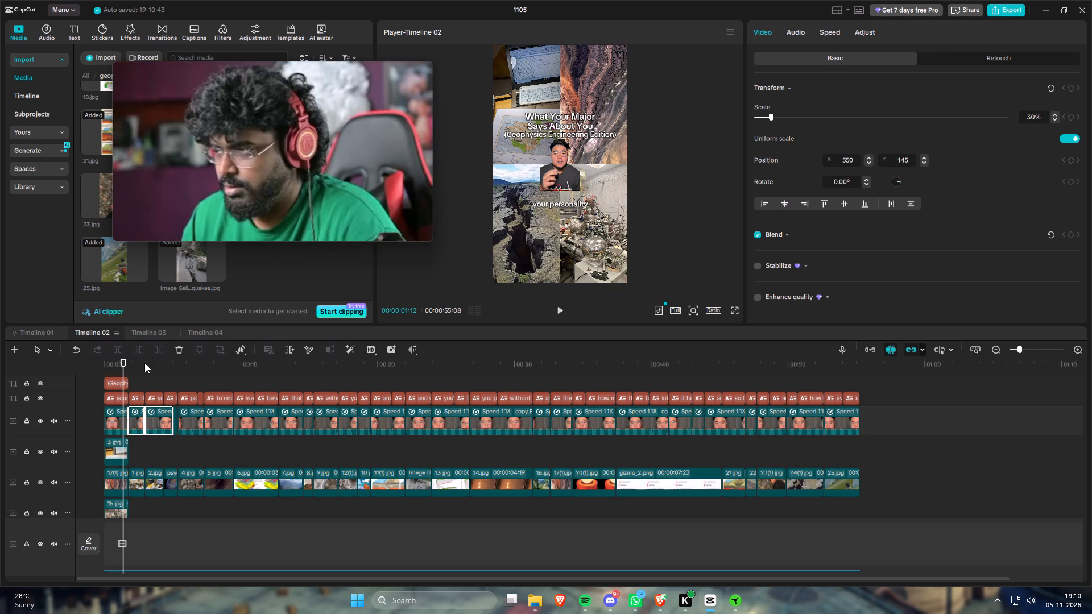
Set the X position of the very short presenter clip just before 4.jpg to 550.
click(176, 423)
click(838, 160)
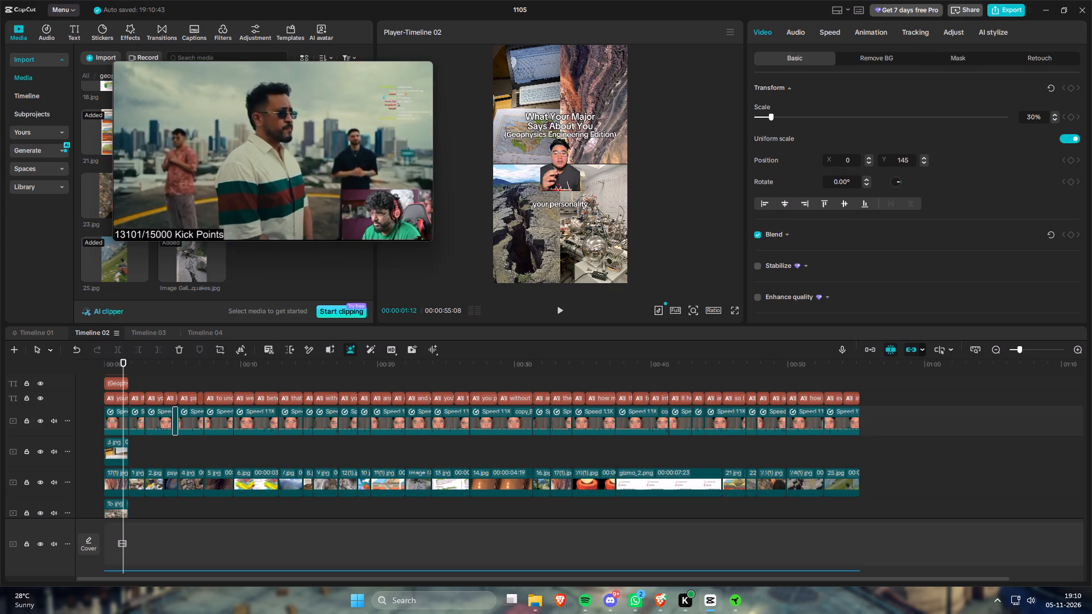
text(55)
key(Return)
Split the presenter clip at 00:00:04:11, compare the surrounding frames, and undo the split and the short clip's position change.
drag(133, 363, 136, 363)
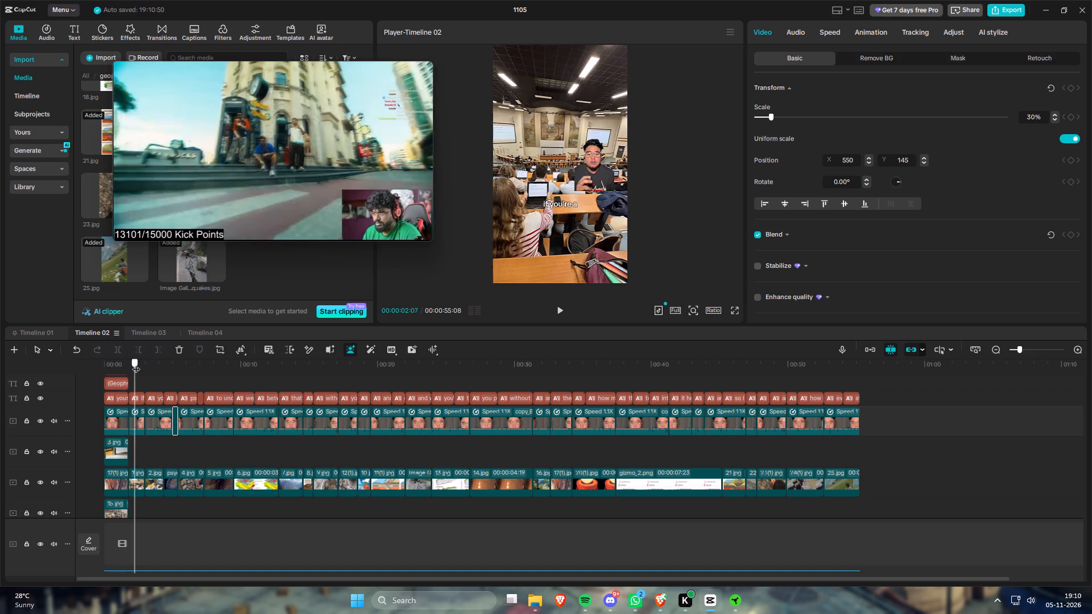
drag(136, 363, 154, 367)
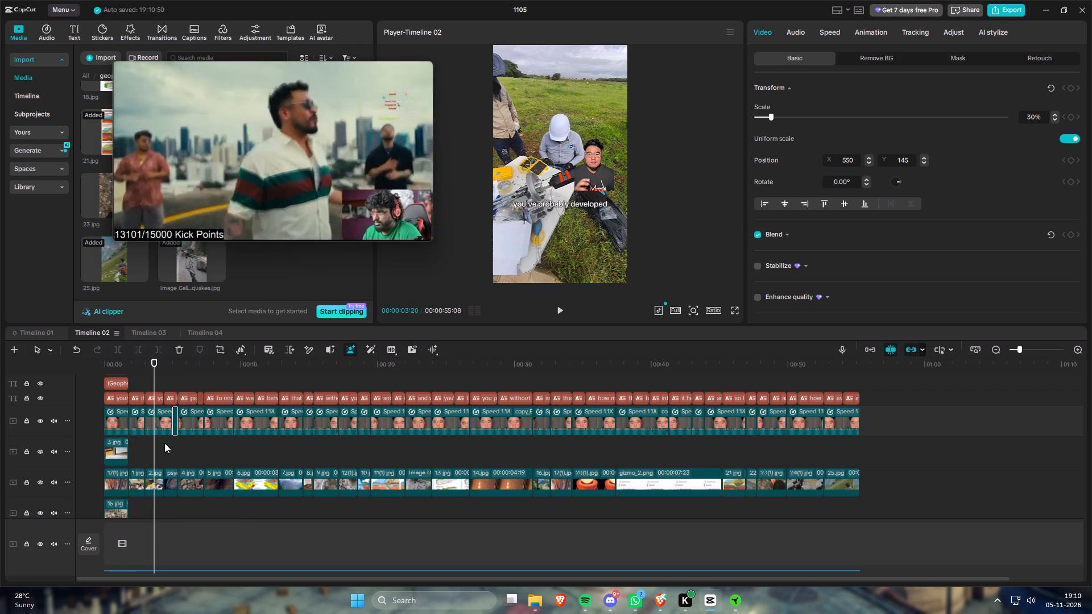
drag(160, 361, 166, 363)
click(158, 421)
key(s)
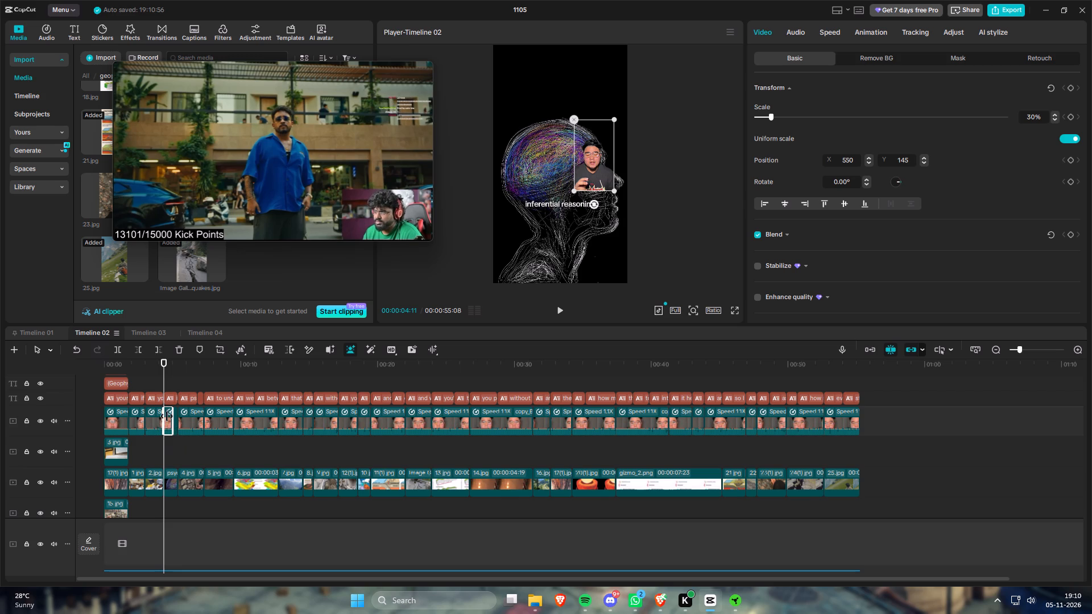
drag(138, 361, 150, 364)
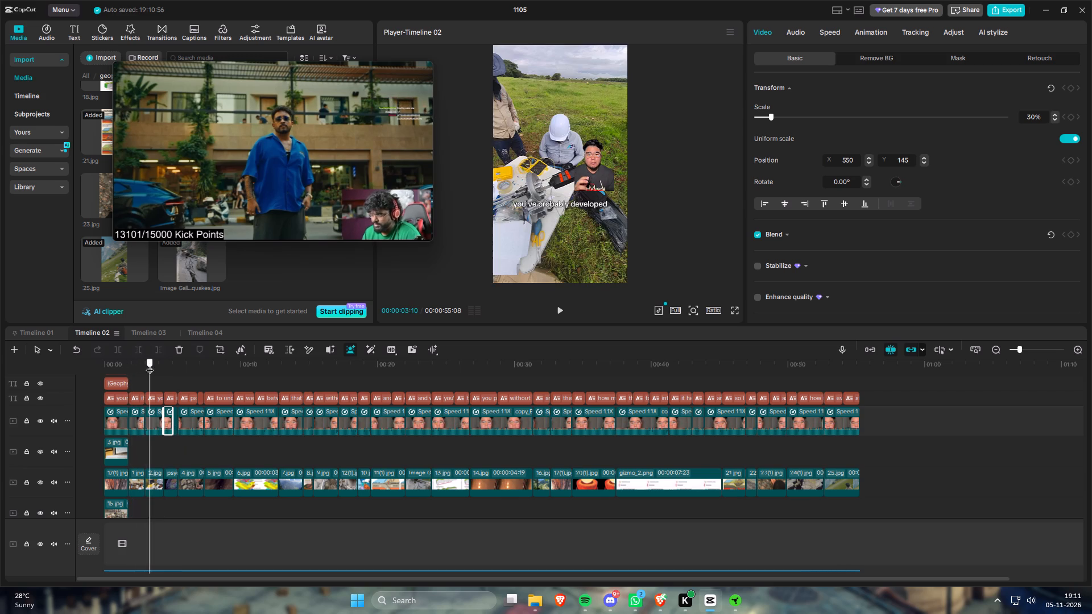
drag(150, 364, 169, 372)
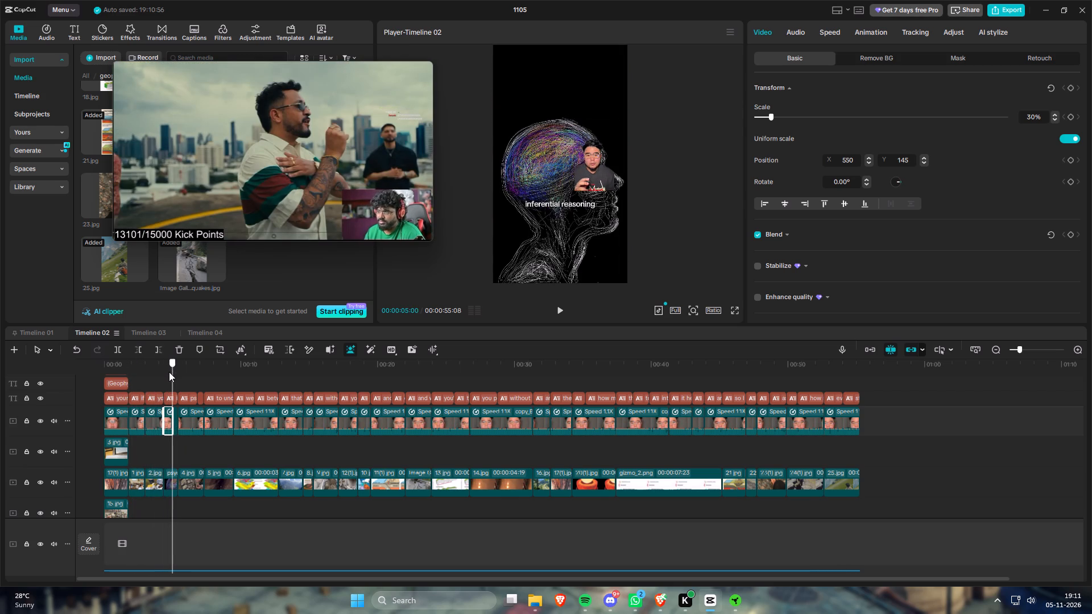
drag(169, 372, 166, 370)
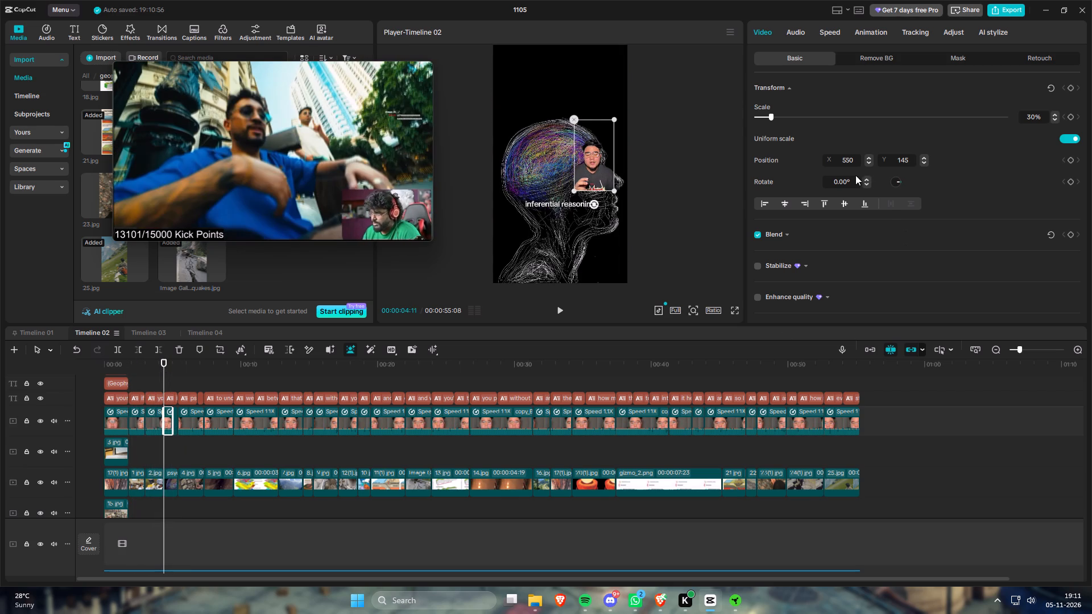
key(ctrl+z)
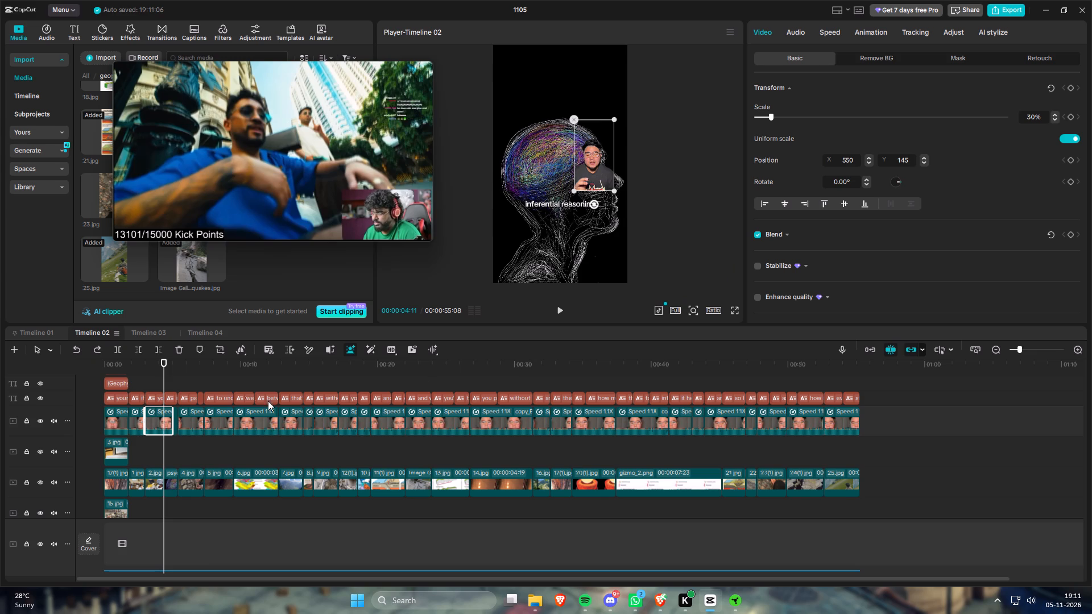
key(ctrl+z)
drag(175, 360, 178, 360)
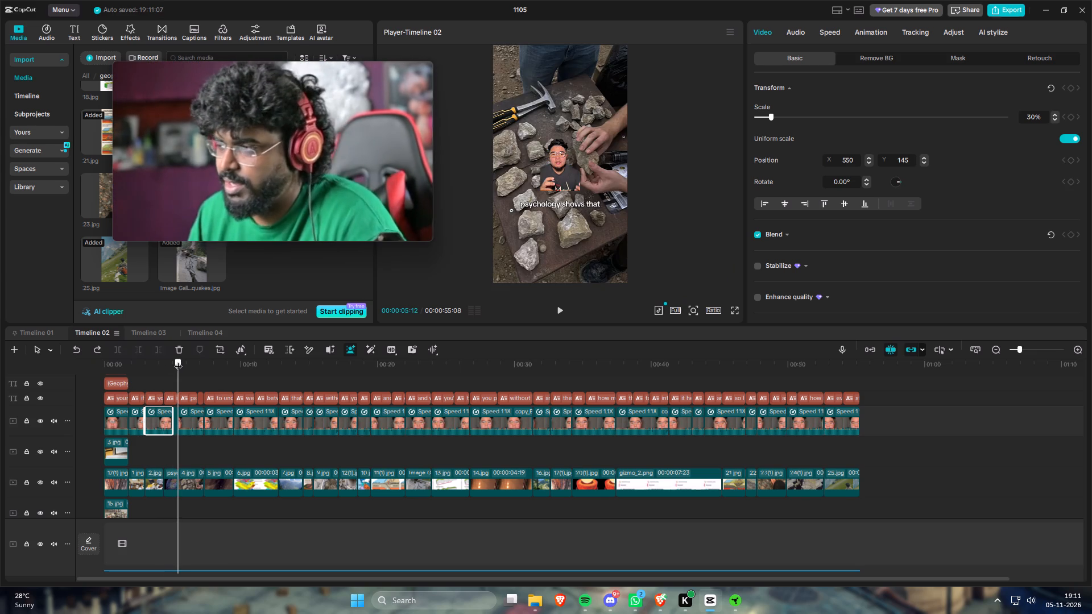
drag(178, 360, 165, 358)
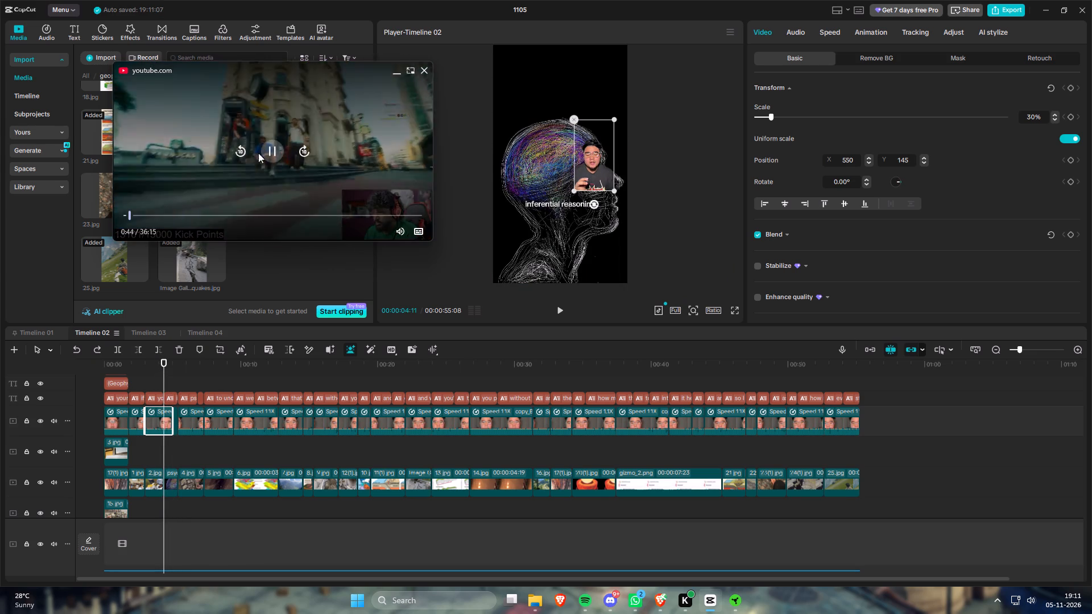
Rewind the picture-in-picture reaction video in Brave.
click(241, 153)
click(240, 153)
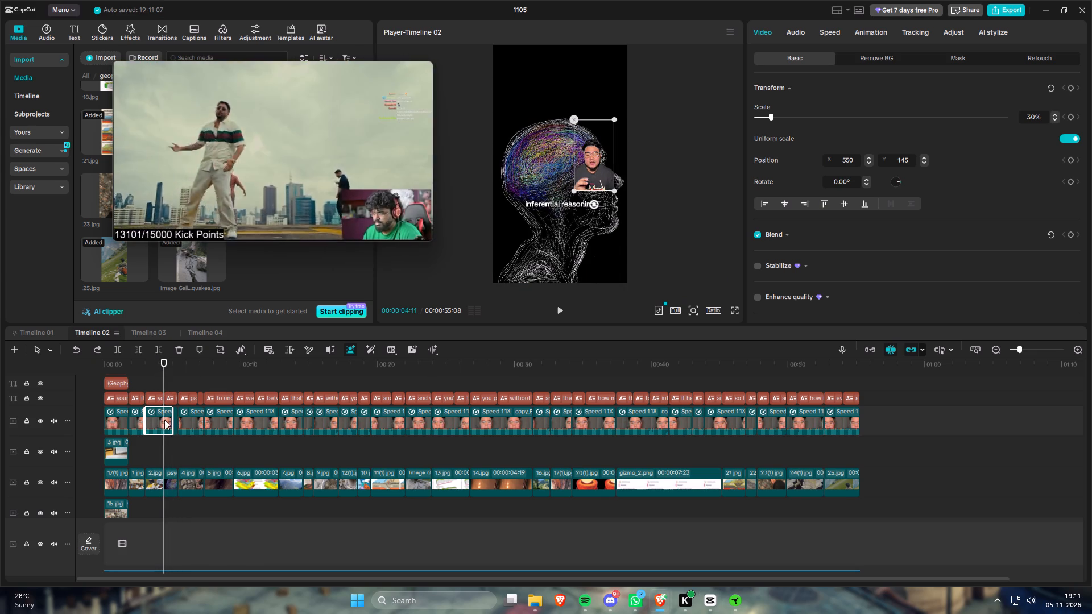
Split the presenter clip at 00:00:04:11, where the brain image starts, and set the second piece's X position to 0.
key(s)
click(159, 419)
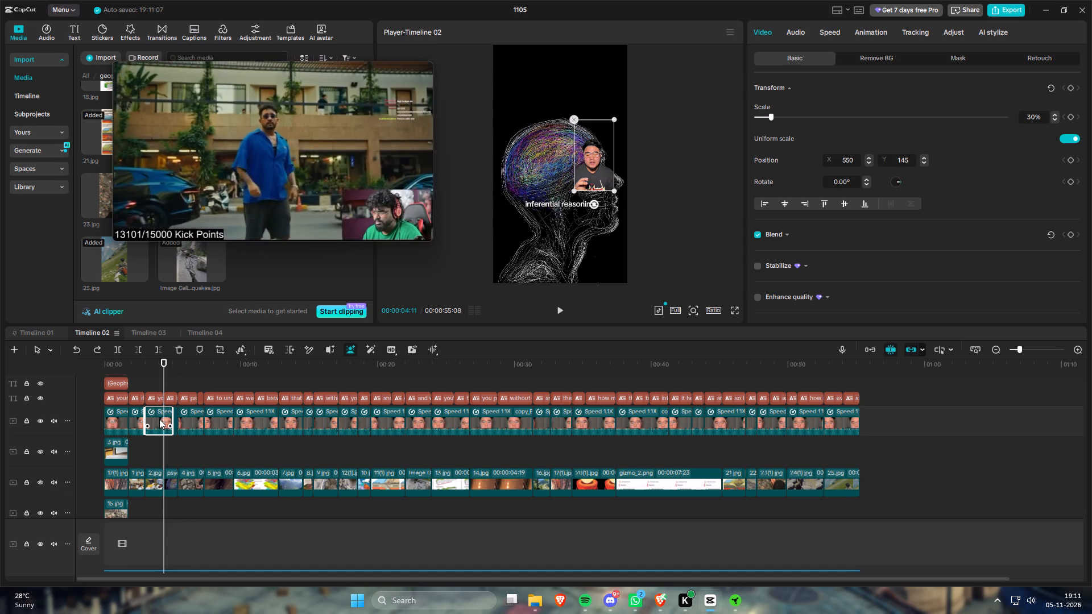
key(s)
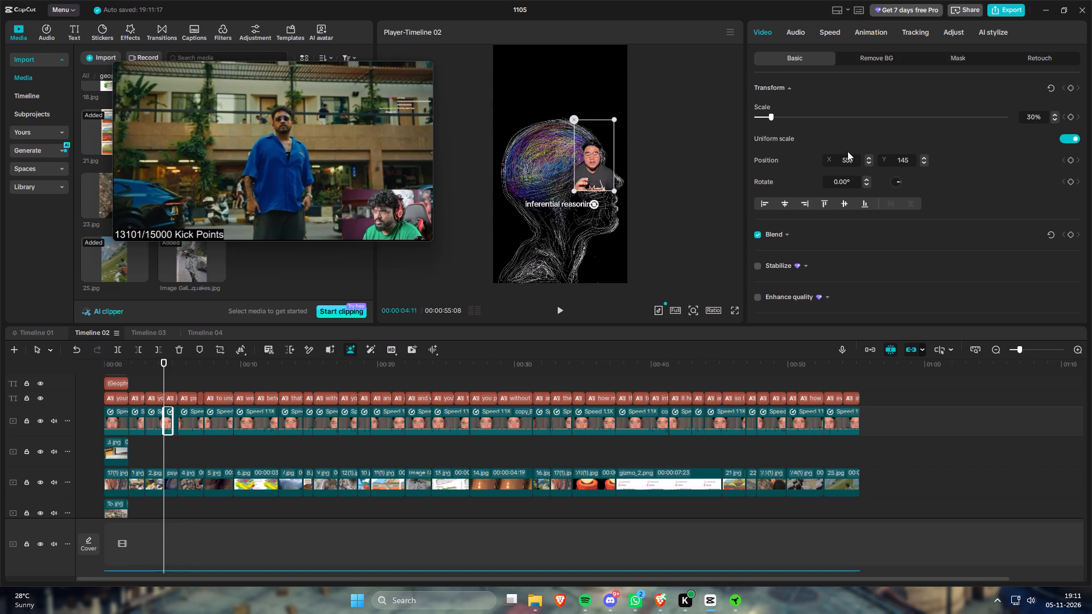
drag(849, 159, 788, 147)
key(BackSpace)
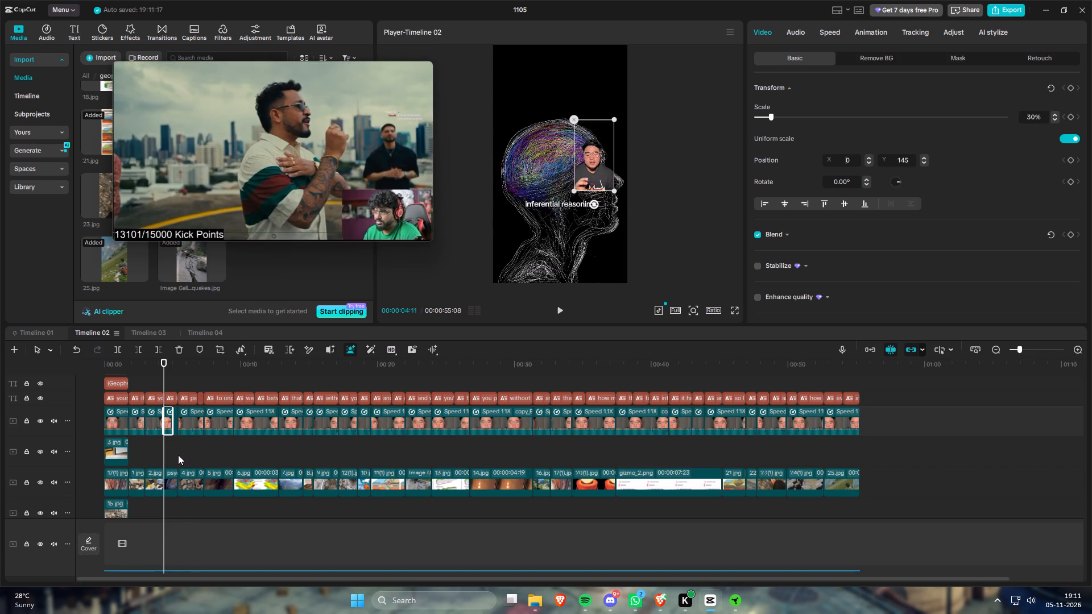
Set the Y position of the presenter clips from the brain image through 5.jpg to 1000.
drag(220, 453, 176, 425)
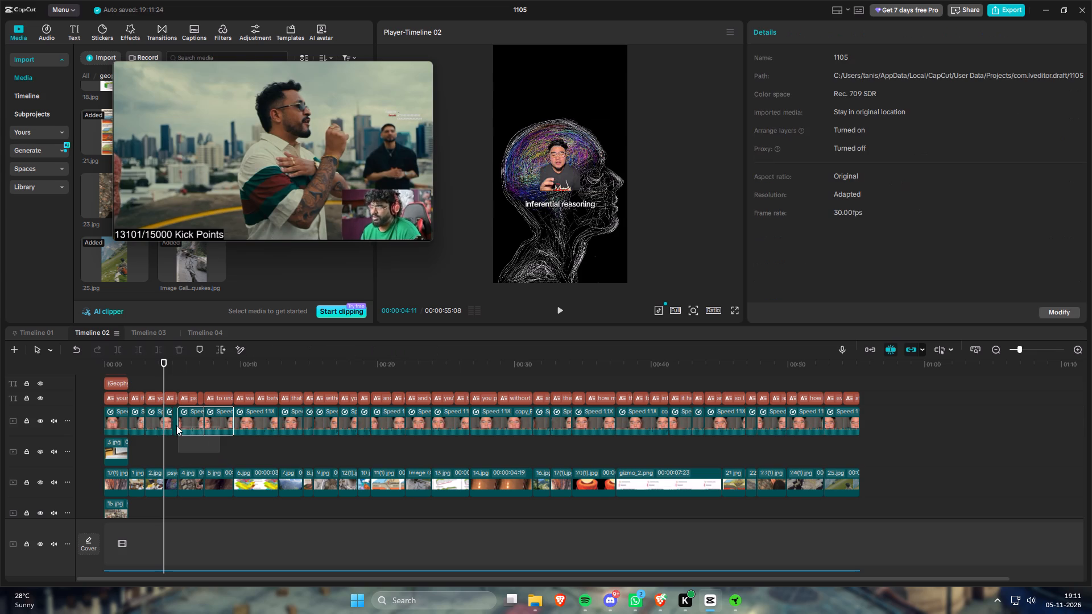
drag(176, 425, 169, 421)
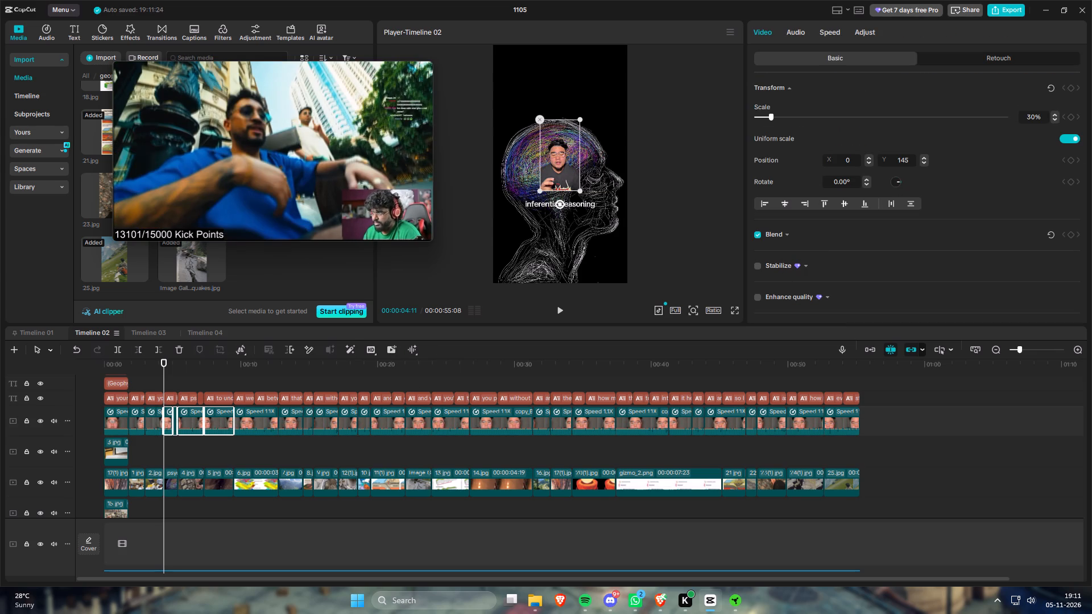
drag(902, 157, 934, 177)
key(0)
key(0)
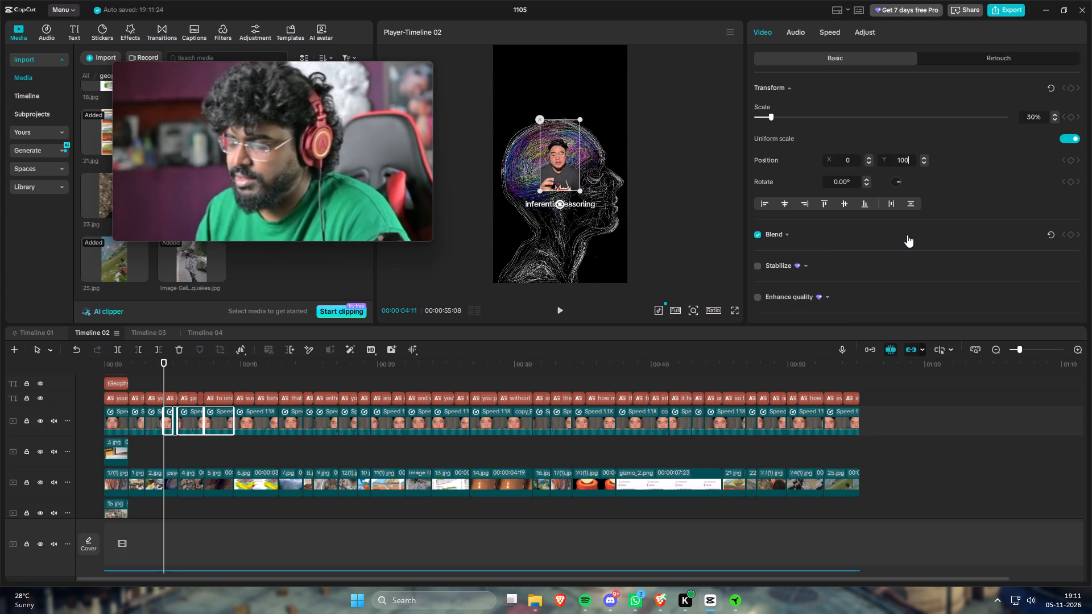
key(0)
key(Return)
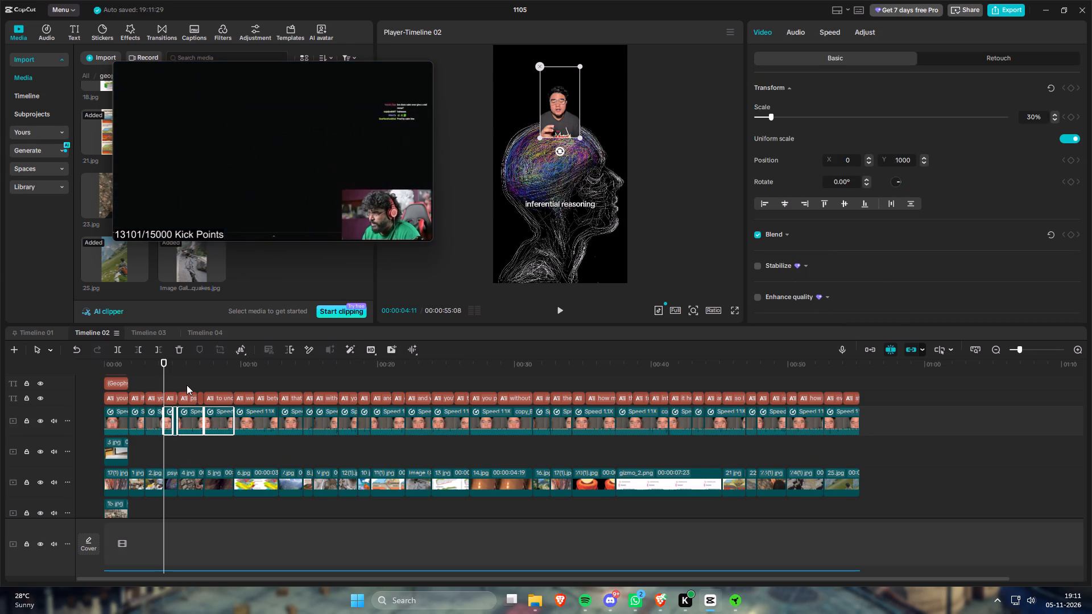
Set the Y position of the presenter clip over 2.jpg to 1000.
drag(161, 362, 155, 361)
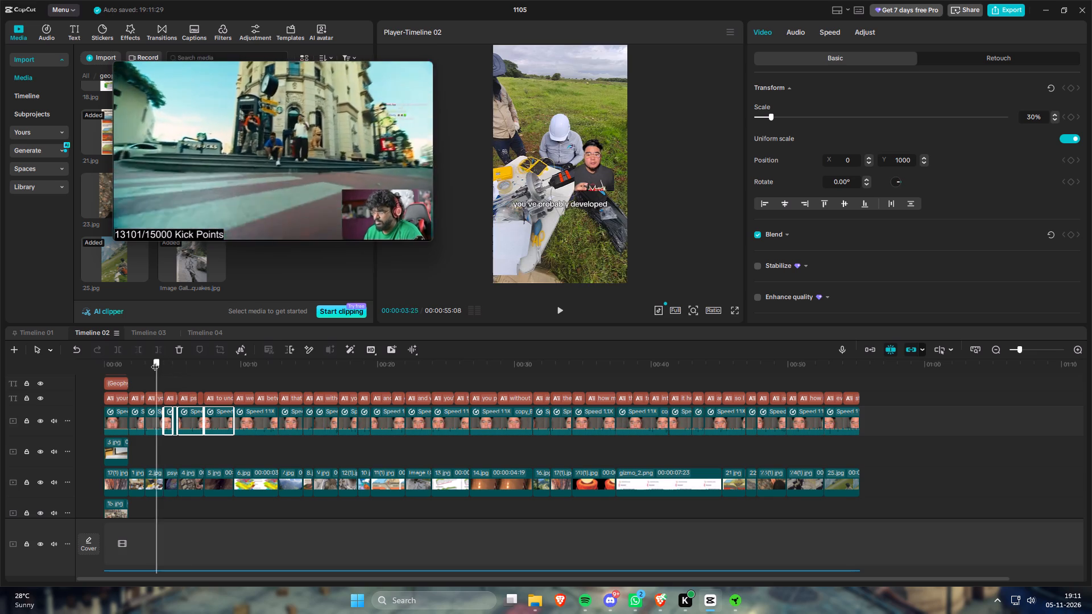
drag(155, 361, 148, 362)
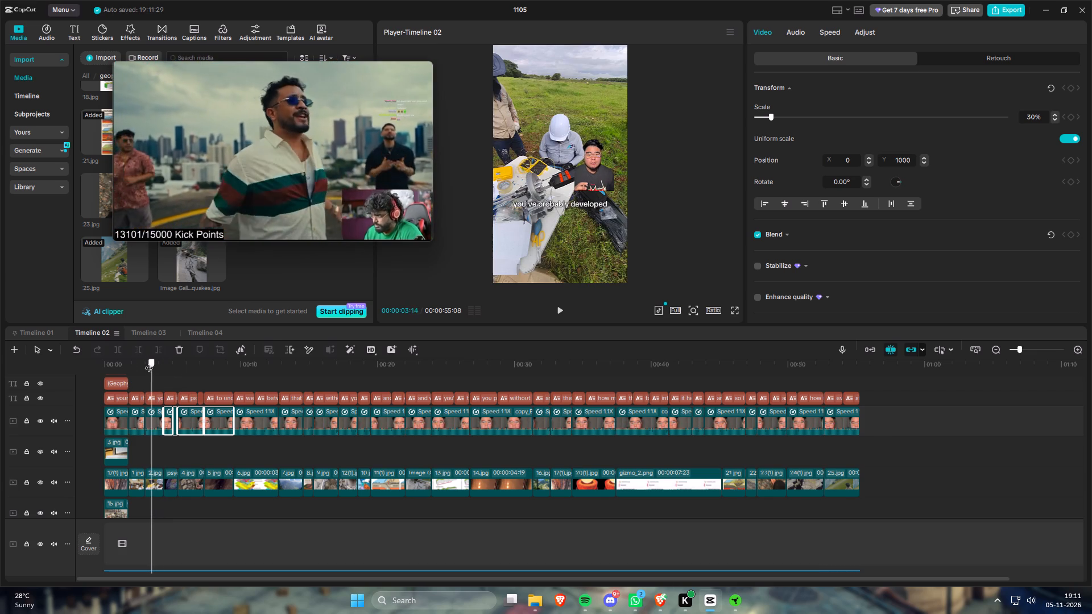
drag(148, 362, 152, 364)
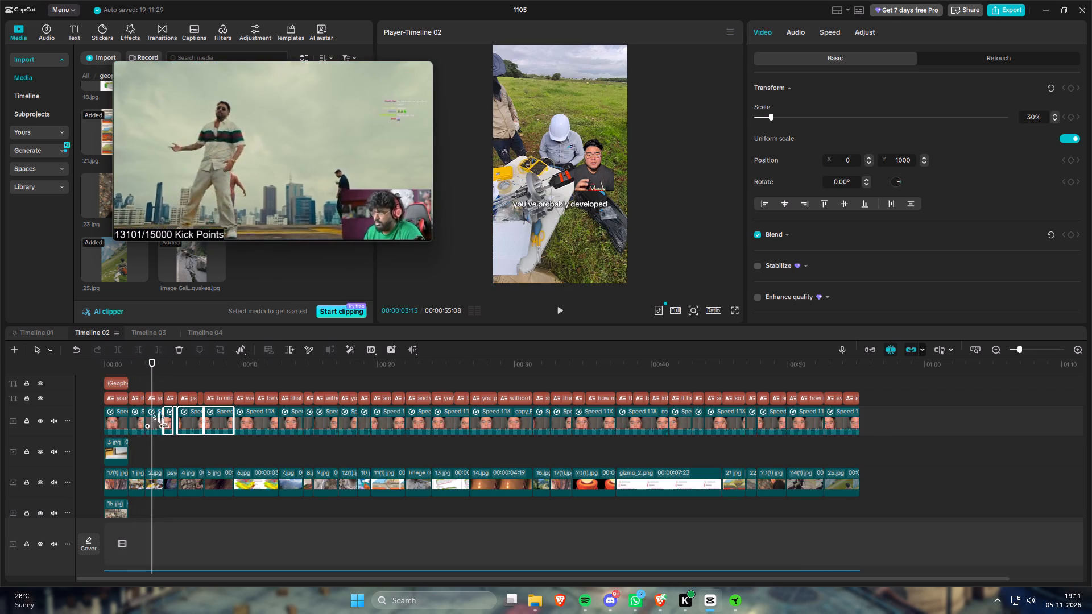
click(158, 416)
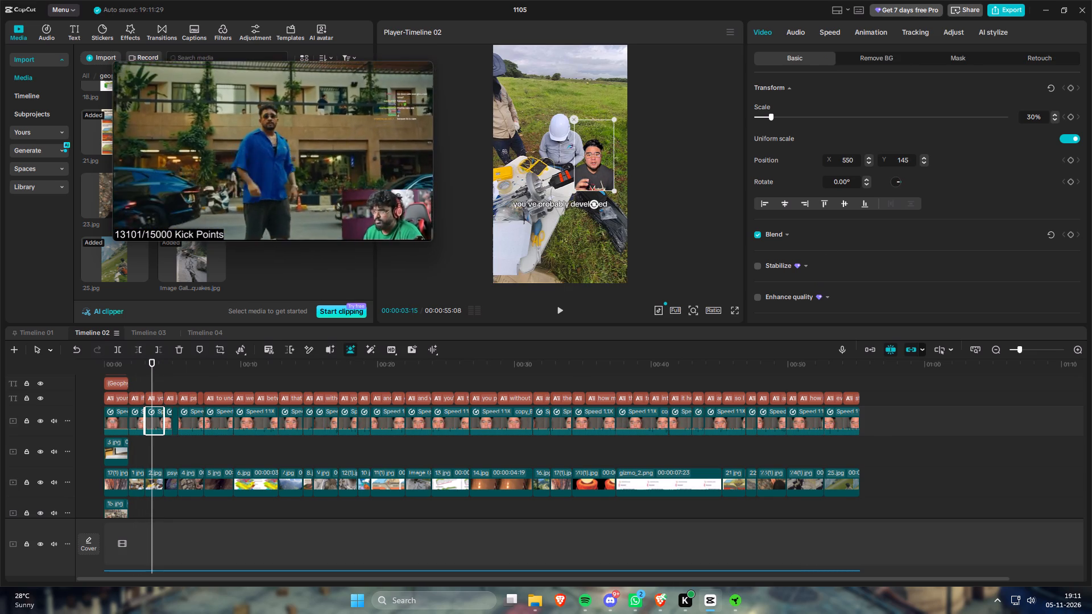
drag(901, 160, 924, 171)
key(0)
key(0)
key(0)
key(Return)
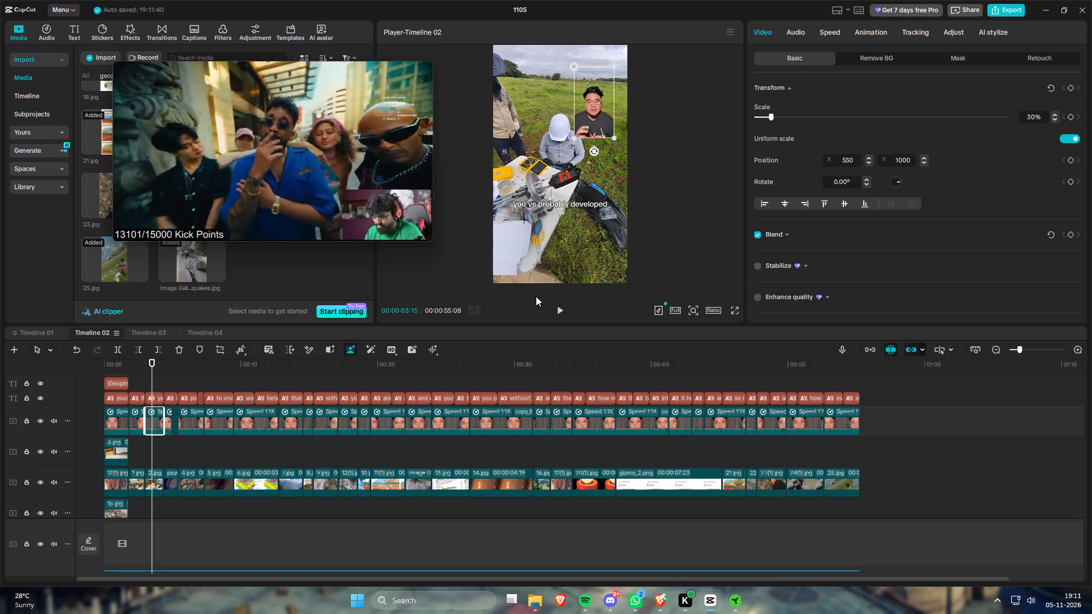
Rewind the picture-in-picture reaction video in Brave again.
triple_click(249, 150)
click(249, 150)
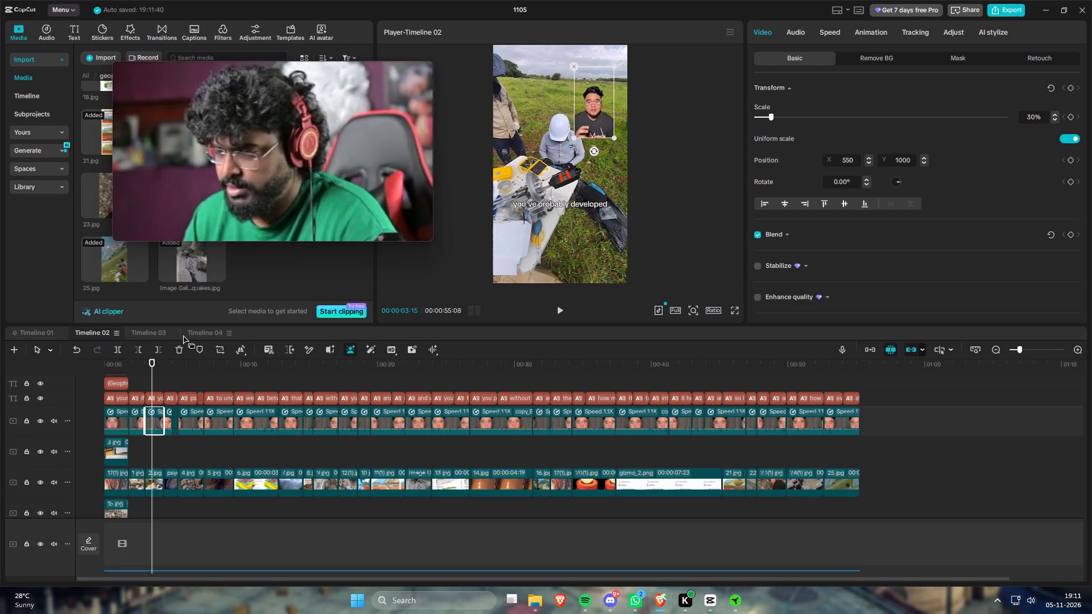
Set the X position of the presenter clips over 4.jpg and 5.jpg to -550.
drag(142, 366, 160, 370)
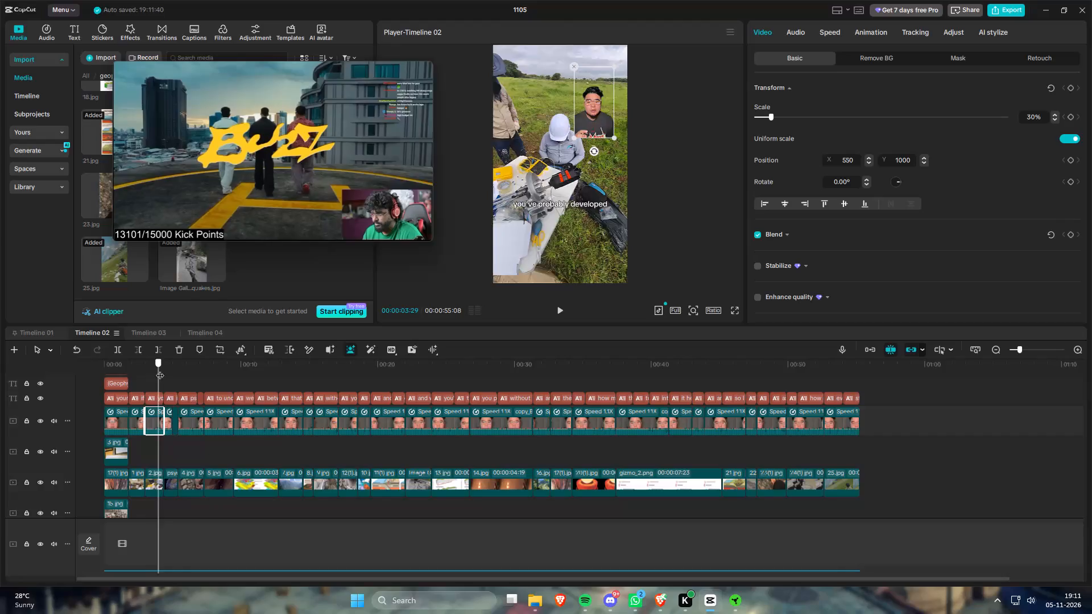
drag(160, 370, 175, 372)
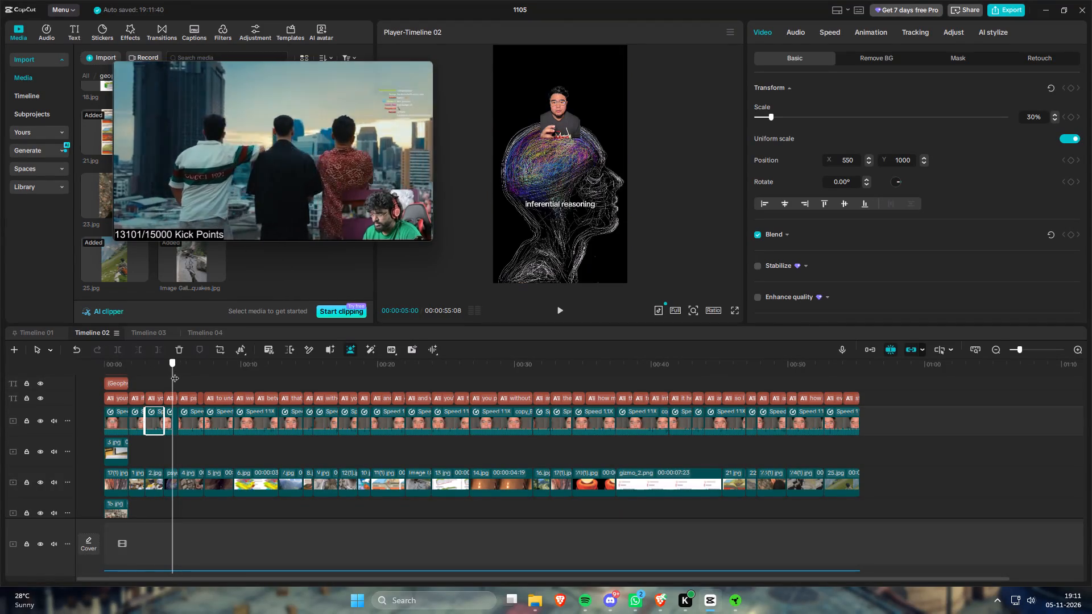
drag(175, 372, 174, 372)
drag(193, 449, 224, 426)
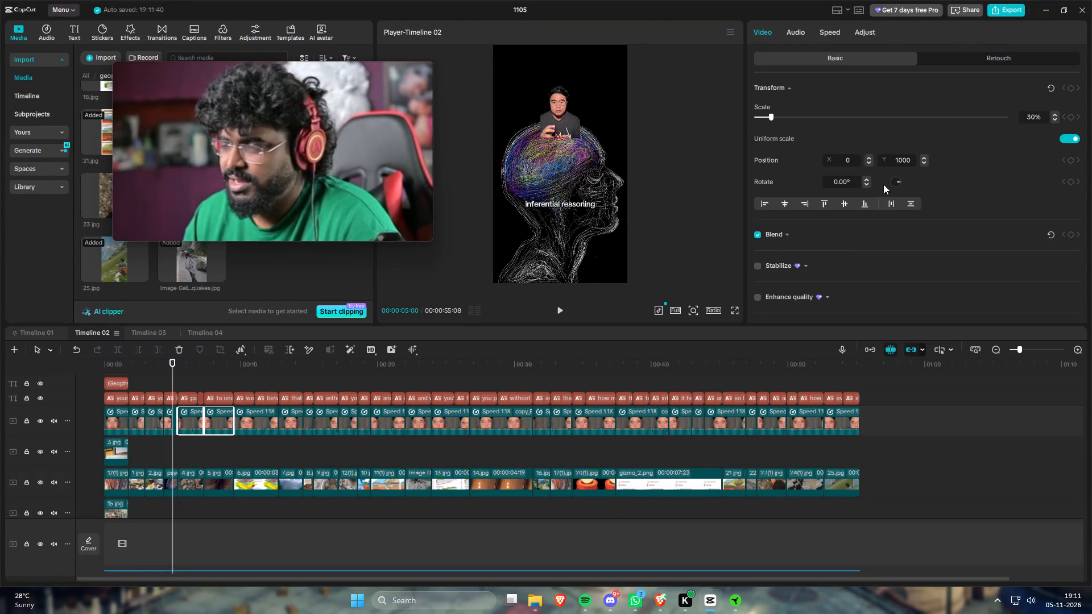
click(841, 157)
text(-55)
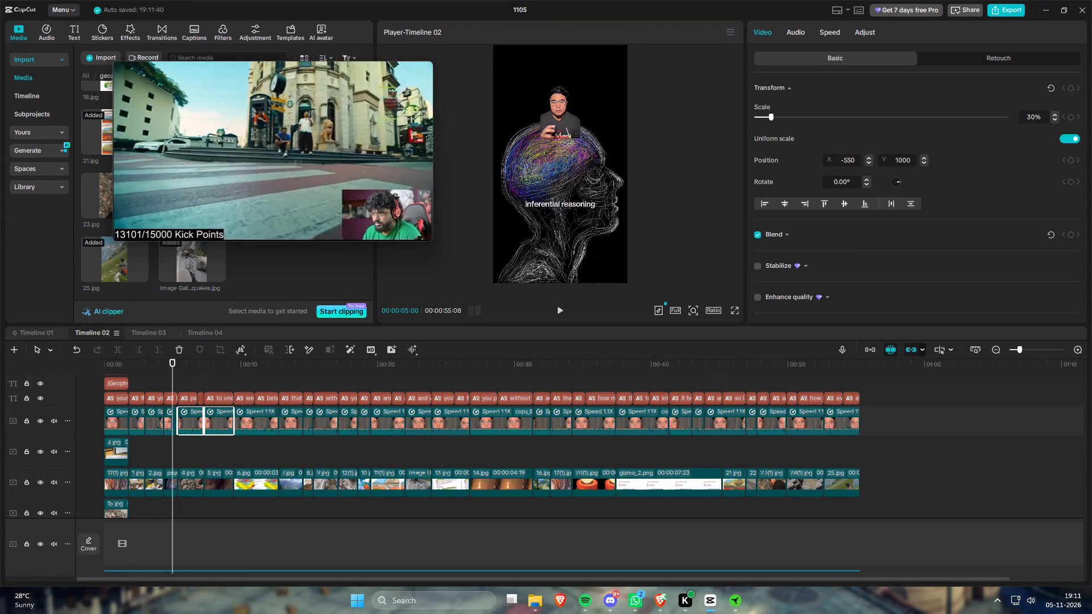
key(Return)
Set the X position of the presenter clip over 5.jpg to 0 and check the preview.
drag(179, 364, 185, 364)
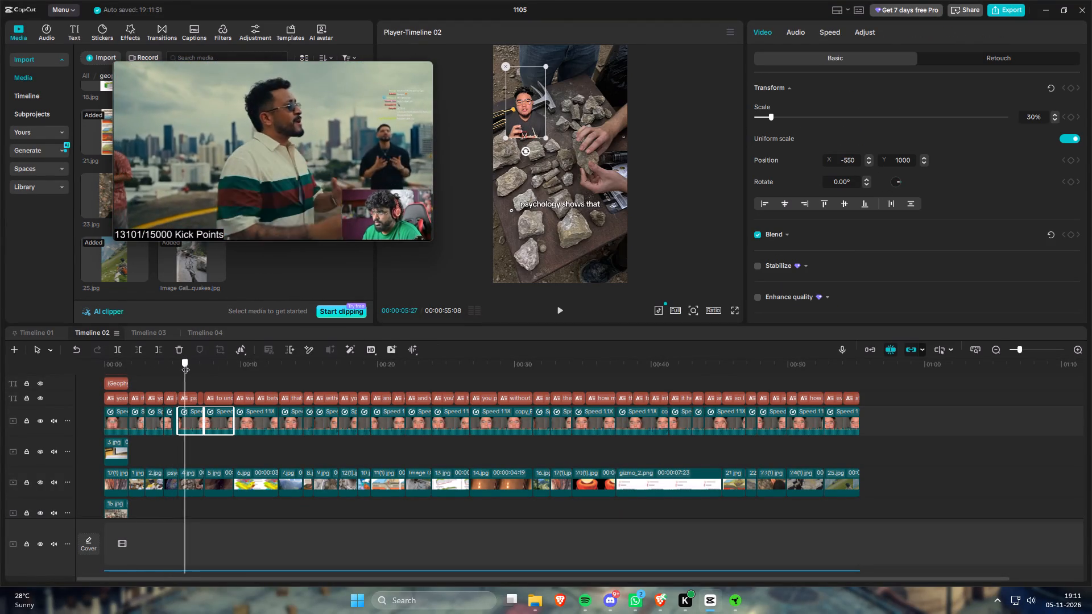
drag(185, 364, 214, 367)
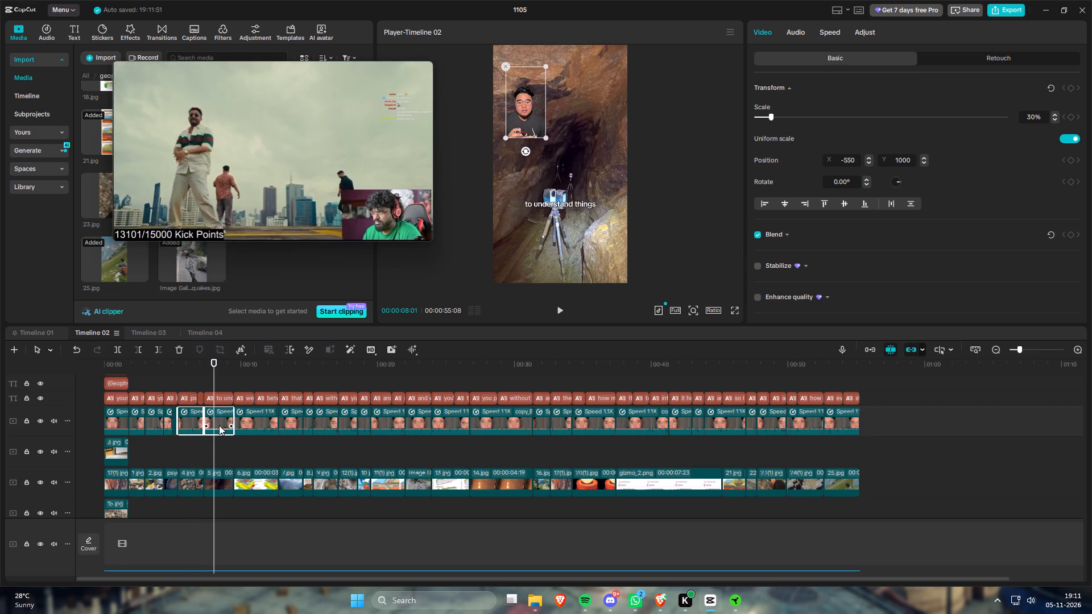
click(217, 422)
drag(849, 159, 785, 146)
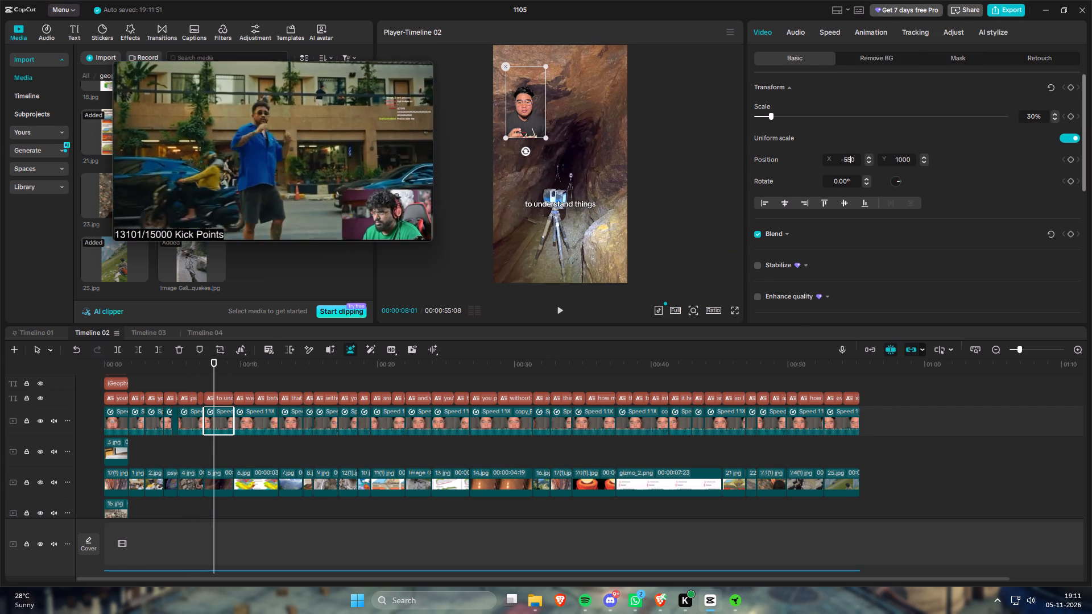
key(BackSpace)
key(BackSpace)
key(Return)
drag(192, 364, 179, 370)
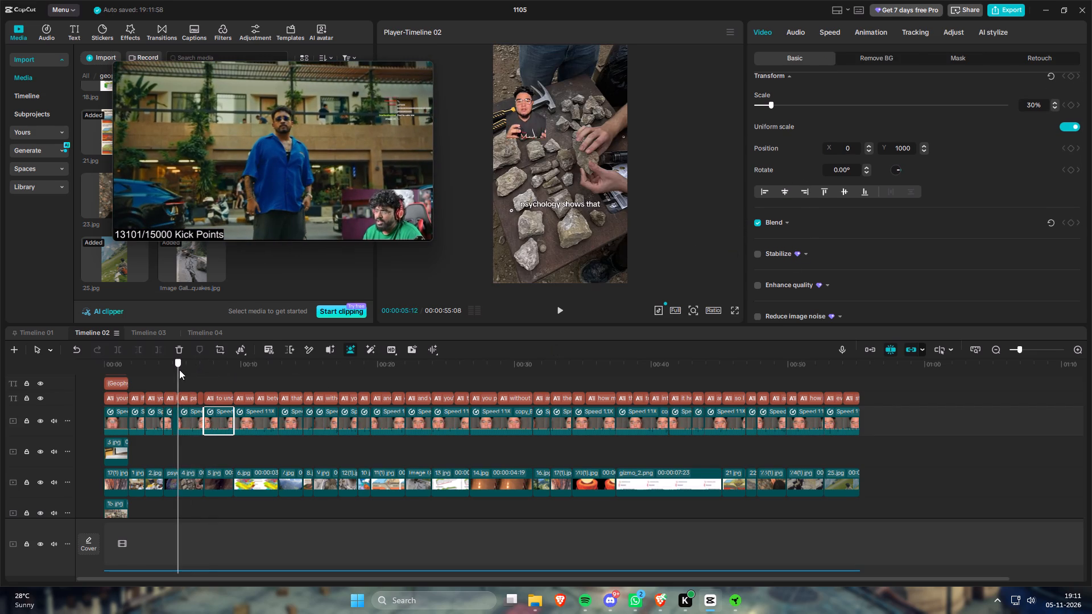
Undo the last X position change on the presenter clip over 5.jpg.
drag(179, 370, 183, 379)
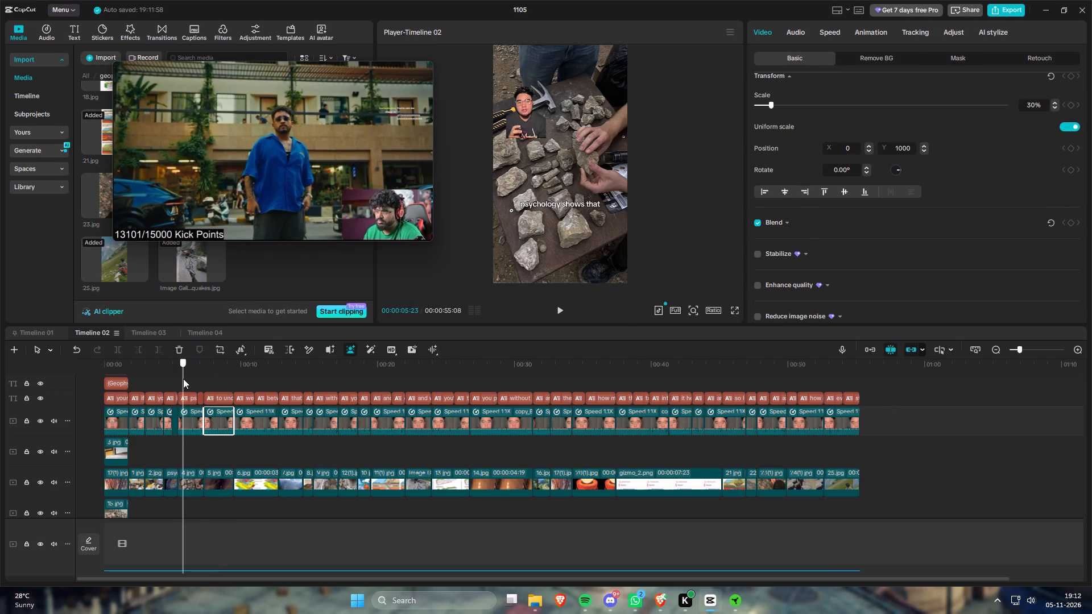
drag(183, 379, 192, 382)
key(ctrl+z)
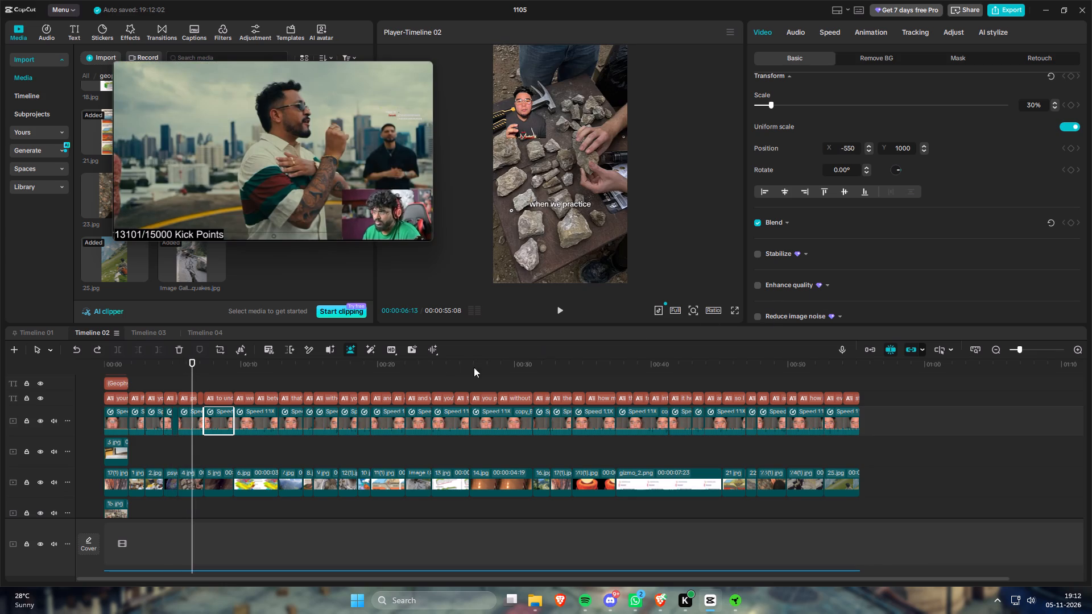
Set the Y position of the presenter clip over 5.jpg to 0.
click(218, 420)
click(899, 146)
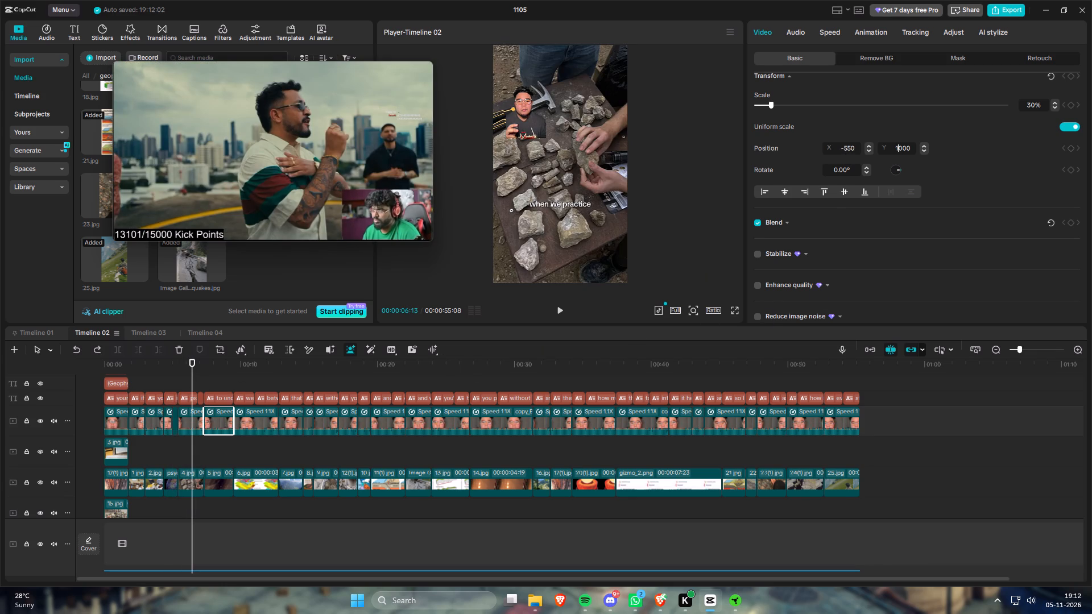
key(BackSpace)
drag(192, 359, 206, 362)
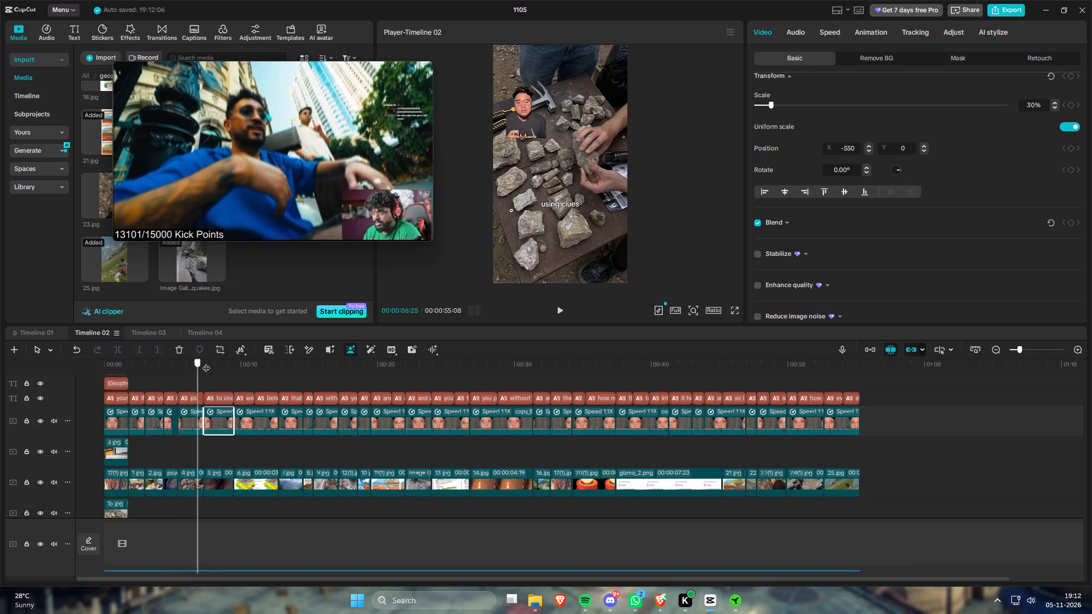
drag(206, 362, 262, 372)
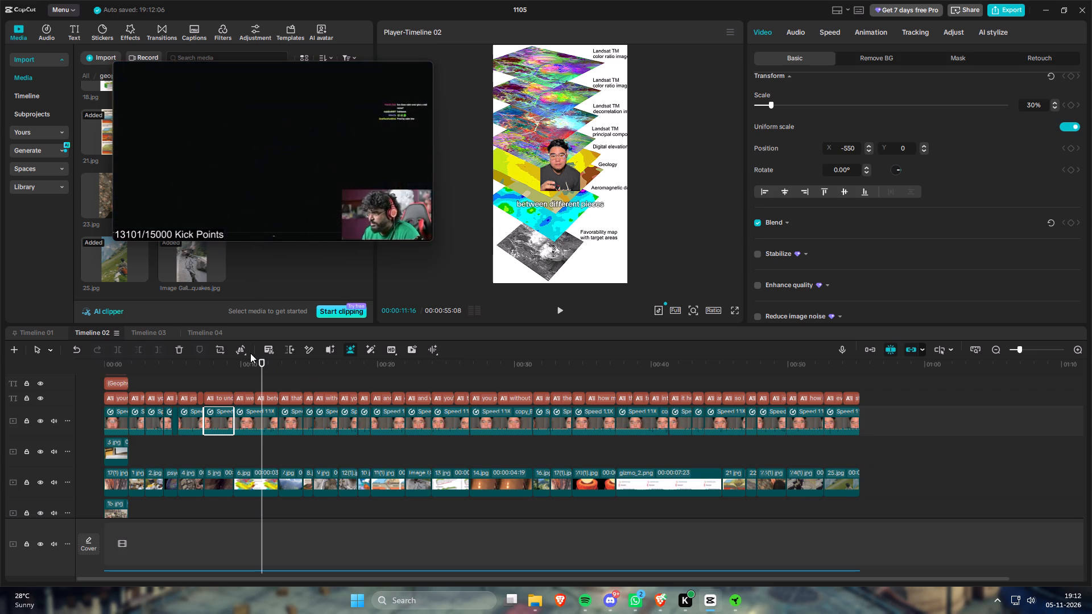
Rewind the picture-in-picture reaction video in Brave.
double_click(241, 154)
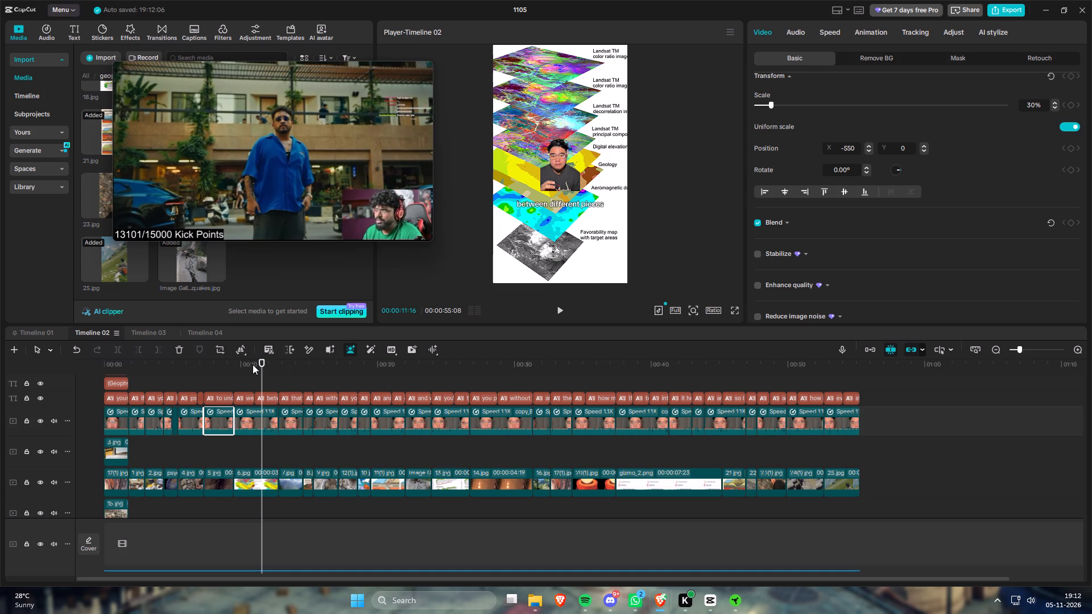
Set the X position of the presenter clips over 7.jpg and 8.jpg to 550.
drag(251, 364, 282, 381)
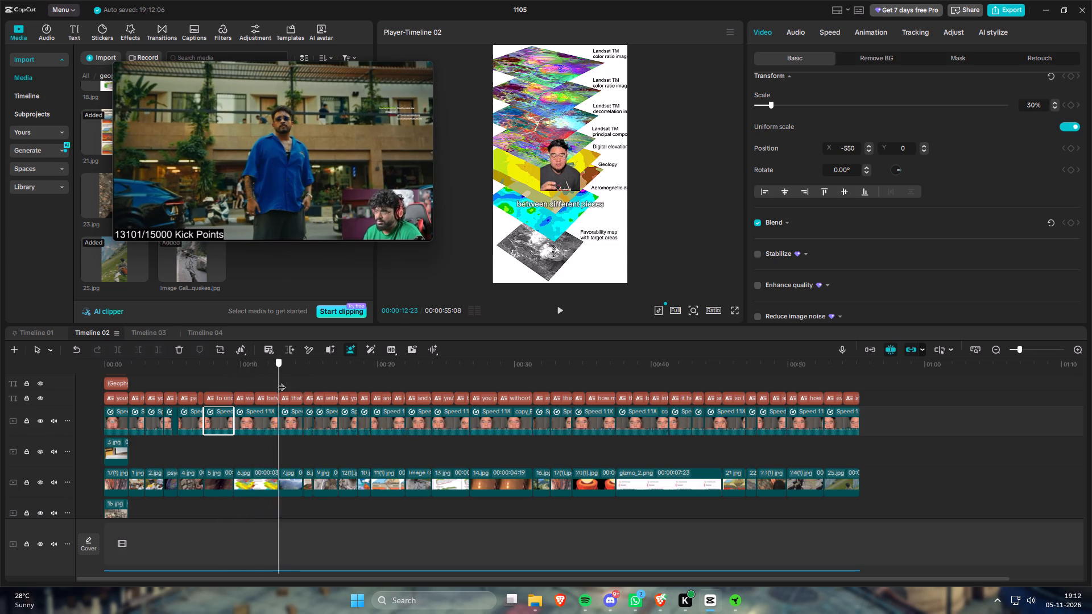
drag(282, 381, 284, 382)
drag(291, 447, 305, 430)
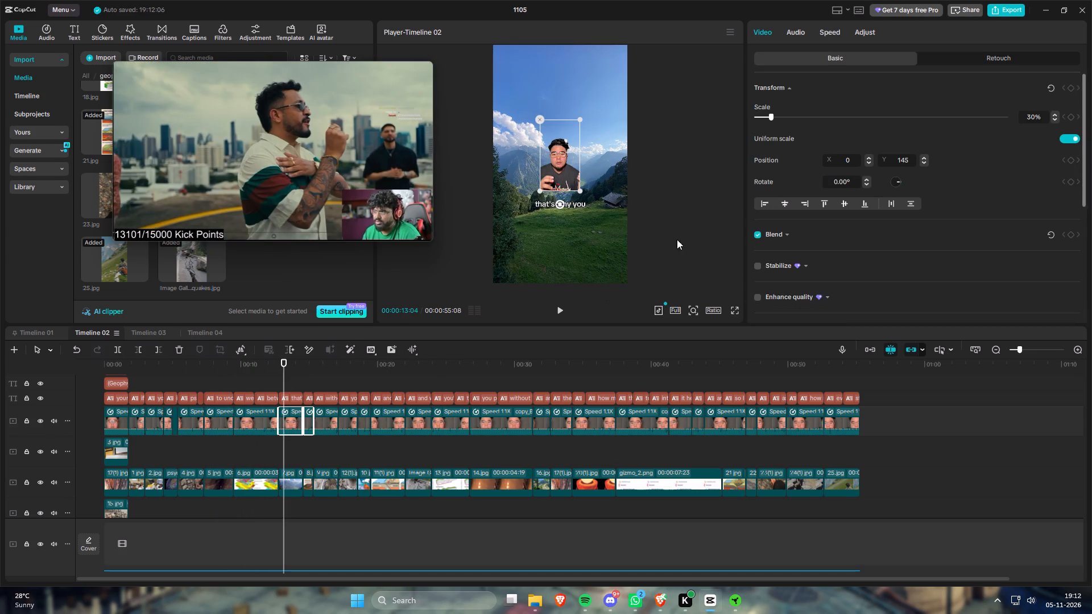
click(844, 158)
key(5)
key(5)
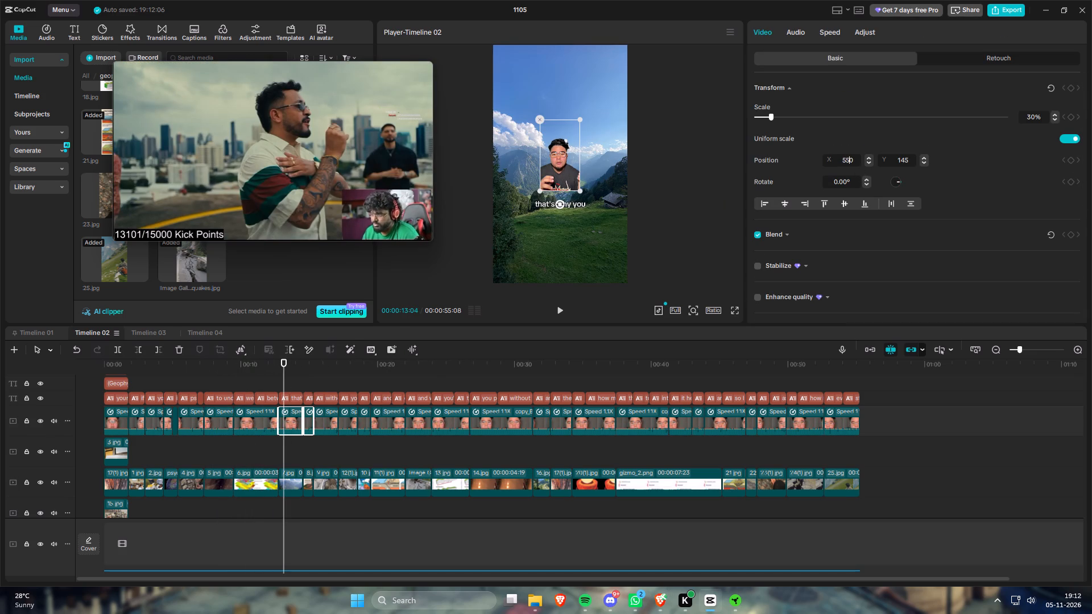
key(Return)
Set the Y position of the three presenter clips over 8.jpg, 9.jpg and 12(1).jpg to 1000.
drag(263, 364, 286, 370)
drag(308, 442, 329, 424)
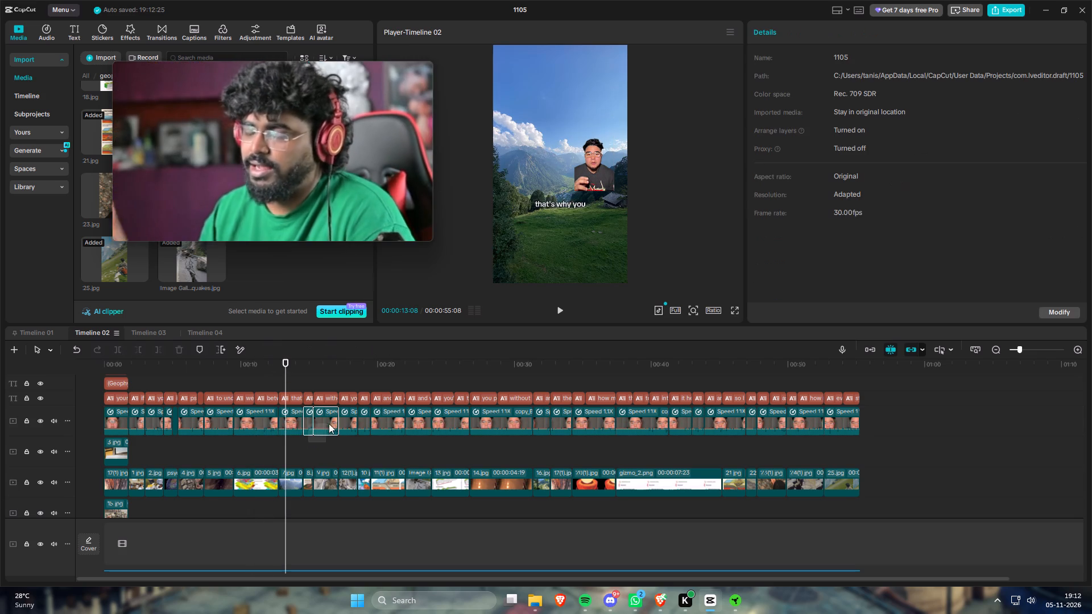
drag(329, 424, 343, 424)
drag(900, 159, 935, 189)
key(0)
key(0)
key(0)
key(Return)
Set the X position of the presenter clips over 12(1).jpg and 10.jpg to -550.
drag(292, 363, 307, 368)
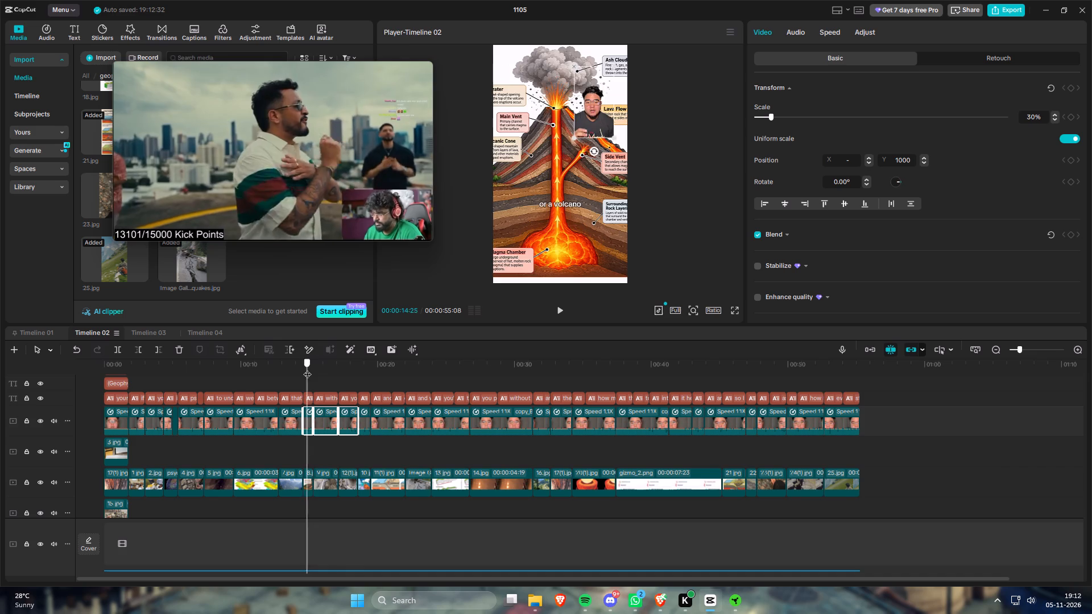
drag(307, 368, 350, 378)
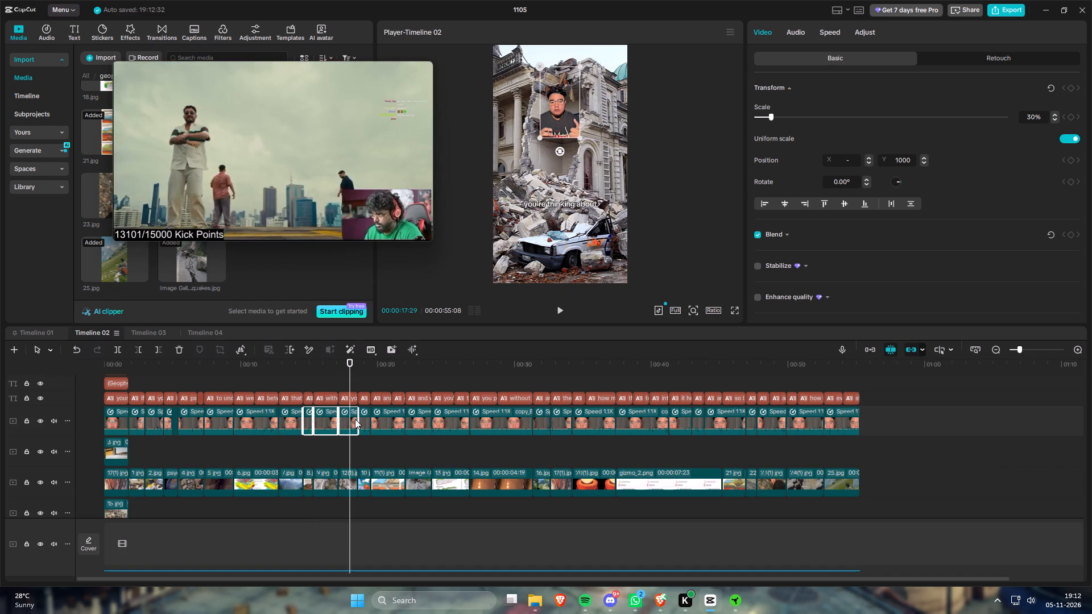
drag(363, 449, 351, 421)
click(843, 162)
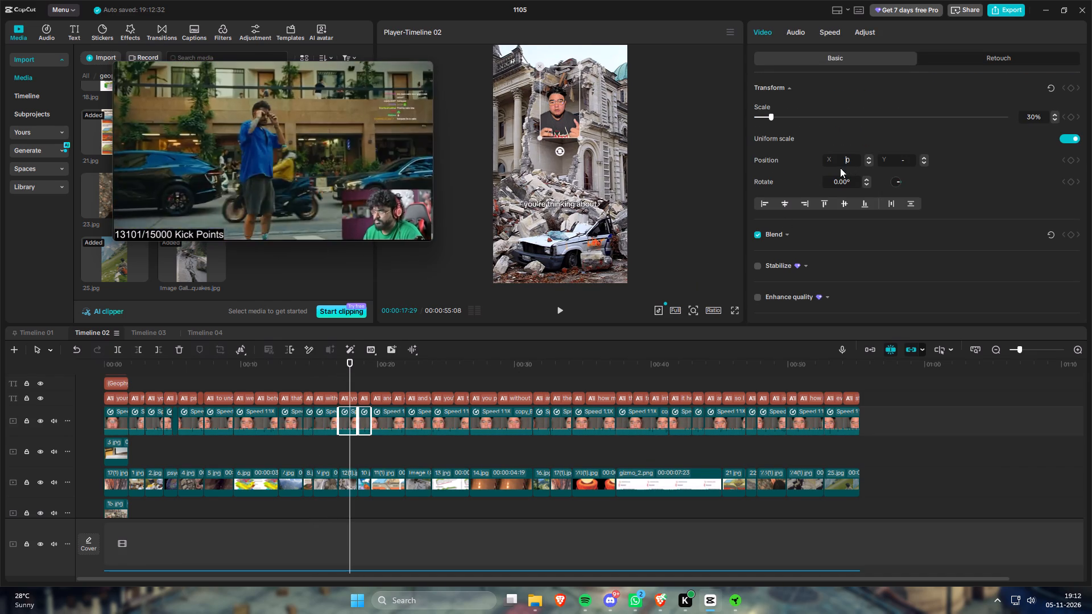
key(minus)
text(55)
key(Return)
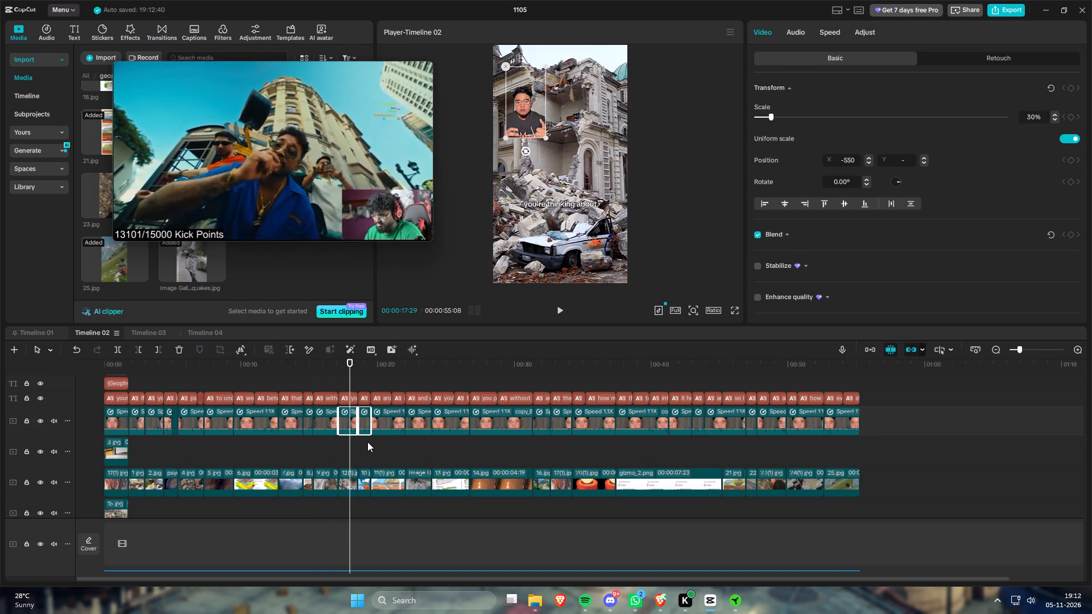
Set the X position of the presenter clips over the cracked-road earthquake image and 13.jpg to 550.
drag(354, 362, 391, 368)
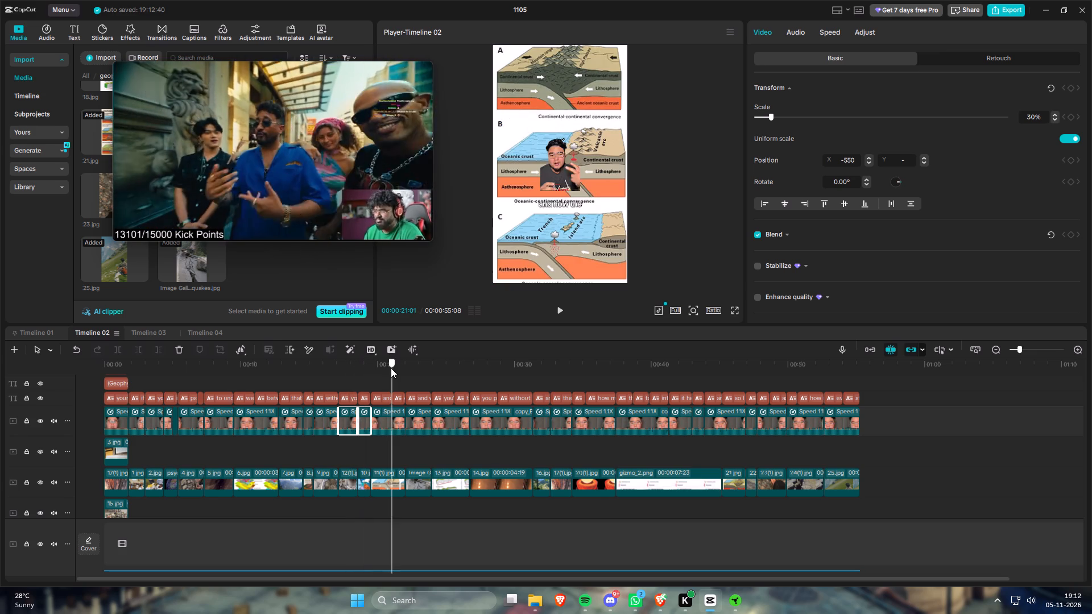
drag(391, 368, 398, 370)
drag(423, 450, 435, 428)
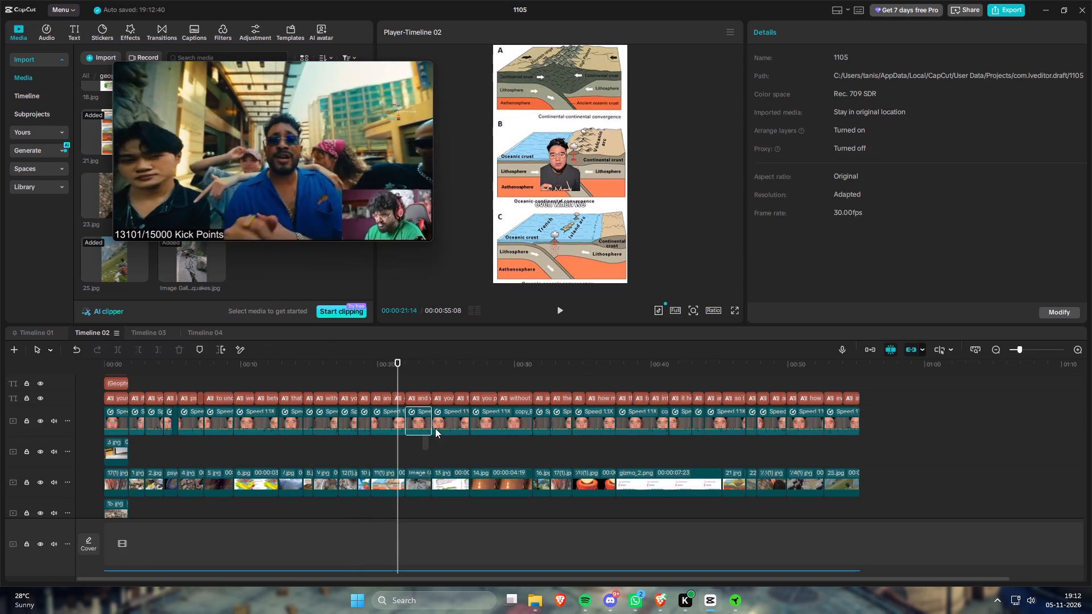
drag(435, 428, 452, 421)
click(841, 163)
text(55)
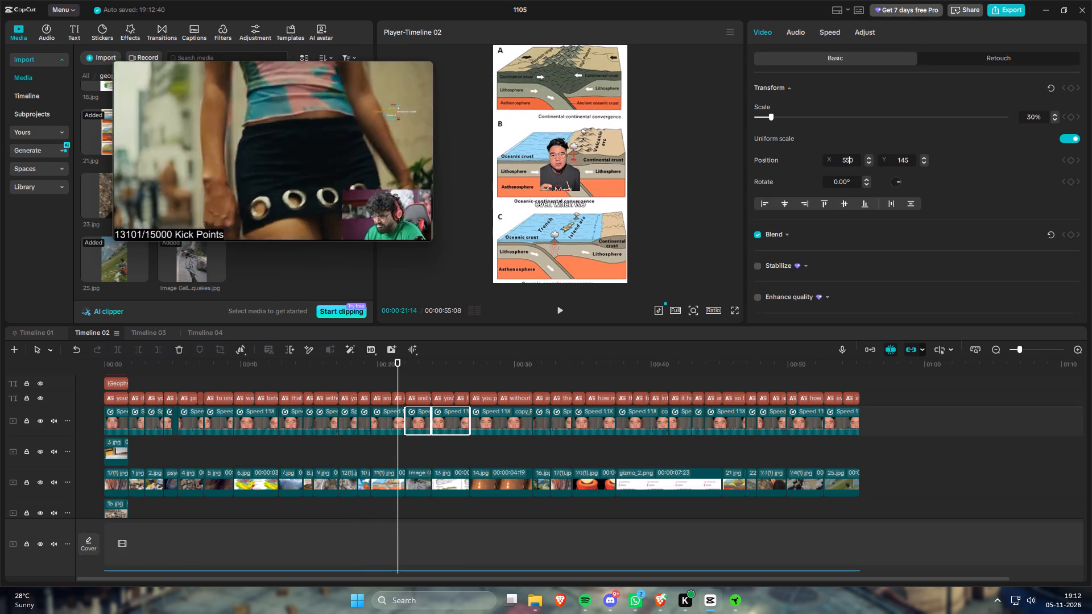
key(Return)
Set the Y position of the presenter clips over 13.jpg, 14.jpg and 16.jpg to 1000.
drag(392, 367, 380, 370)
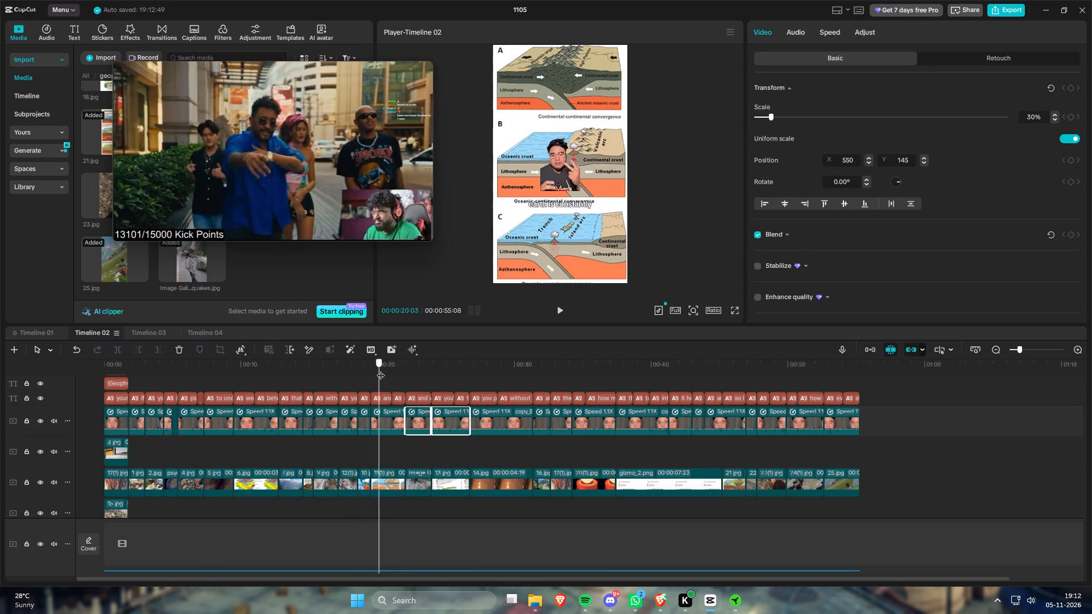
drag(380, 370, 417, 372)
drag(459, 450, 516, 426)
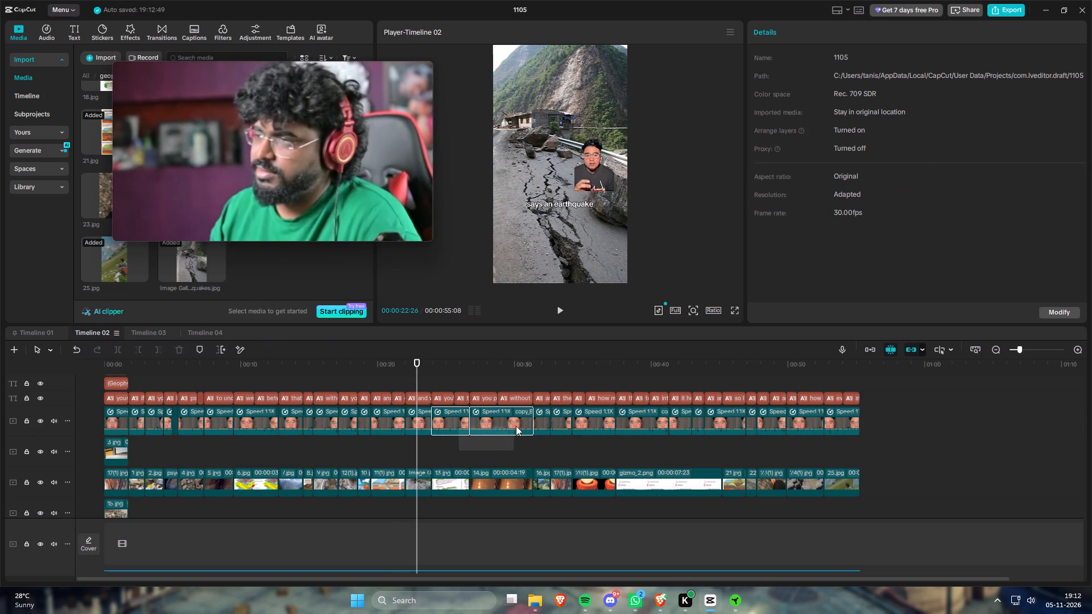
drag(516, 426, 545, 424)
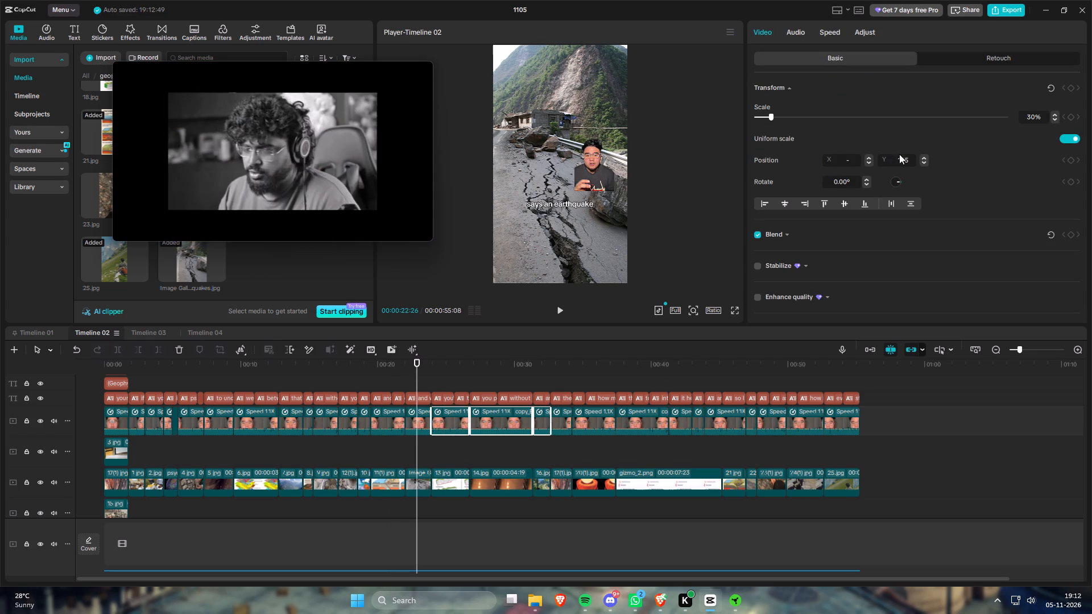
drag(902, 156, 932, 173)
key(0)
key(0)
key(0)
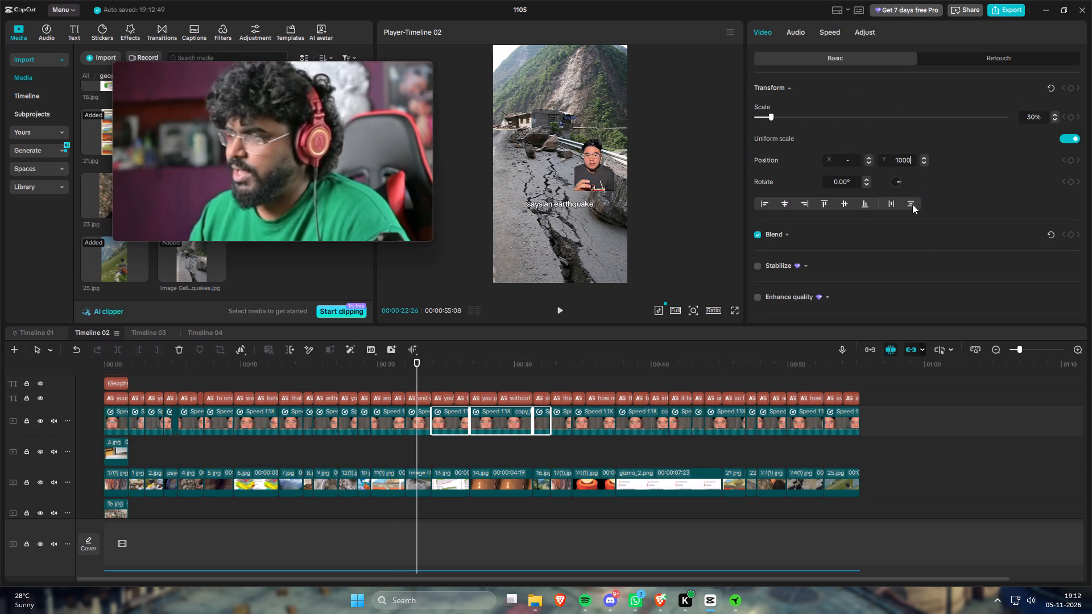
key(Return)
Set the X position of the presenter clips over 16.jpg and the following 17(1).jpg to -550.
drag(404, 365, 392, 367)
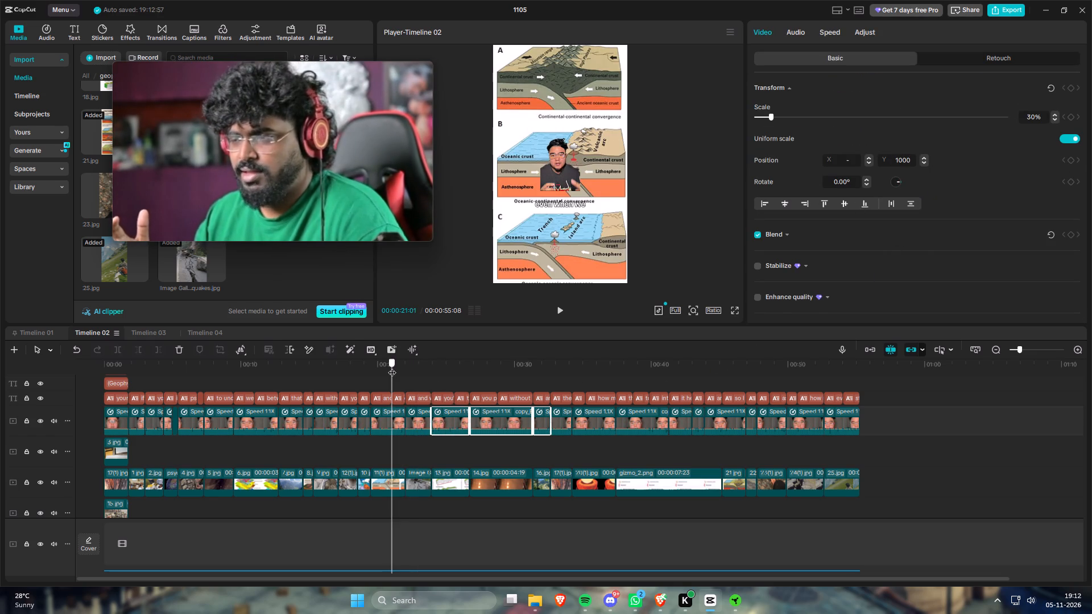
drag(392, 367, 446, 372)
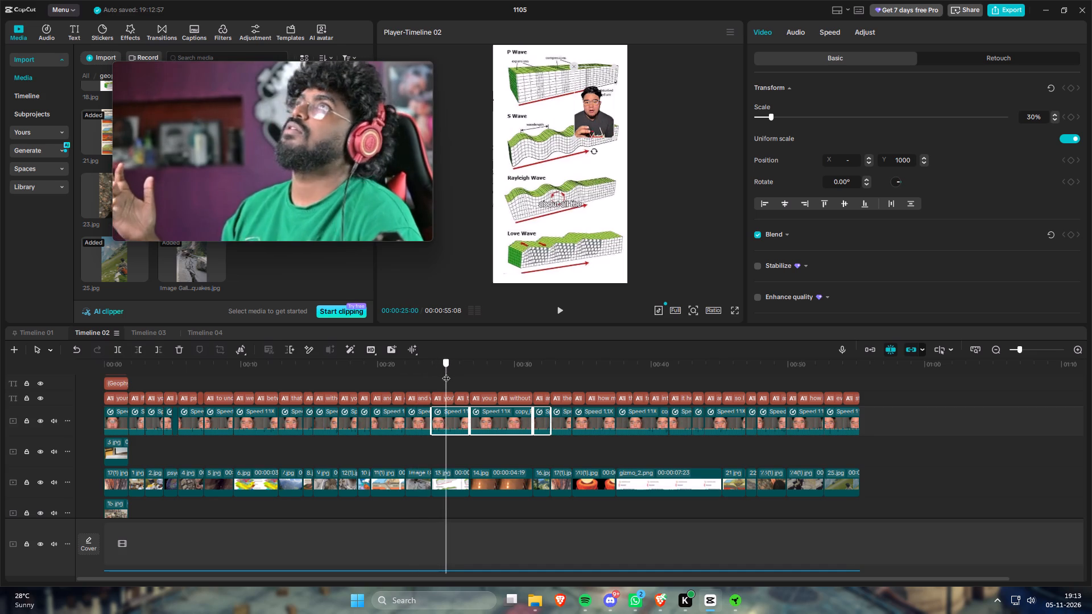
drag(446, 372, 535, 384)
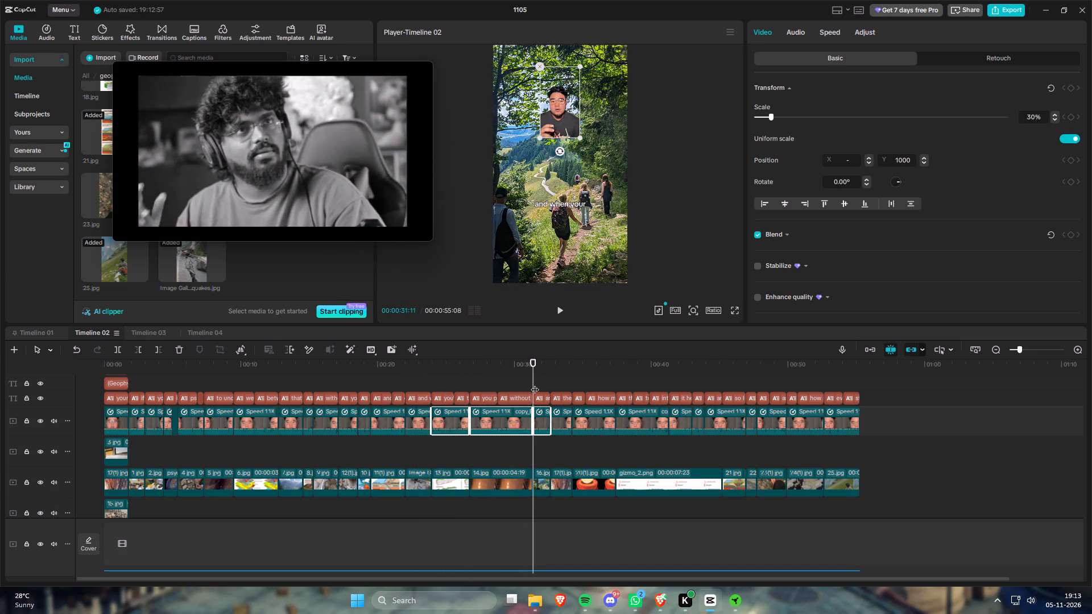
drag(562, 445, 537, 419)
click(845, 159)
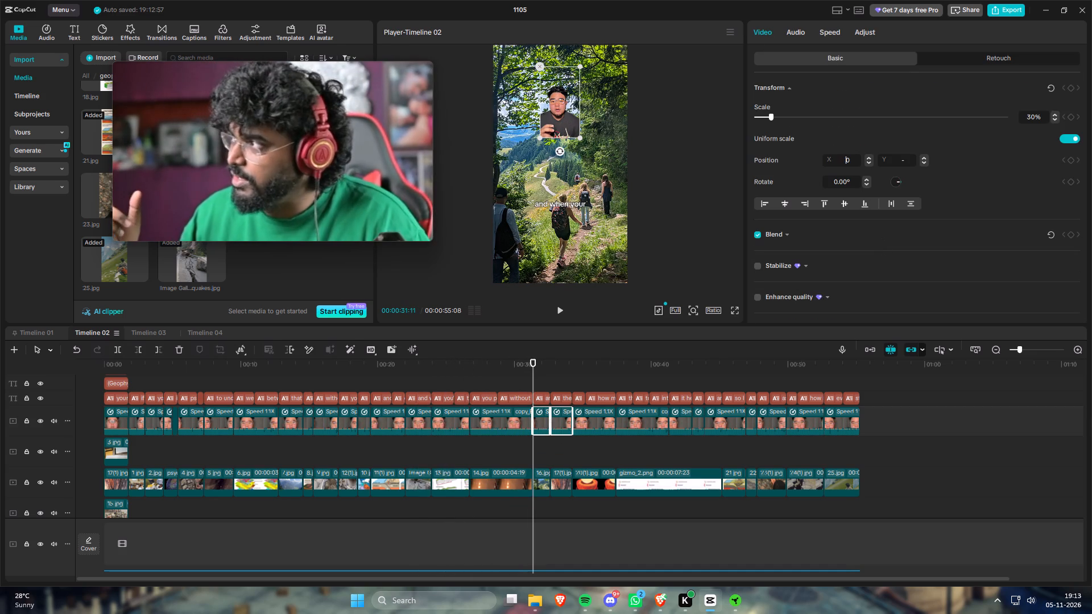
key(minus)
key(5)
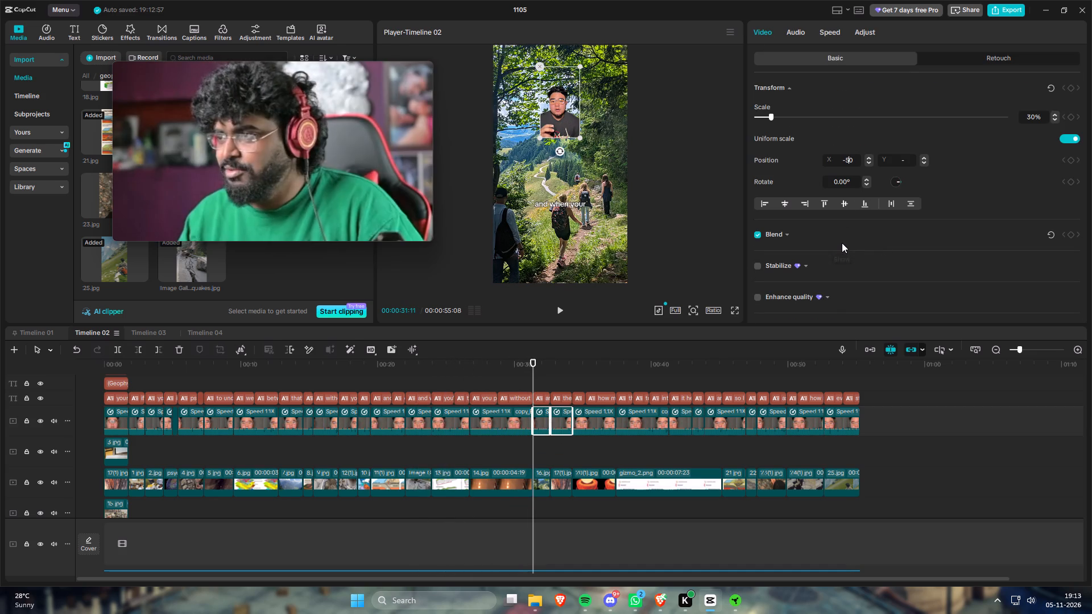
key(5)
key(Return)
Set the X position of the four presenter clips running from gizmo_2.png into 21.jpg to 550.
drag(520, 370, 518, 370)
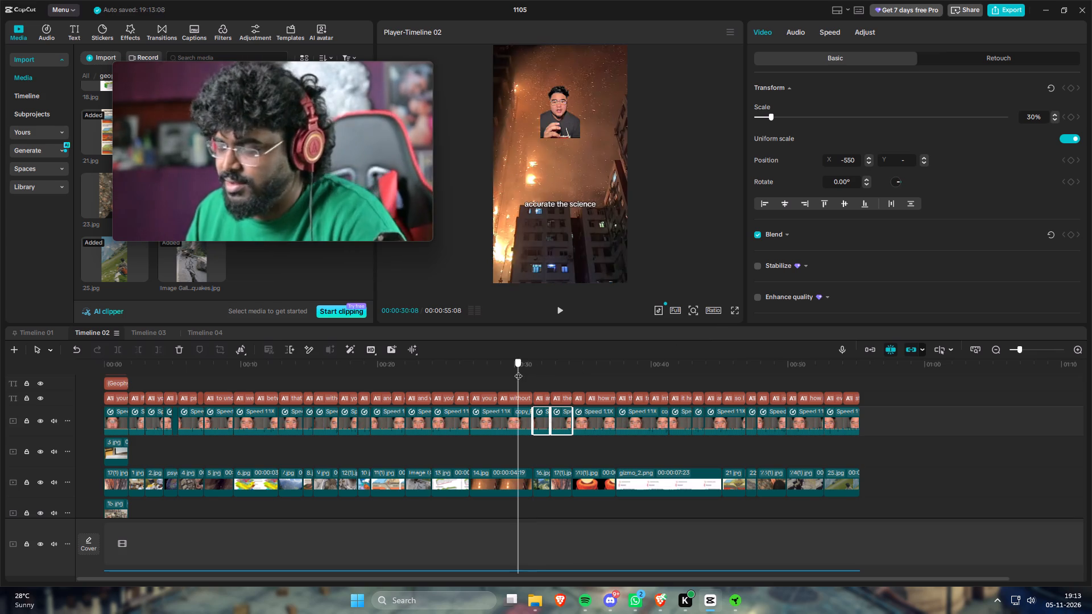
drag(518, 370, 560, 376)
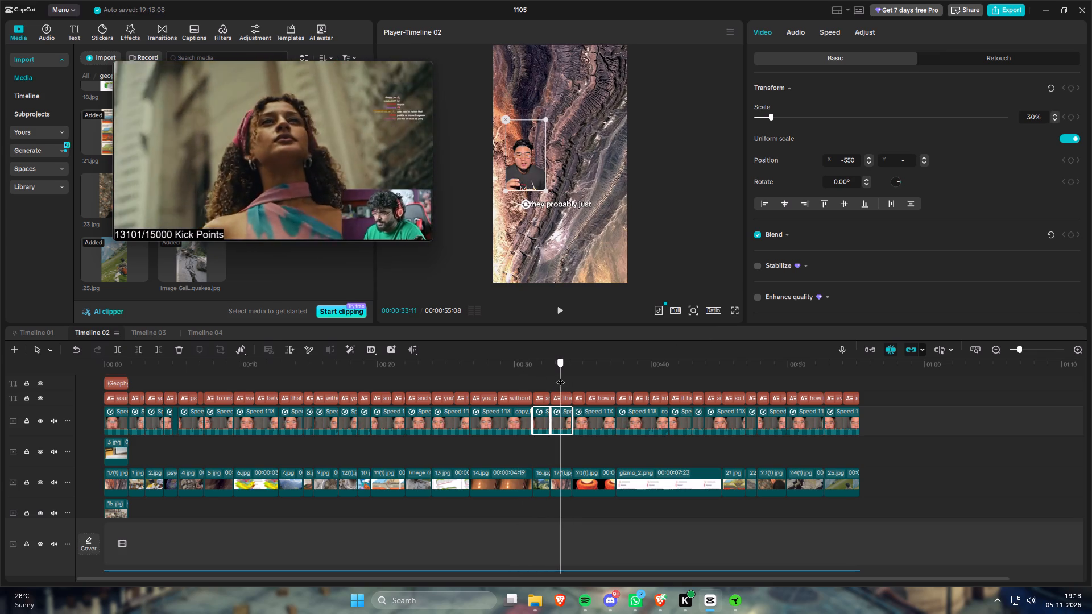
drag(560, 376, 627, 384)
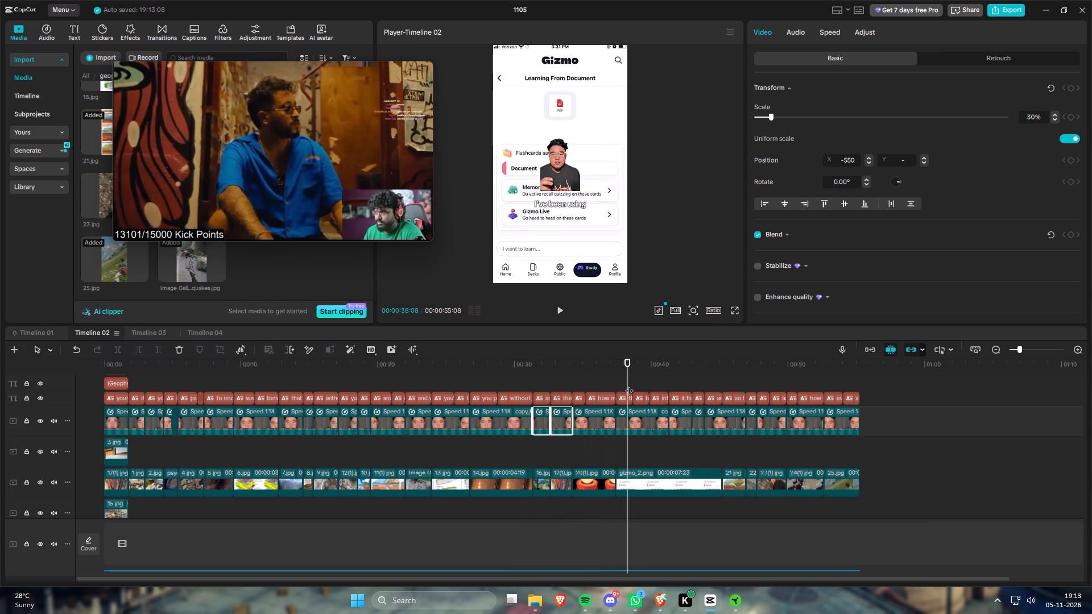
drag(643, 446, 728, 428)
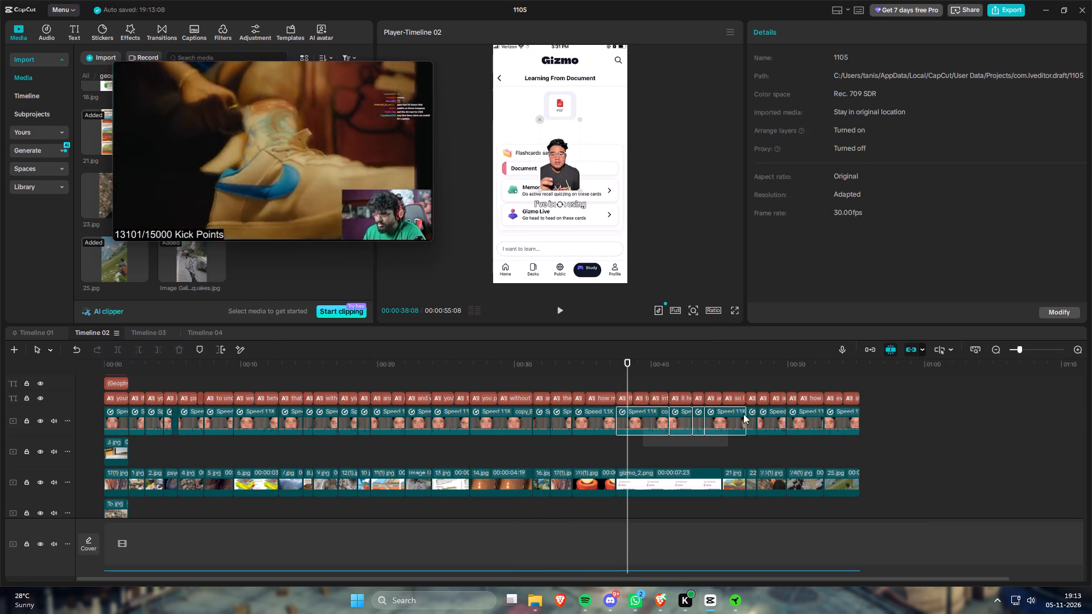
click(844, 159)
key(5)
key(5)
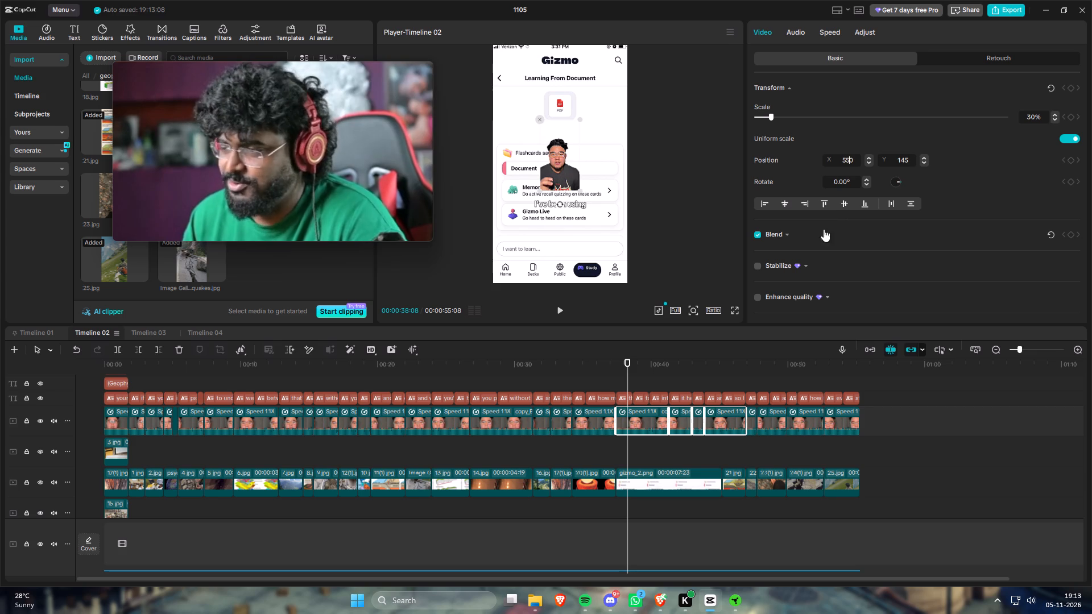
key(Return)
Split the presenter clip where gizmo_2.png ends and 21.jpg begins.
drag(578, 367, 606, 375)
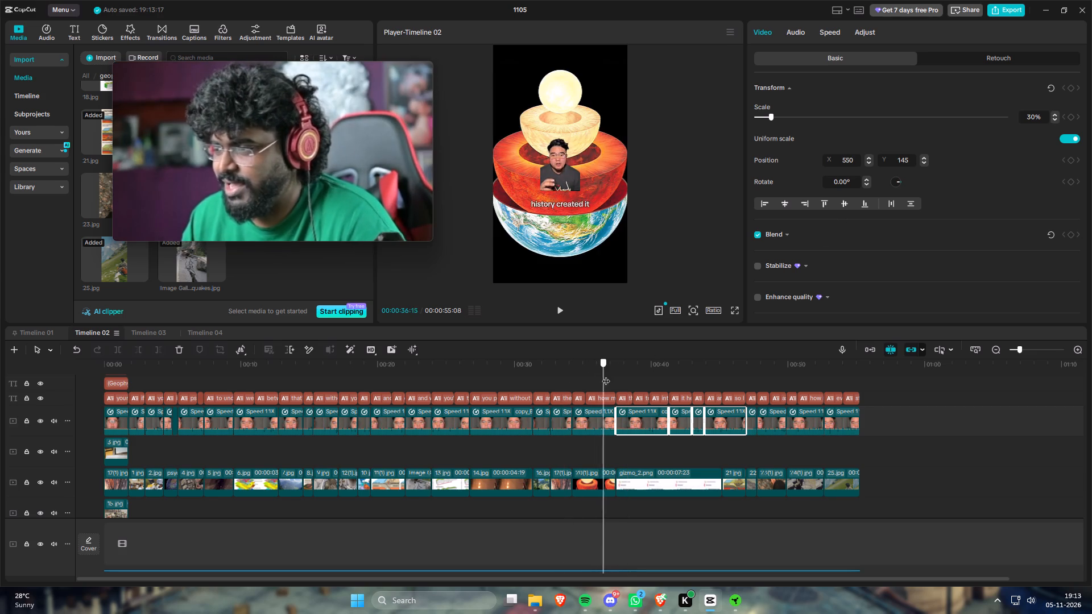
drag(606, 375, 713, 396)
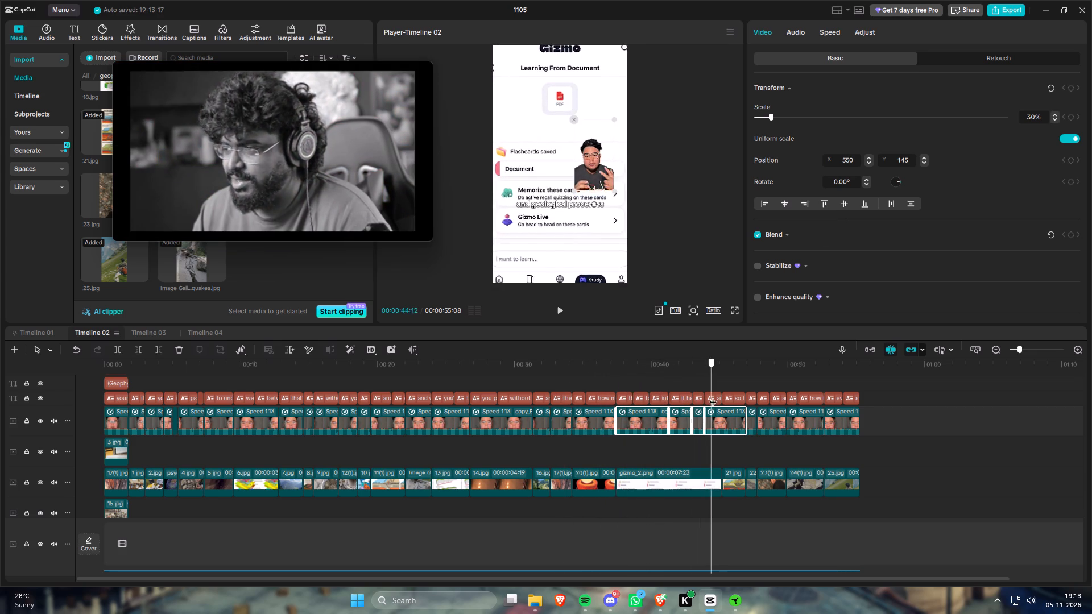
drag(713, 396, 722, 398)
key(s)
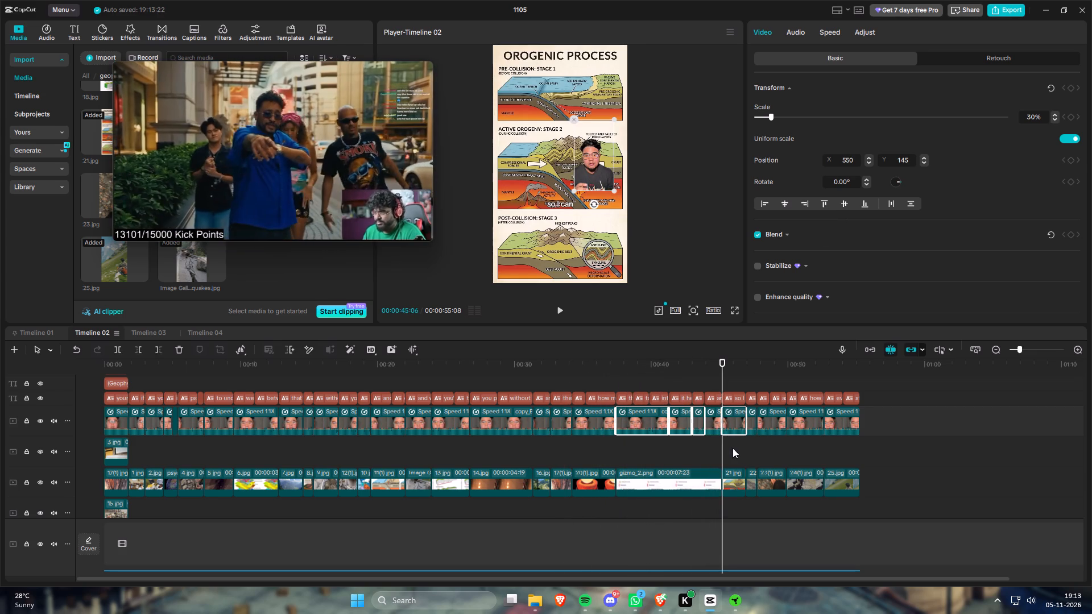
Set the Y position of the three presenter clips from 21.jpg through the image after 22 to 1000.
drag(733, 448, 770, 425)
drag(900, 158, 936, 173)
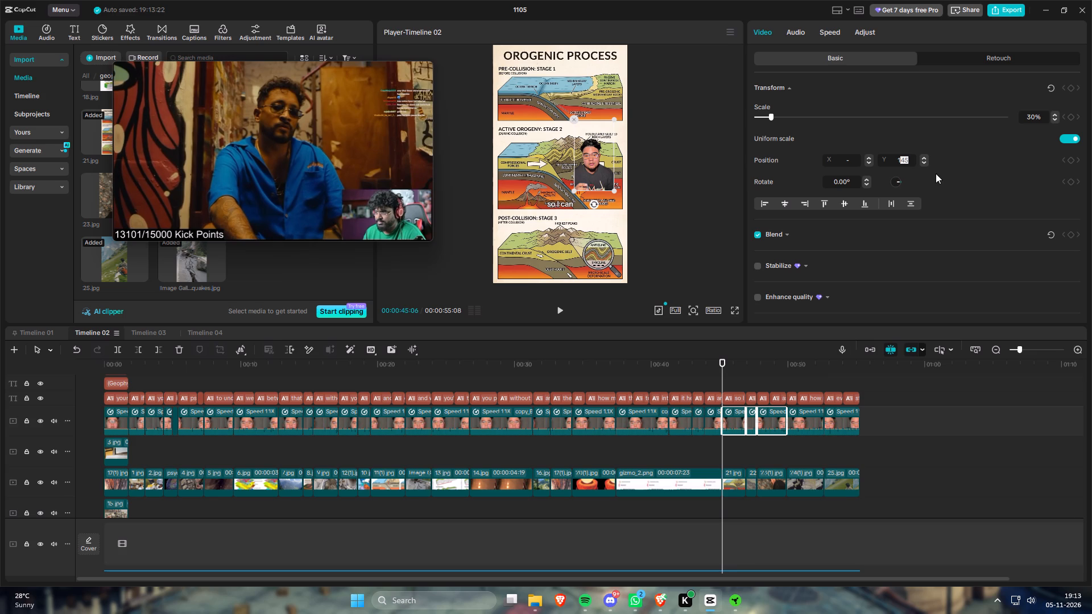
drag(936, 173, 949, 186)
key(0)
key(0)
key(0)
key(Return)
Set the X position of the presenter clips over the two images just before 25.jpg to -550.
drag(692, 369, 648, 375)
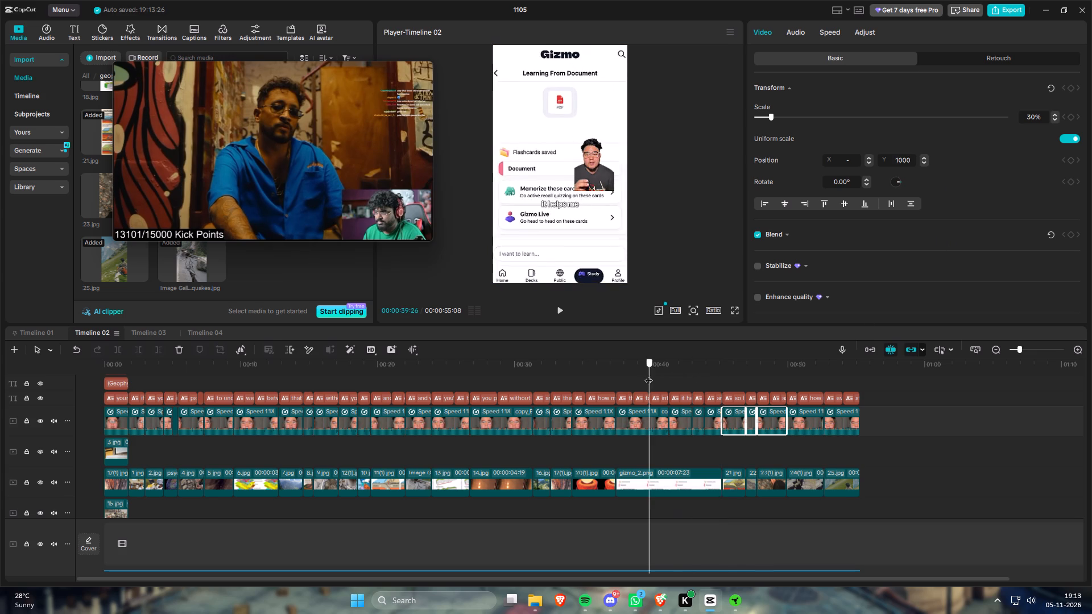
drag(648, 375, 766, 392)
drag(773, 443, 806, 424)
click(844, 164)
text(-55)
key(Return)
drag(734, 364, 795, 368)
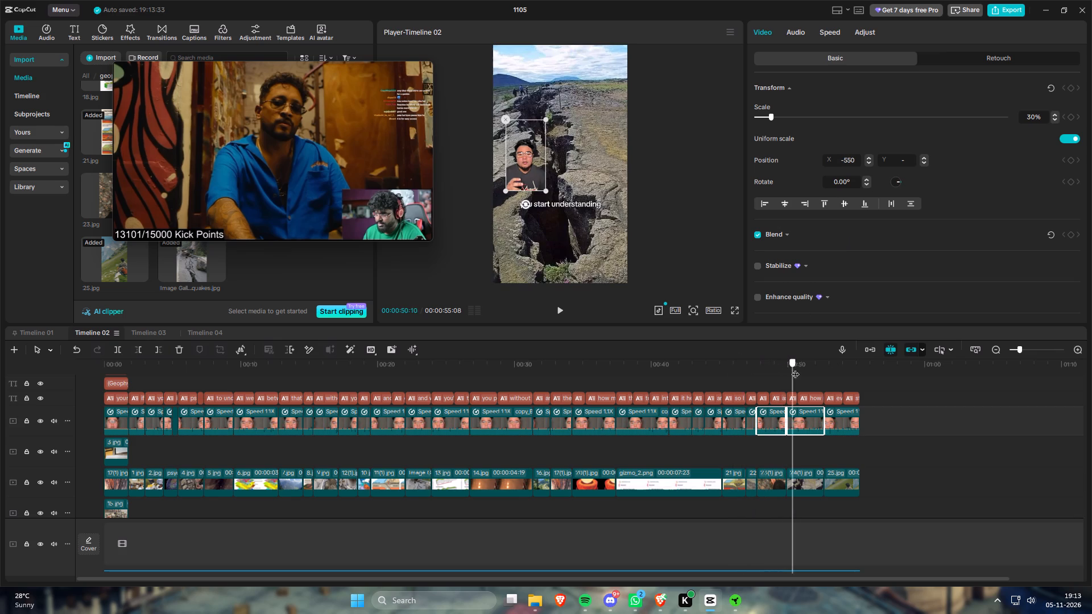
drag(795, 368, 848, 370)
drag(951, 427, 988, 450)
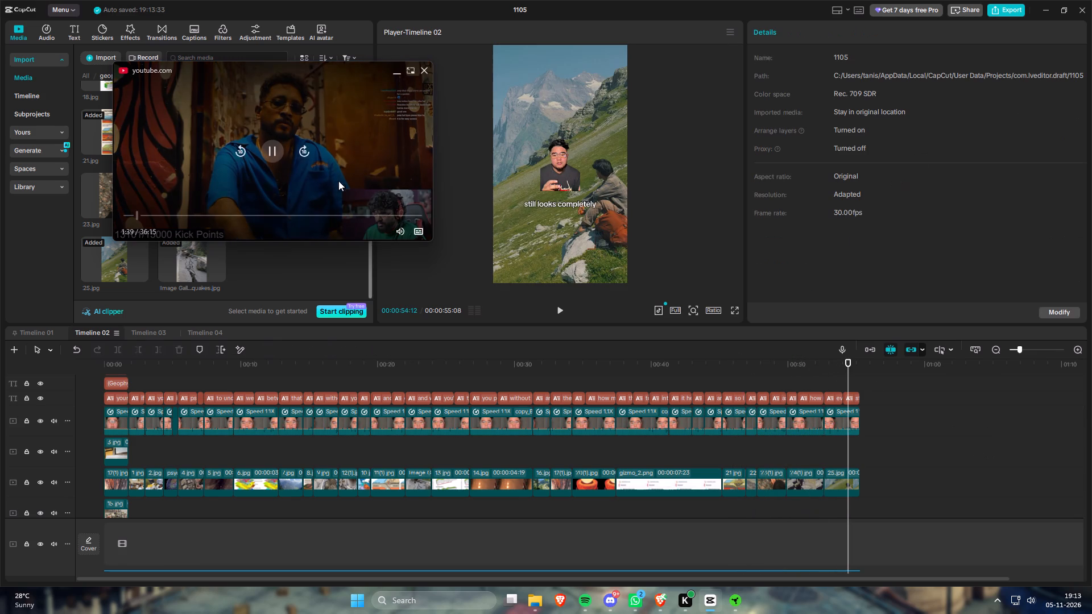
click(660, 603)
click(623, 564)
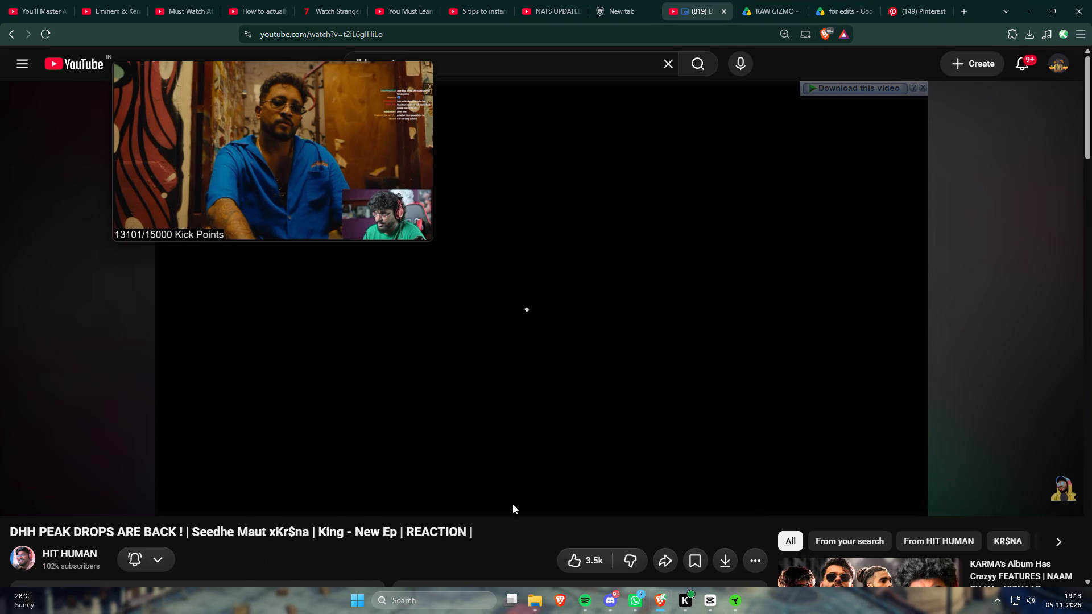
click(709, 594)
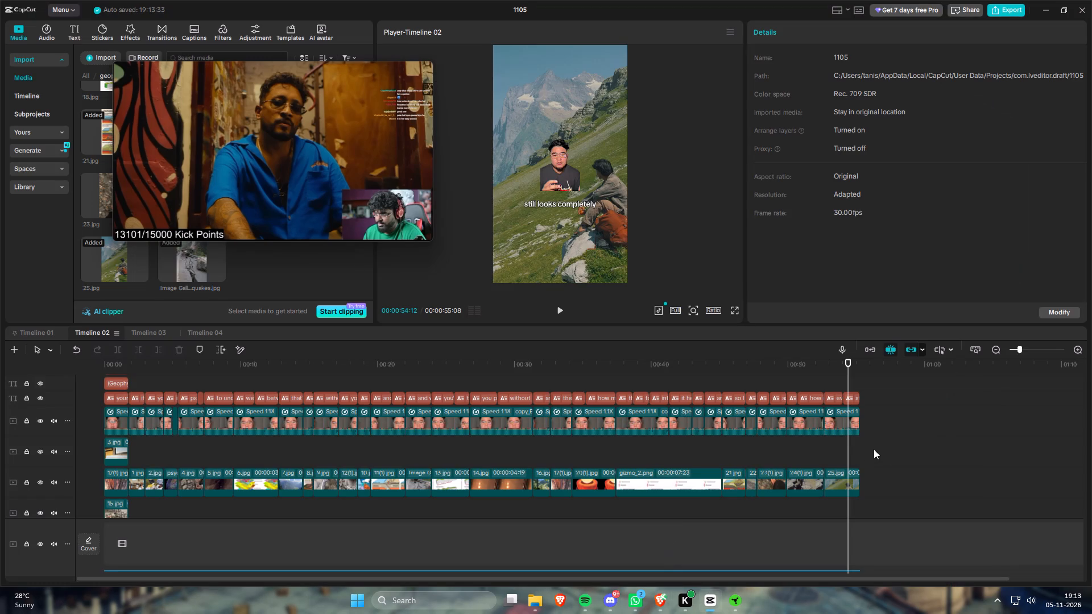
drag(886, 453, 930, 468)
Export Timeline 04 under the name Gizmo Aerospace.
click(204, 332)
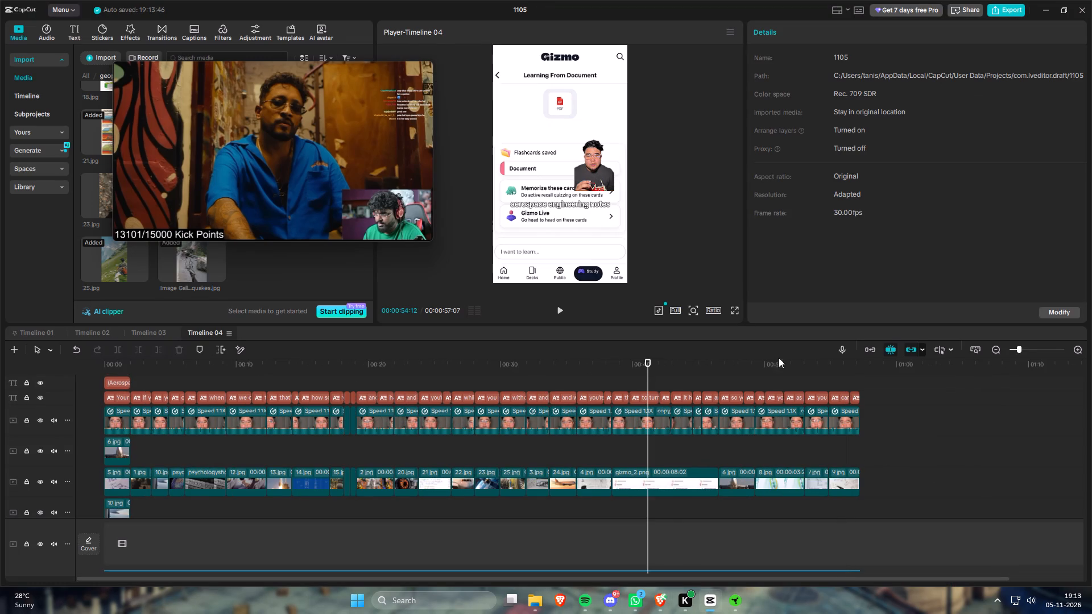
drag(742, 367, 842, 379)
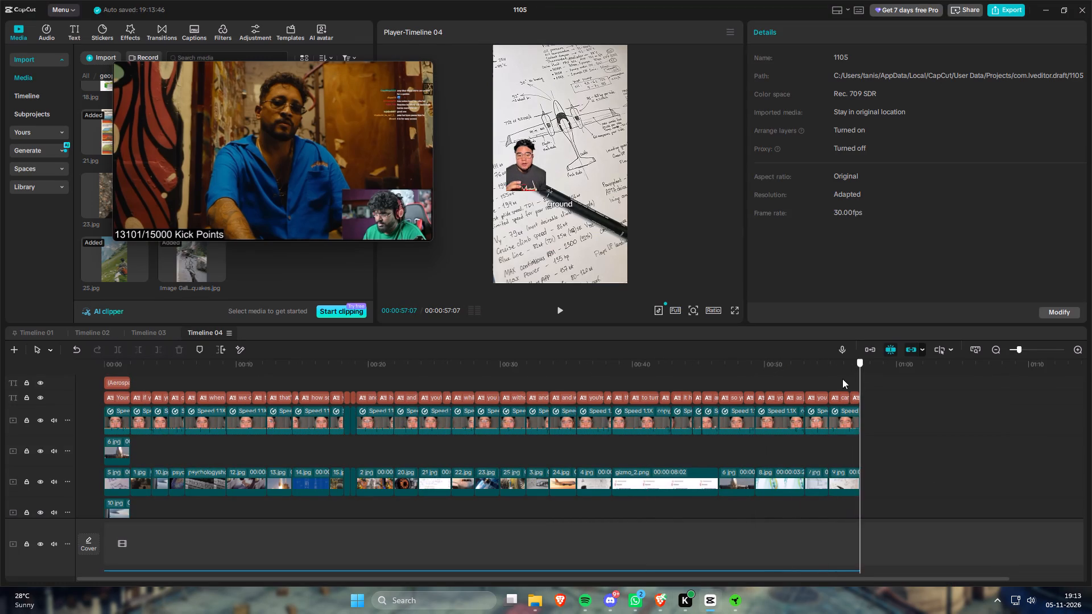
drag(842, 379, 0, 406)
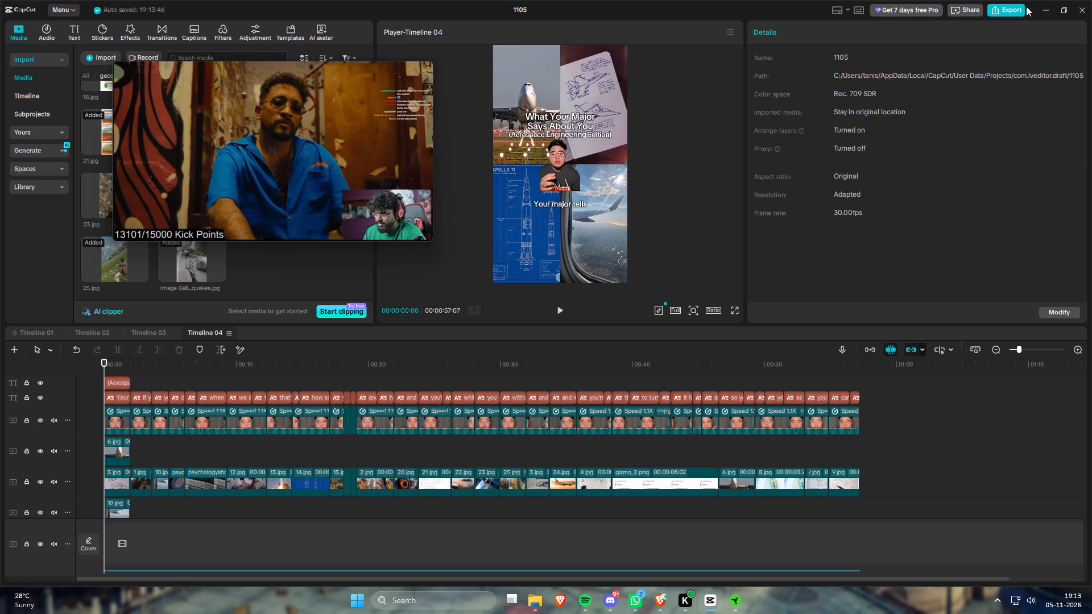
click(1017, 7)
click(646, 164)
key(ctrl+a)
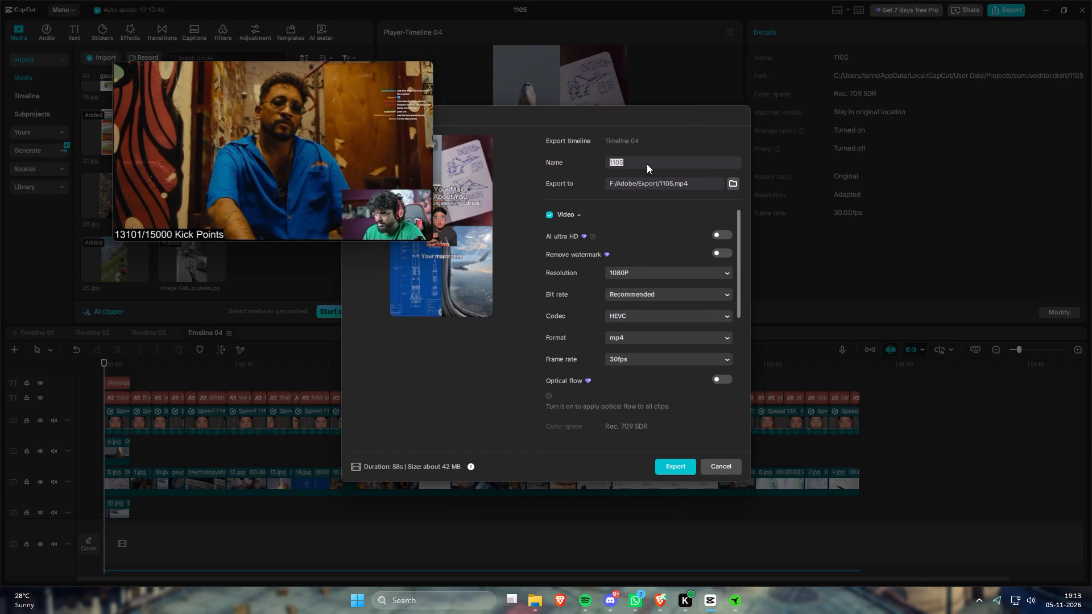
text(Gizmo Aerospace)
key(Return)
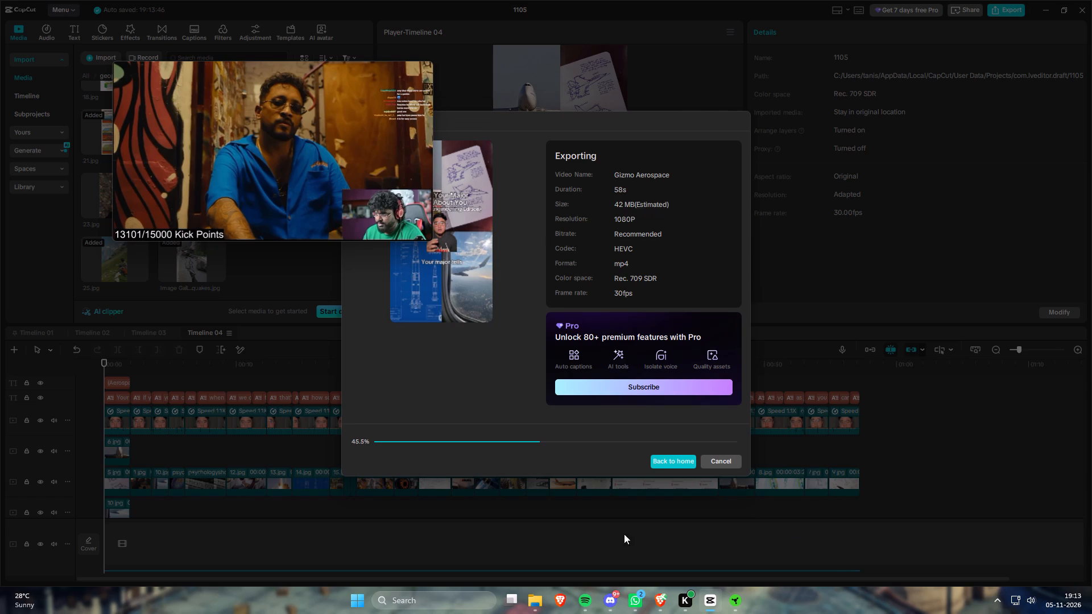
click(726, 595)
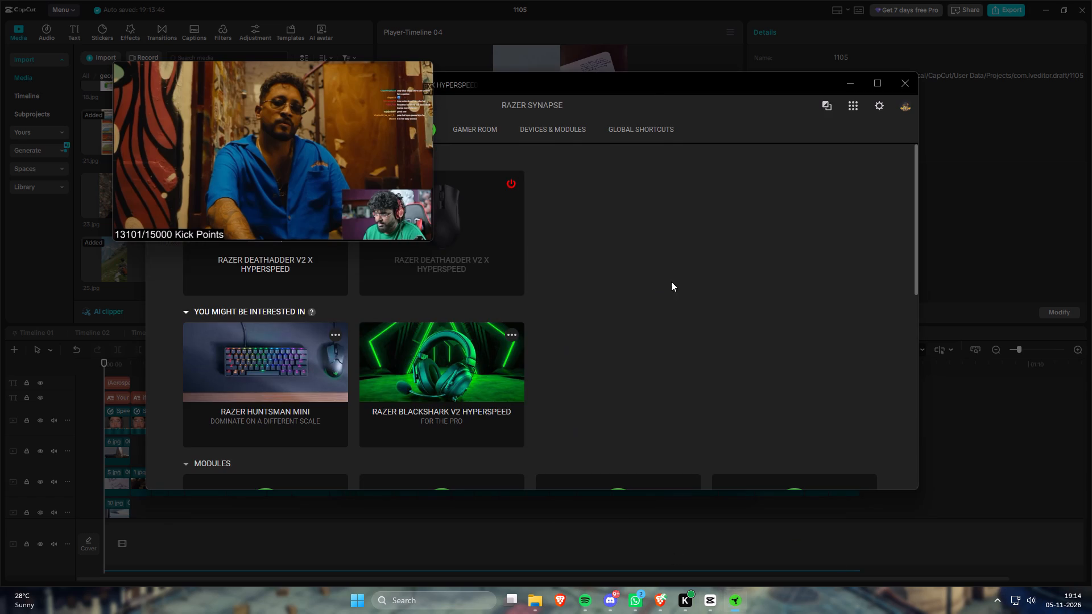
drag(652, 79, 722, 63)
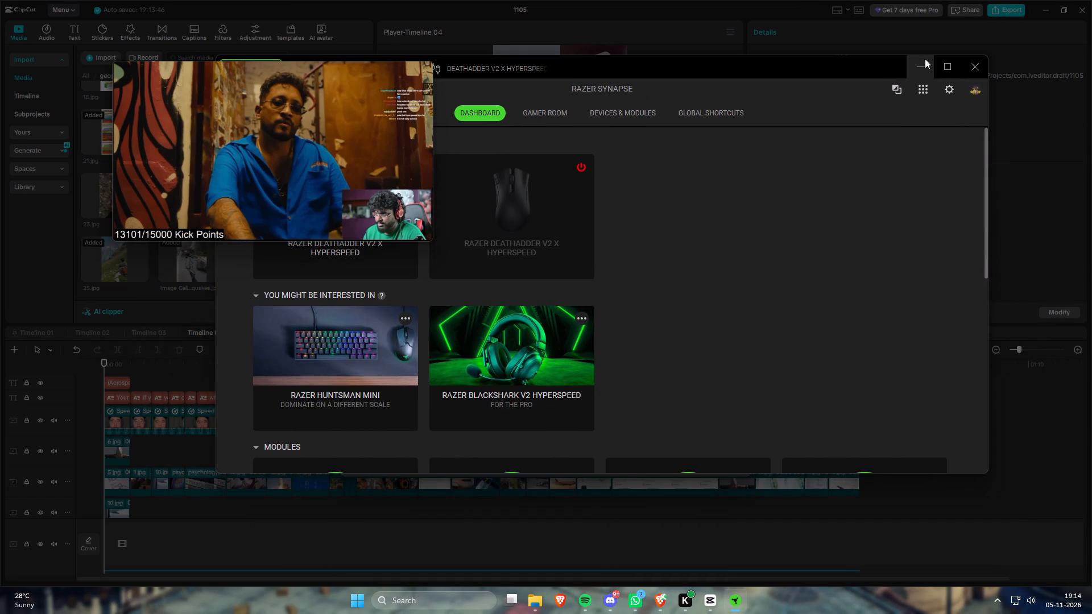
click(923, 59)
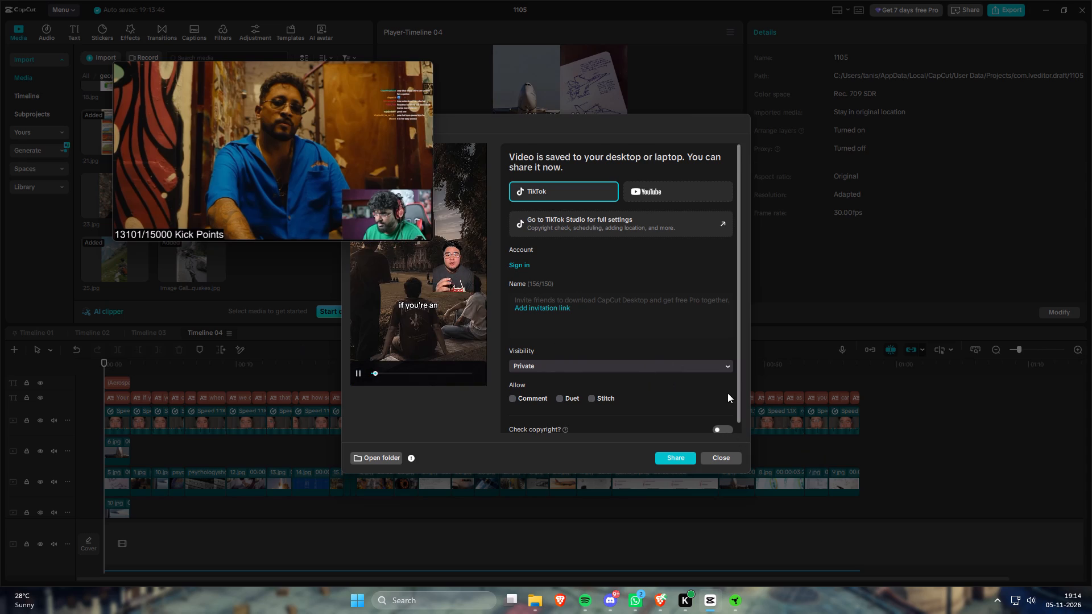
Close the completed export dialog for Timeline 04.
click(721, 455)
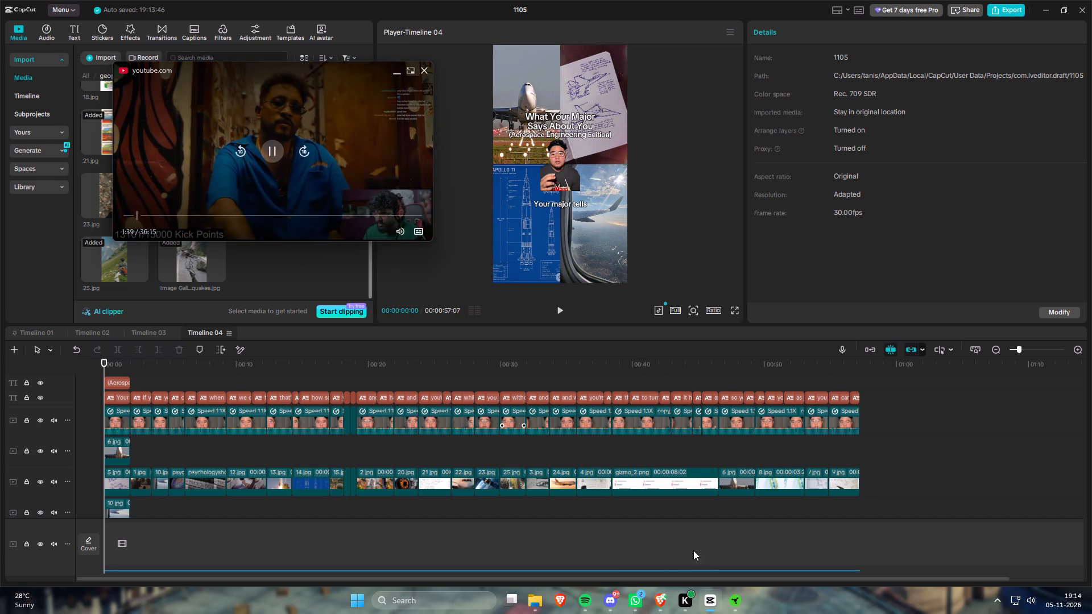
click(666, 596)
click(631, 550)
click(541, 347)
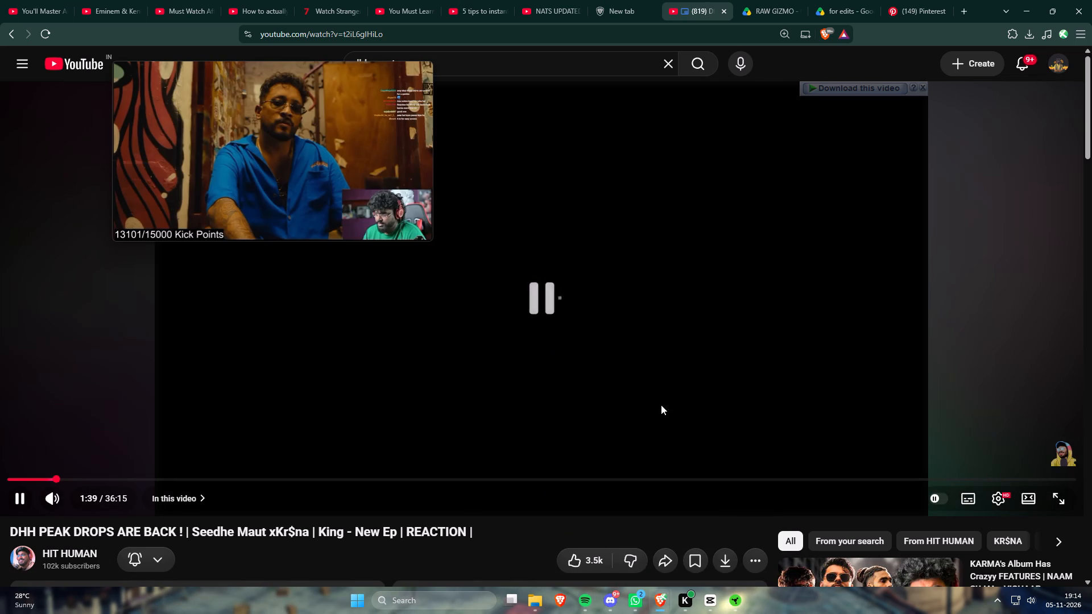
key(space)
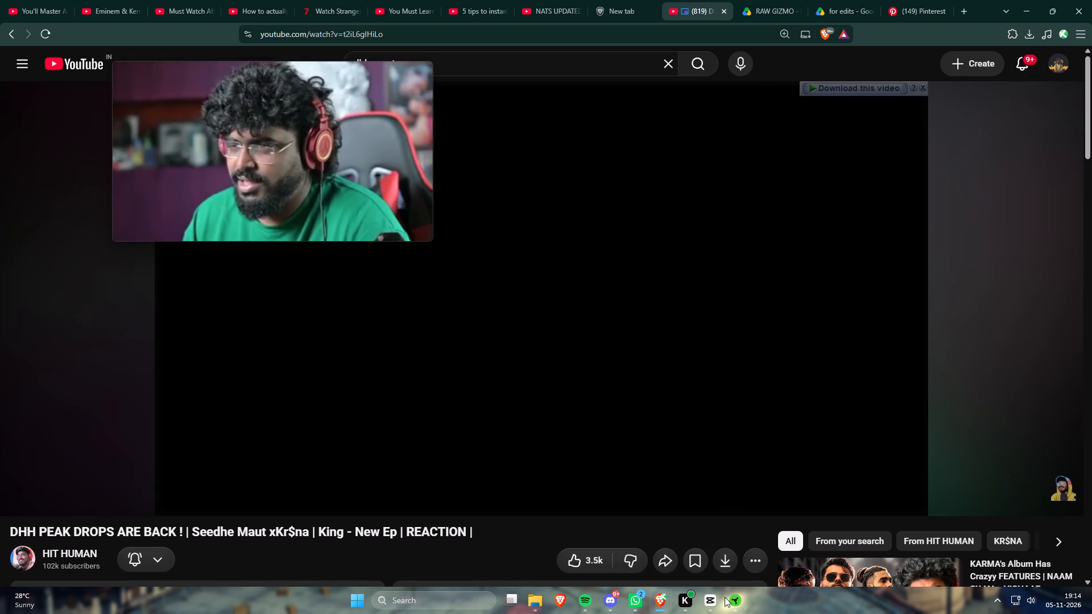
Export Timeline 02 under the name Gizmo geophysics.
click(712, 603)
click(90, 332)
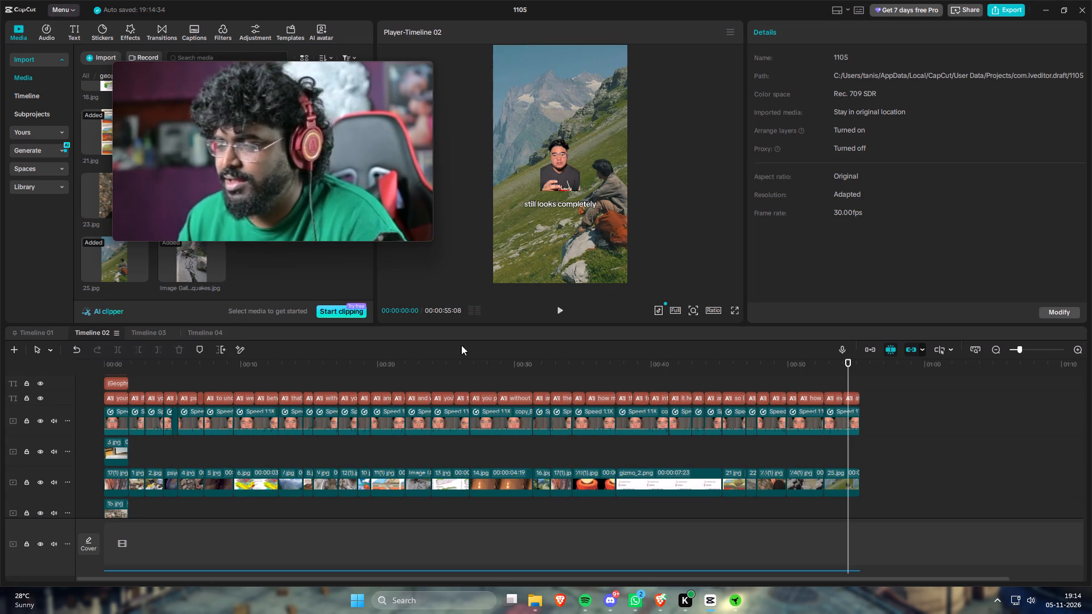
click(1007, 6)
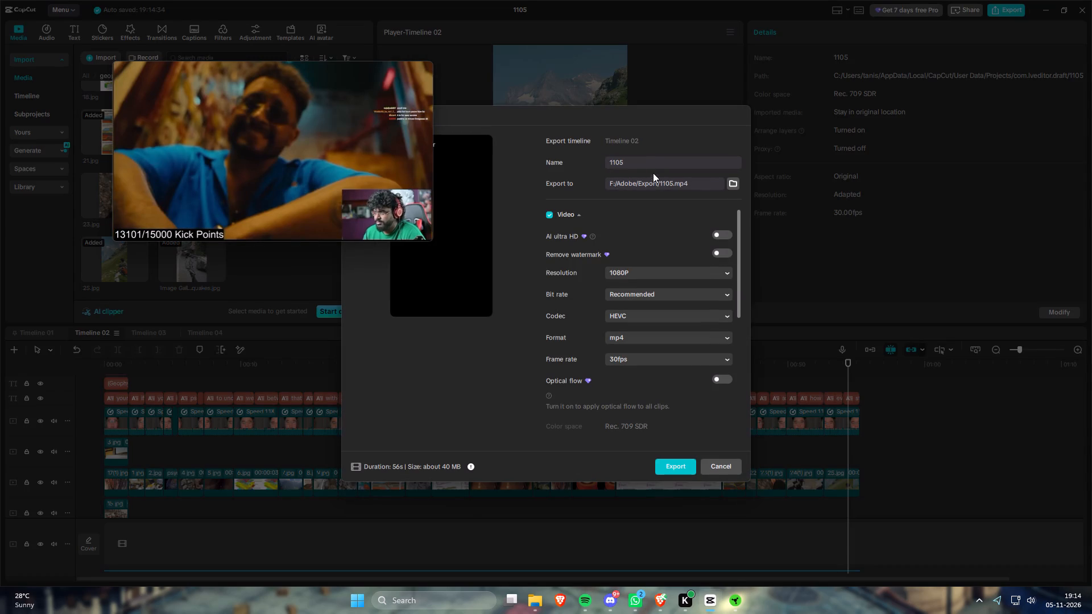
click(654, 160)
key(ctrl+a)
text(Gizmo geophysics)
key(Return)
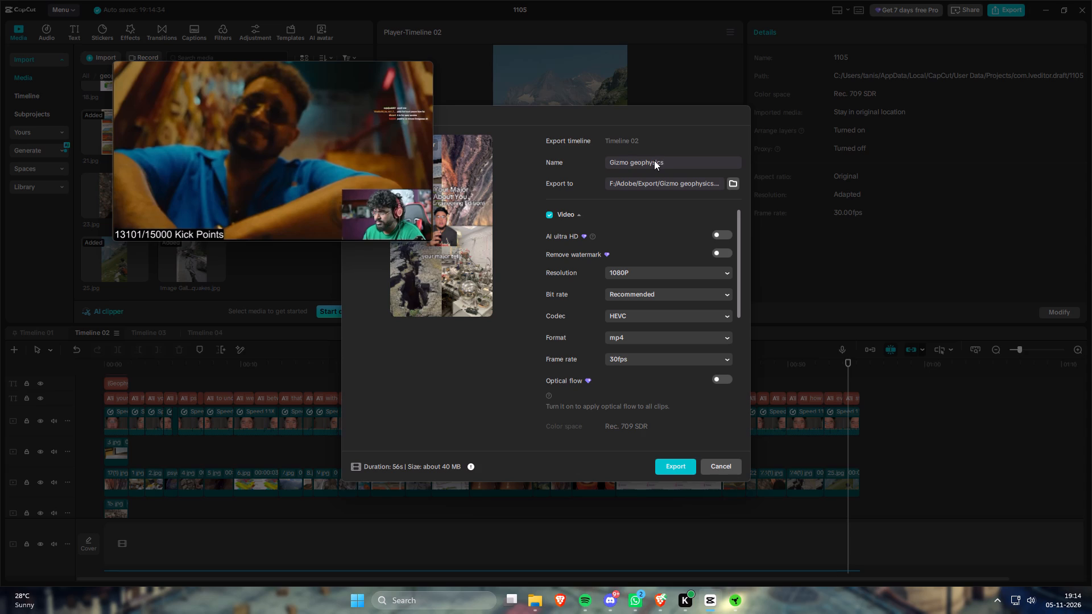
key(Return)
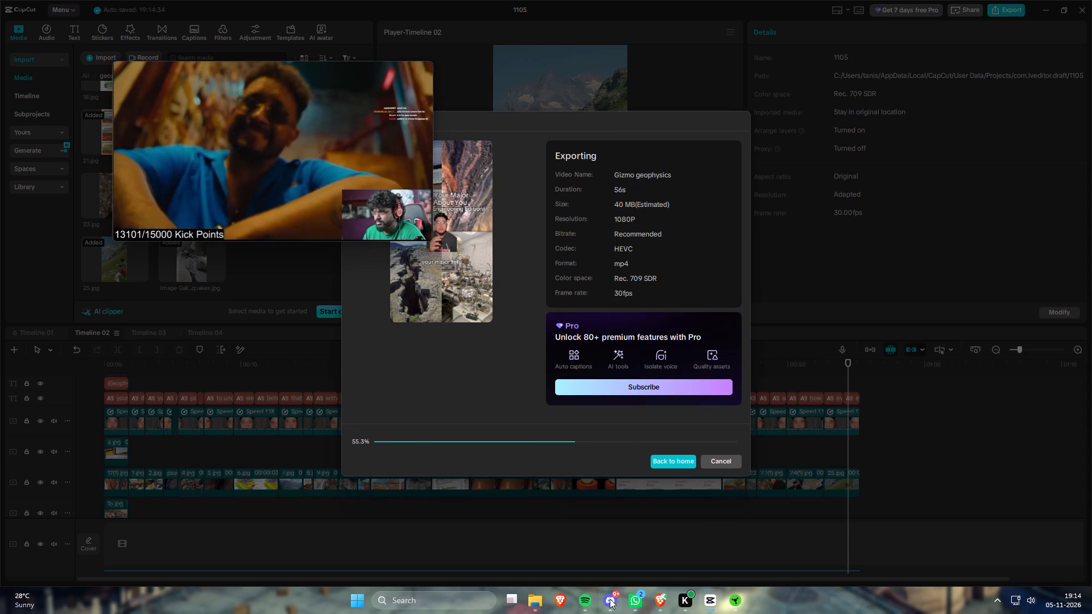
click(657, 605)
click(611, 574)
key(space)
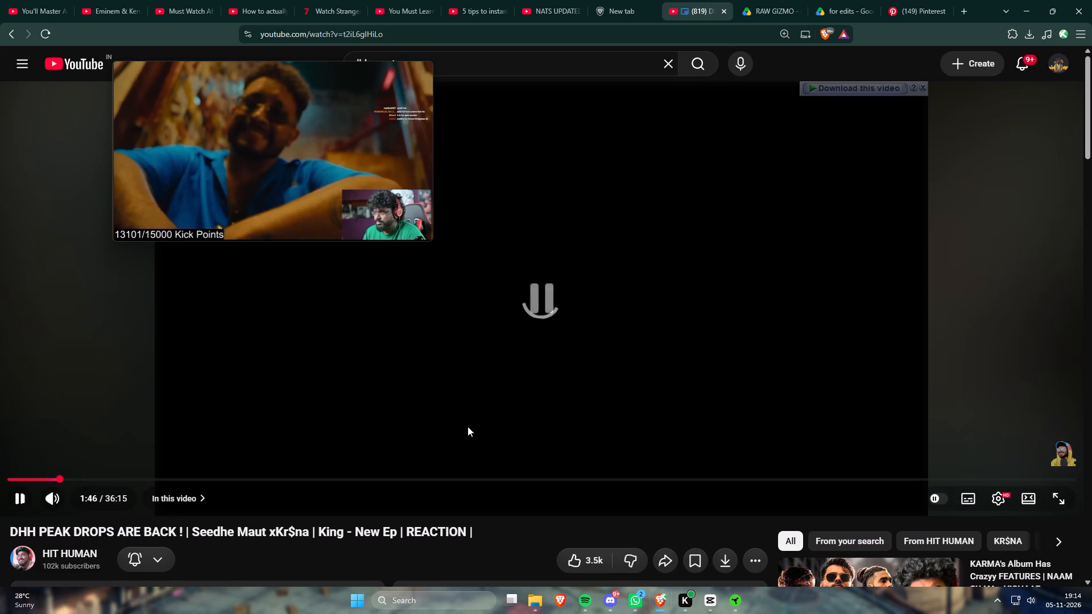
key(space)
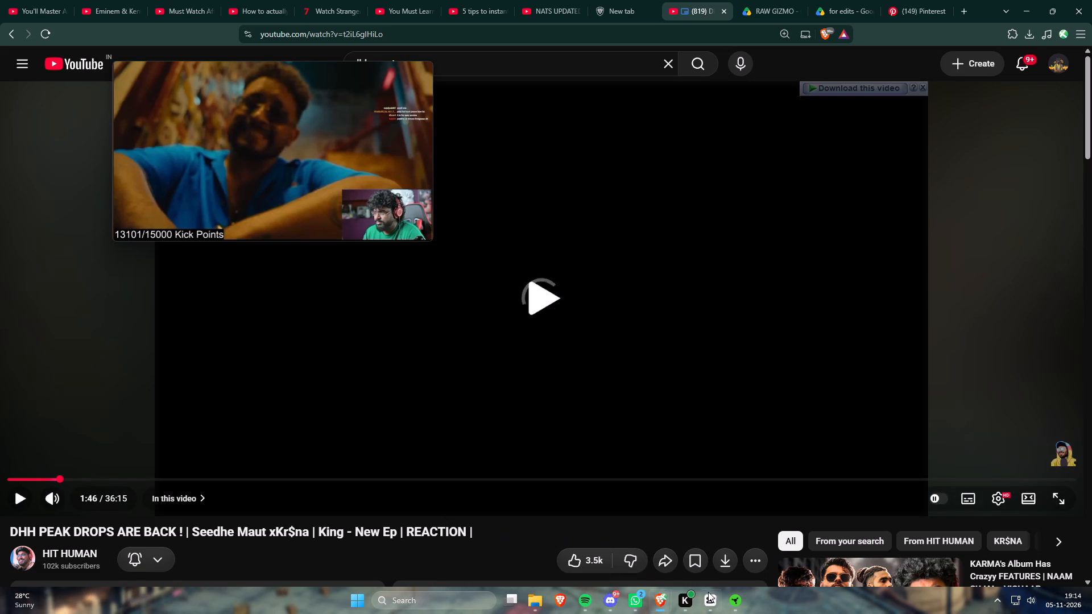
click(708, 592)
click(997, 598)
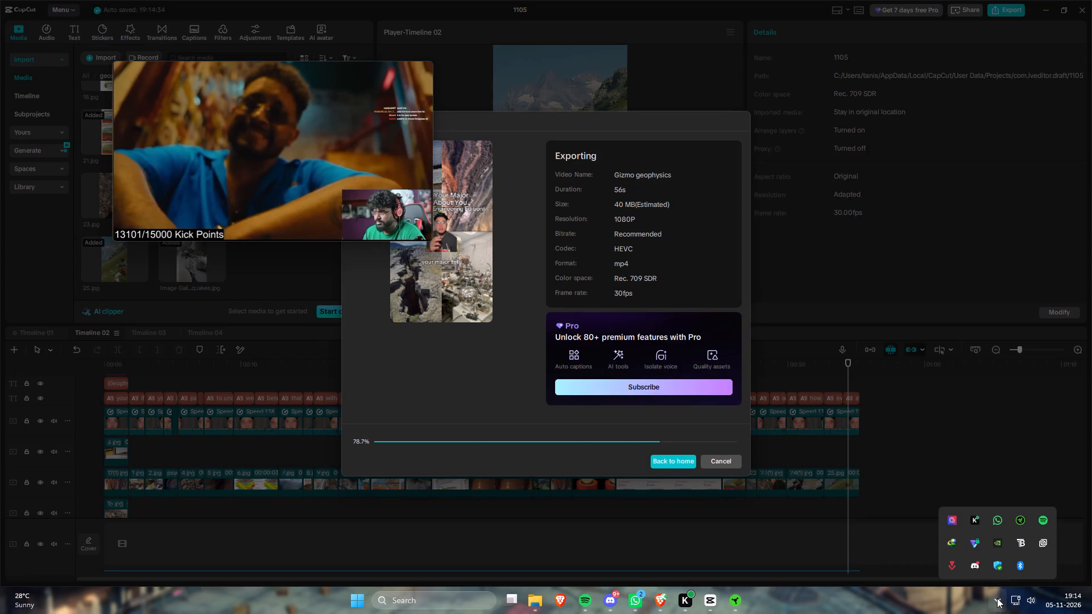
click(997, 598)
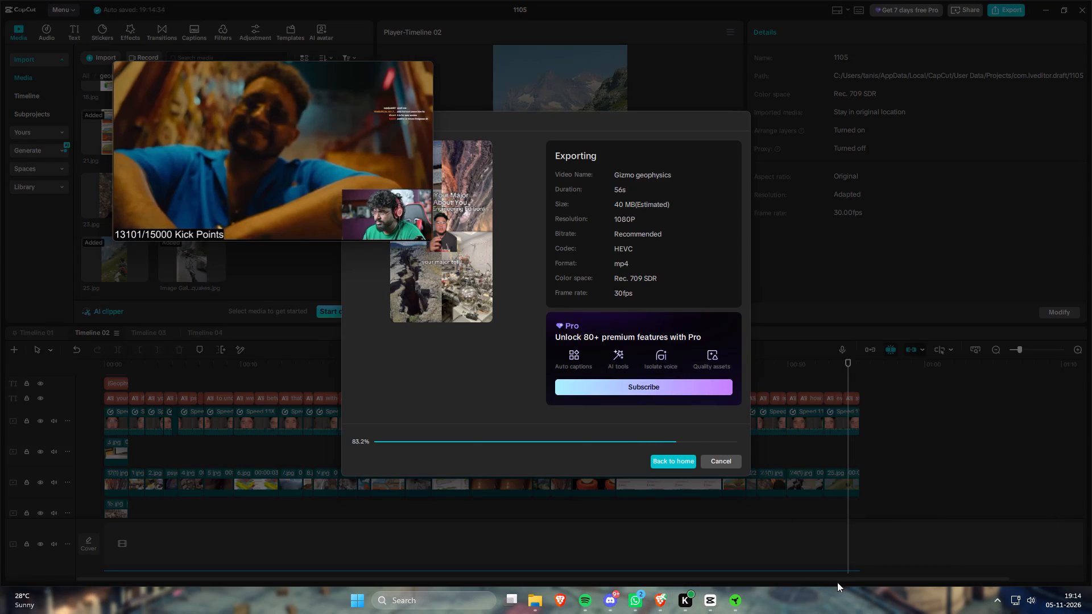
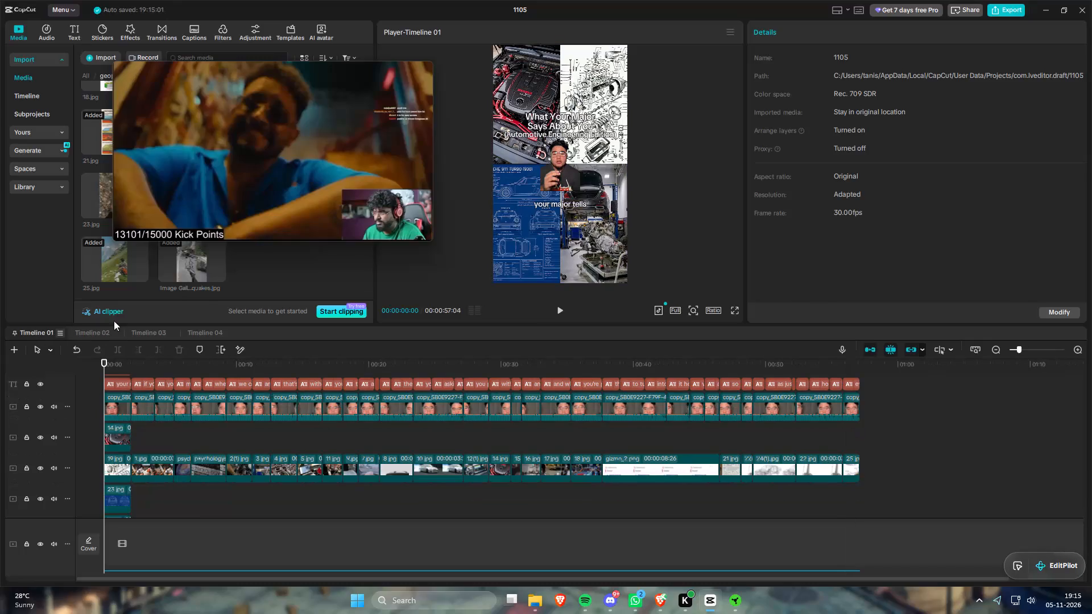
Export the timeline as an mp4 video named "Gizmo automotive", keeping the default export settings.
click(987, 10)
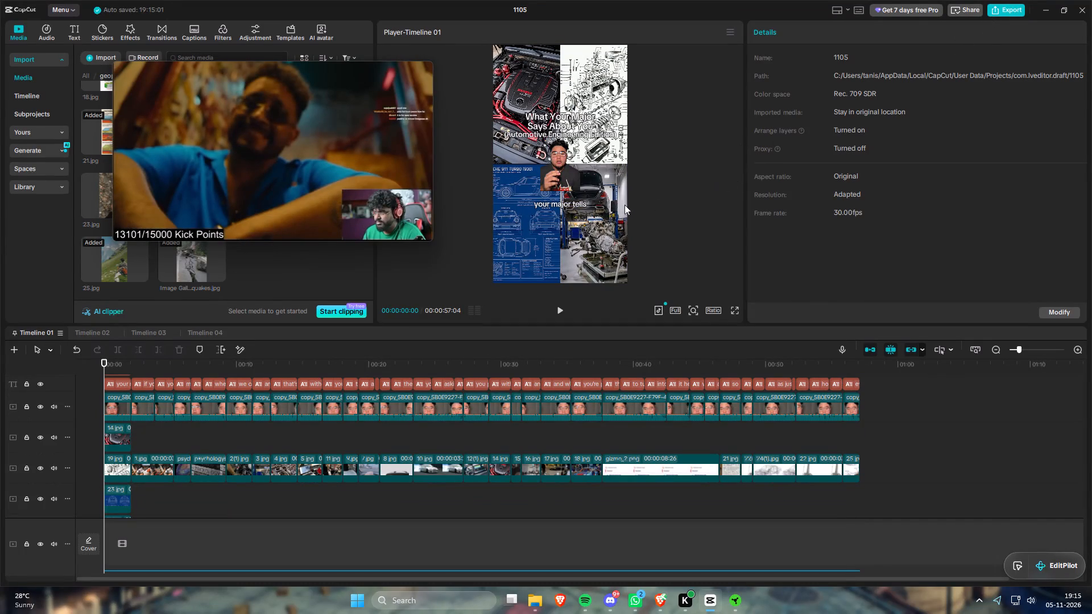
click(1002, 6)
click(688, 162)
key(ctrl+a)
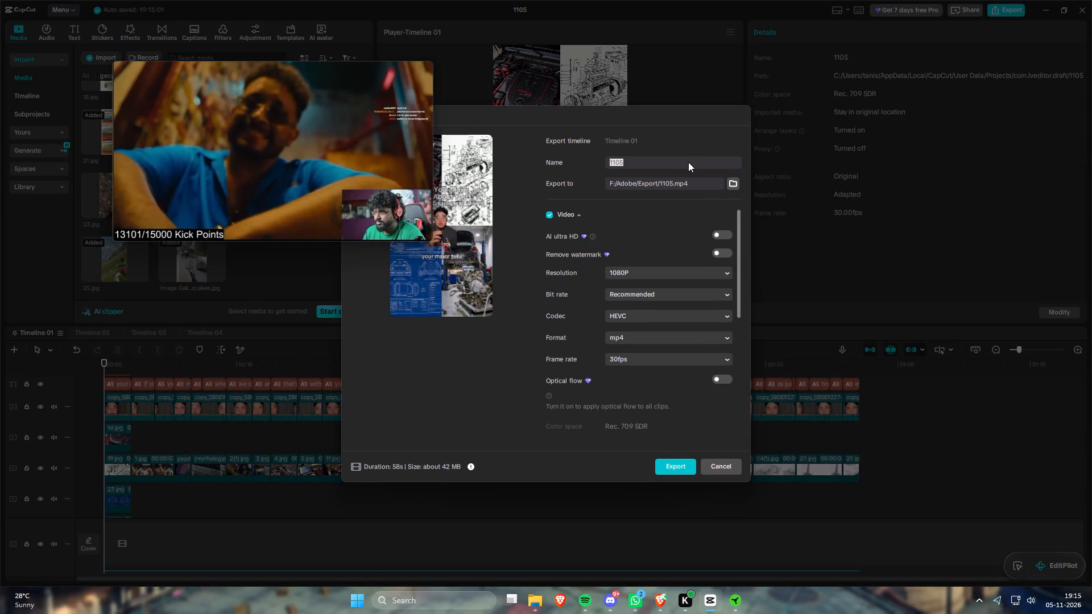
text(Gizmo autom)
text(ative)
key(Left)
key(Left)
key(Left)
key(Left)
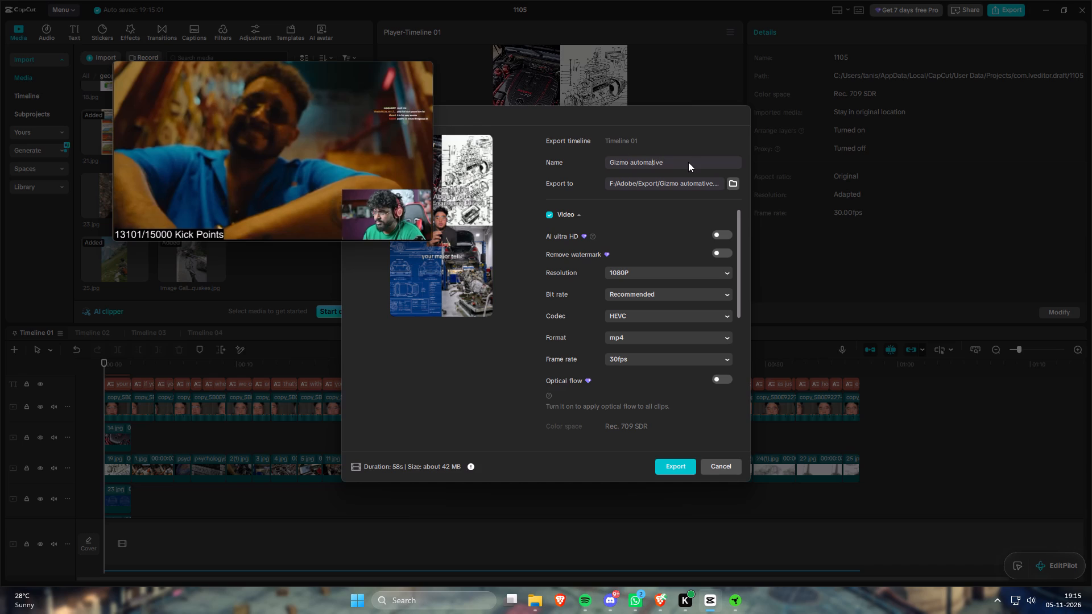
key(BackSpace)
key(o)
key(Return)
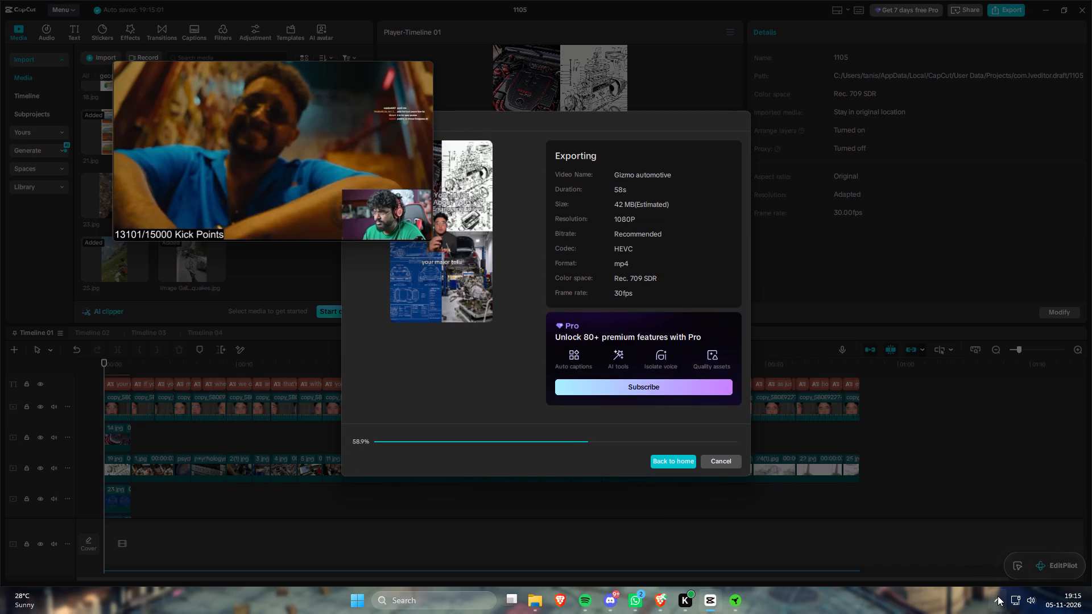
Disconnect Proton VPN from the system tray.
click(998, 596)
right_click(971, 545)
click(1000, 519)
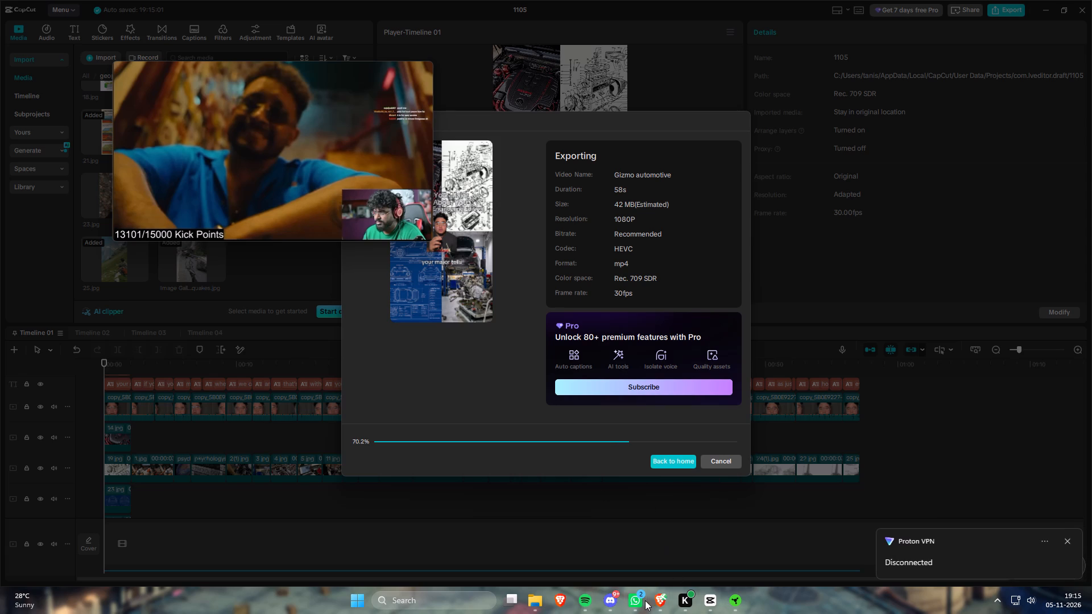
Switch to the Brave browser window and reload the stalled YouTube reaction video.
click(660, 600)
click(623, 563)
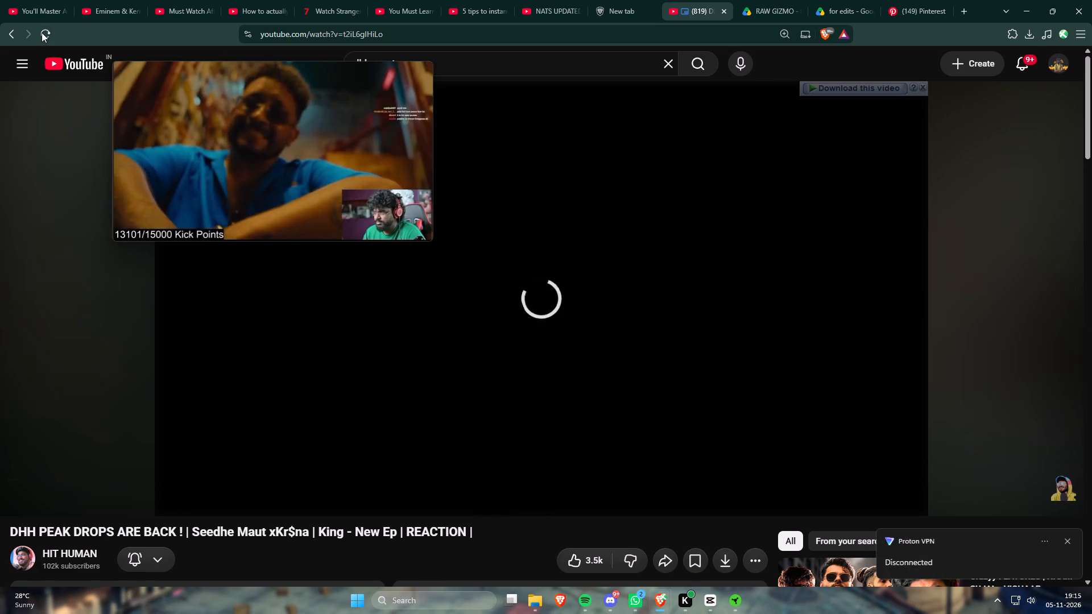
click(44, 32)
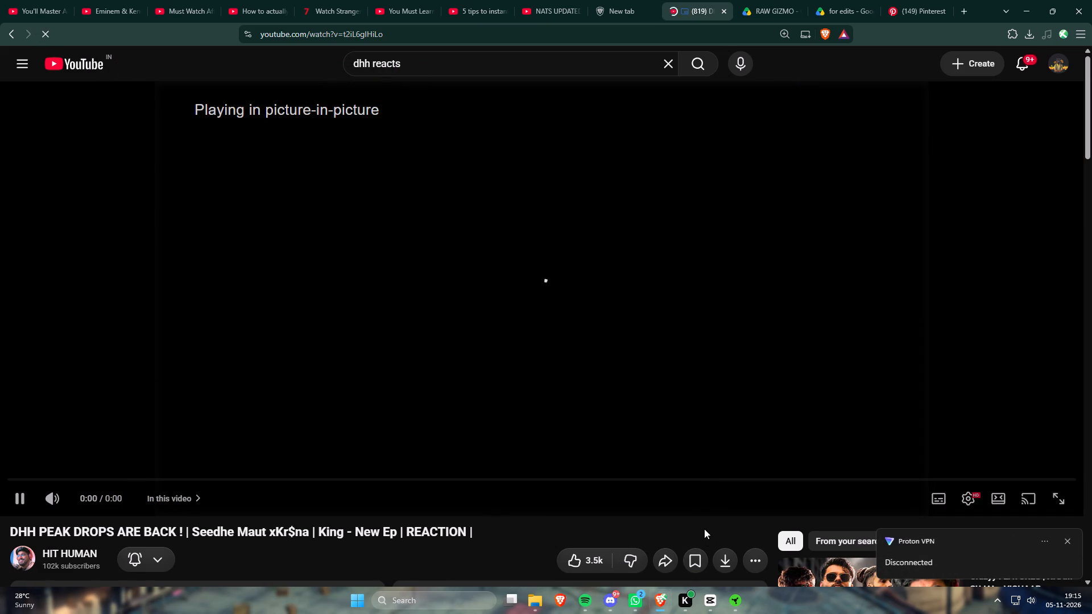
In the Google Drive tab, close the raw clip preview and go up to the RAW CLIPS FOR EDIT folder.
click(742, 0)
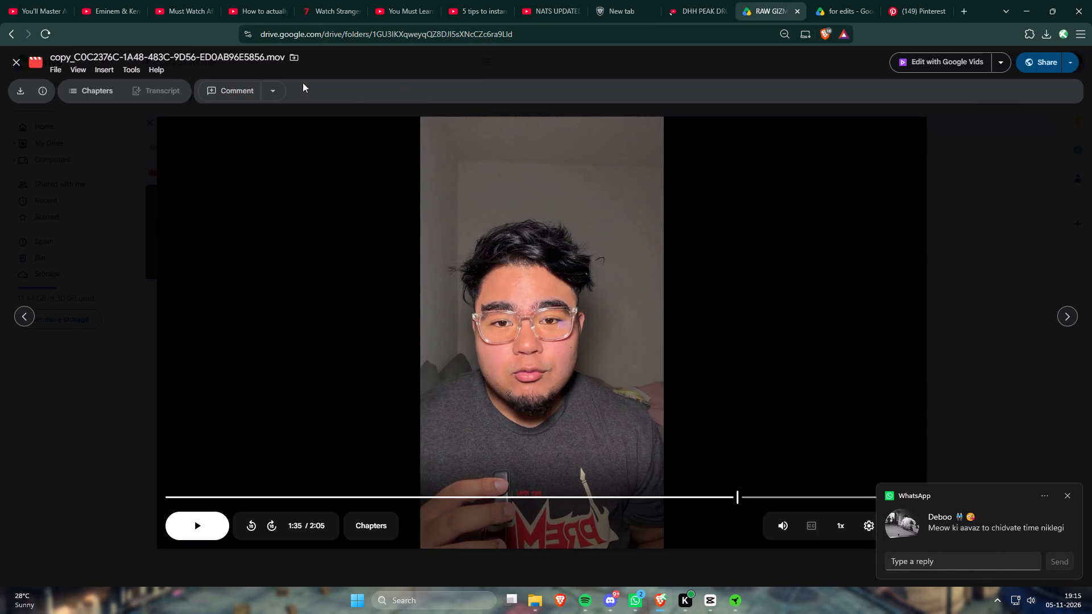
click(74, 272)
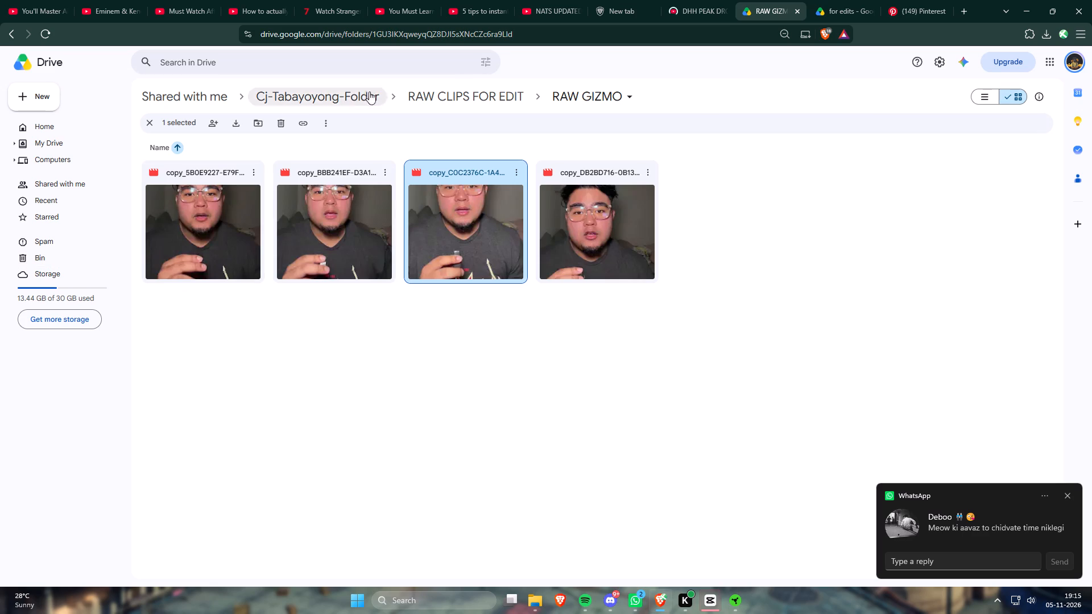
click(473, 95)
Switch back to CapCut, dismiss the finished export and close the project and the program.
click(713, 599)
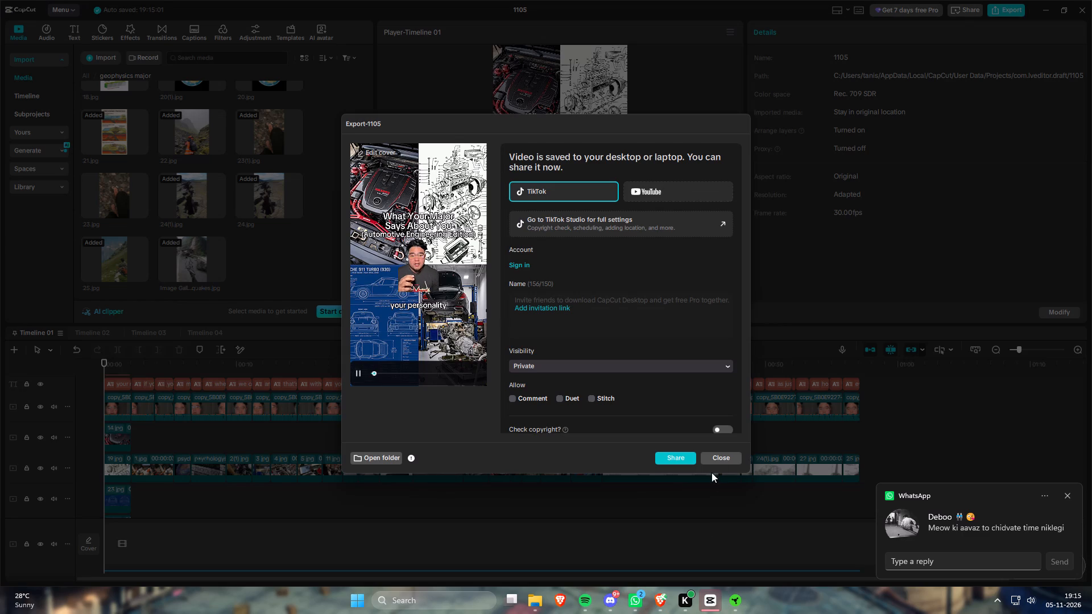
click(720, 459)
click(1083, 10)
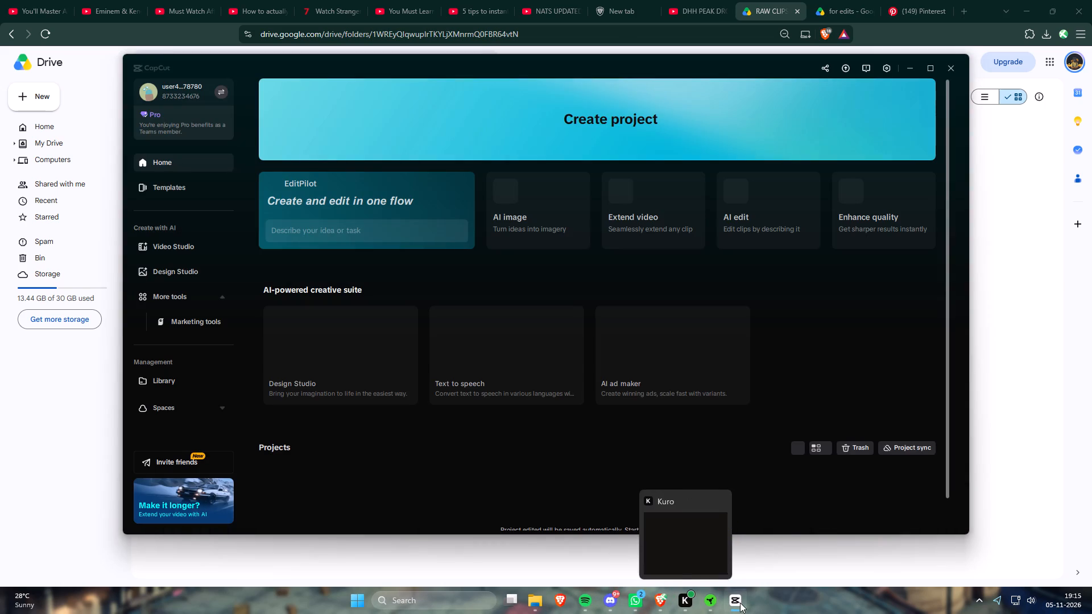
click(788, 497)
click(987, 409)
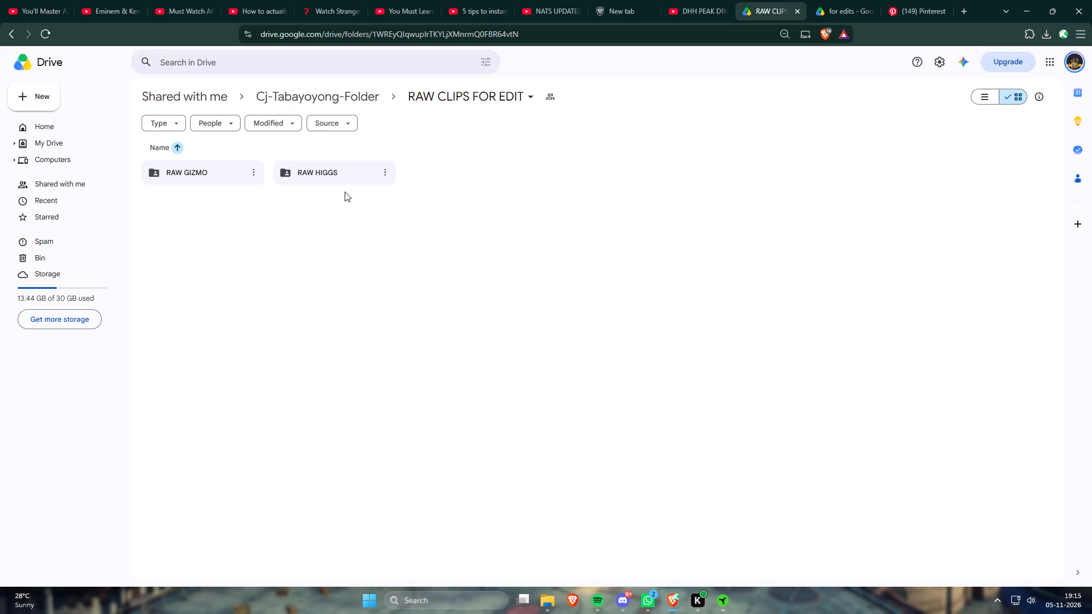
click(362, 96)
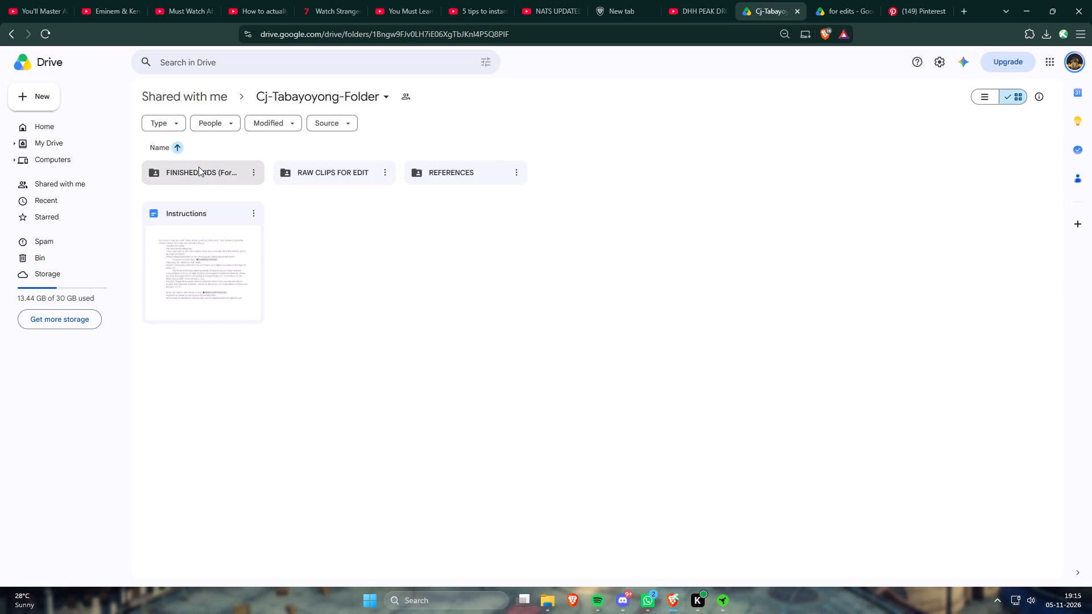
double_click(198, 171)
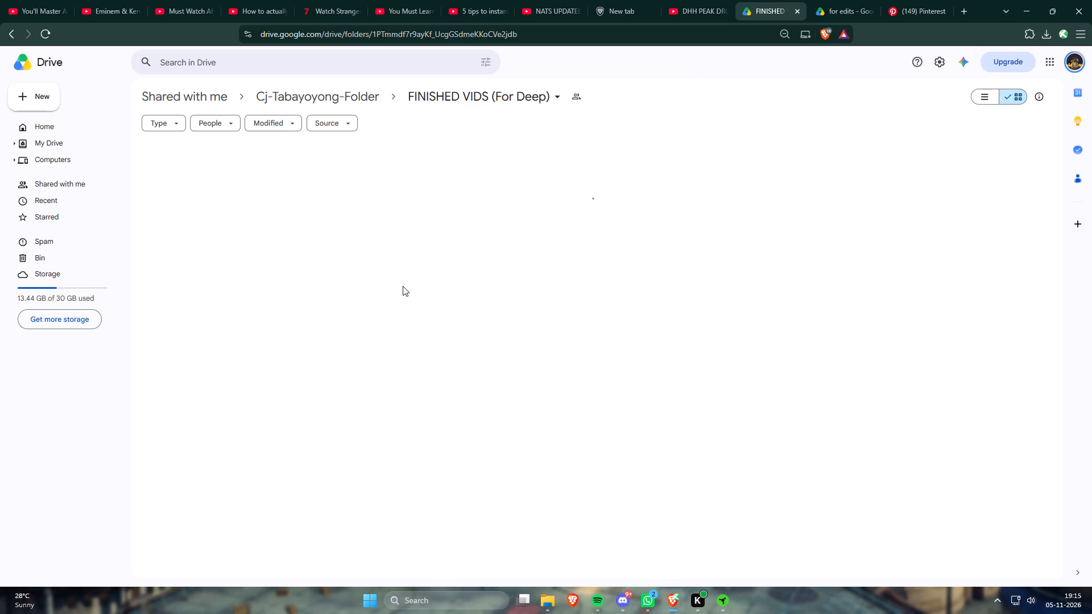
double_click(206, 175)
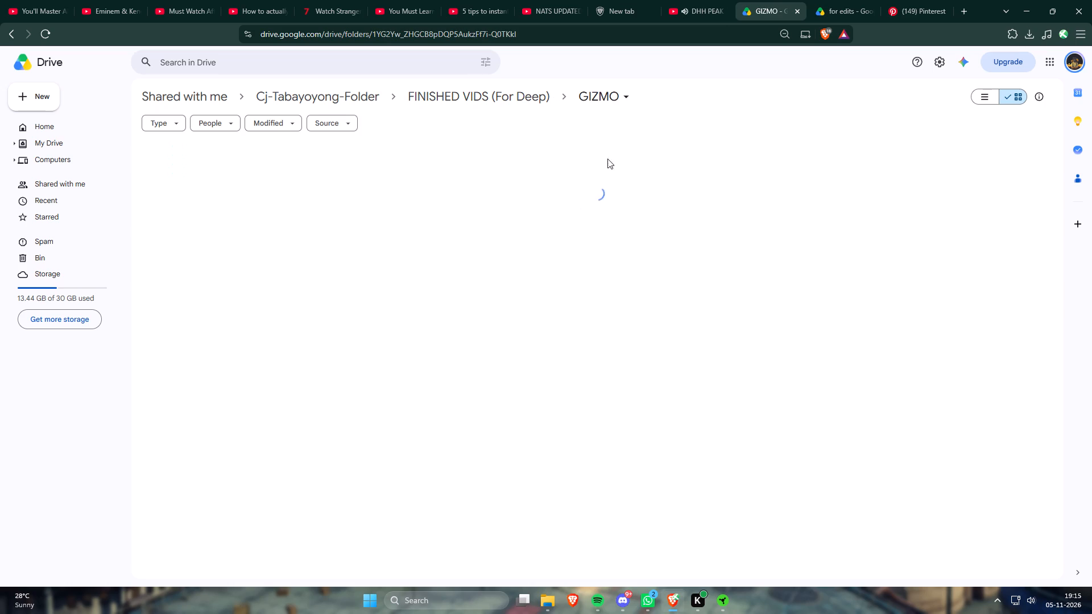
Put the playing YouTube video into picture-in-picture and skip ahead in it.
click(1050, 32)
click(1030, 61)
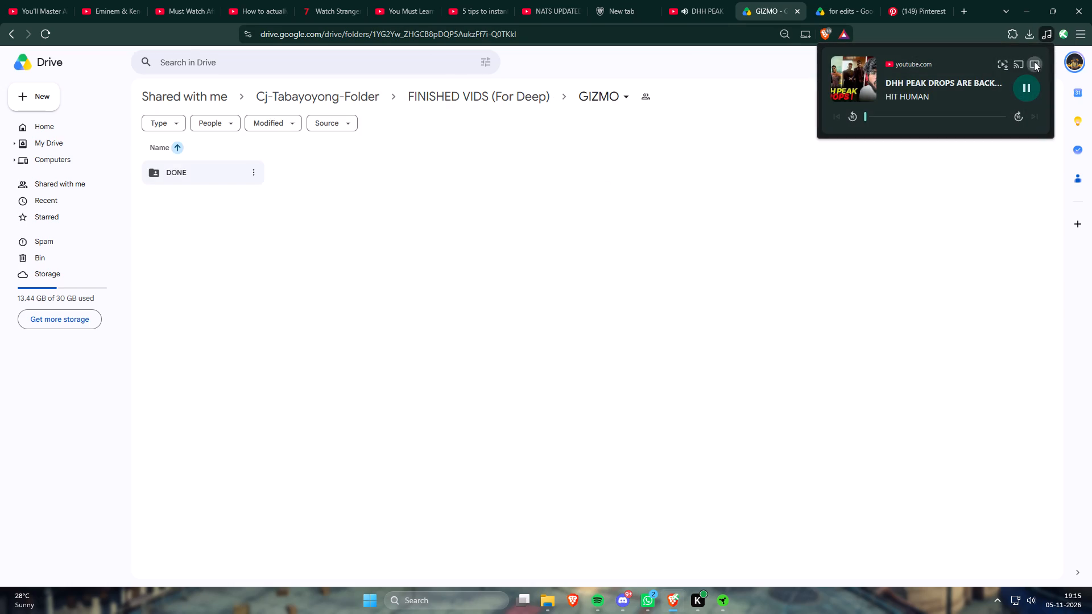
key(Right)
key(Right)
key(Right)
double_click(295, 149)
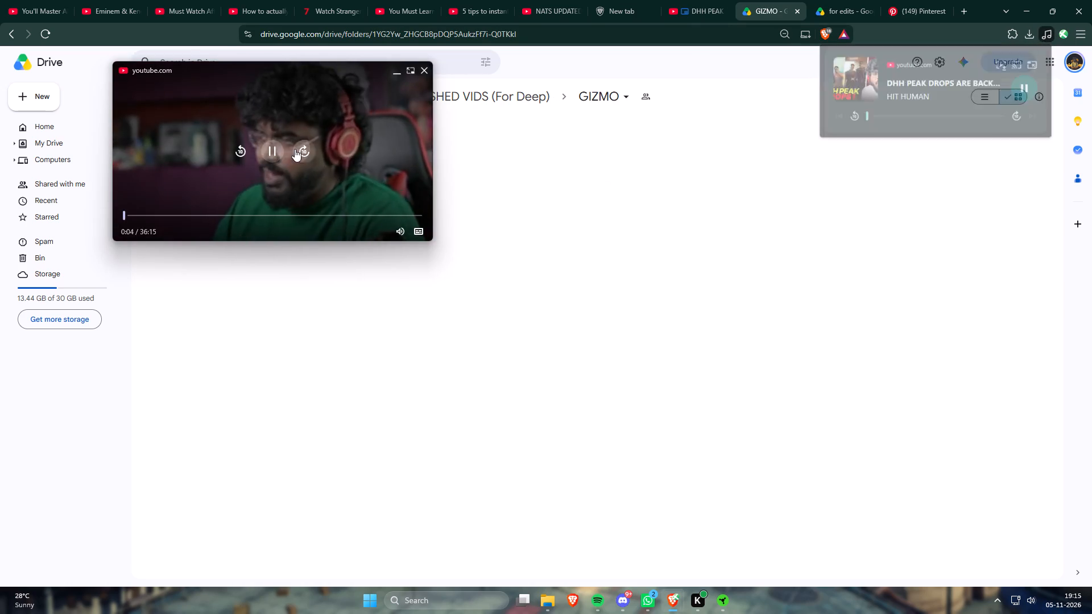
Change the playback quality of the YouTube reaction video.
click(694, 0)
click(965, 493)
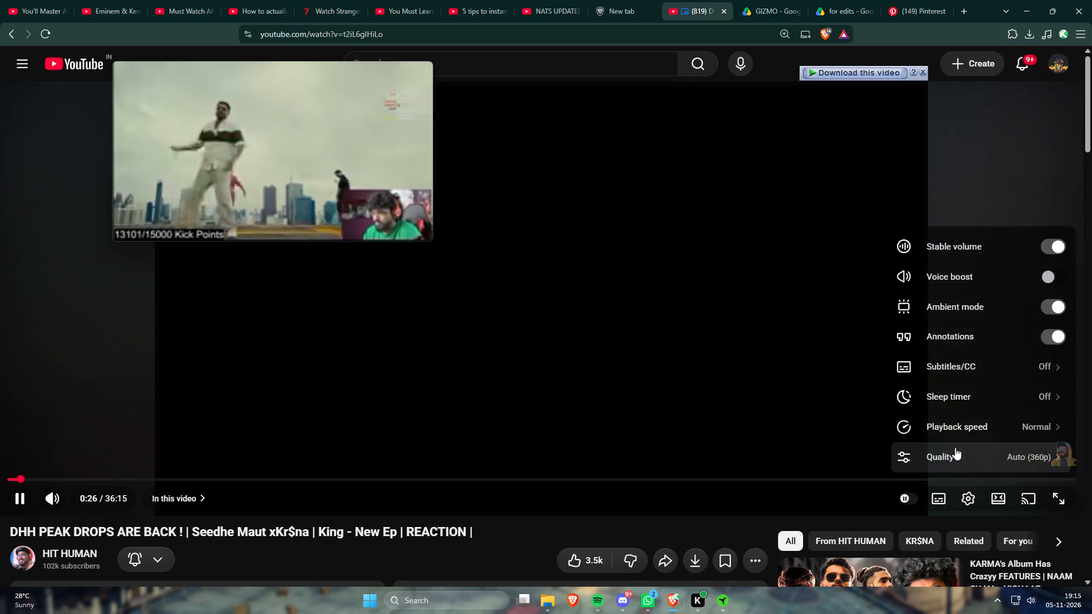
click(955, 445)
click(960, 298)
Close the Pinterest and "for edits" tabs and return to the GIZMO folder in Google Drive.
click(908, 0)
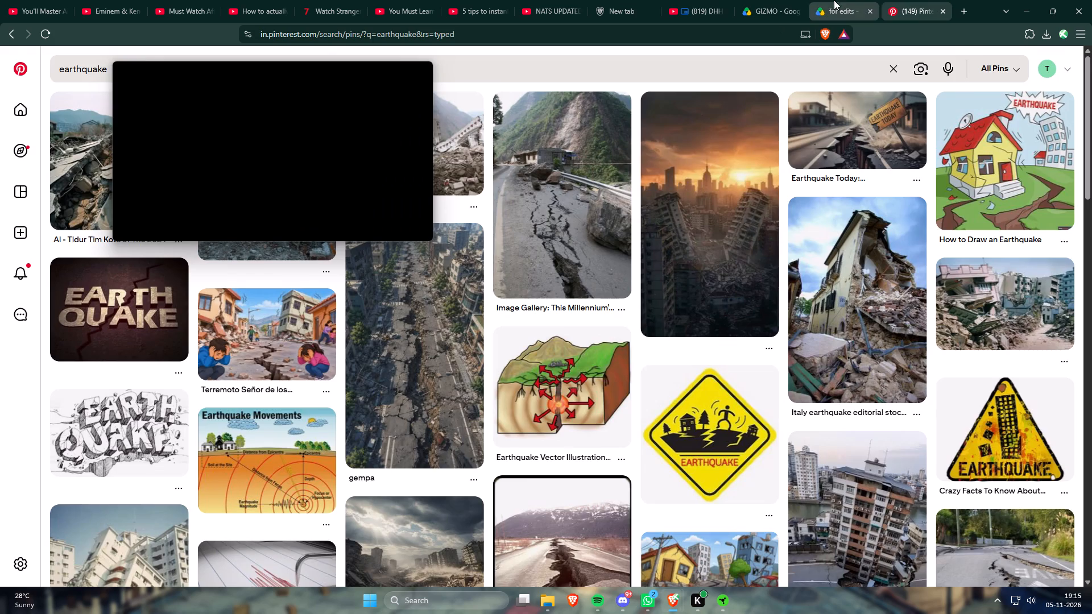
click(834, 0)
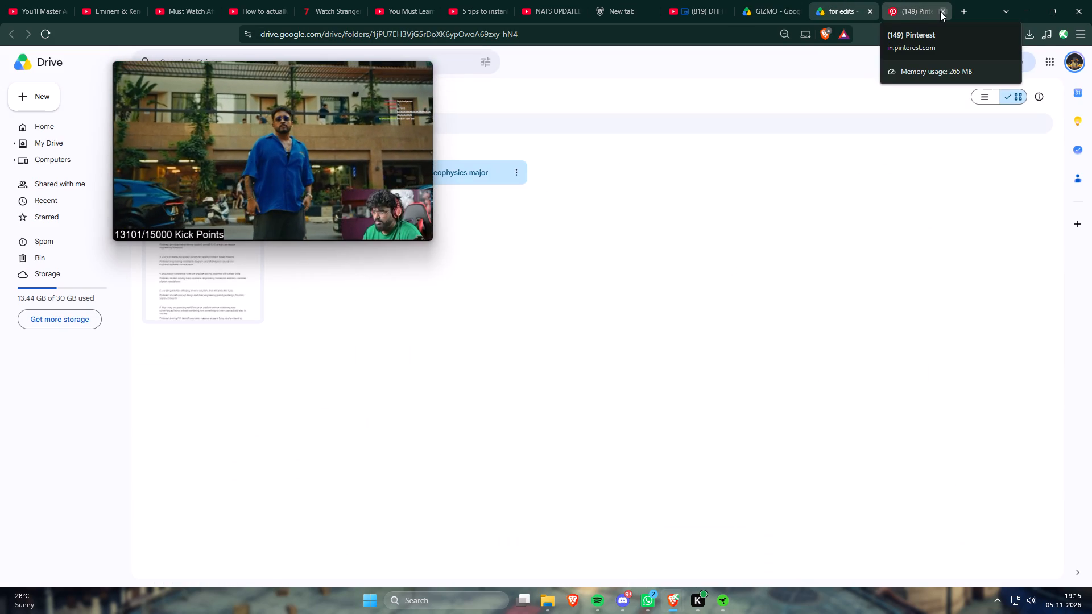
click(940, 11)
click(943, 8)
click(900, 0)
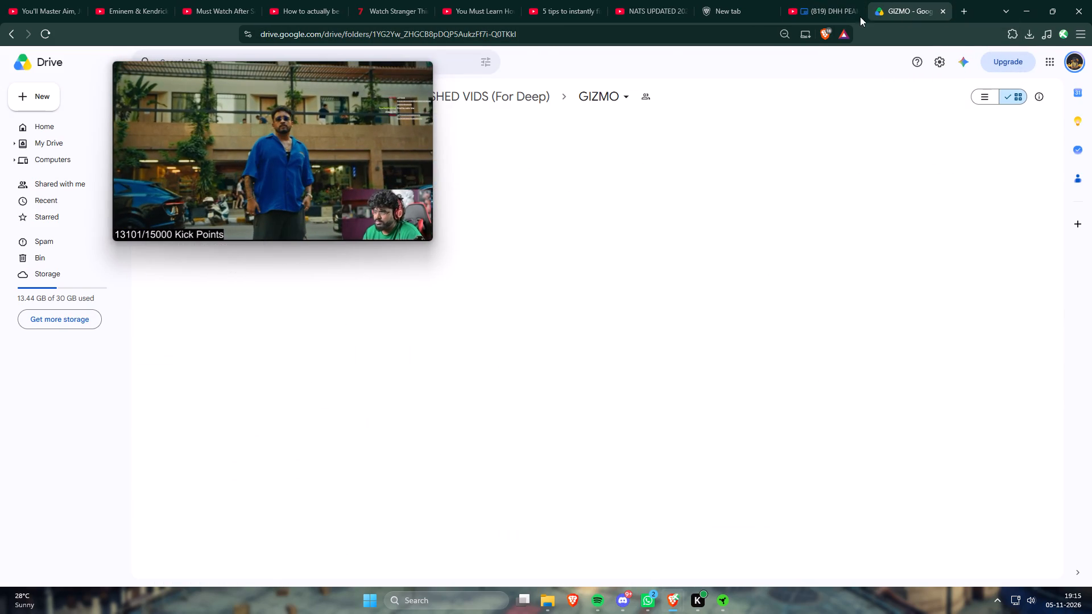
Move the floating video window away from the Drive folder contents.
drag(382, 84, 872, 98)
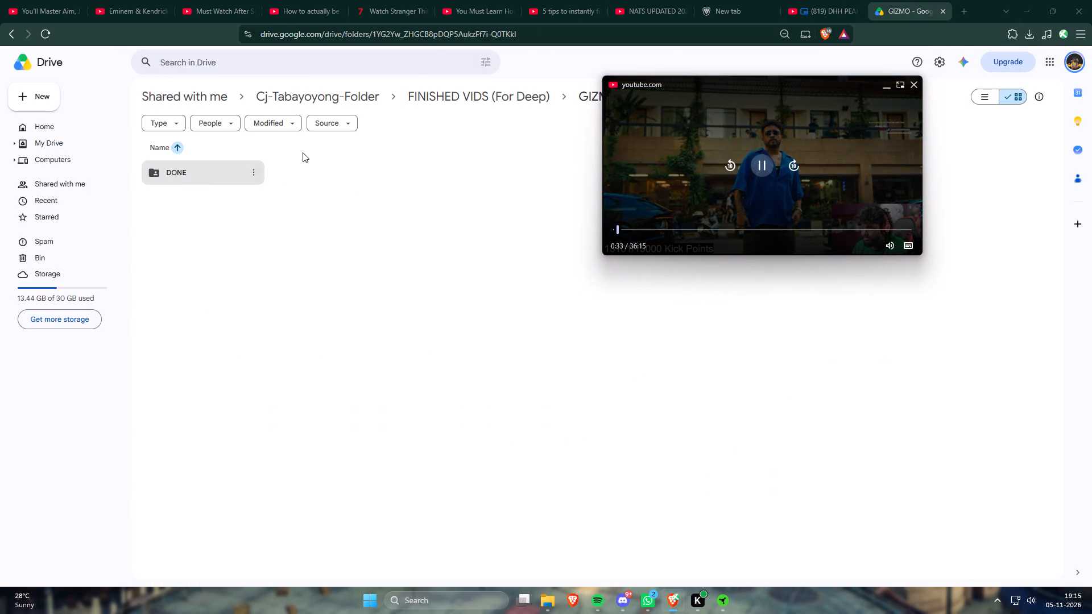
drag(695, 115, 769, 110)
Look inside the DONE folder and return to the GIZMO folder.
double_click(199, 176)
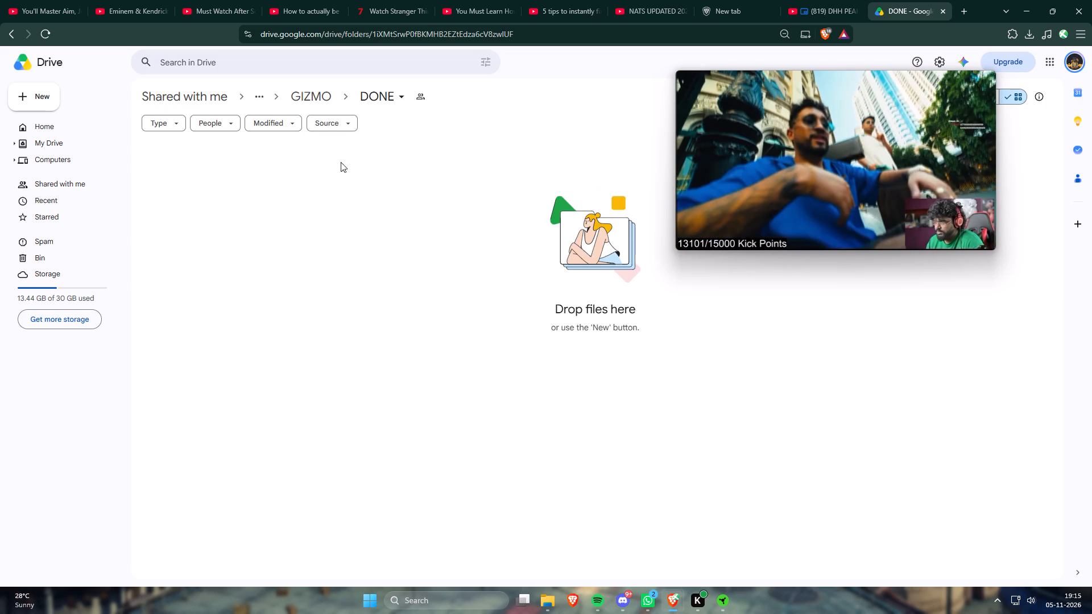
click(324, 95)
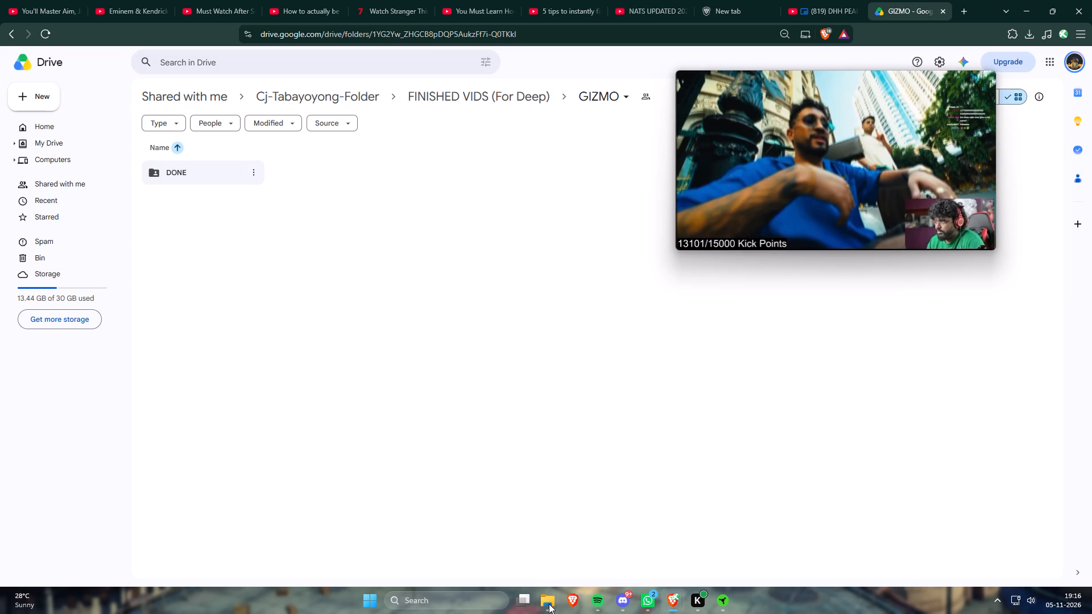
Upload Gizmo automotive, Gizmo geophysics and Gizmo Aerospace from the local Export folder into the Drive GIZMO folder.
click(549, 607)
click(642, 505)
click(541, 537)
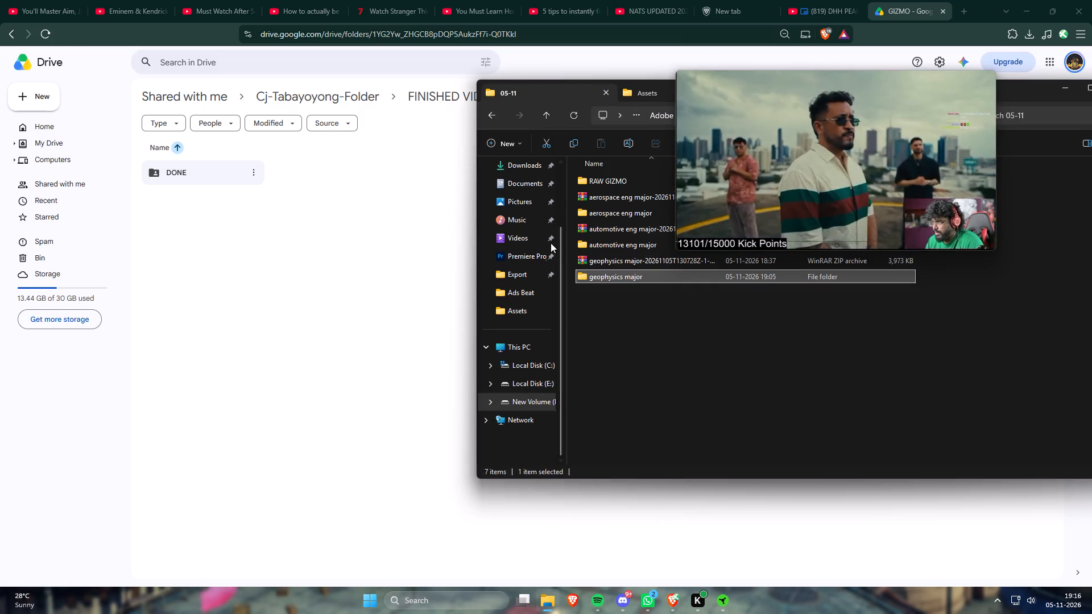
click(533, 273)
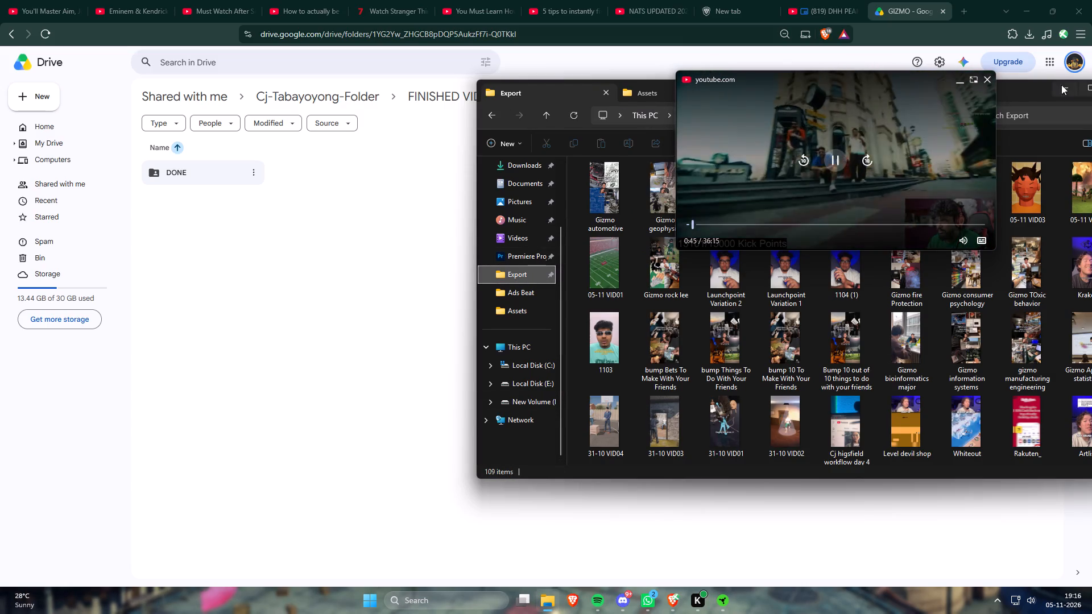
drag(1024, 88, 862, 86)
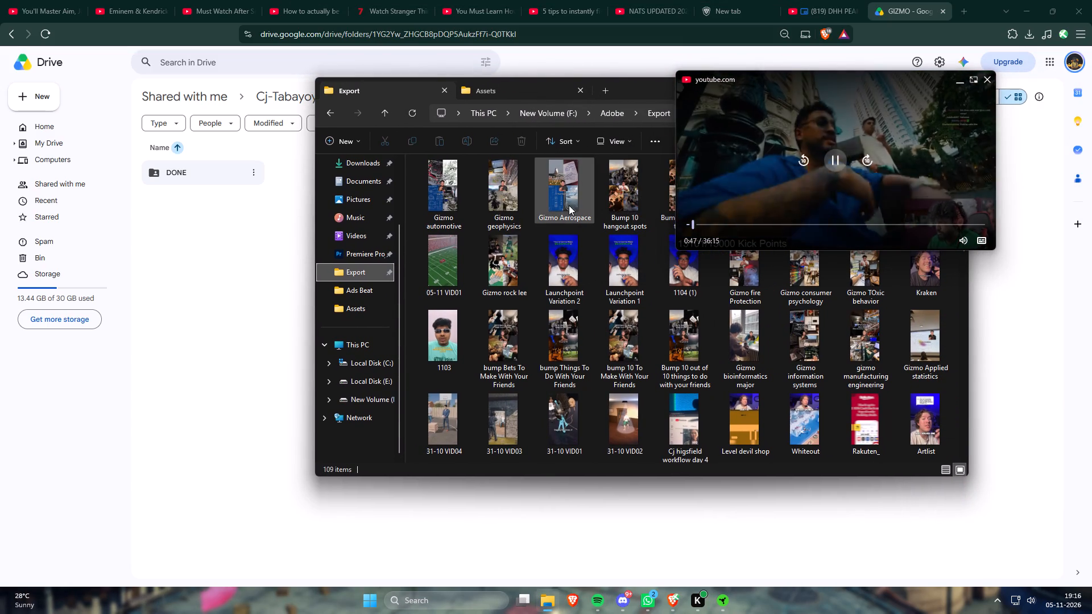
click(569, 205)
shift+click(445, 203)
drag(445, 193, 350, 236)
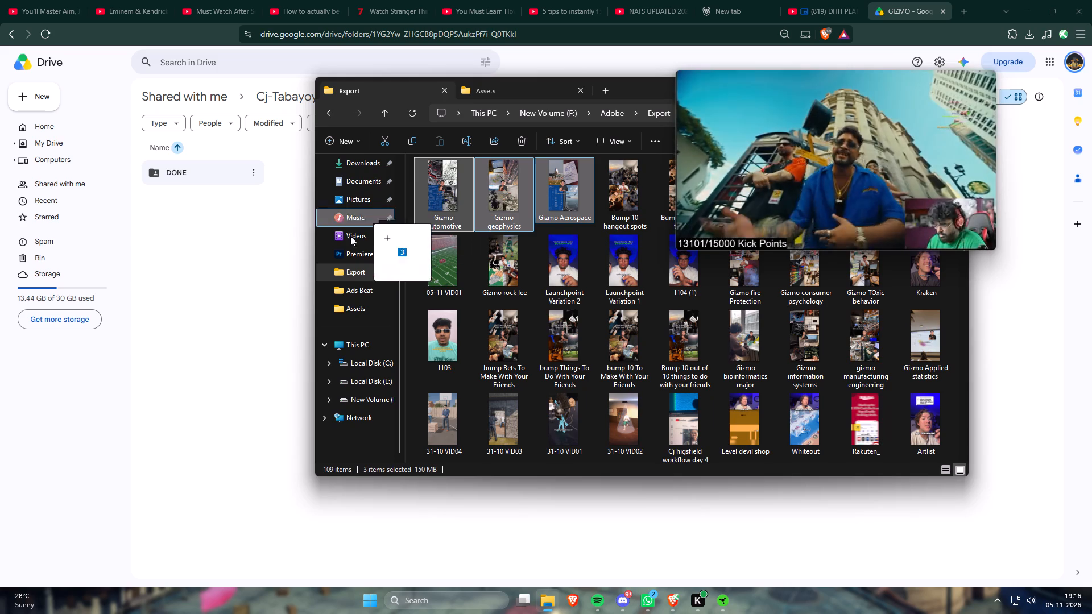
drag(350, 236, 238, 285)
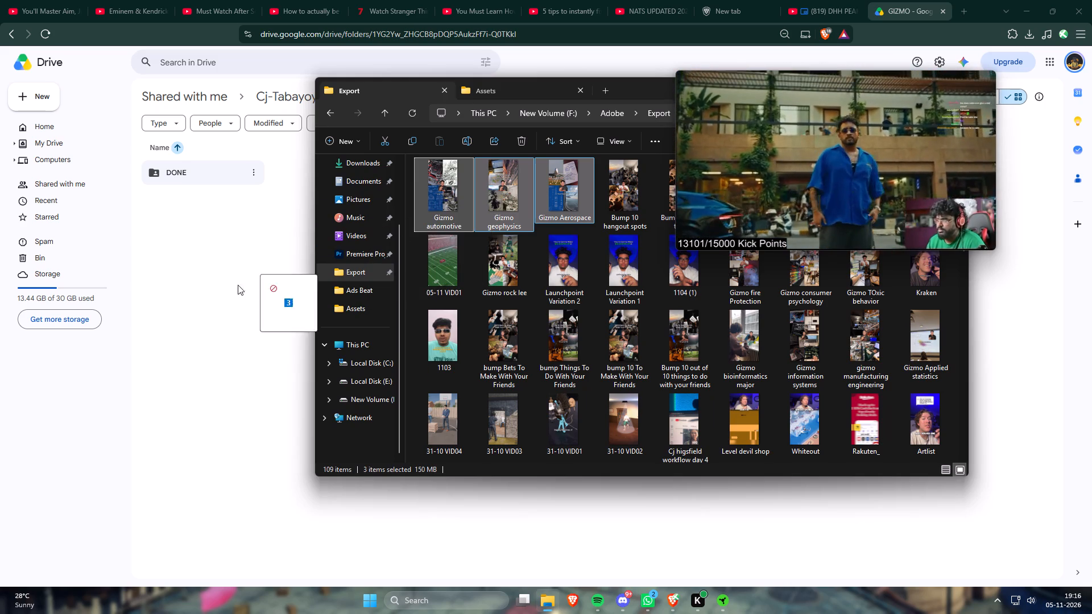
drag(238, 285, 223, 292)
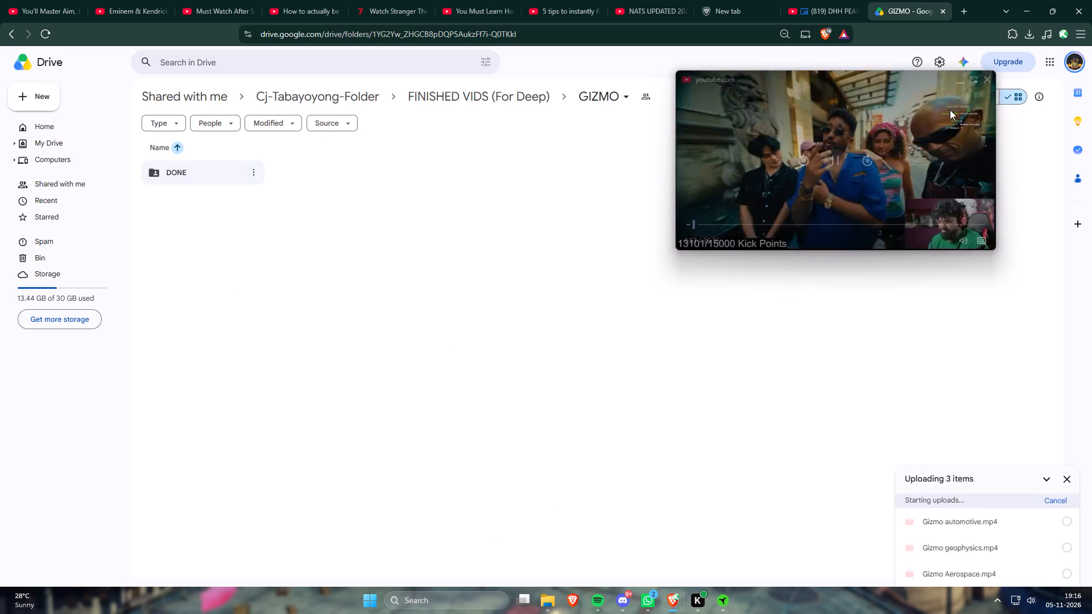
Return the floating video to its YouTube tab and skip ahead in it.
click(970, 81)
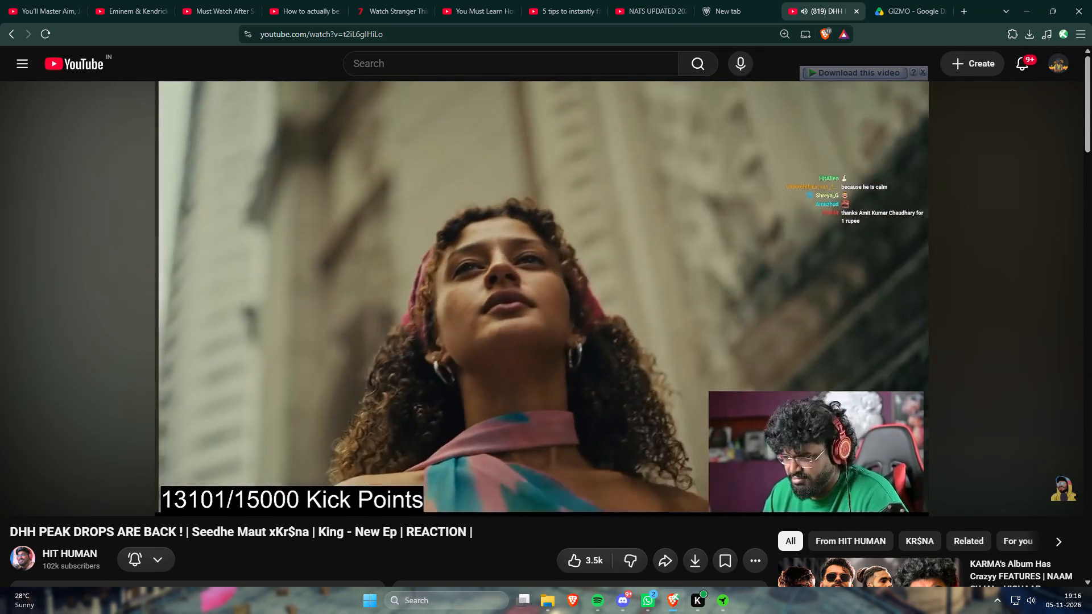
key(Right)
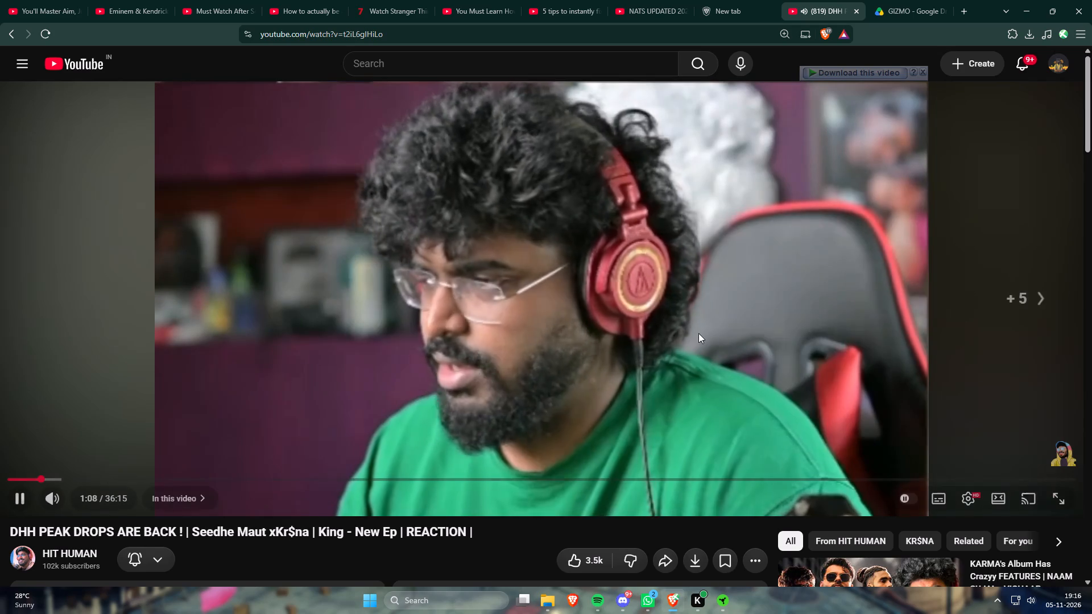
key(Right)
key(Right)
key(Right)
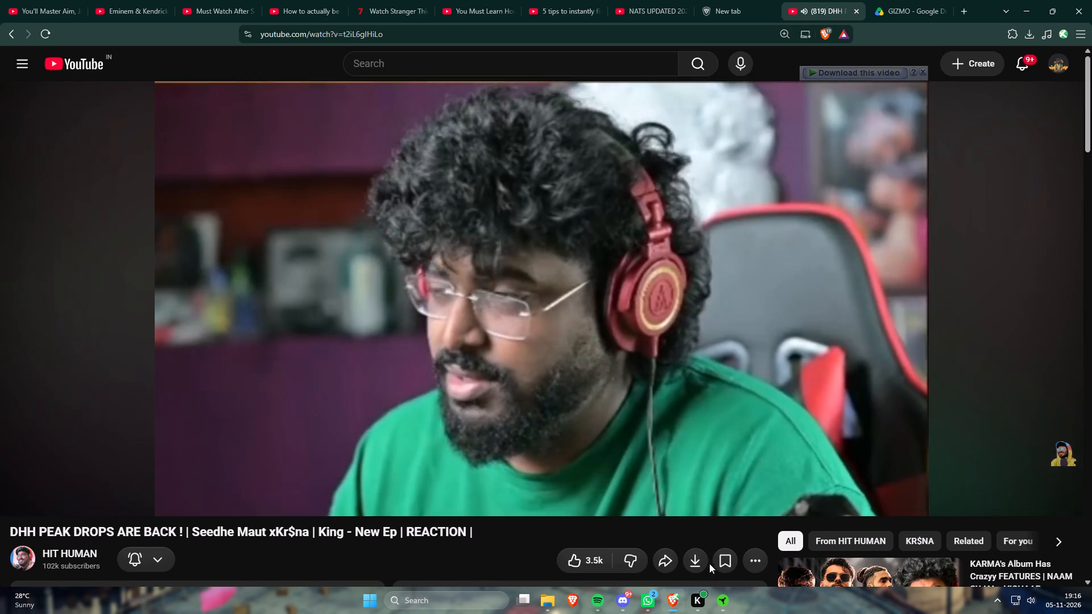
Bring up the Razer Synapse window and close it.
click(722, 601)
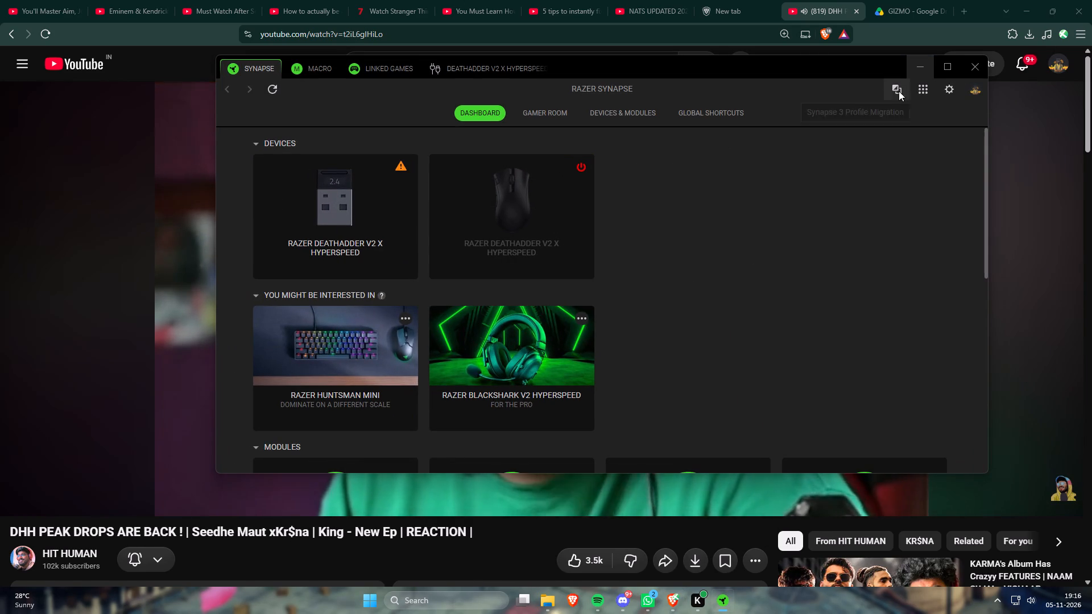
click(980, 70)
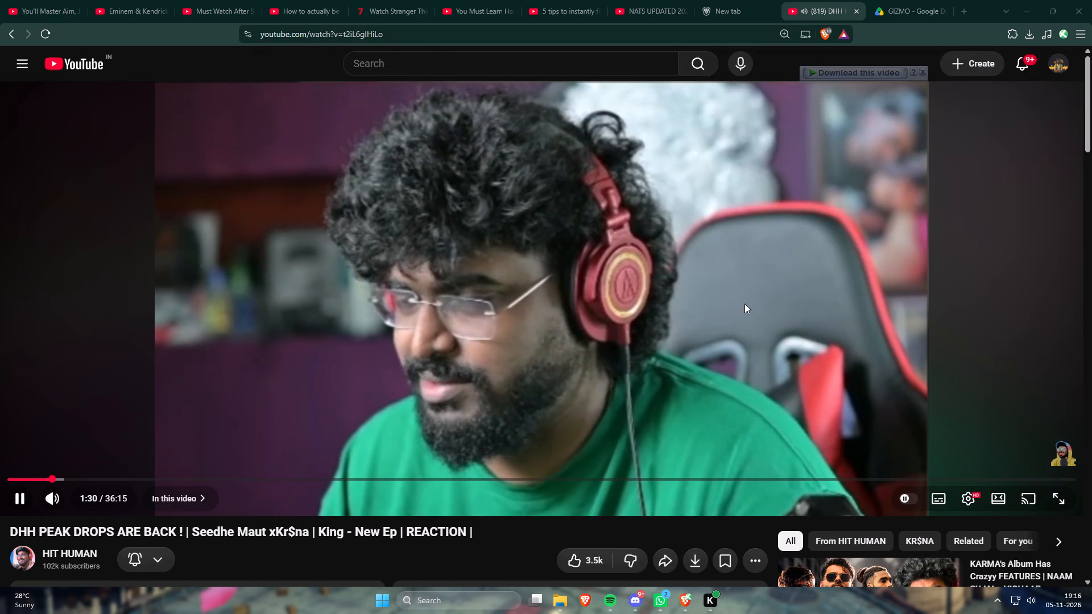
Skip further ahead in the reaction video and dismiss the download overlay on the player.
key(Right)
click(732, 300)
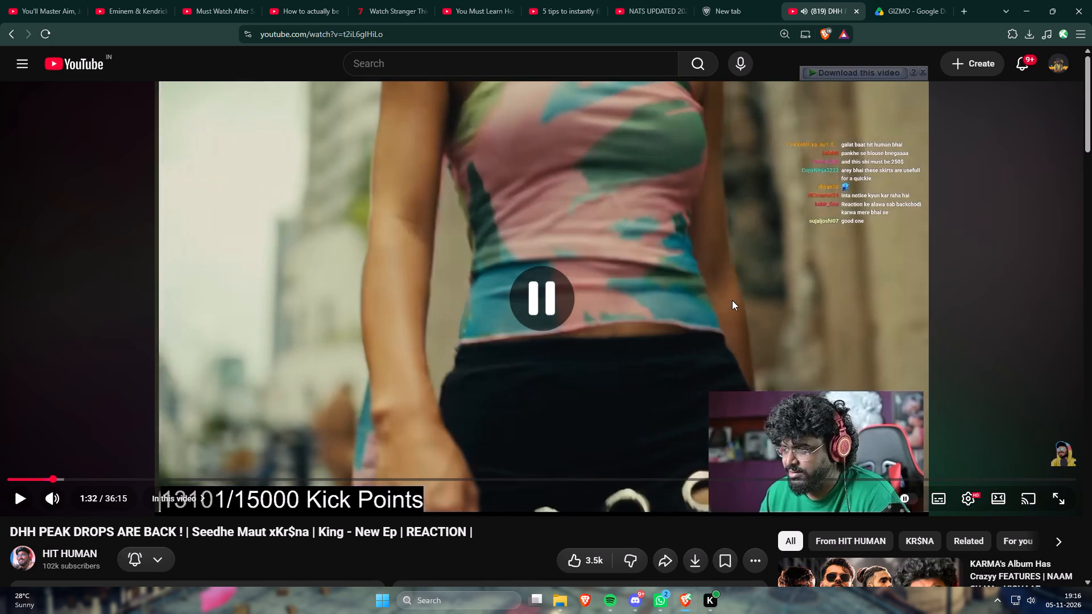
key(space)
key(Right)
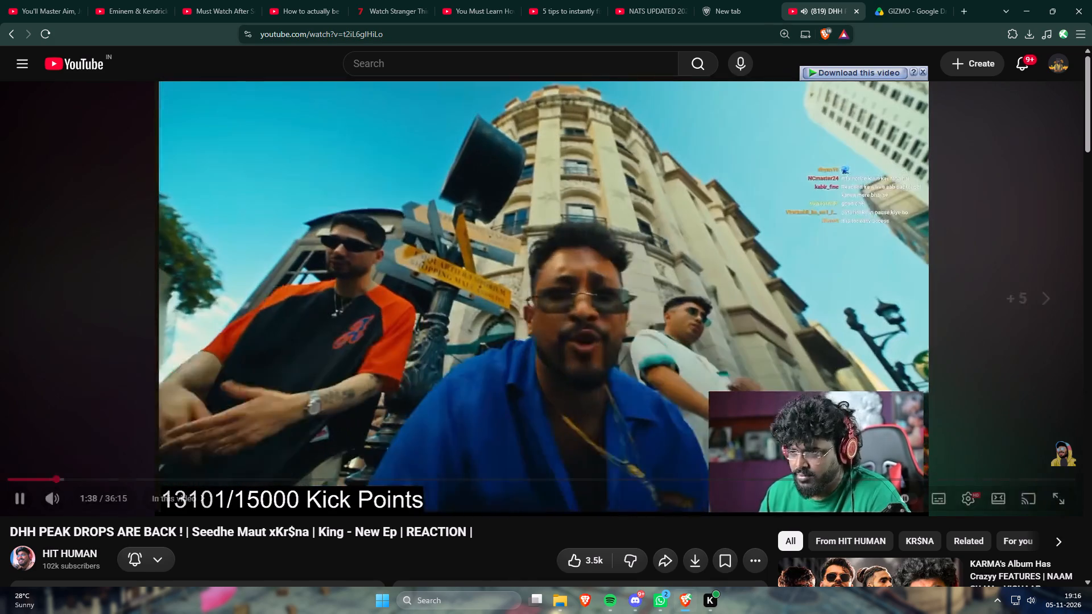
click(921, 71)
Check the upload progress in the Drive GIZMO folder and return to the YouTube video.
click(893, 0)
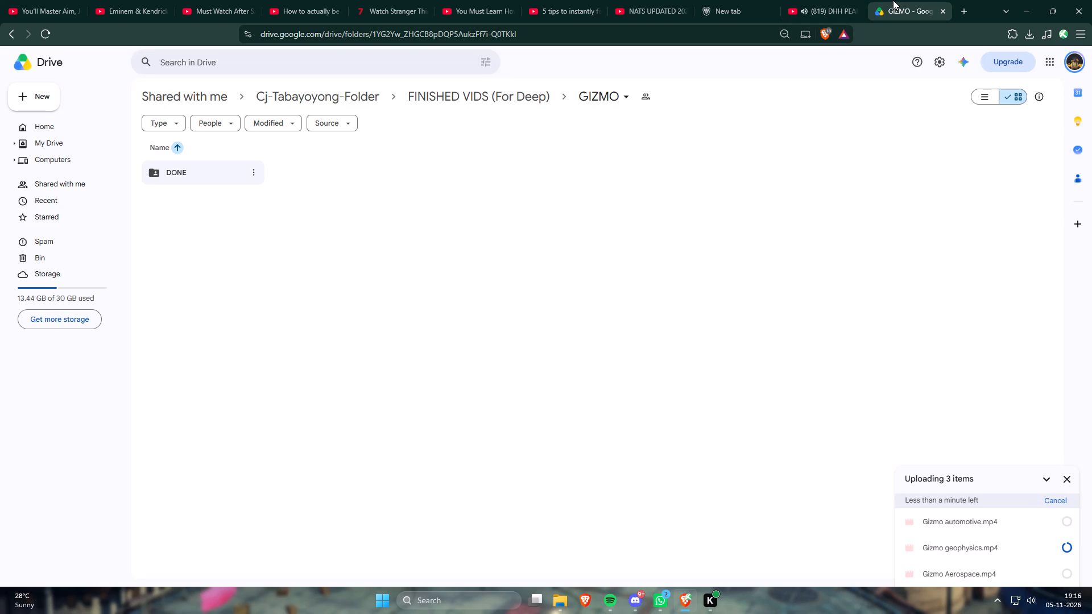
click(816, 0)
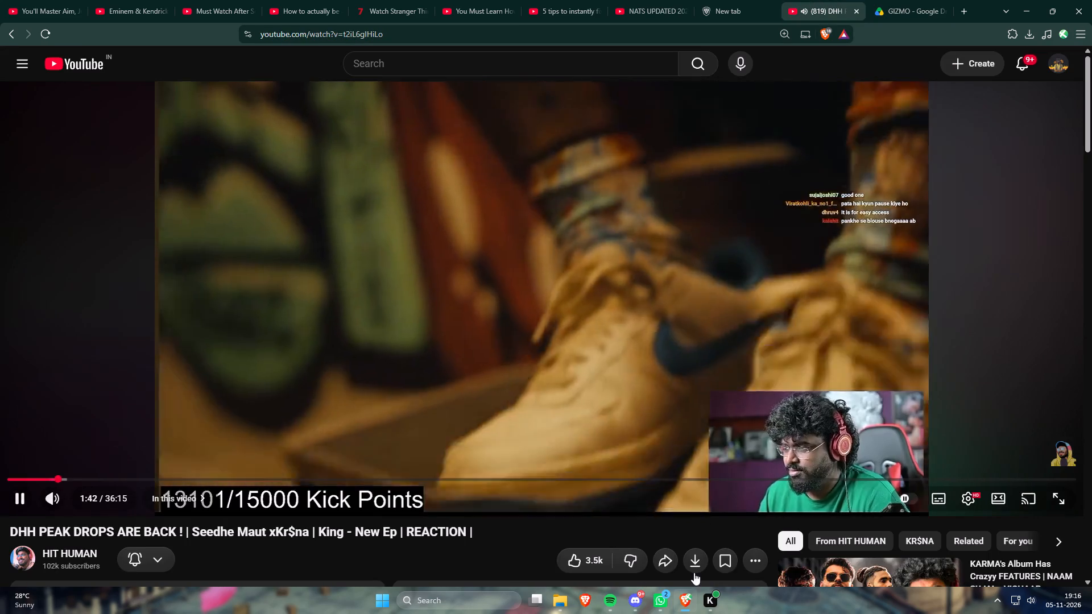
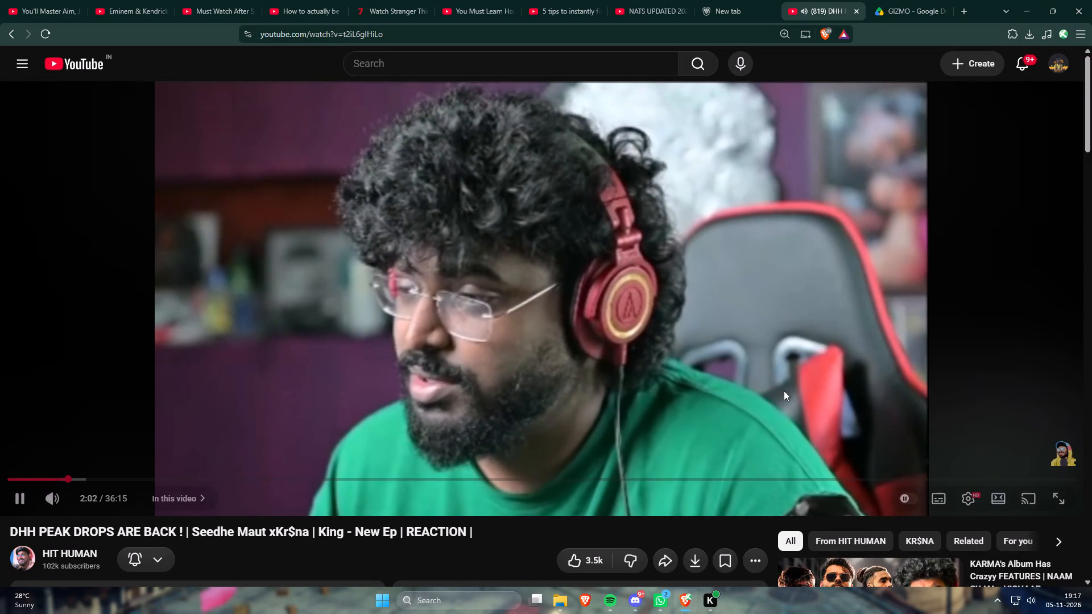
Check the Gizmo upload progress in the Drive GIZMO folder again and return to the YouTube reaction video.
click(895, 0)
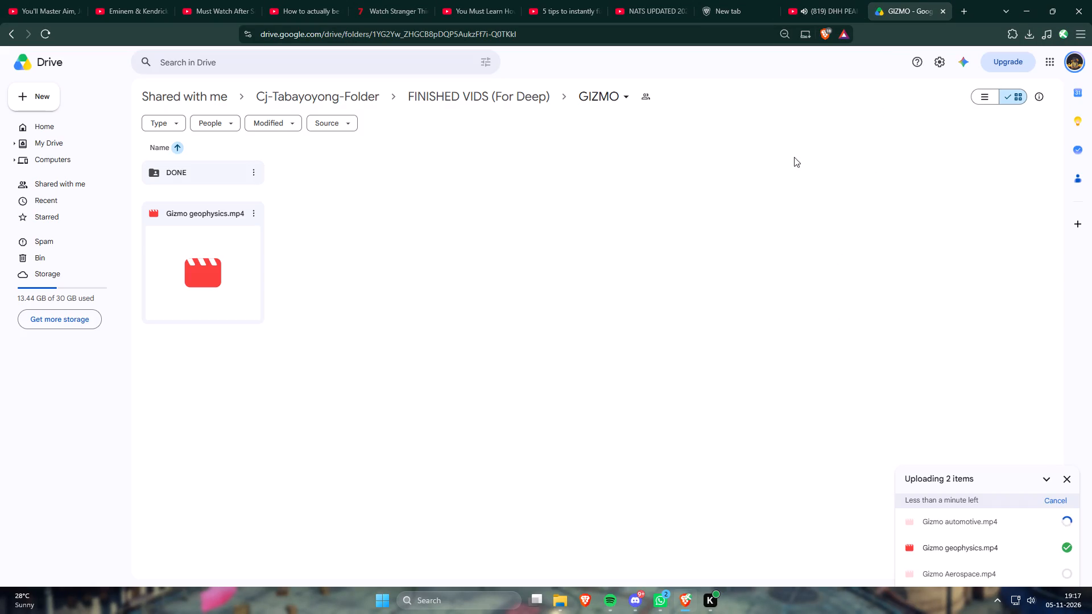
click(825, 0)
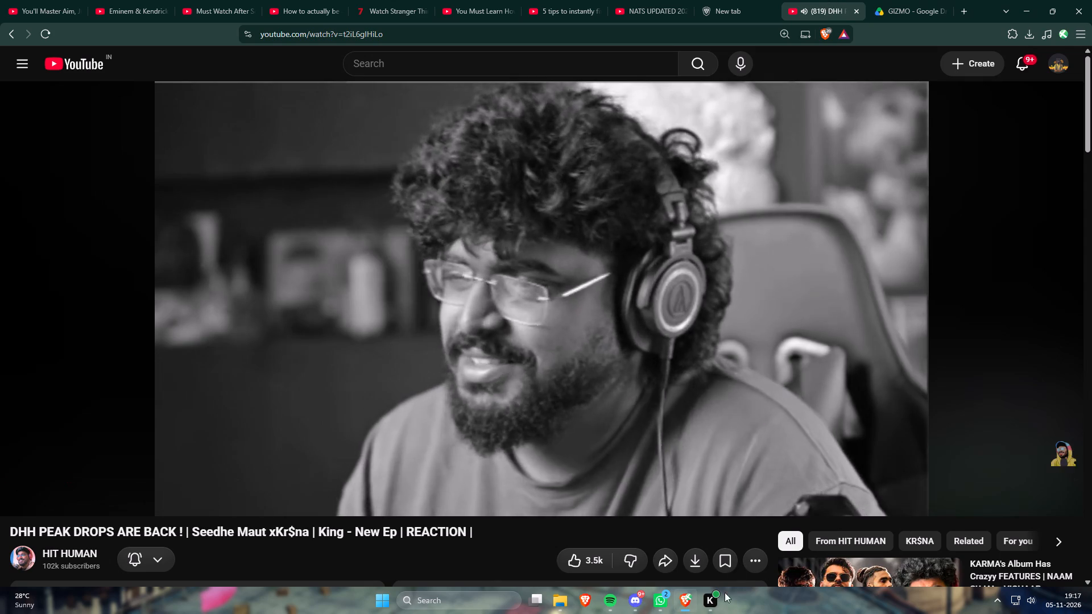
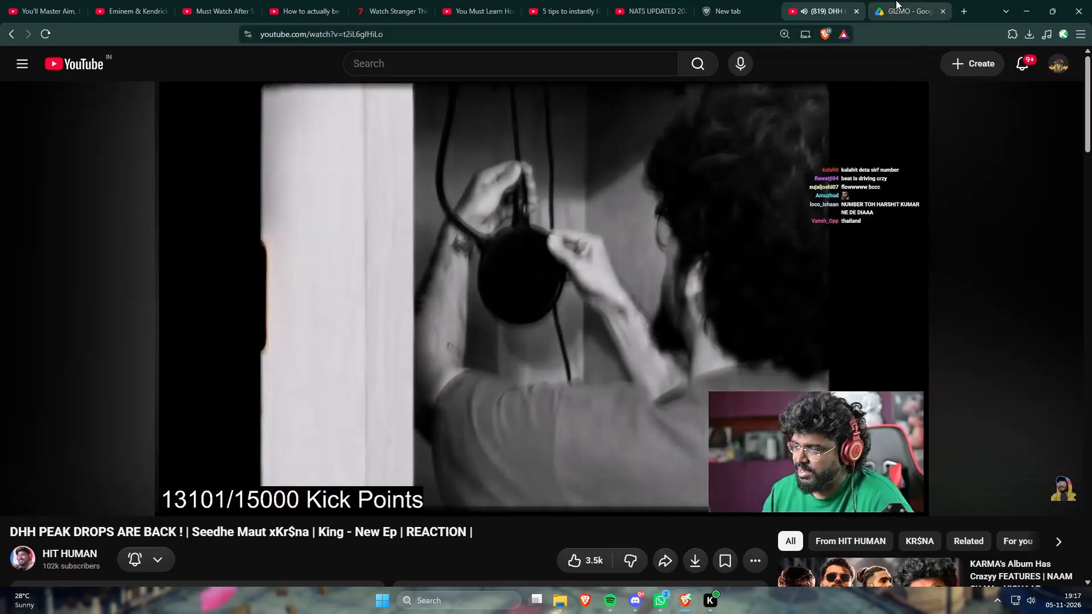
Check the remaining Gizmo Aerospace upload in the Drive GIZMO folder and return to the YouTube reaction video.
click(896, 0)
click(796, 0)
click(905, 0)
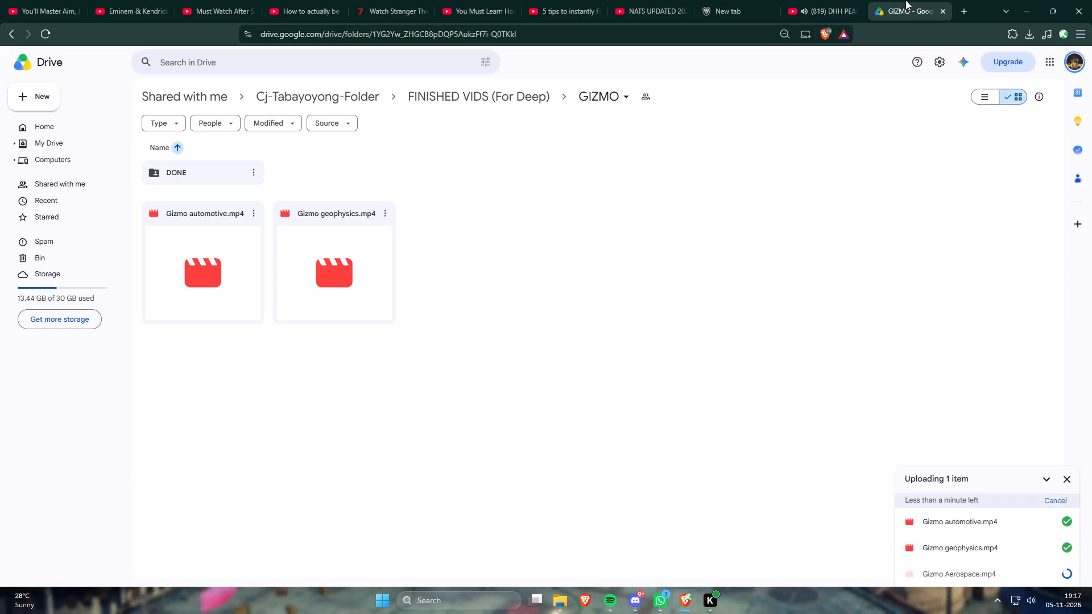
click(810, 0)
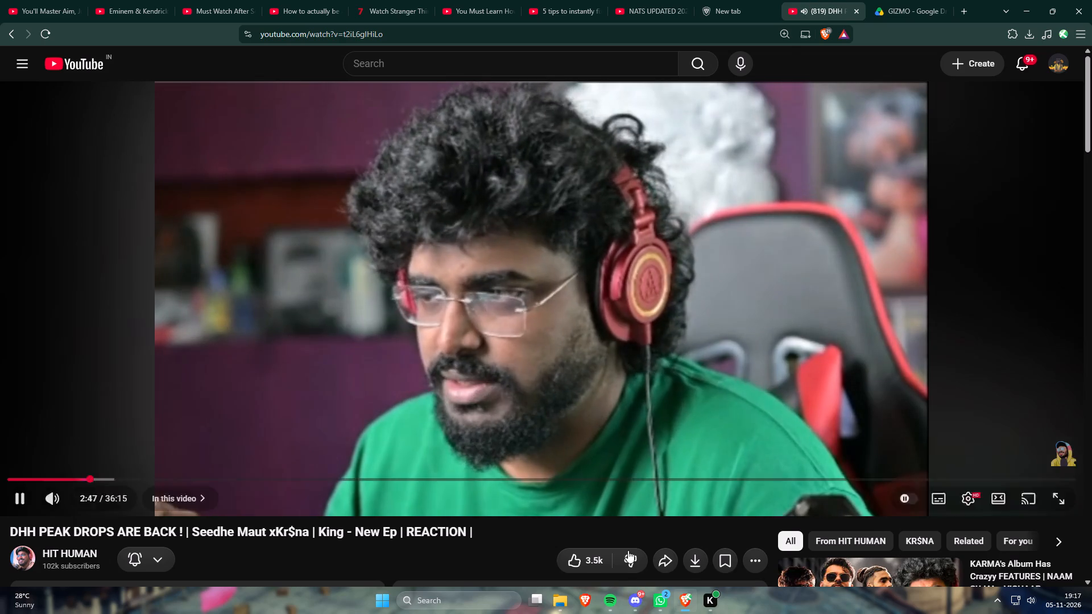